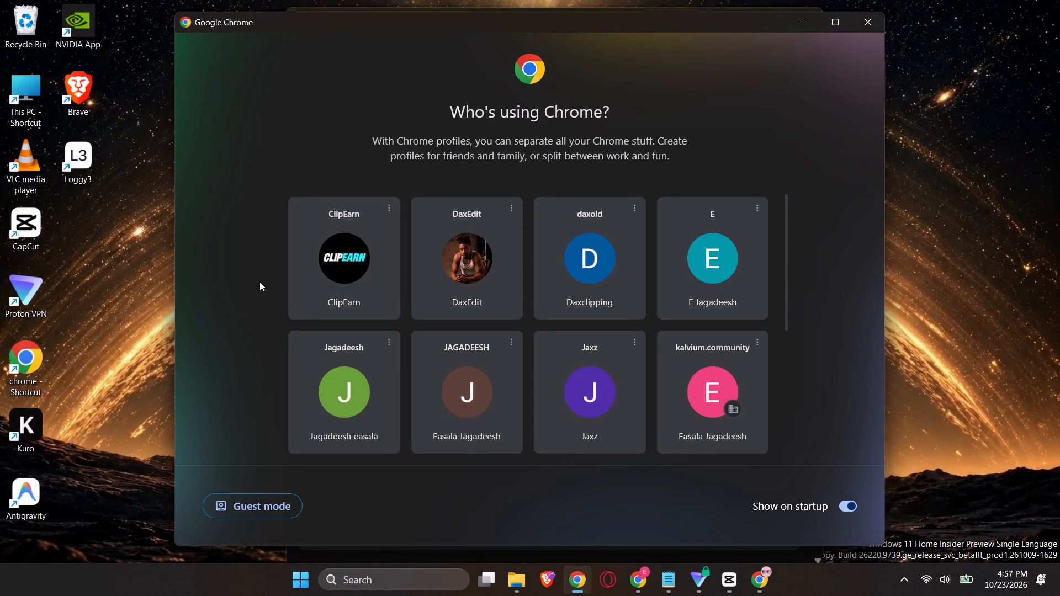
Open YouTube in the zxa Chrome profile and play the Long Game Podcast playlist.
scroll(262, 281, "down", 4)
scroll(367, 354, "down", 12)
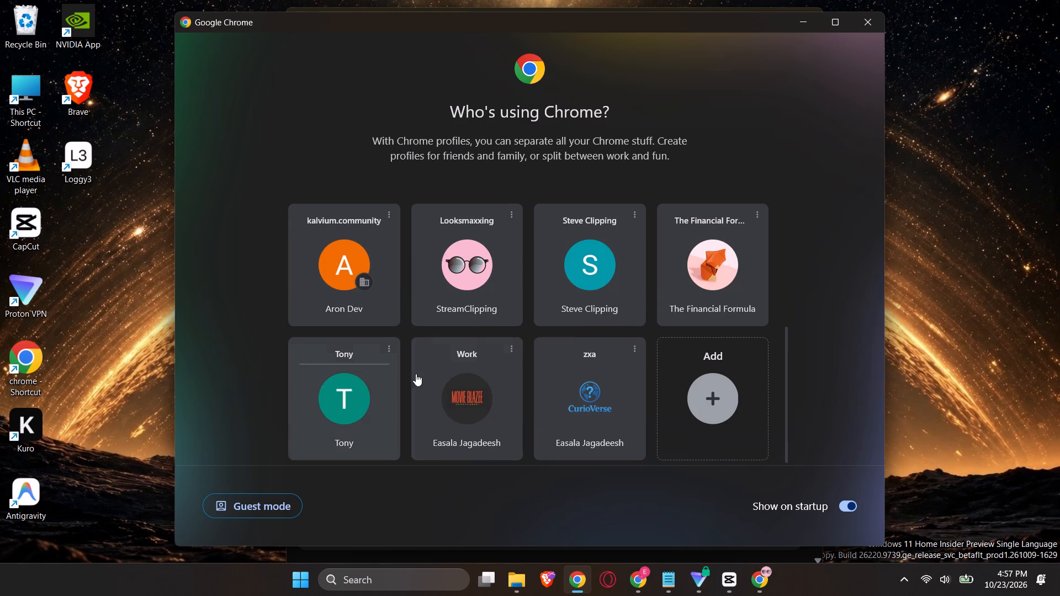
scroll(692, 332, "up", 1)
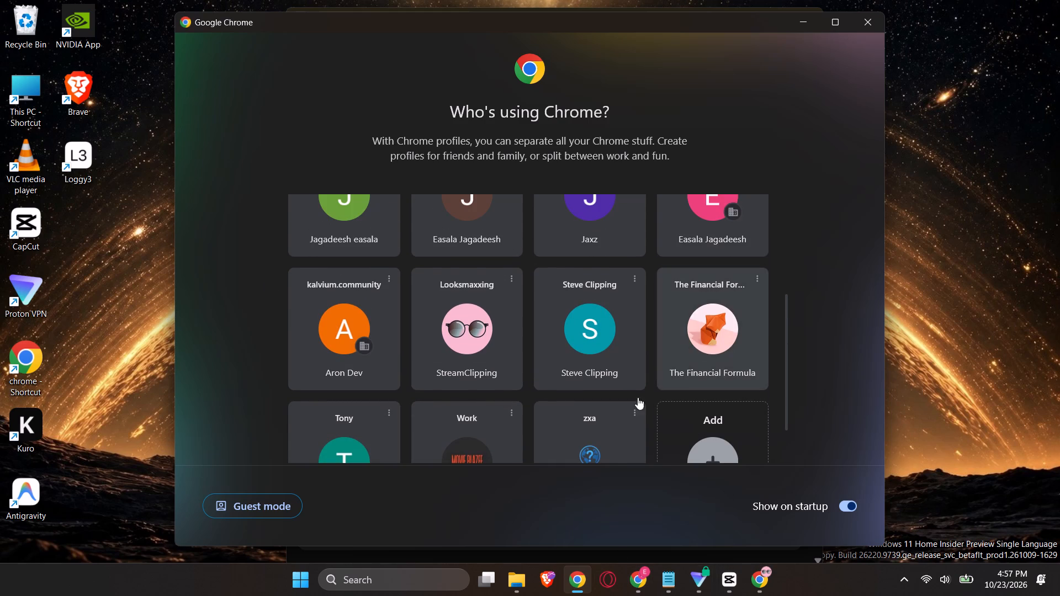
left_click(609, 452)
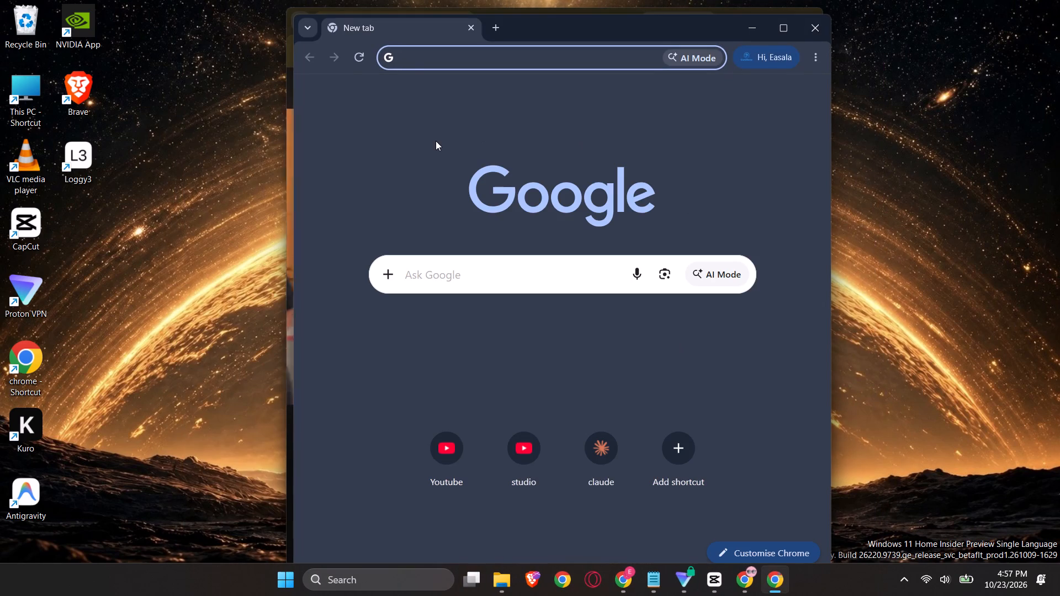
type("you")
key("Return")
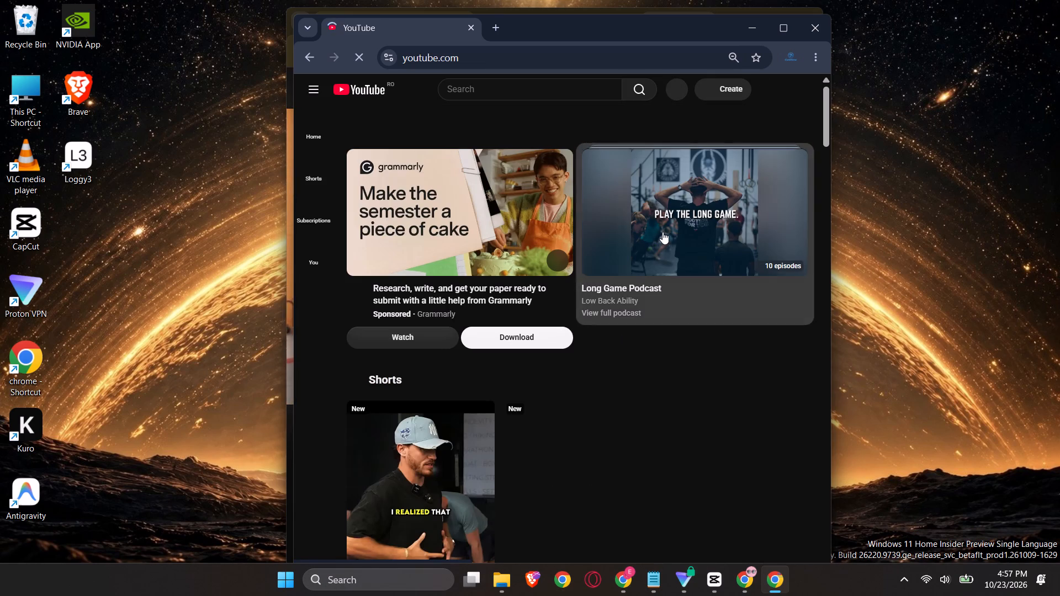
left_click(662, 232)
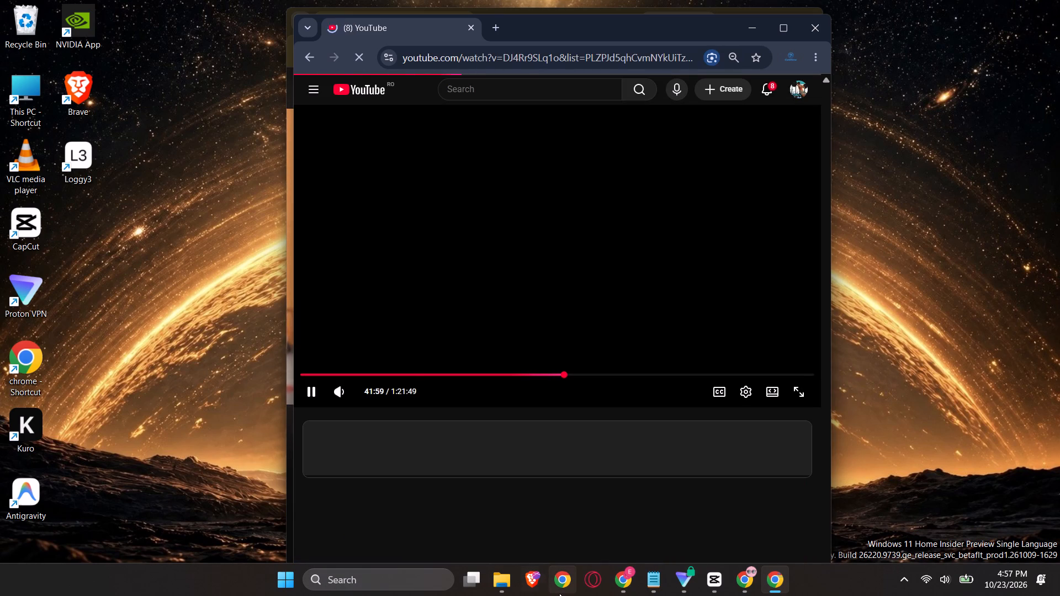
Open YouTube in the Steve Clipping Chrome profile and play "He Needs To Divorce Her | Financial Audit", skipping the ad.
left_click(566, 584)
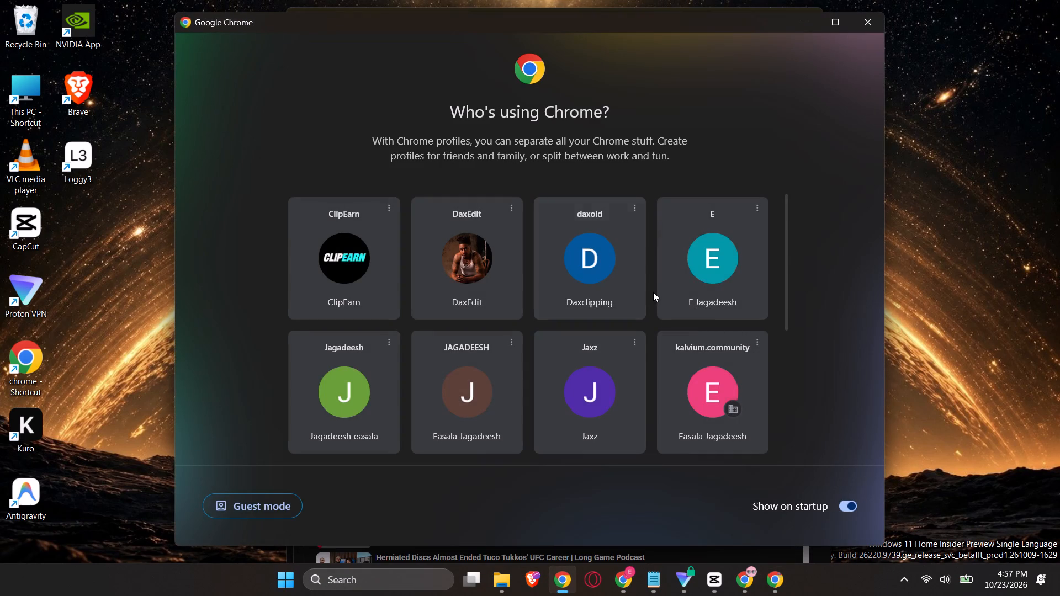
scroll(653, 287, "down", 1)
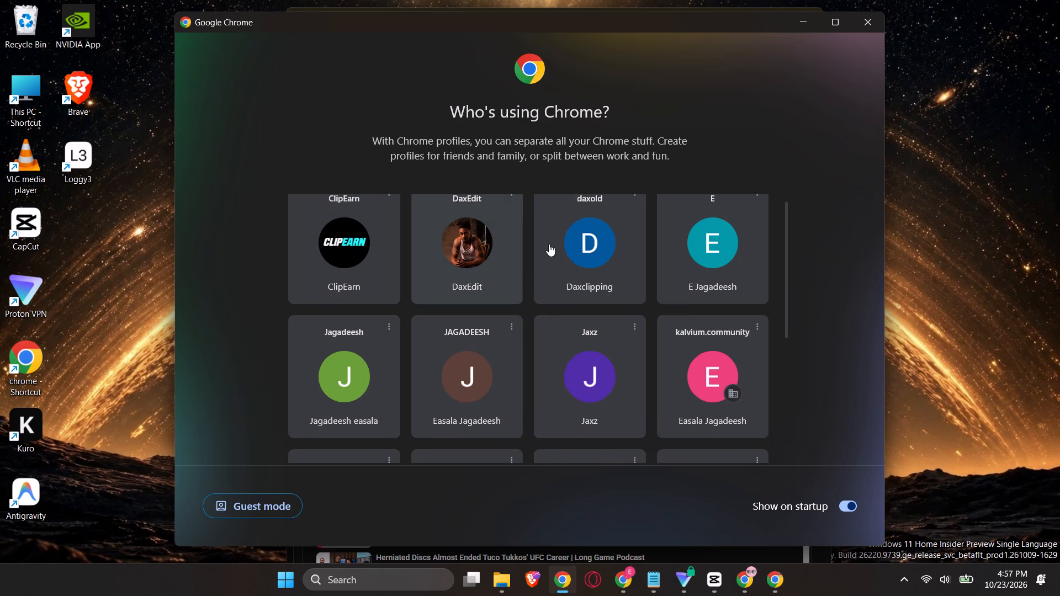
scroll(600, 243, "down", 2)
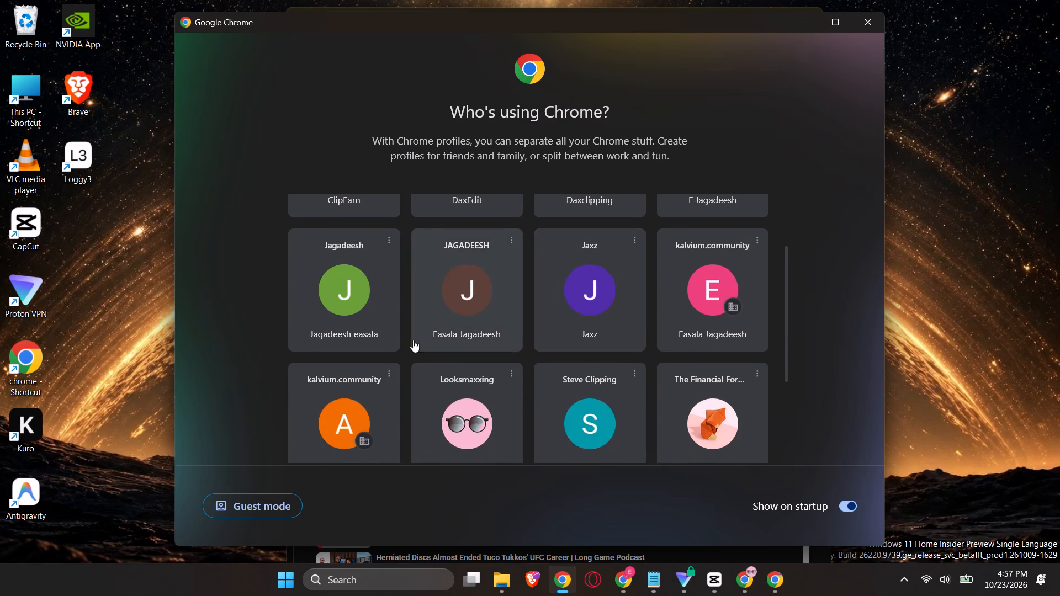
scroll(565, 367, "down", 2)
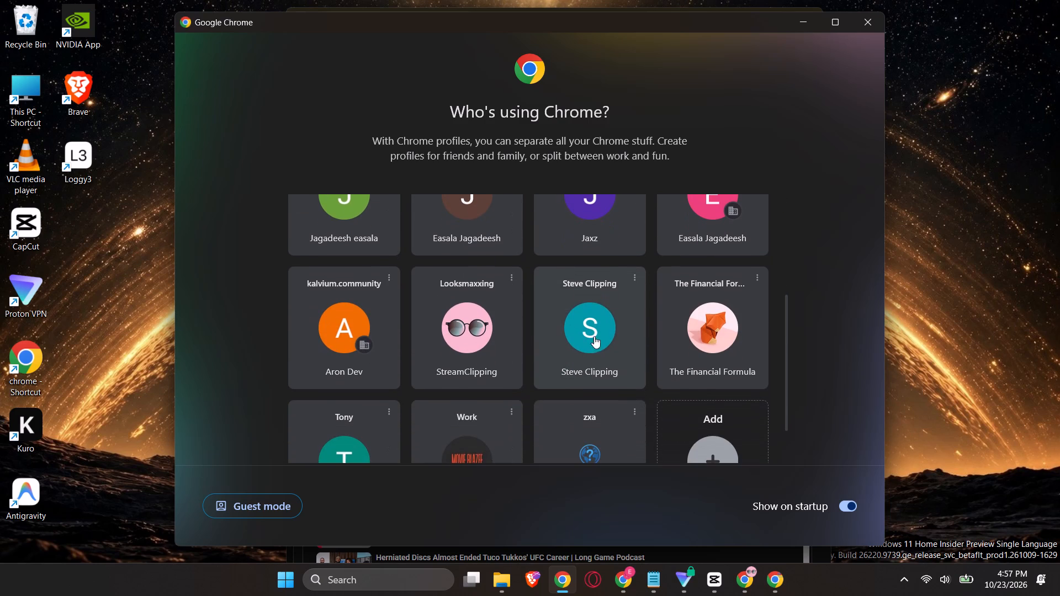
left_click(601, 329)
type("you")
key("Return")
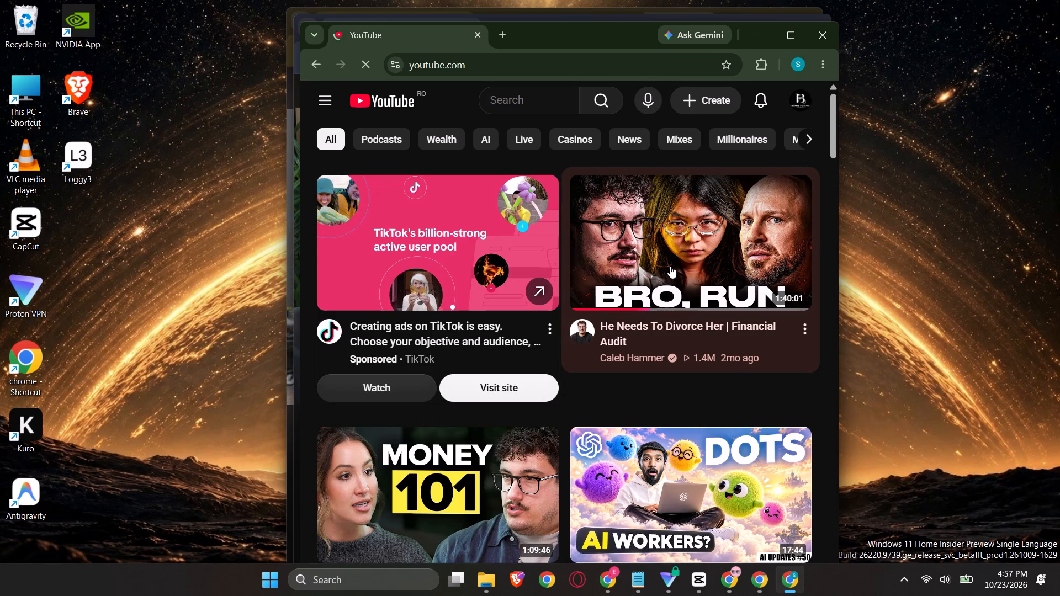
left_click(670, 266)
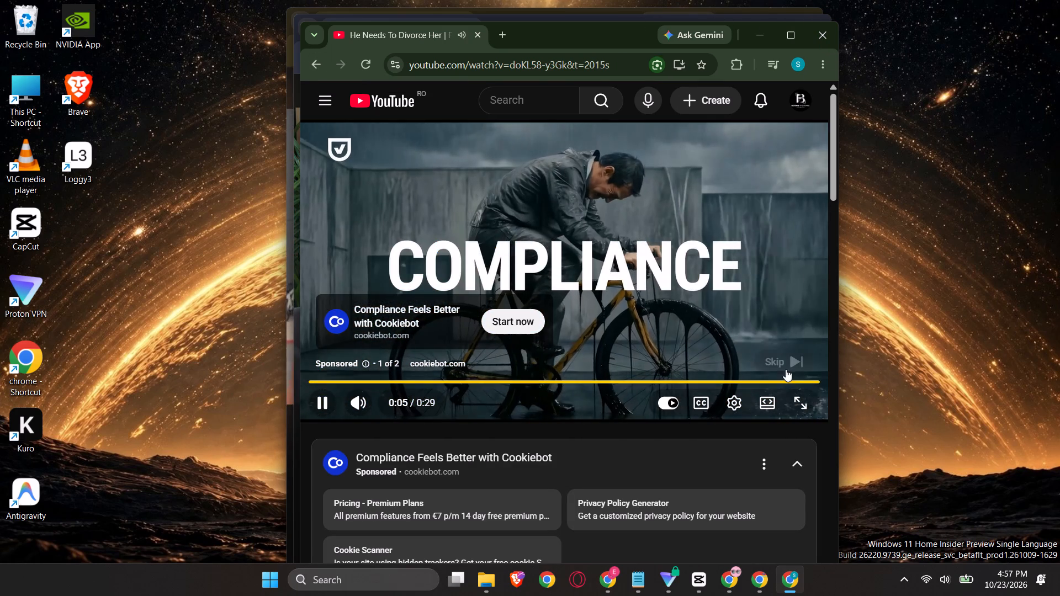
left_click(780, 359)
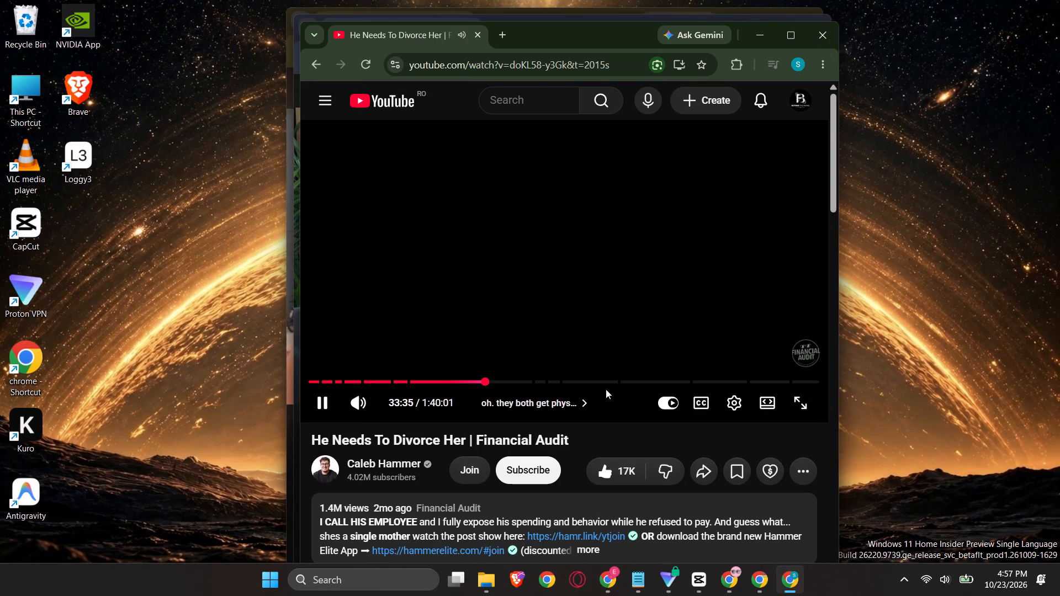
double_click(375, 402)
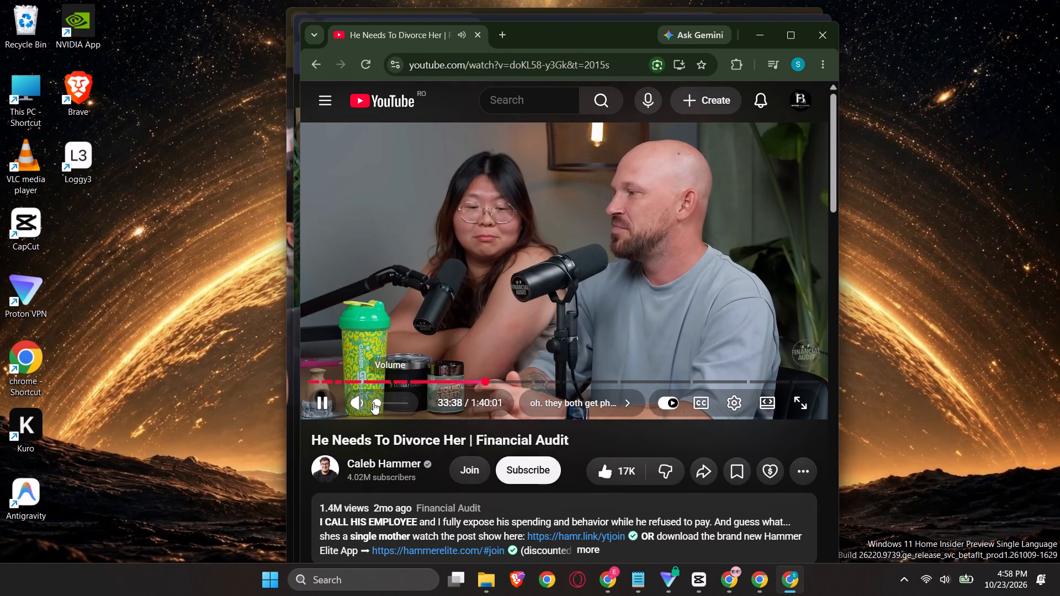
left_click(232, 325)
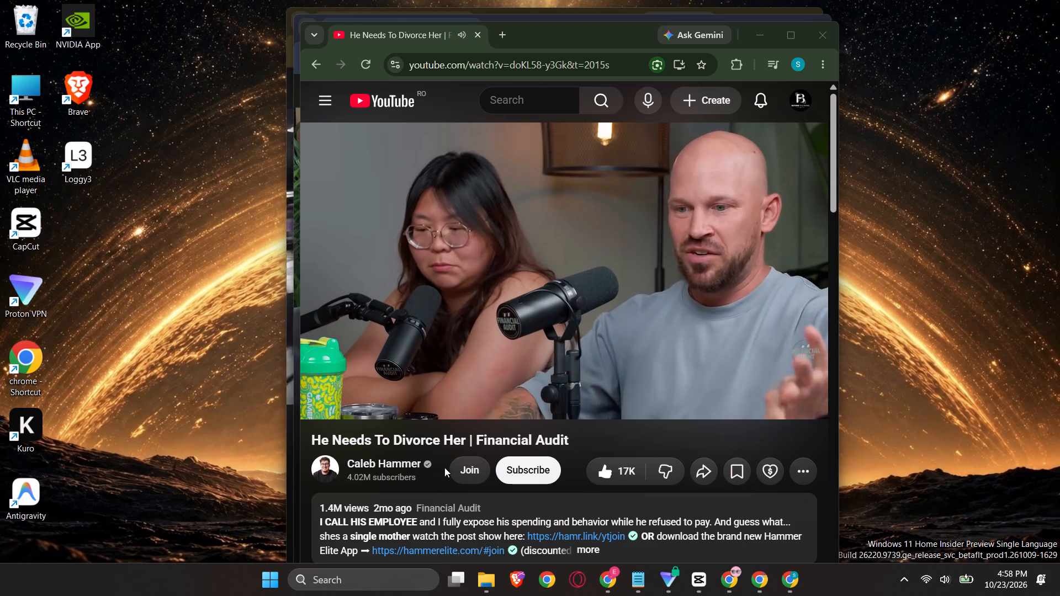
Browse the recommended videos beneath the Financial Audit video down to the comments.
scroll(429, 471, "down", 5)
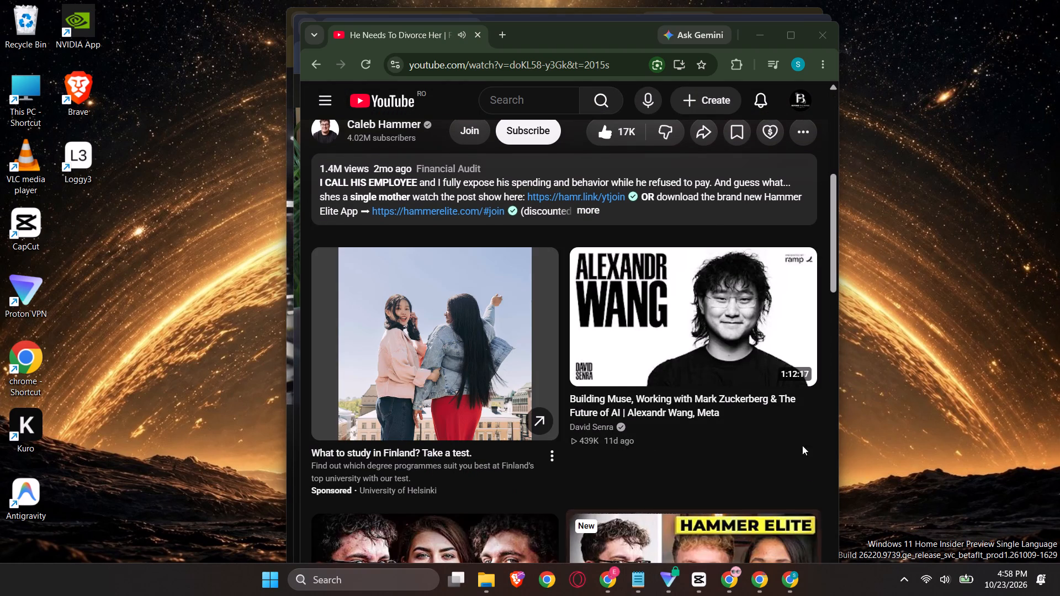
scroll(842, 422, "down", 1)
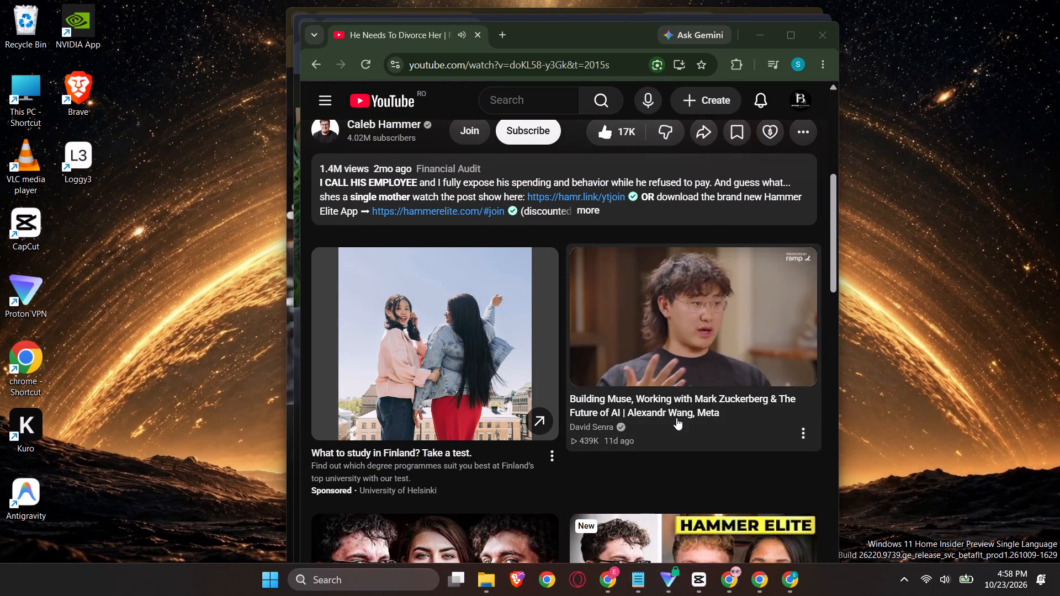
scroll(676, 418, "down", 2)
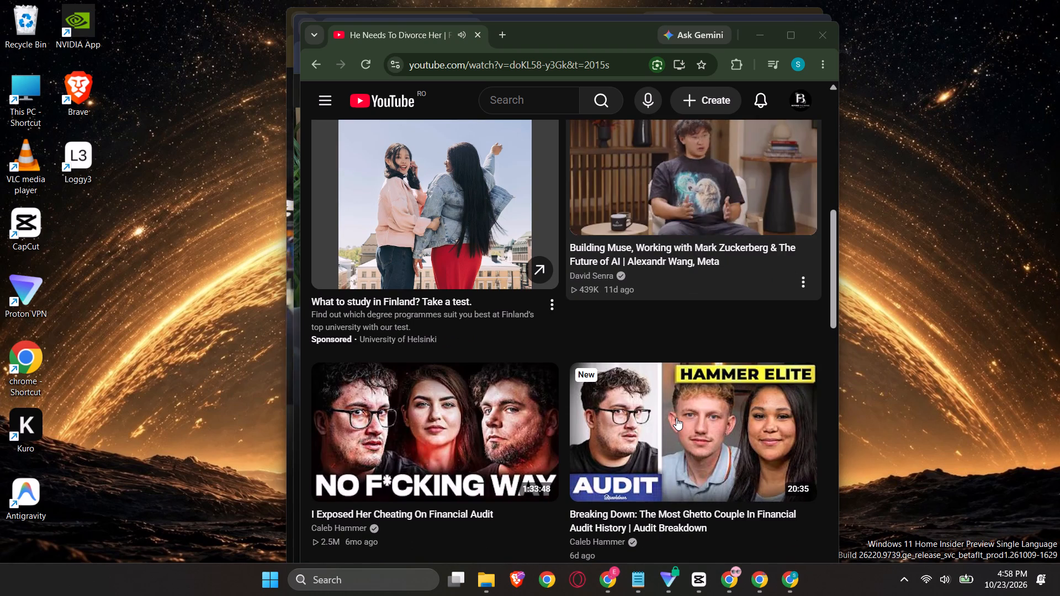
scroll(676, 418, "down", 5)
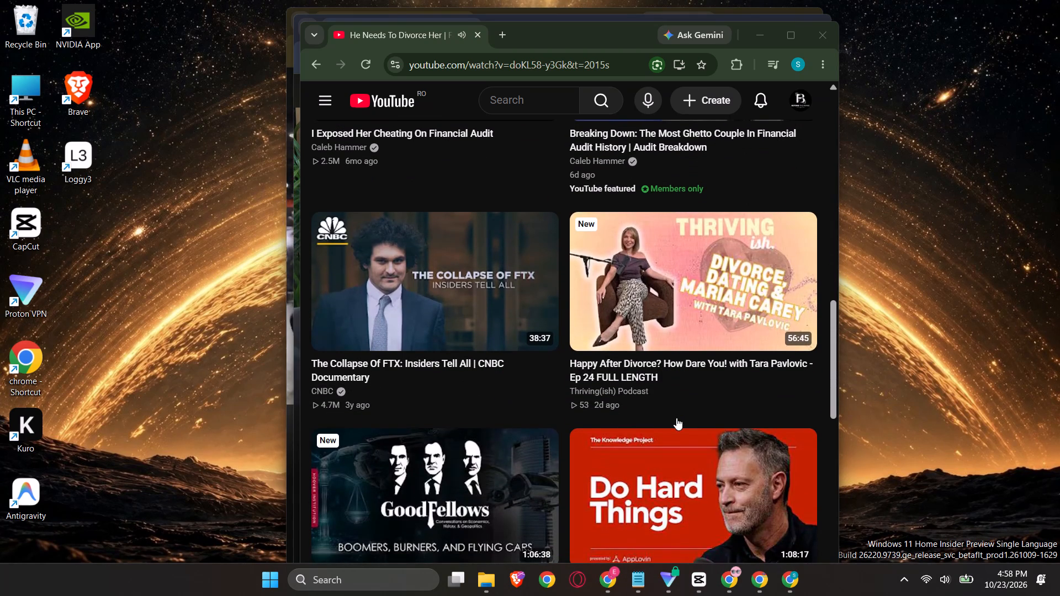
scroll(676, 418, "down", 2)
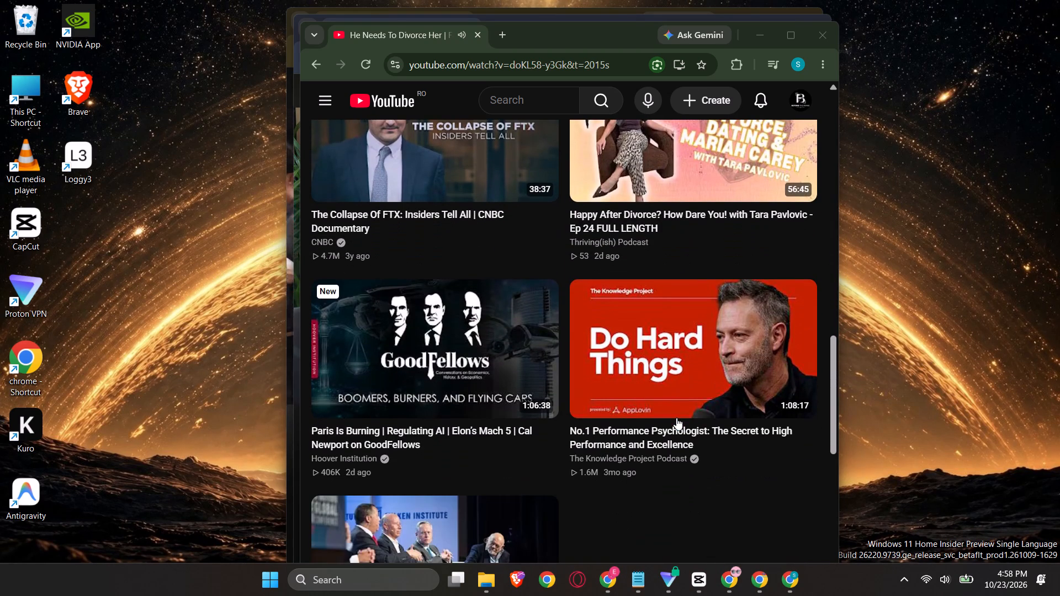
scroll(676, 418, "down", 2)
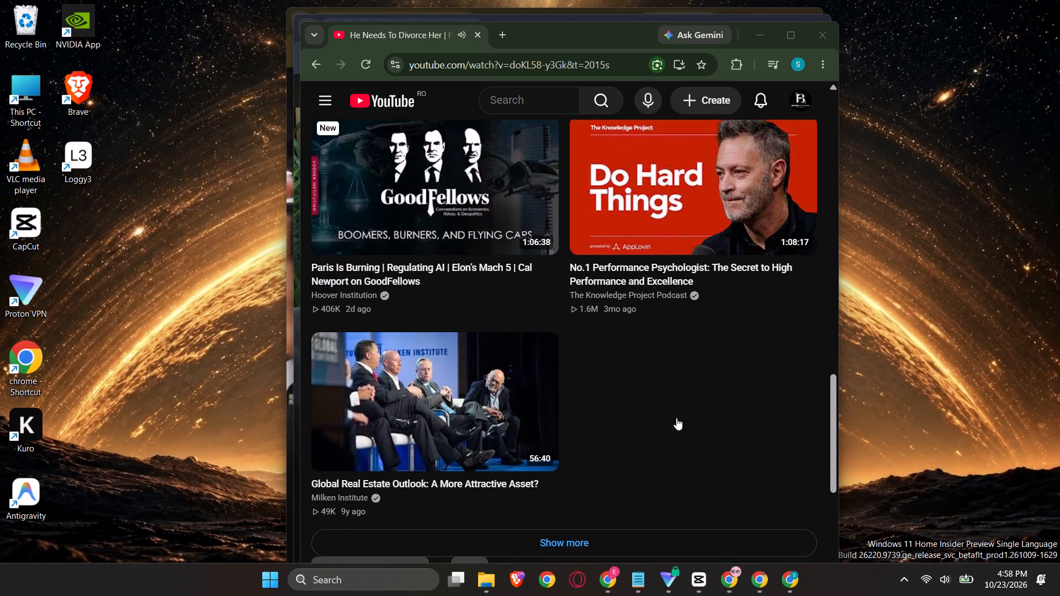
scroll(676, 418, "down", 1)
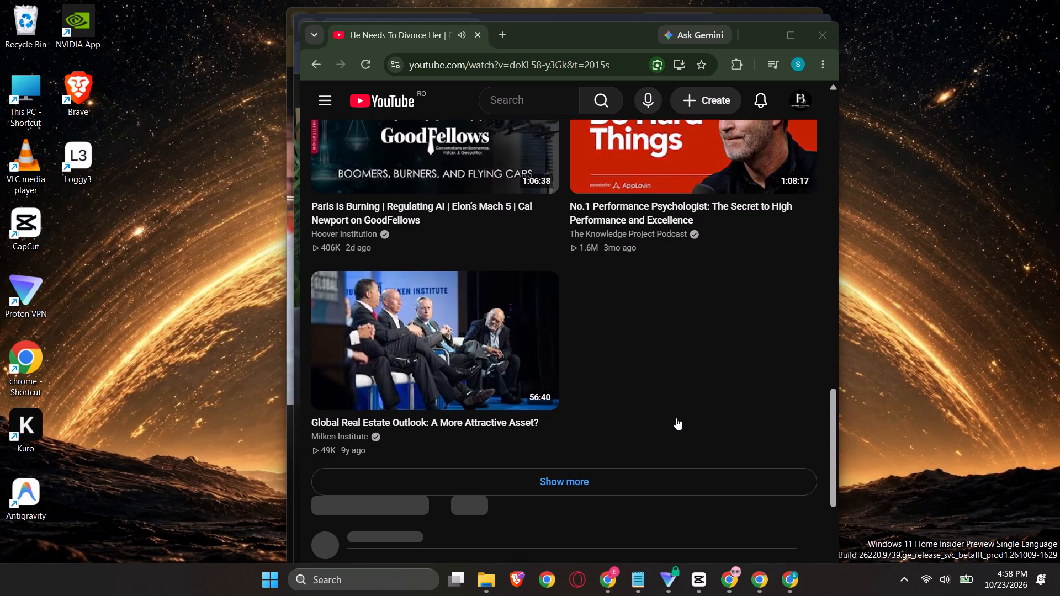
Switch Proton VPN to a different free server, closing both CapCut and the VPN window.
left_click(698, 588)
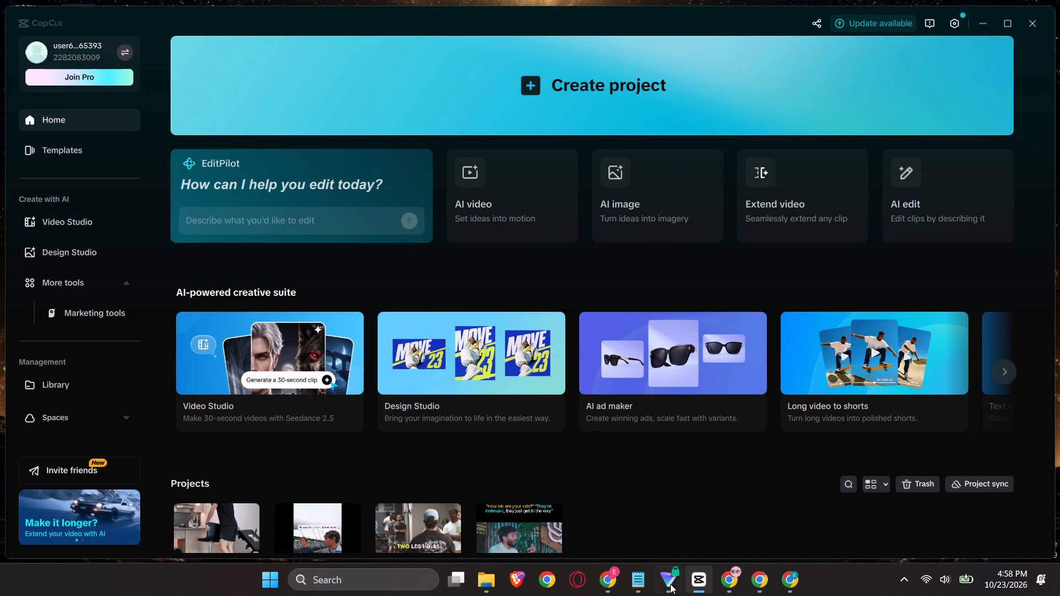
left_click(670, 582)
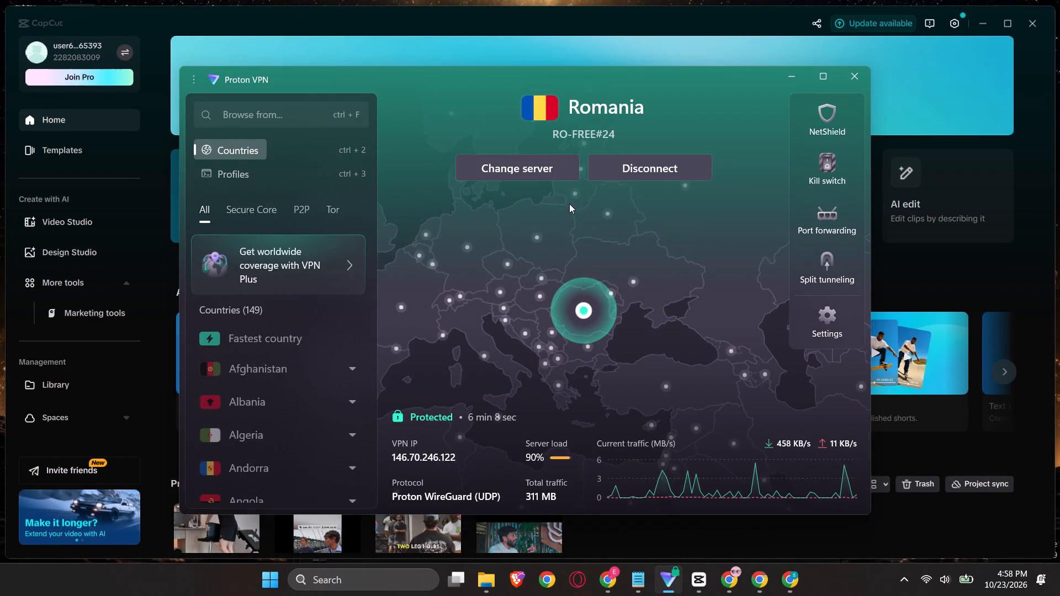
left_click(529, 173)
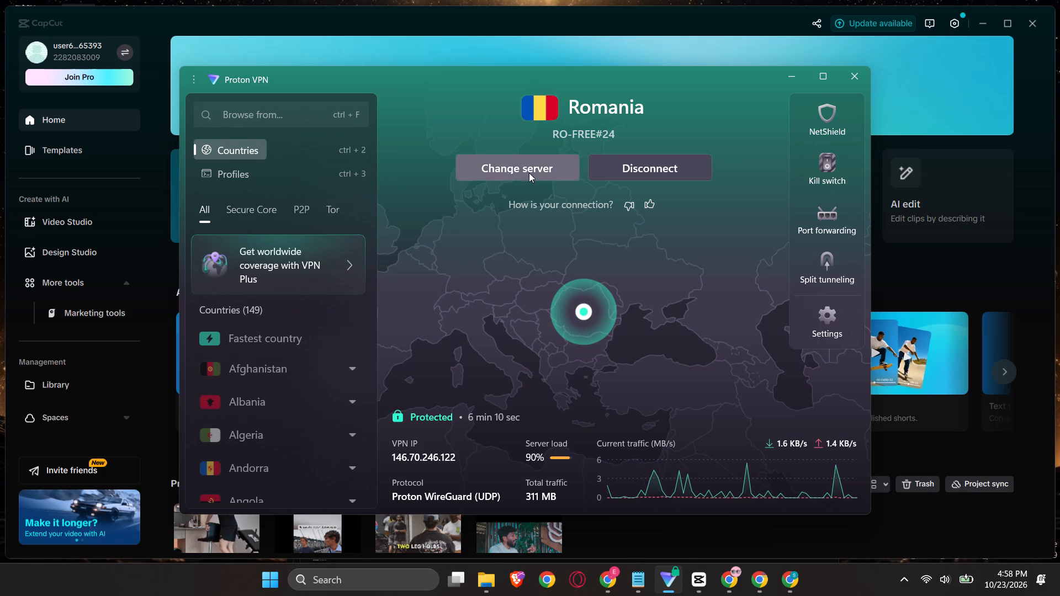
left_click(1036, 24)
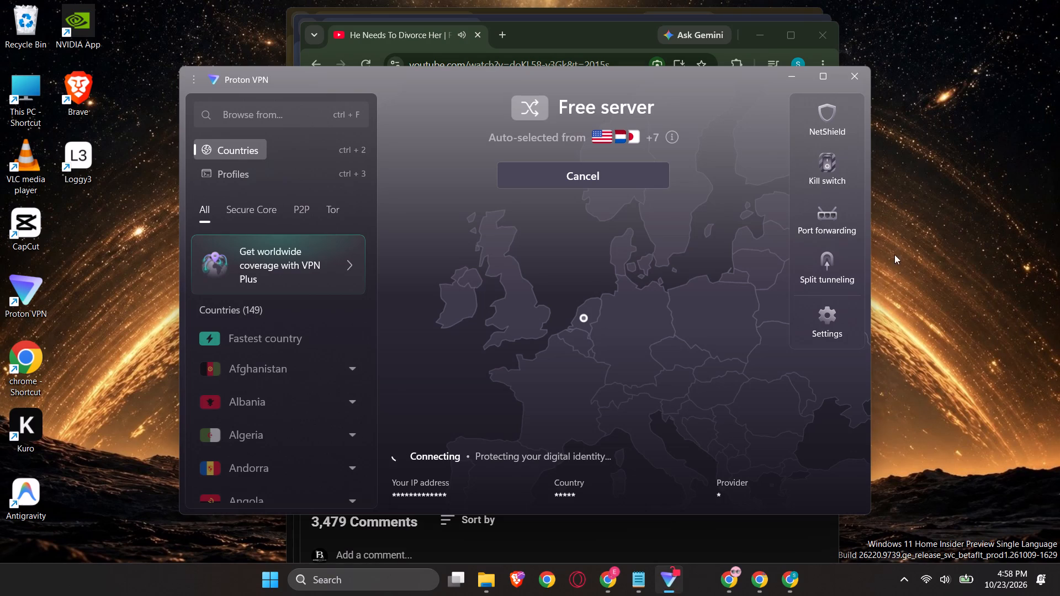
left_click(686, 572)
left_click(686, 572)
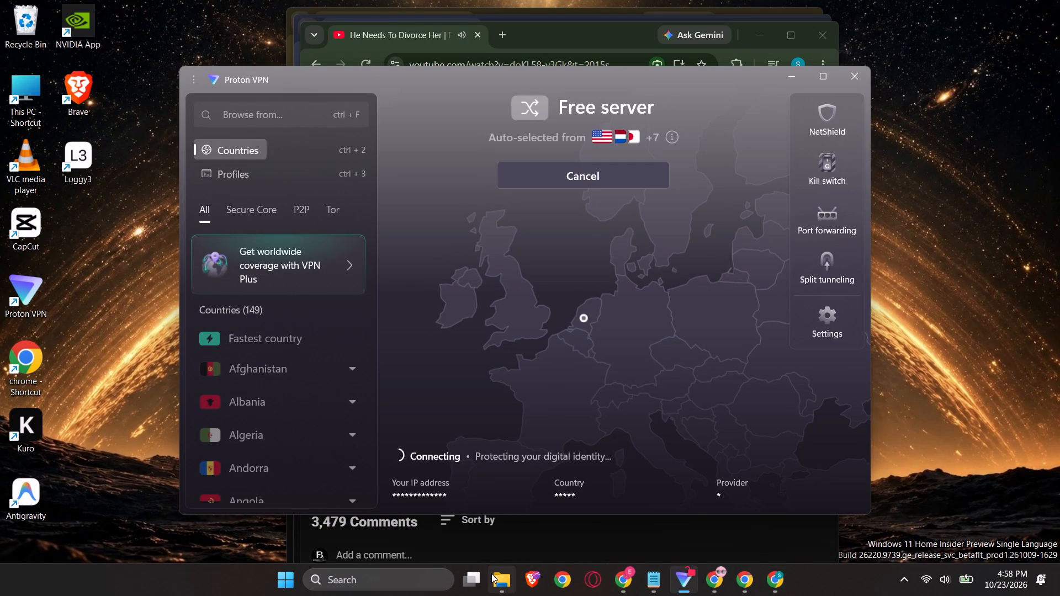
left_click(492, 573)
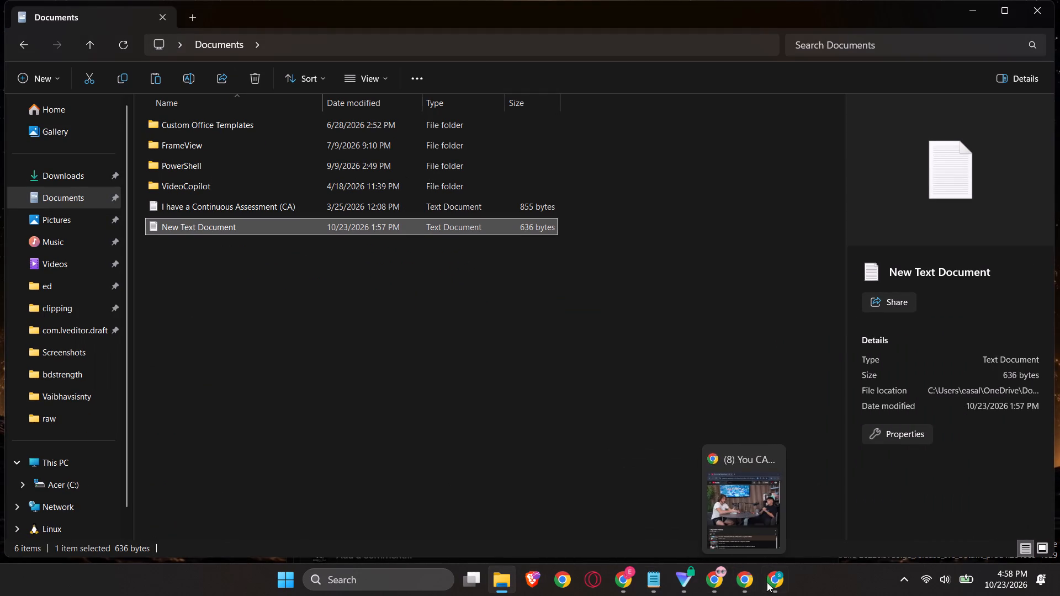
left_click(682, 585)
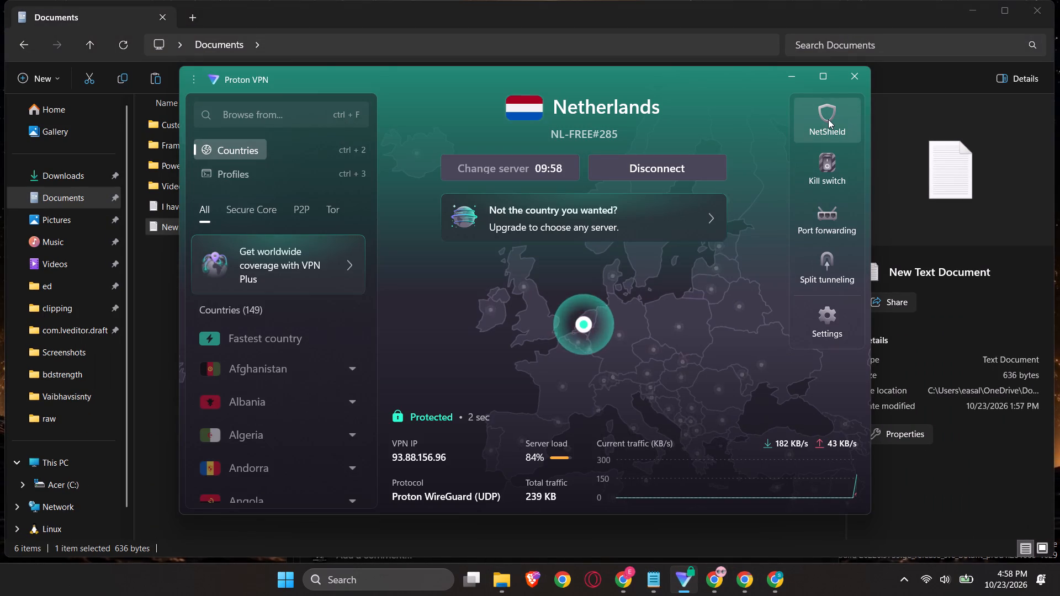
left_click(844, 82)
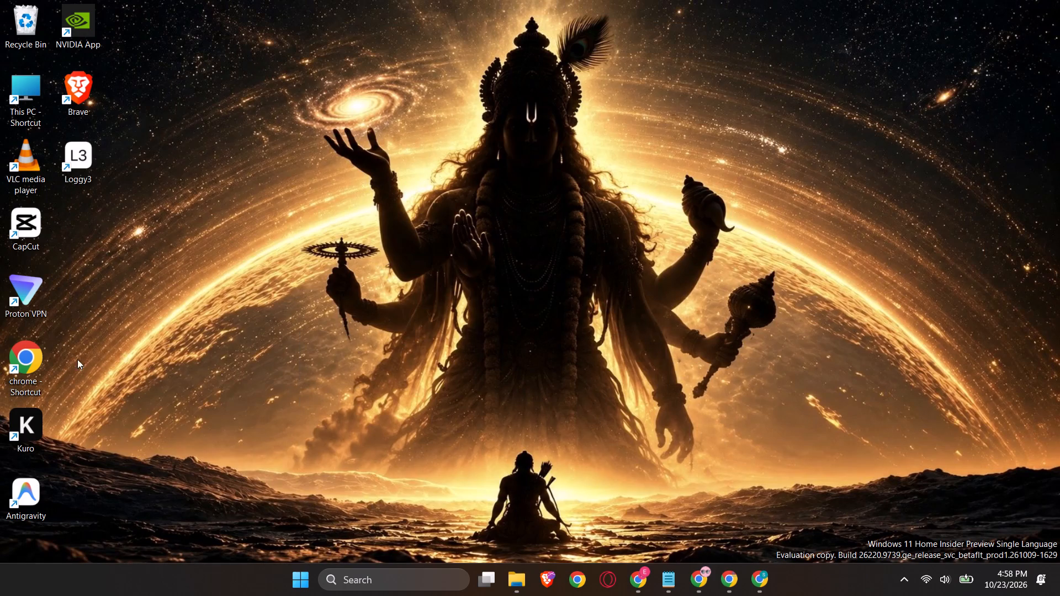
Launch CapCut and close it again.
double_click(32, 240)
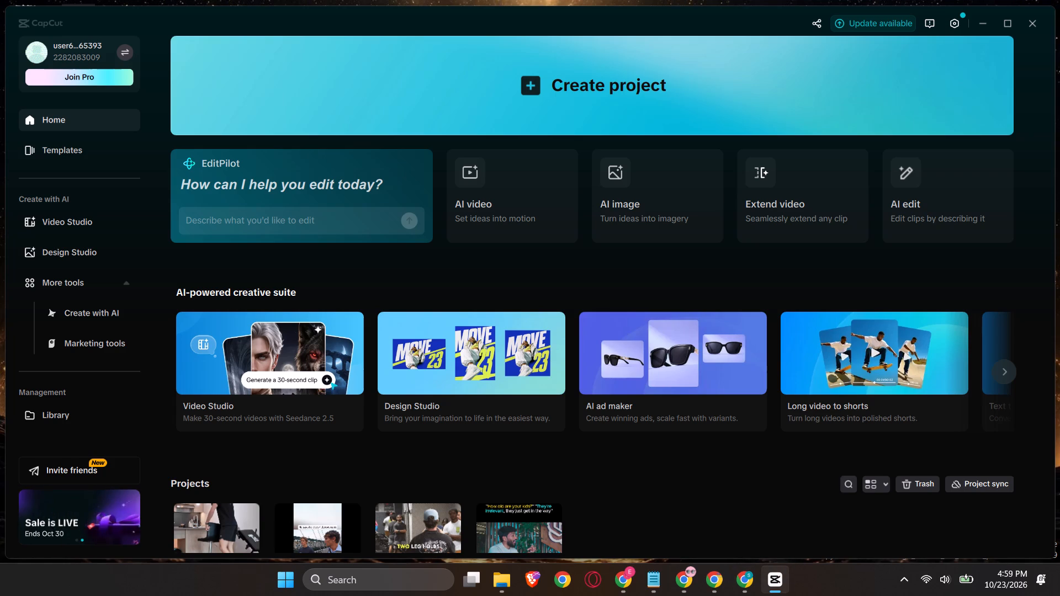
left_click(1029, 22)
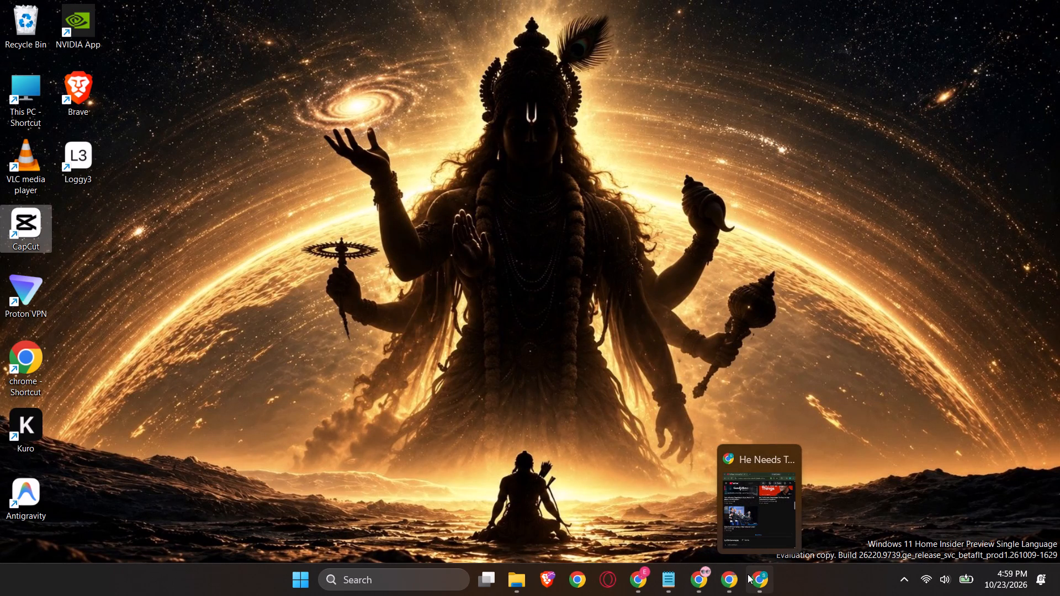
Close the three Chrome windows that have YouTube videos open.
left_click(786, 461)
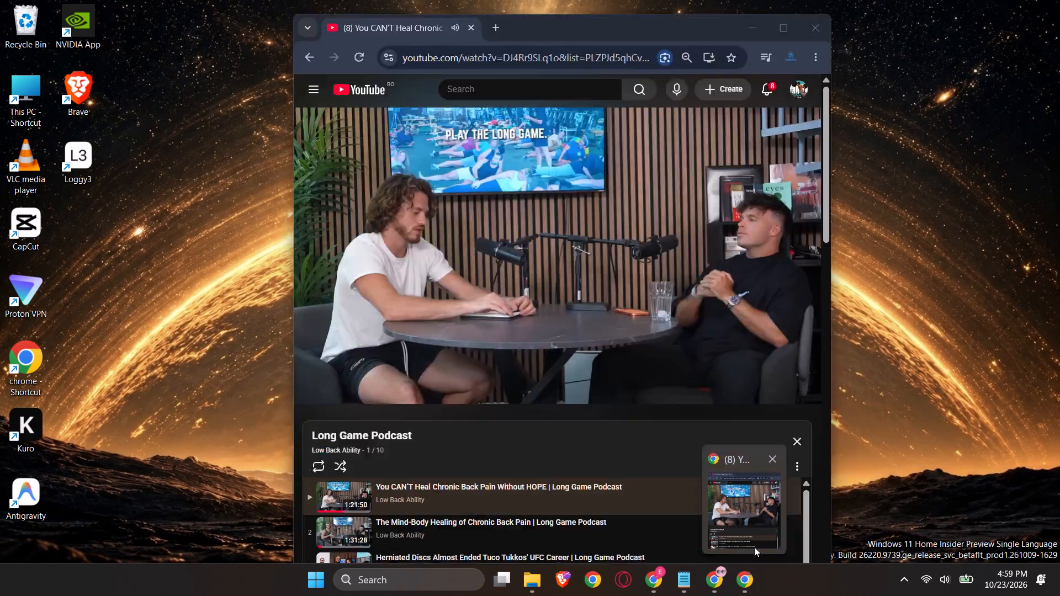
left_click(773, 456)
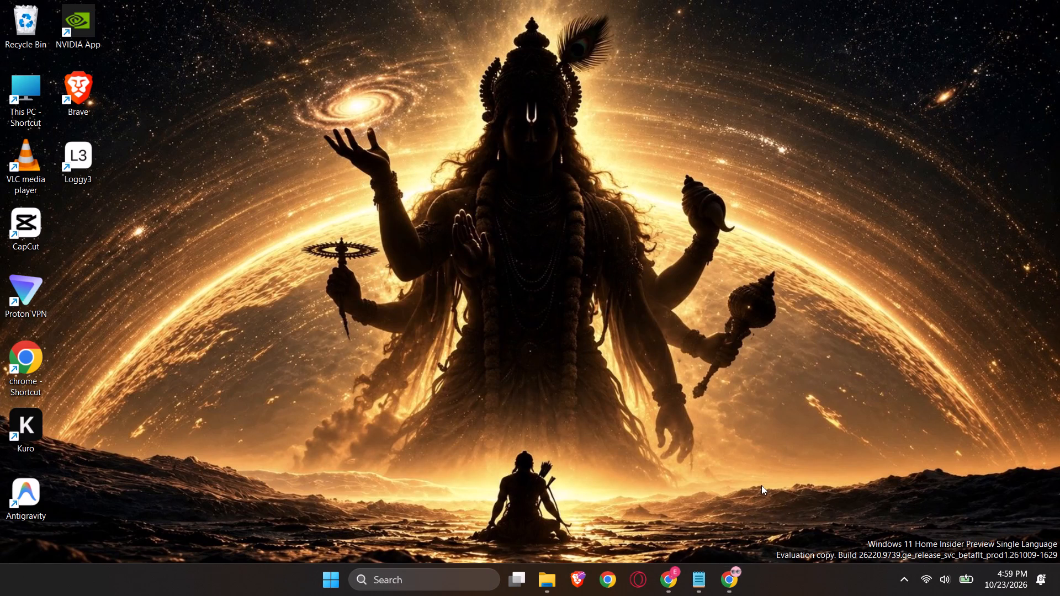
left_click(762, 456)
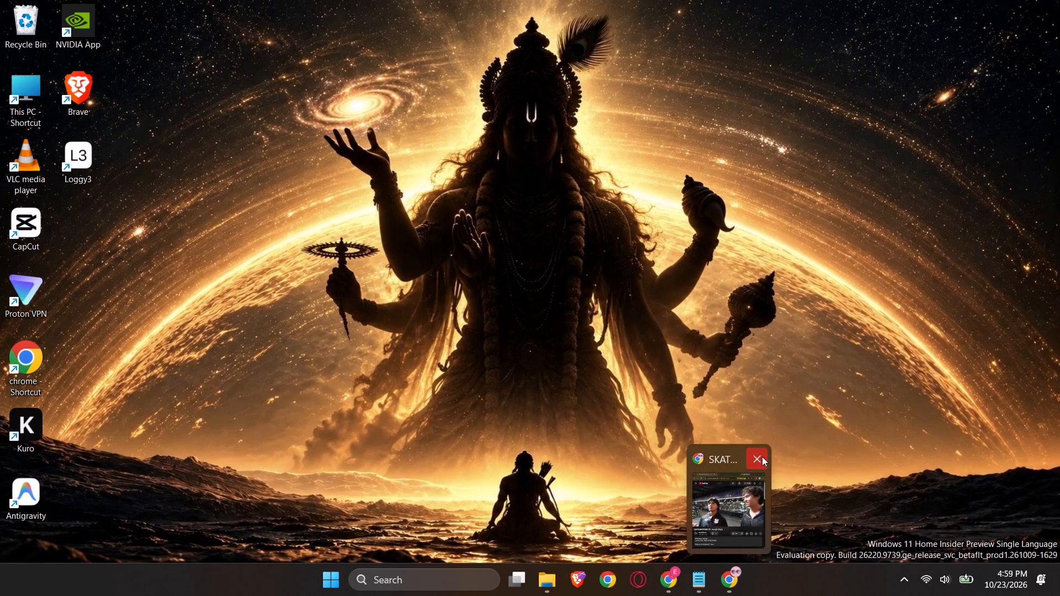
Launch CapCut and open the Brendan project without linking its missing media files.
double_click(30, 228)
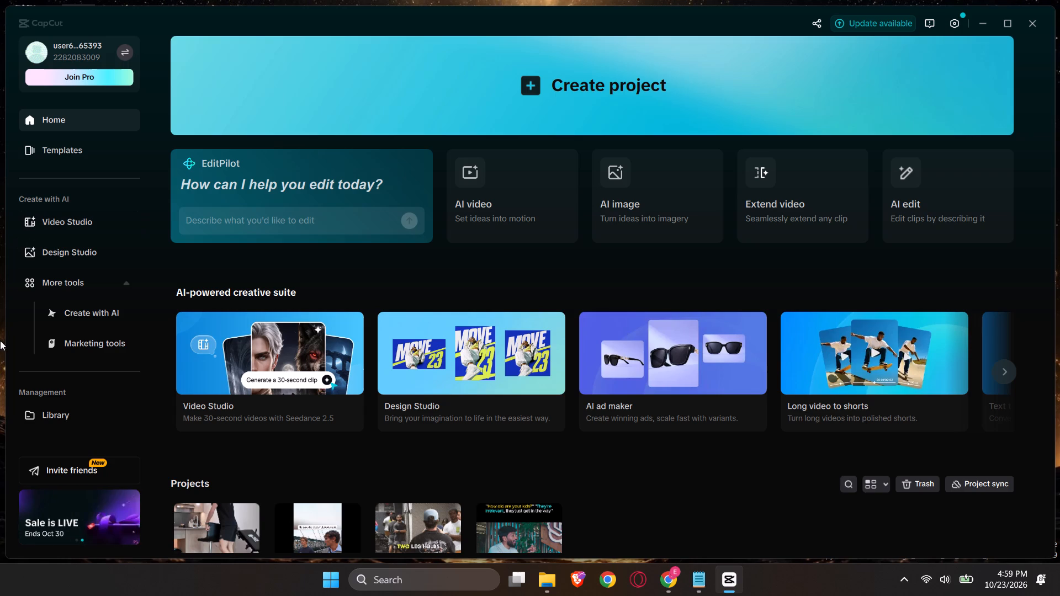
scroll(250, 305, "down", 6)
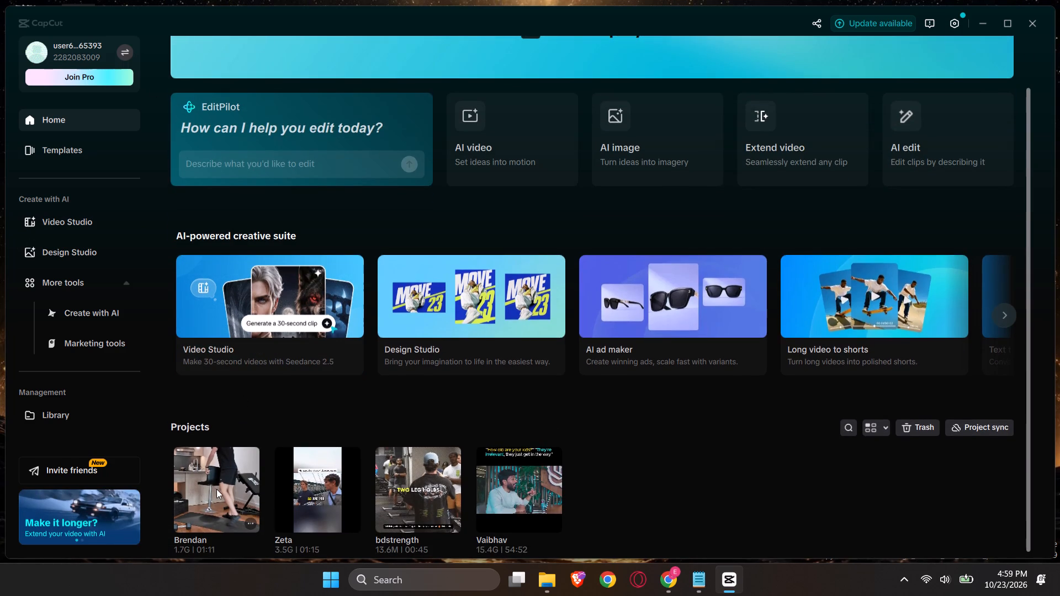
left_click(216, 489)
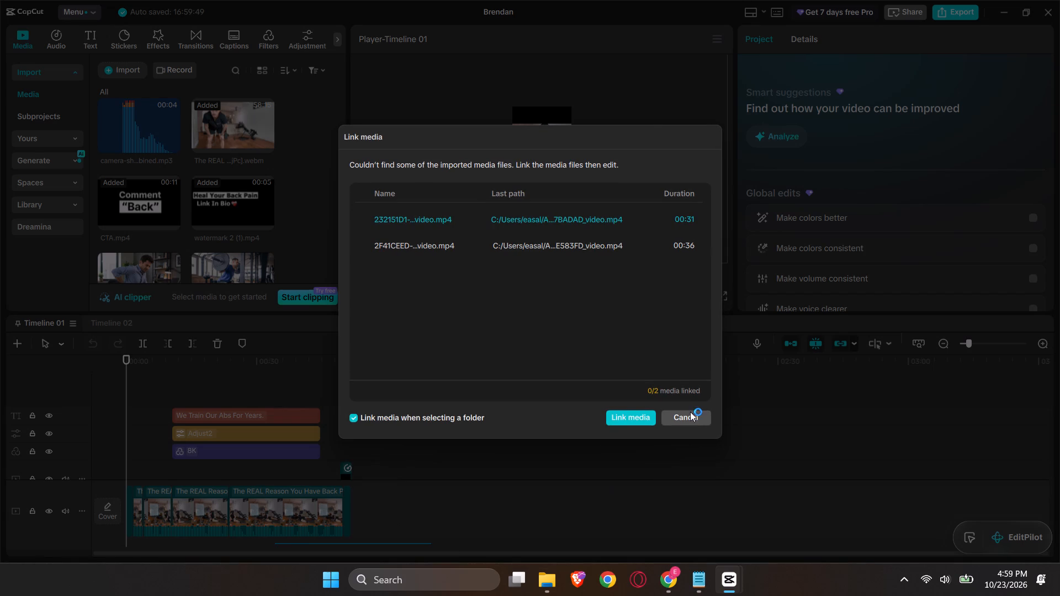
left_click(690, 414)
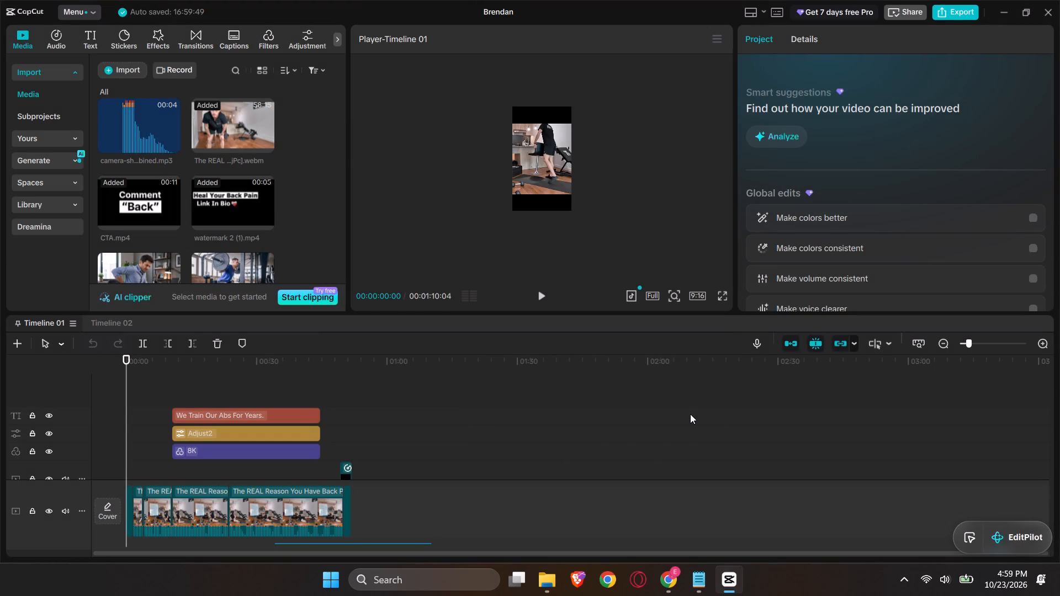
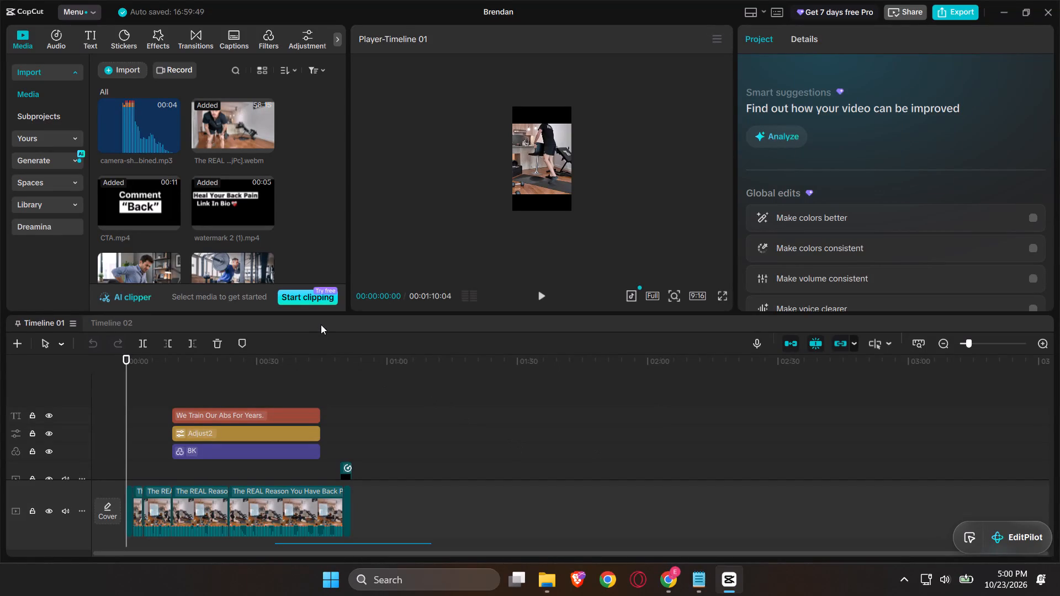
Play the opening clips of Timeline 01 and compare the speech with the hook script in Notepad.
scroll(321, 324, "up", 12, "ctrl")
scroll(148, 312, "up", 1)
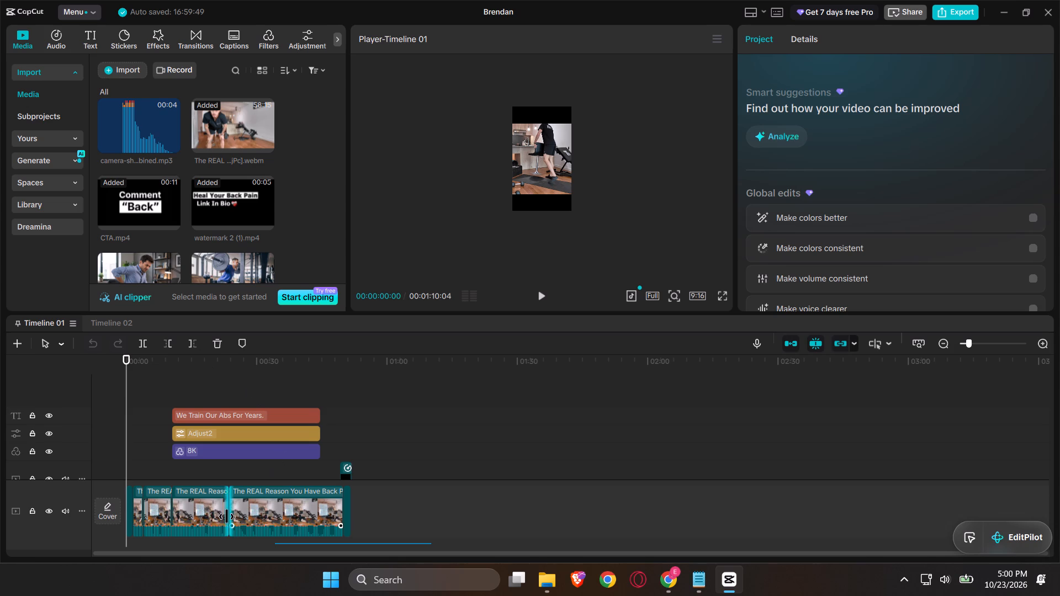
scroll(246, 476, "up", 11, "ctrl")
scroll(246, 476, "up", 12, "ctrl")
scroll(246, 476, "right", 2)
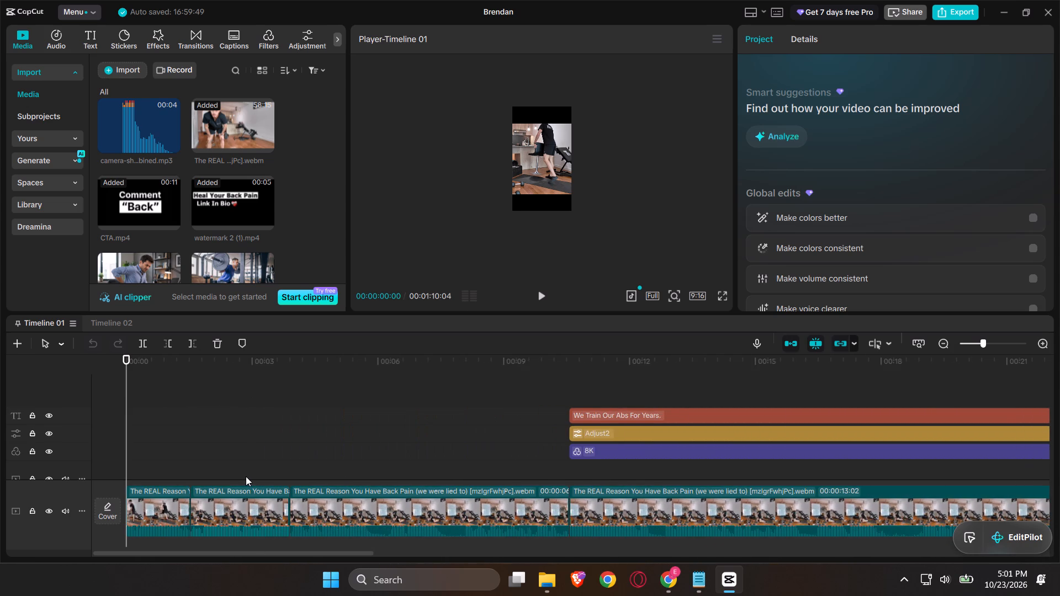
scroll(246, 476, "right", 1)
key("alt+Tab")
key("alt+Tab")
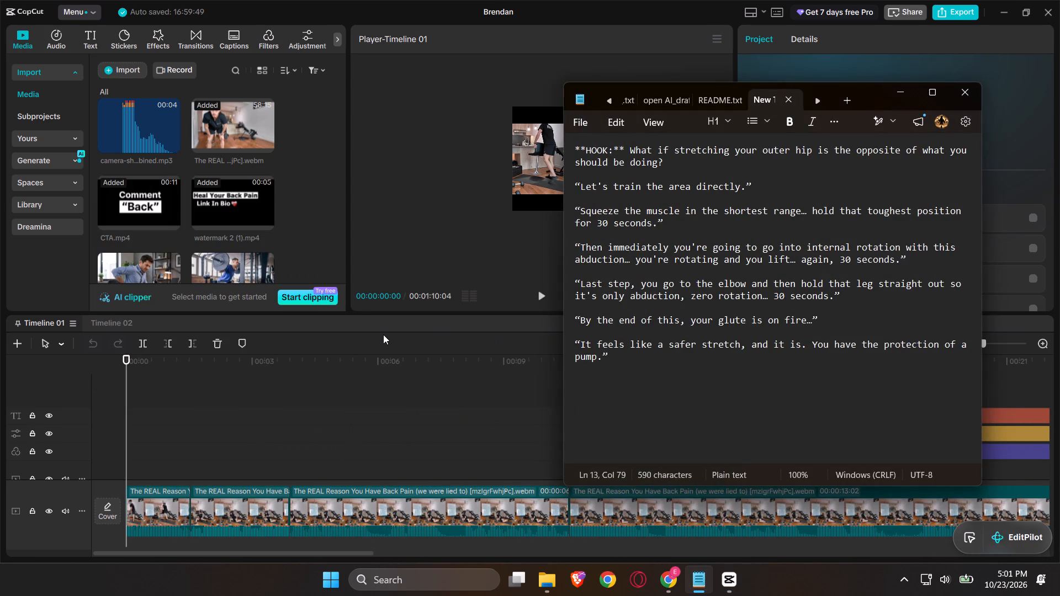
key("alt+Tab")
key("space")
key("alt+Tab")
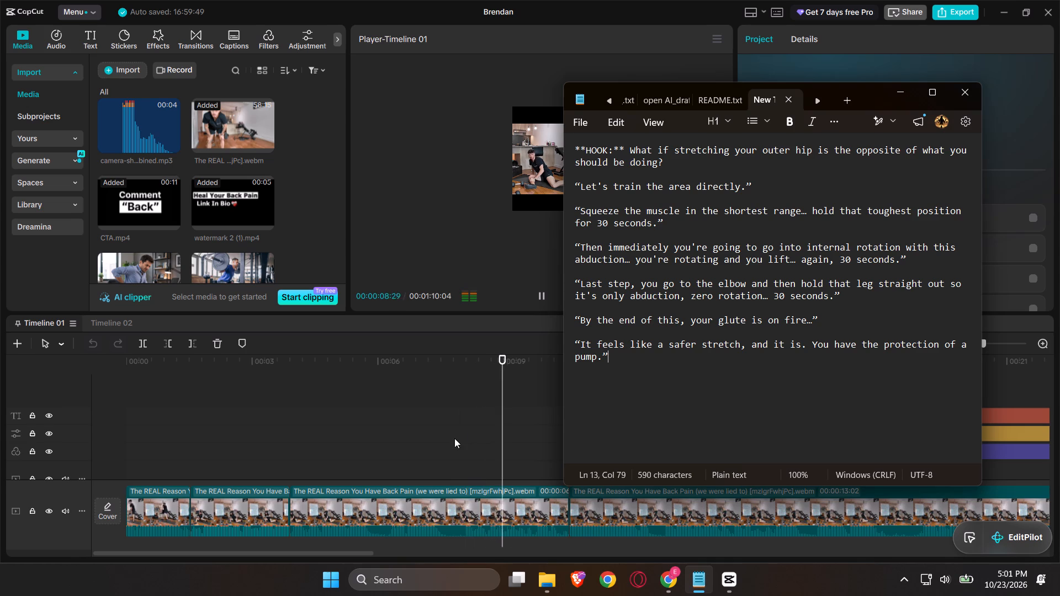
left_click(486, 445)
left_click_drag(486, 445, 479, 446)
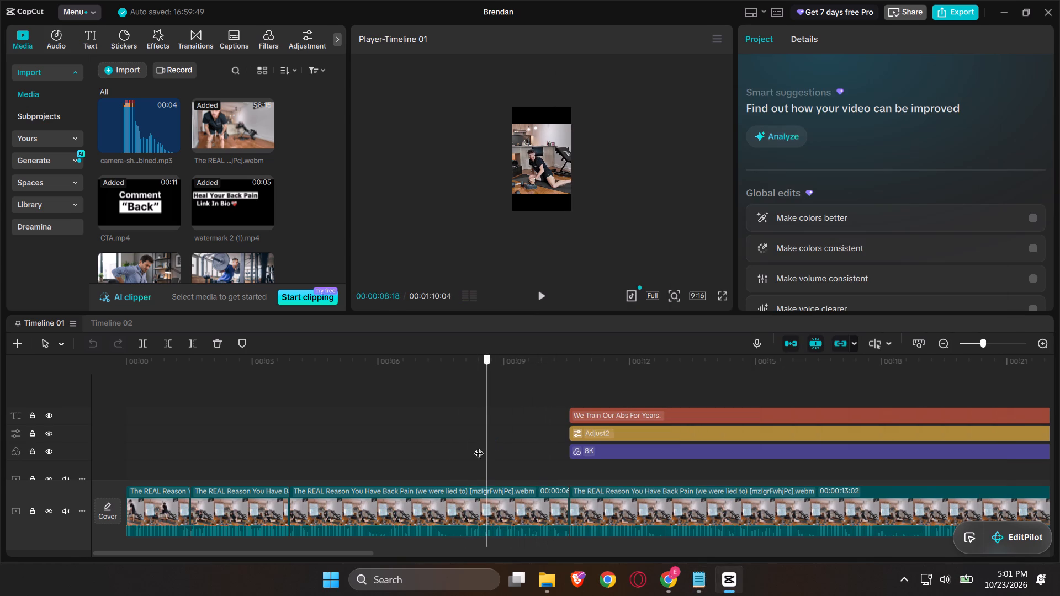
left_click_drag(479, 446, 211, 456)
key("space")
key("alt+Tab")
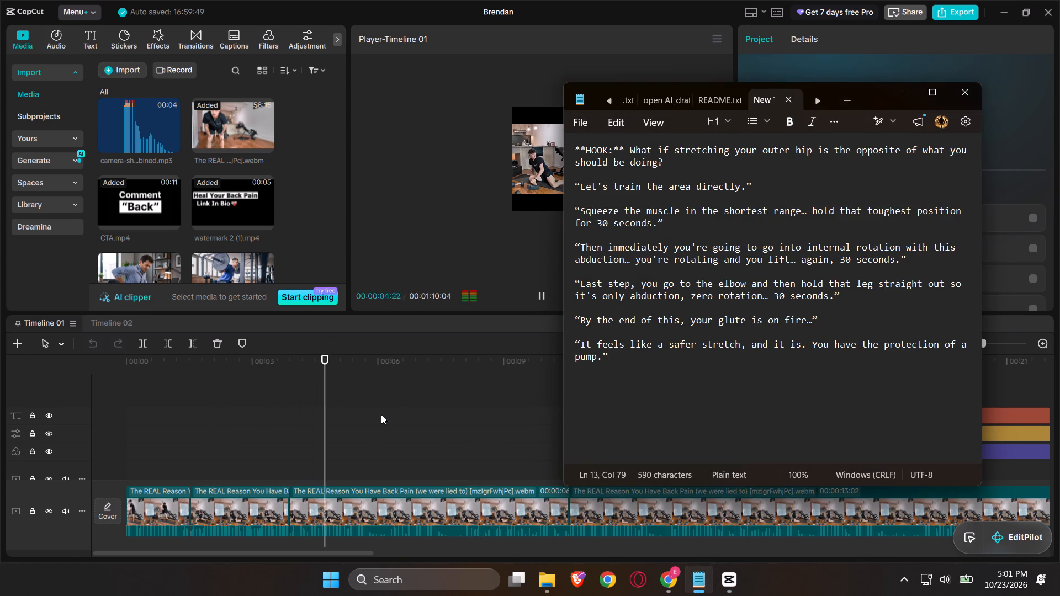
key("alt+Tab")
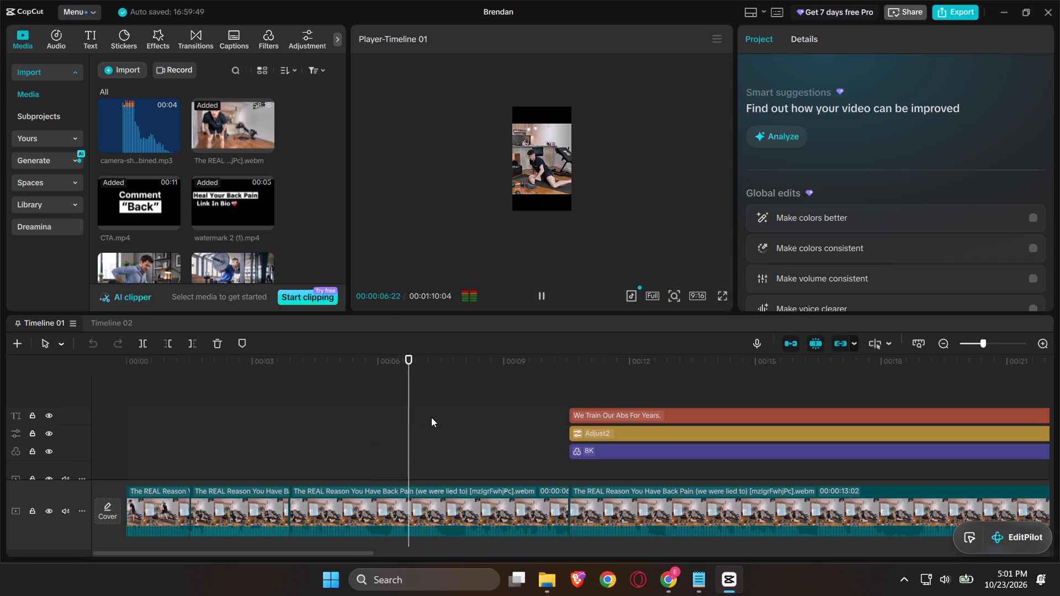
Find the cut point in the third clip, split it at 00:00:06:08 and delete the part before the split.
key("space")
triple_click(407, 439)
key("space")
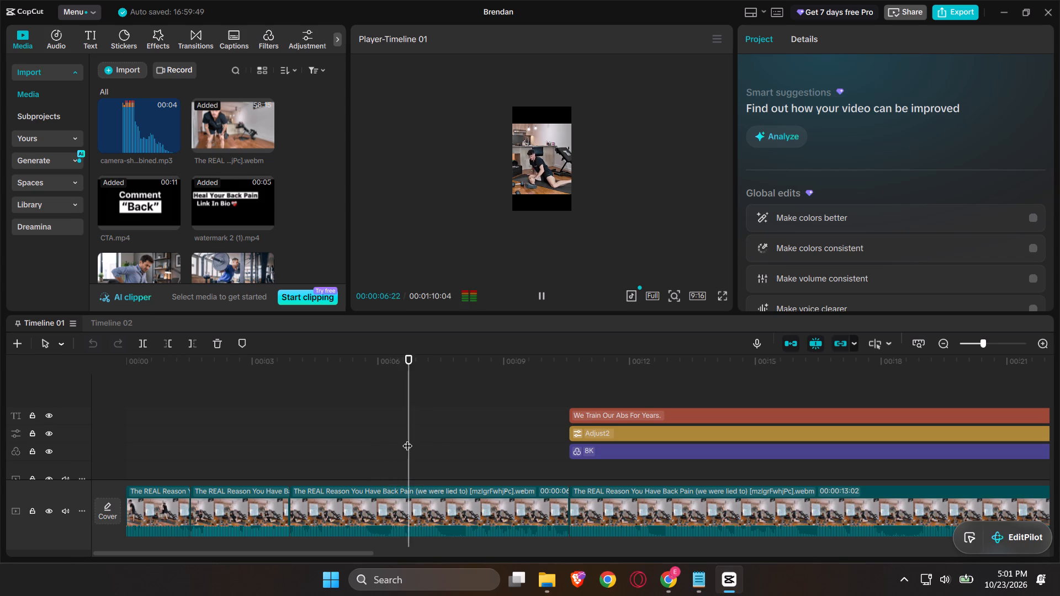
key("space")
left_click(407, 439)
left_click_drag(407, 439, 397, 439)
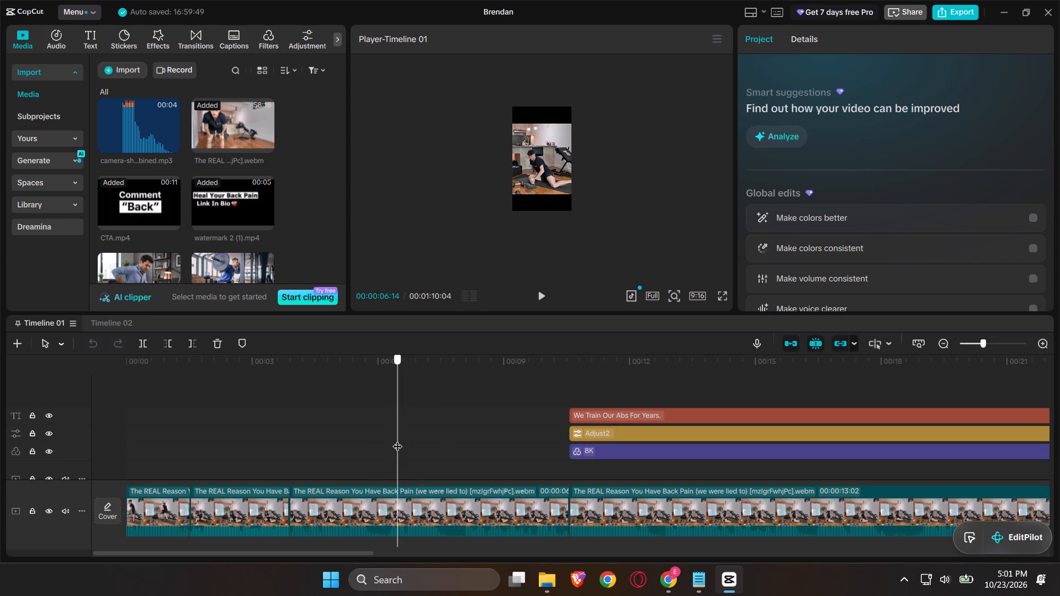
left_click_drag(397, 439, 397, 439)
key("space")
key("space")
left_click(397, 439)
key("space")
key("space")
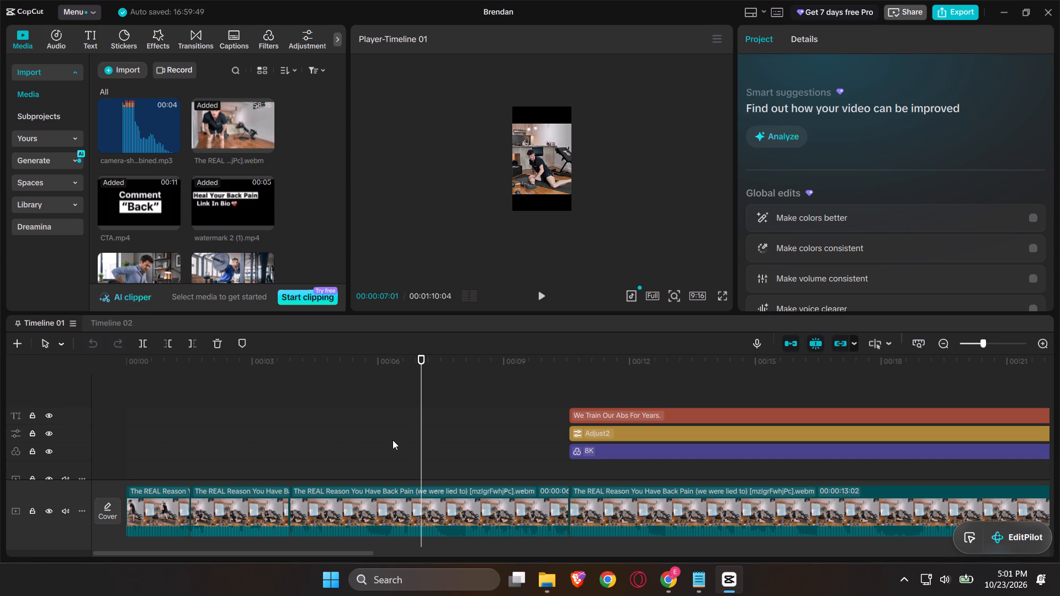
left_click(389, 441)
key("space")
key("space")
left_click(389, 441)
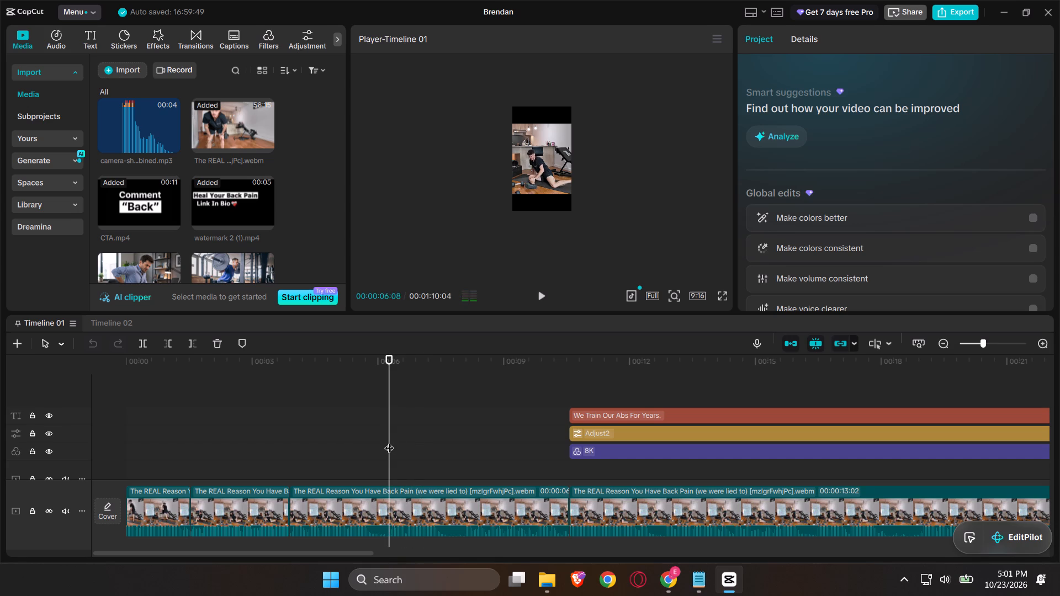
key("ctrl+b")
left_click(356, 493)
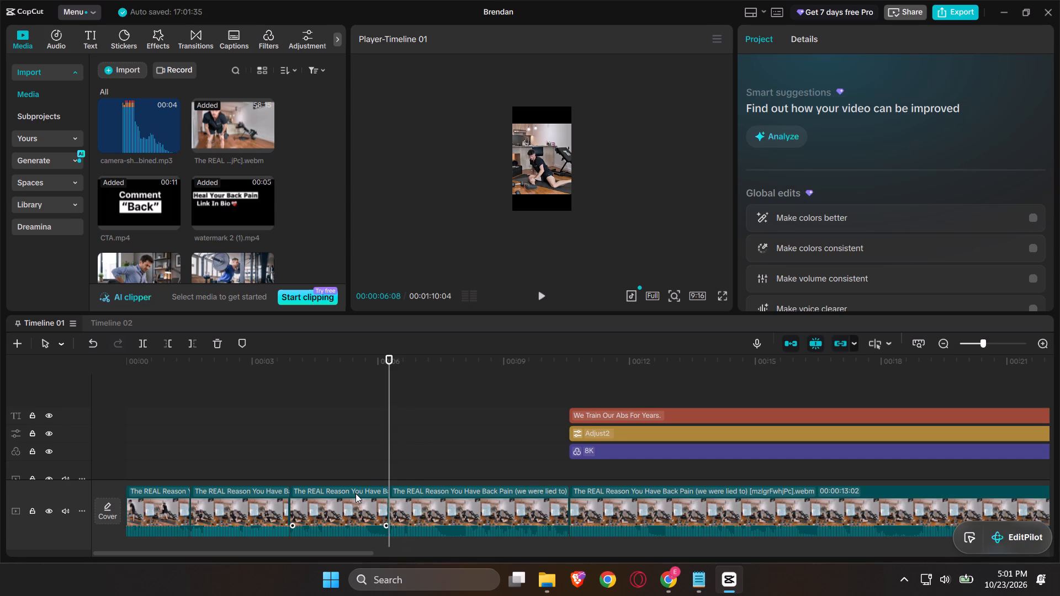
key("BackSpace")
Cut the short stretch from about 00:00:05:05 to 00:00:05:21 out of the third clip.
double_click(232, 448)
key("space")
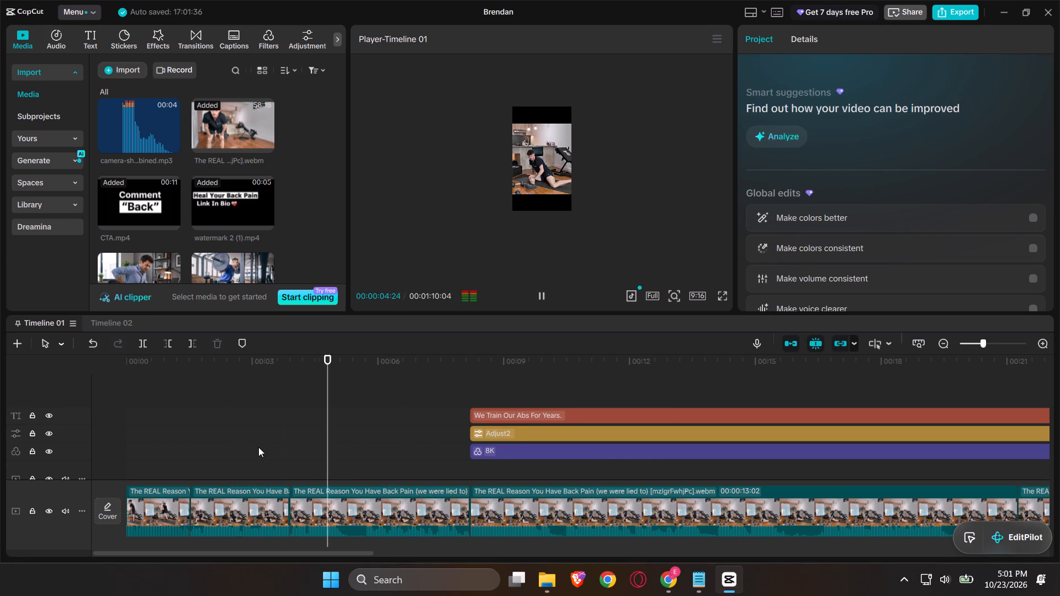
key("space")
left_click(347, 457)
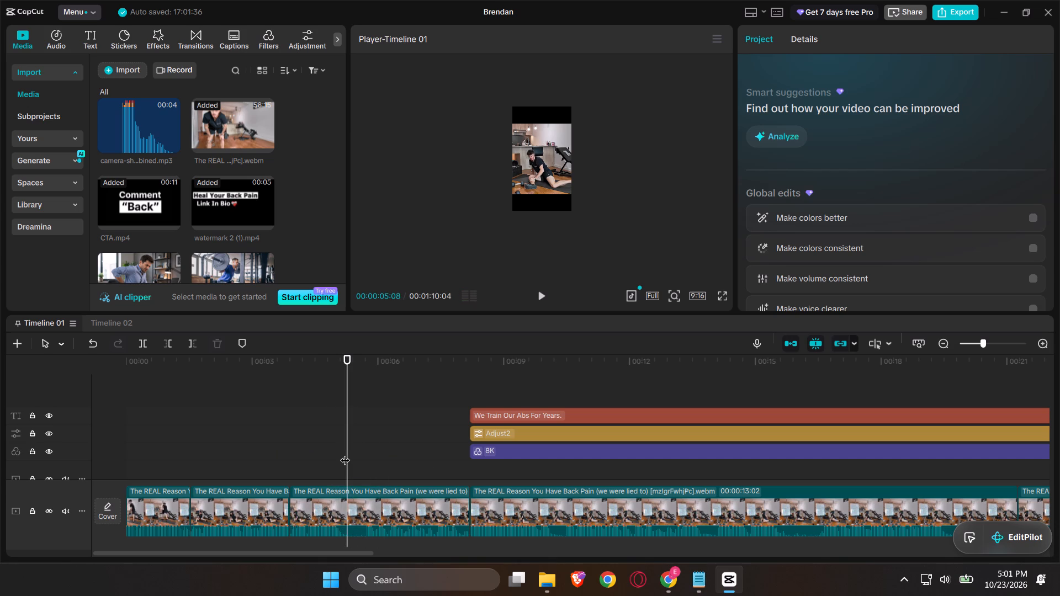
left_click(344, 452)
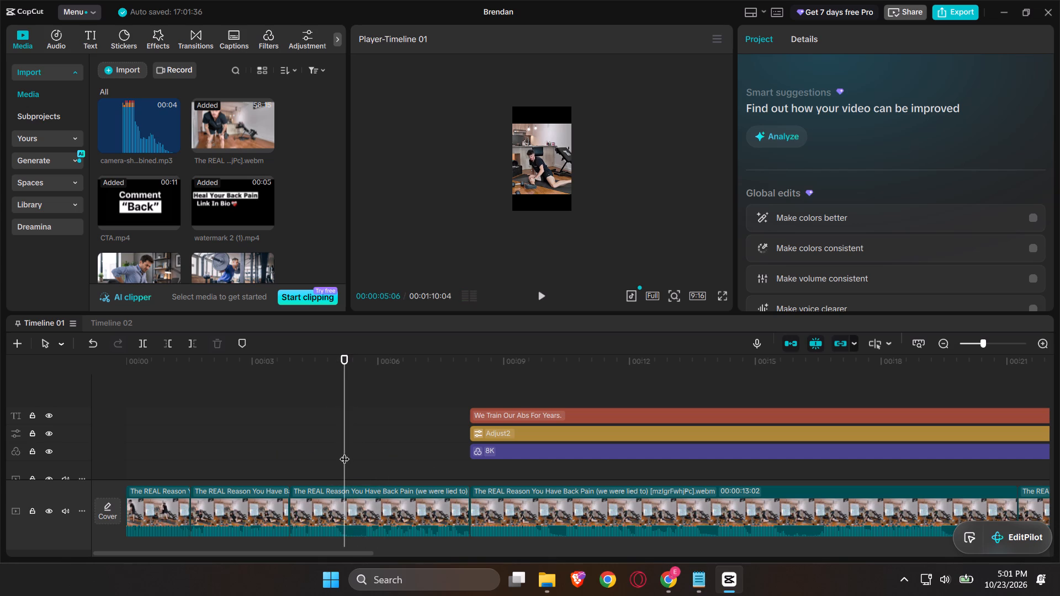
left_click(344, 452)
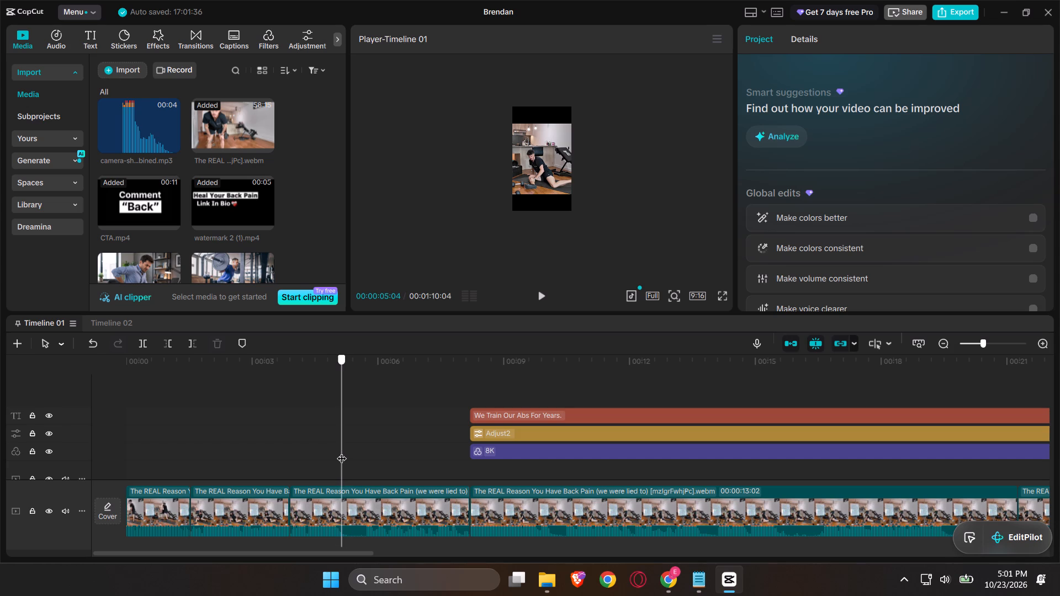
left_click(342, 451)
key("Right")
key("ctrl+b")
left_click_drag(342, 451, 363, 460)
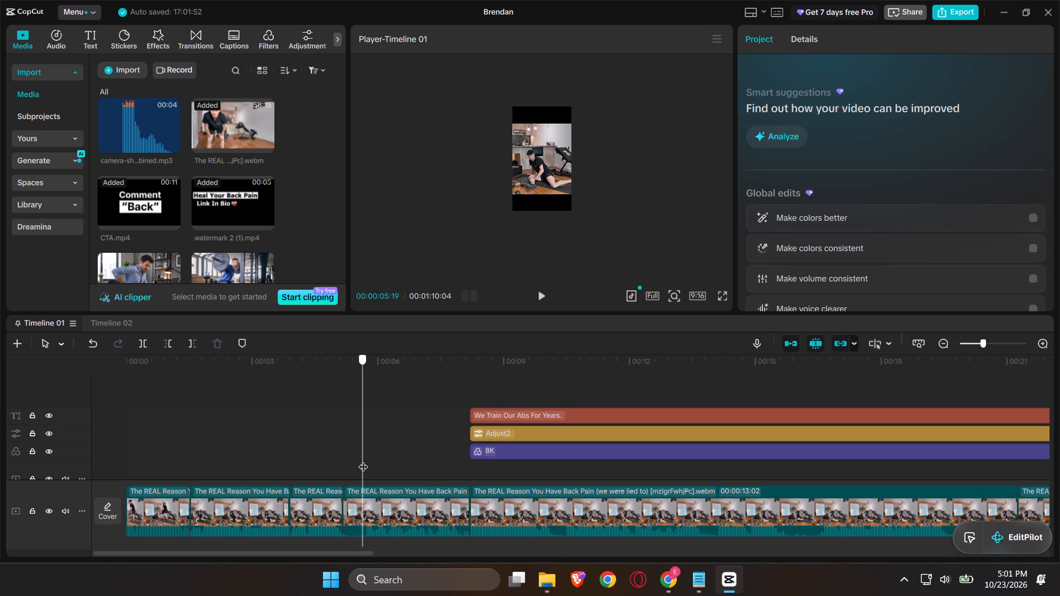
left_click_drag(363, 460, 365, 462)
key("ctrl+b")
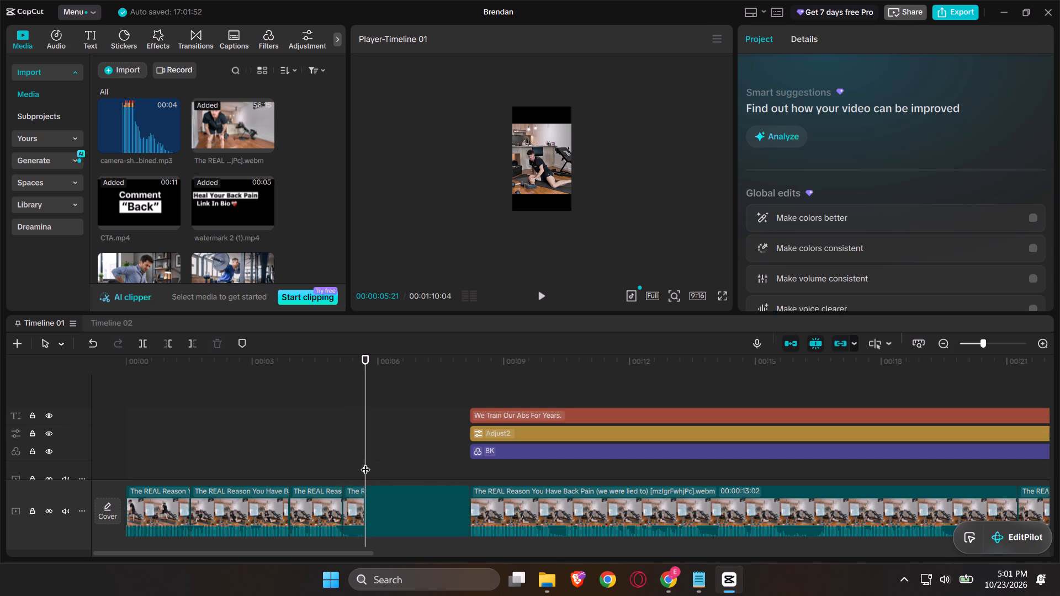
left_click(351, 512)
key("BackSpace")
Play the trimmed section from 00:00:03:27 and compare it with the script in Notepad.
double_click(287, 467)
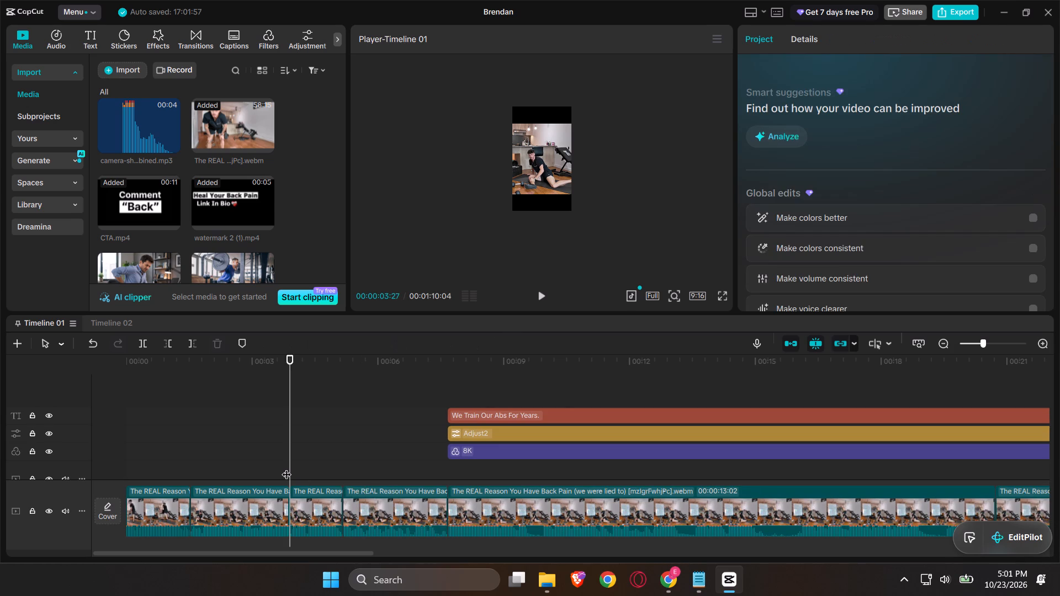
key("space")
key("alt+Tab")
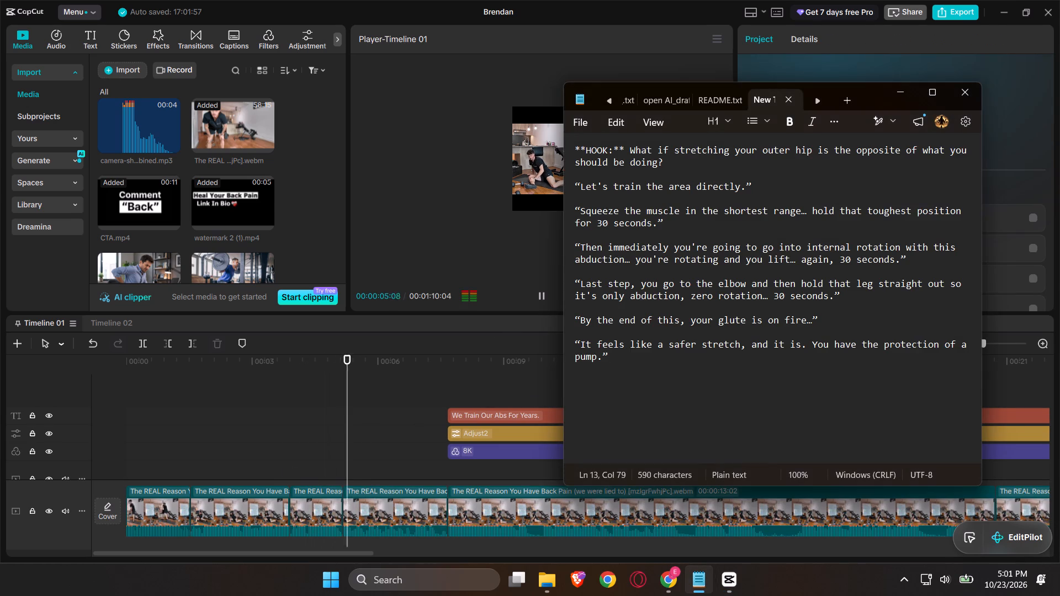
key("alt+Tab")
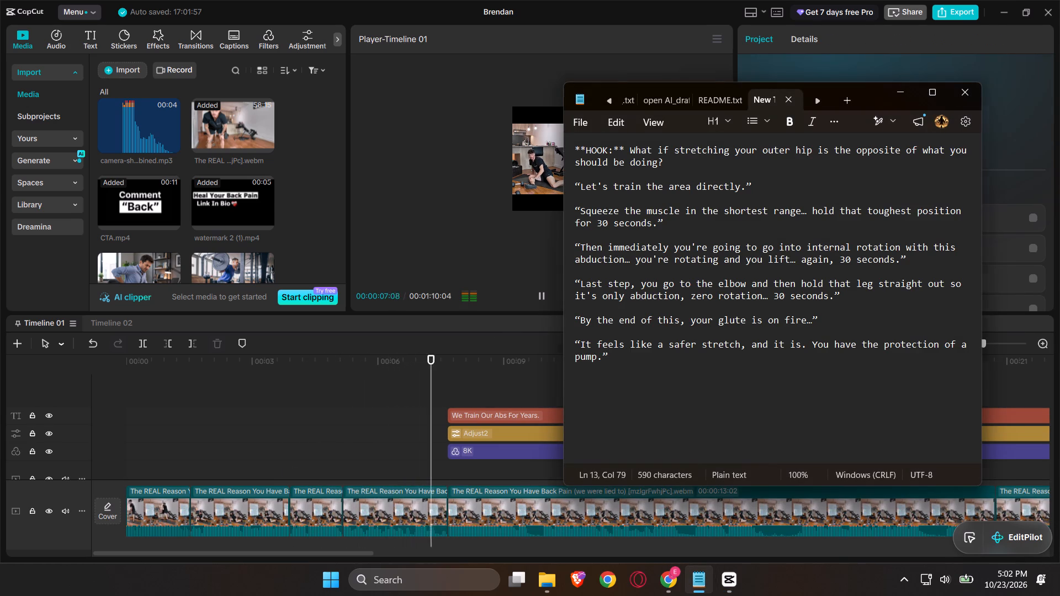
key("space")
key("alt+Tab")
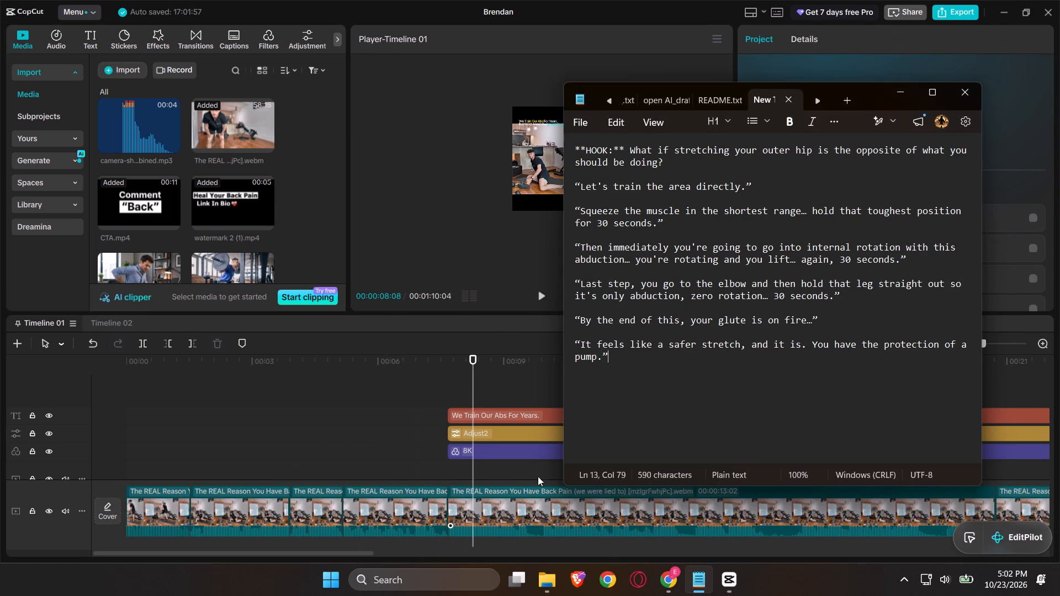
key("Up")
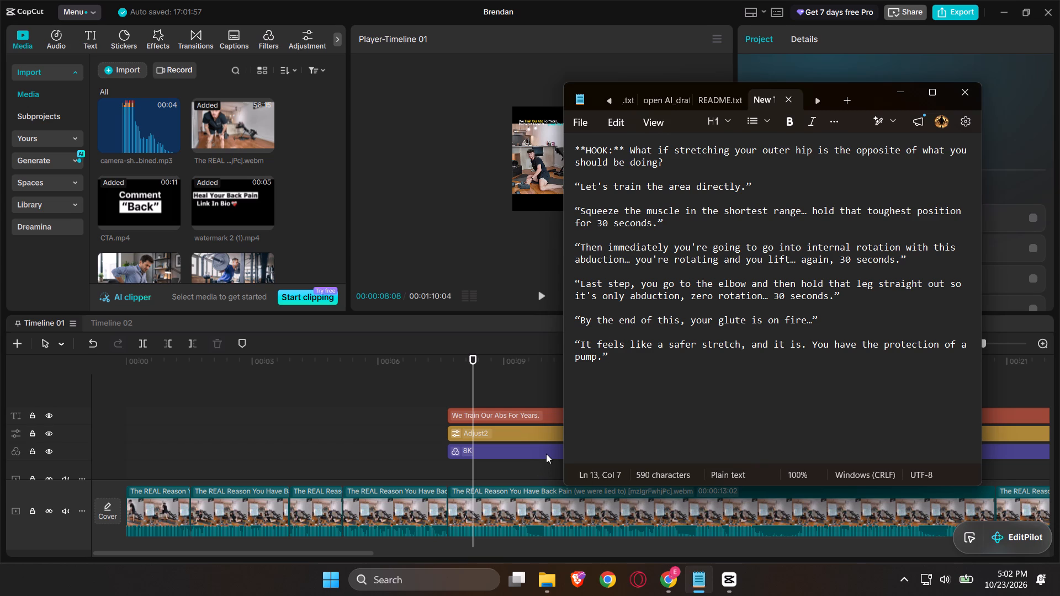
key("Up")
key("Up")
key("space")
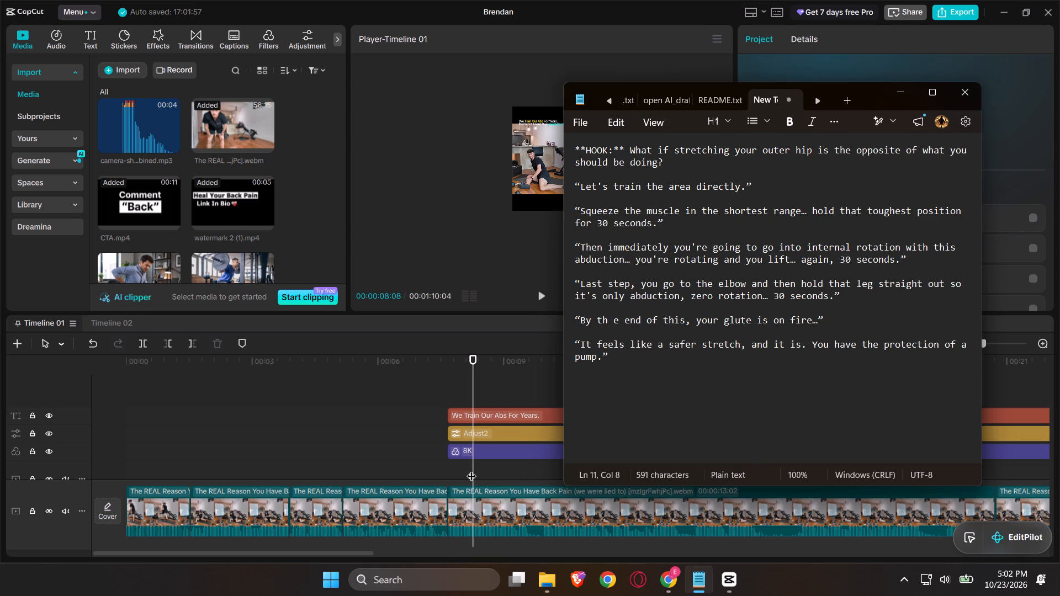
key("ctrl+z")
Play the fifth clip from about 00:00:08:07 and compare its speech with the script in Notepad.
left_click(471, 469)
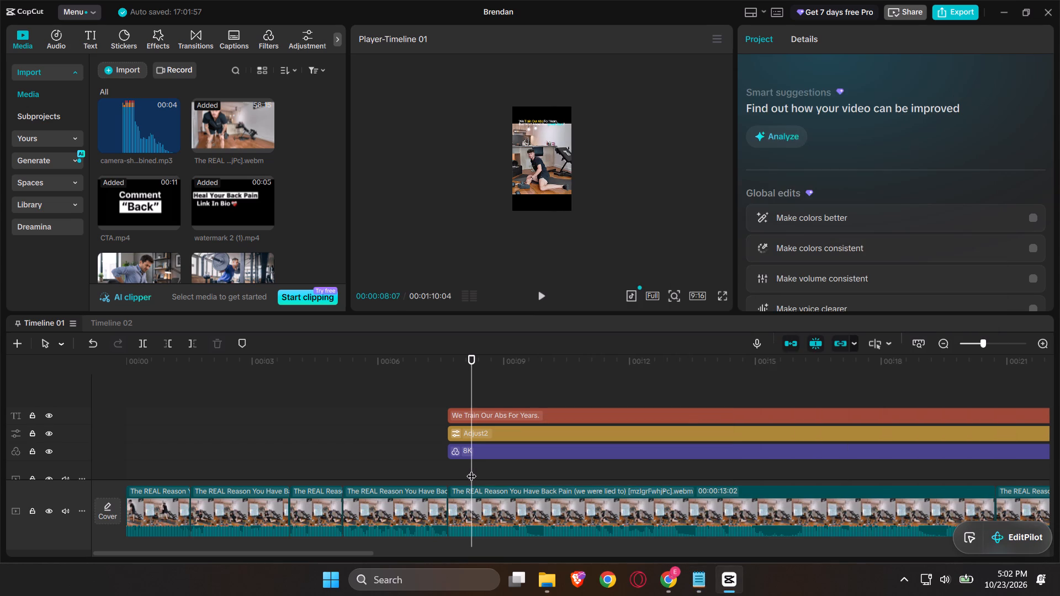
key("Up")
key("space")
key("alt+Tab")
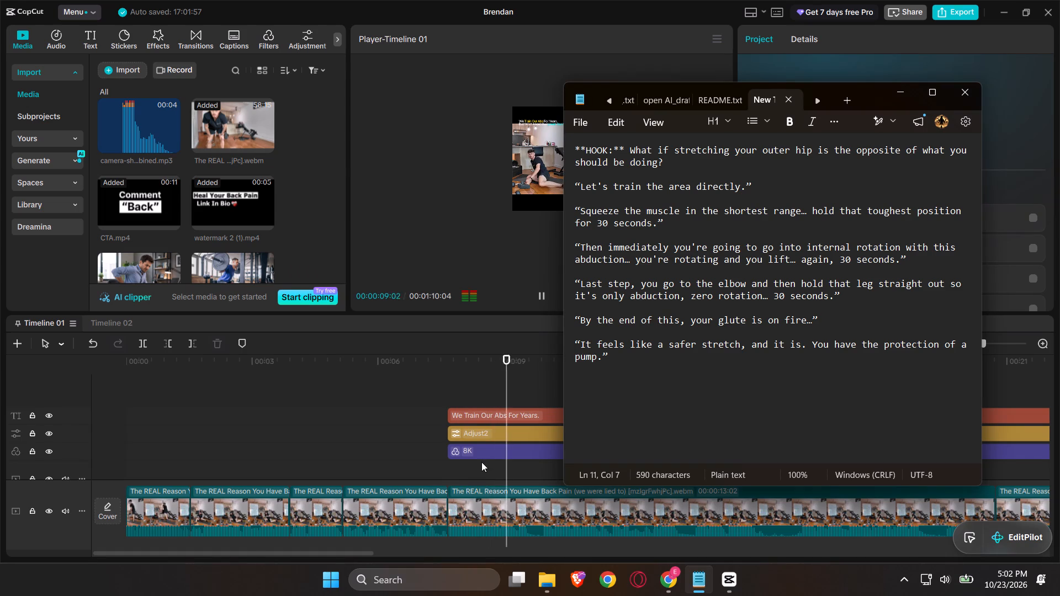
scroll(481, 462, "left", 2)
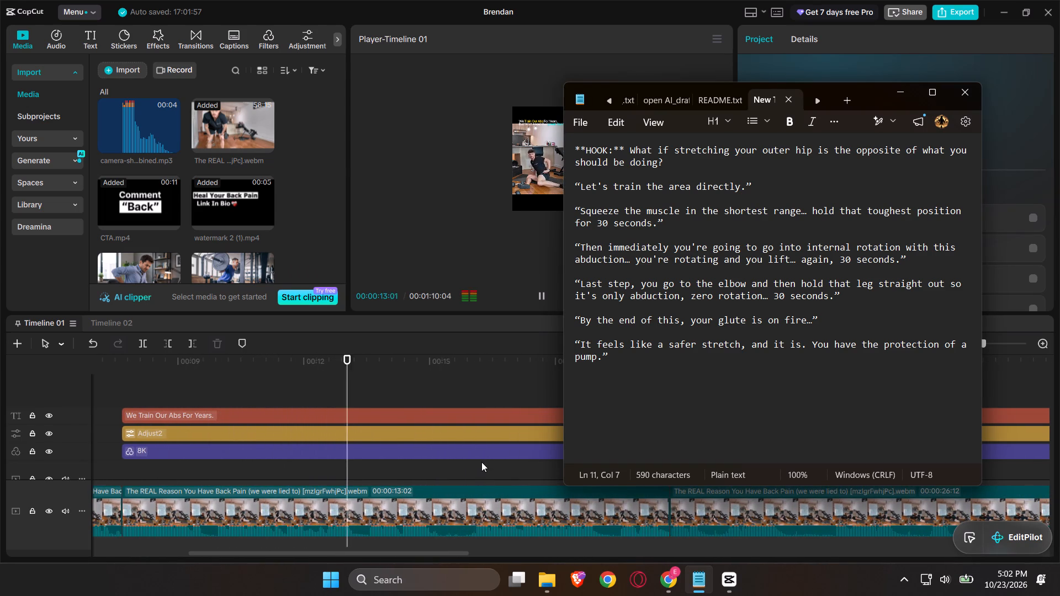
key("space")
key("space")
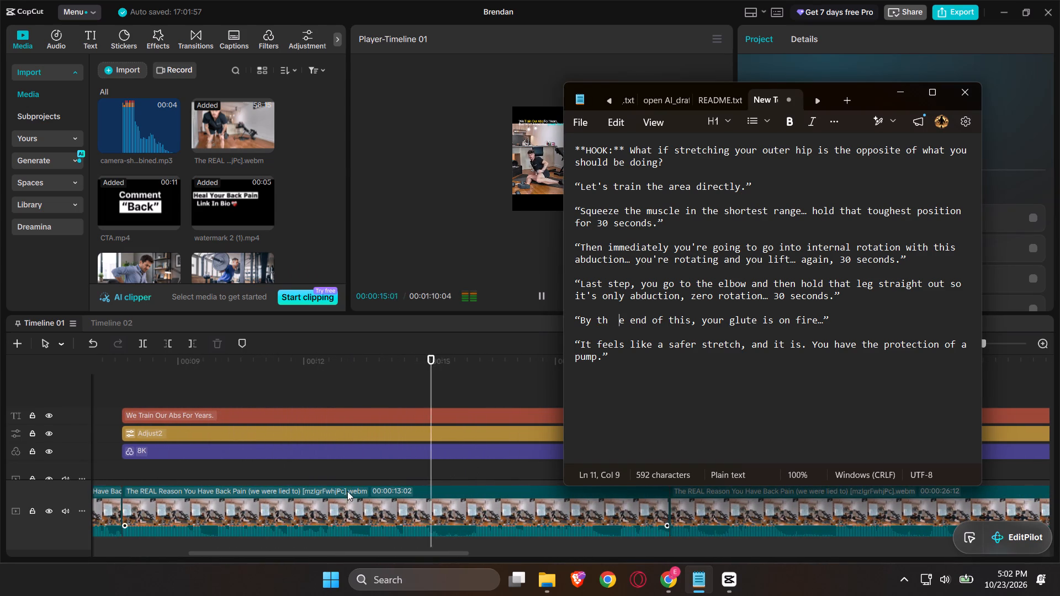
Replay the fifth clip from about 00:00:09:01 and check the speech against the script in Notepad.
left_click(246, 477)
left_click_drag(246, 477, 179, 480)
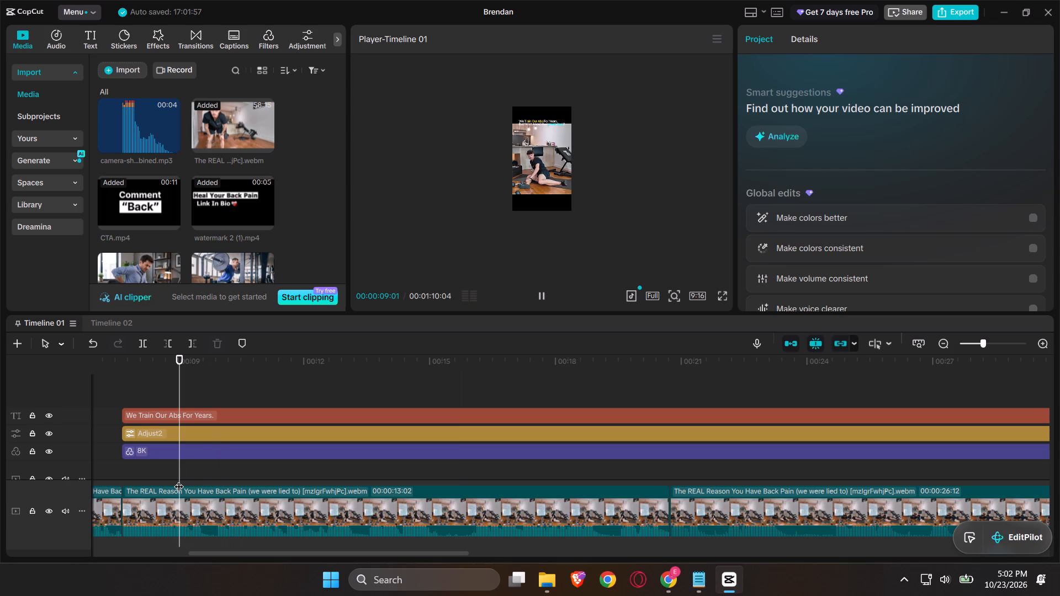
key("space")
key("space")
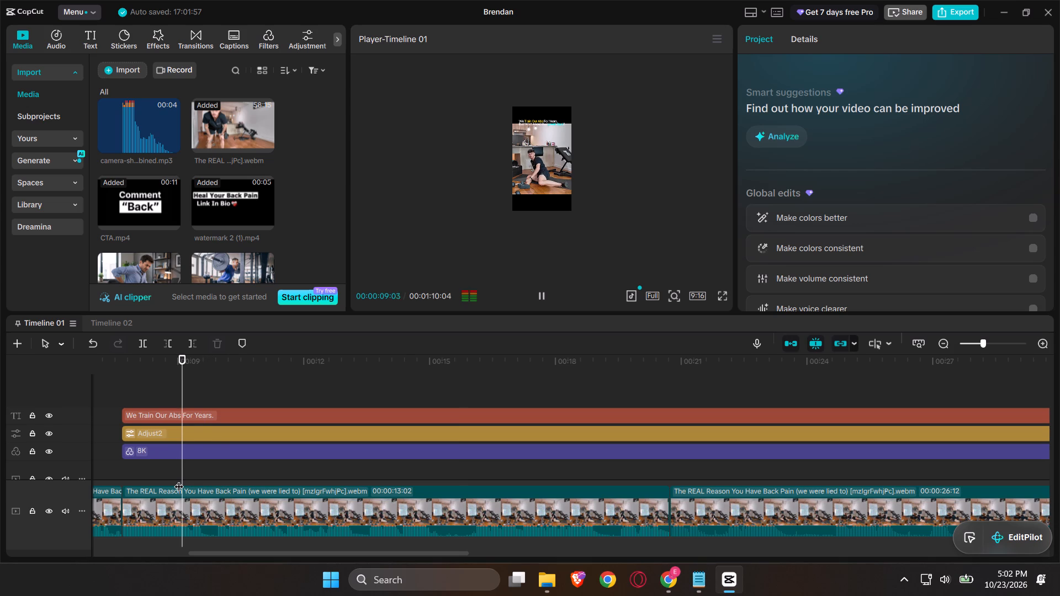
key("space")
key("space")
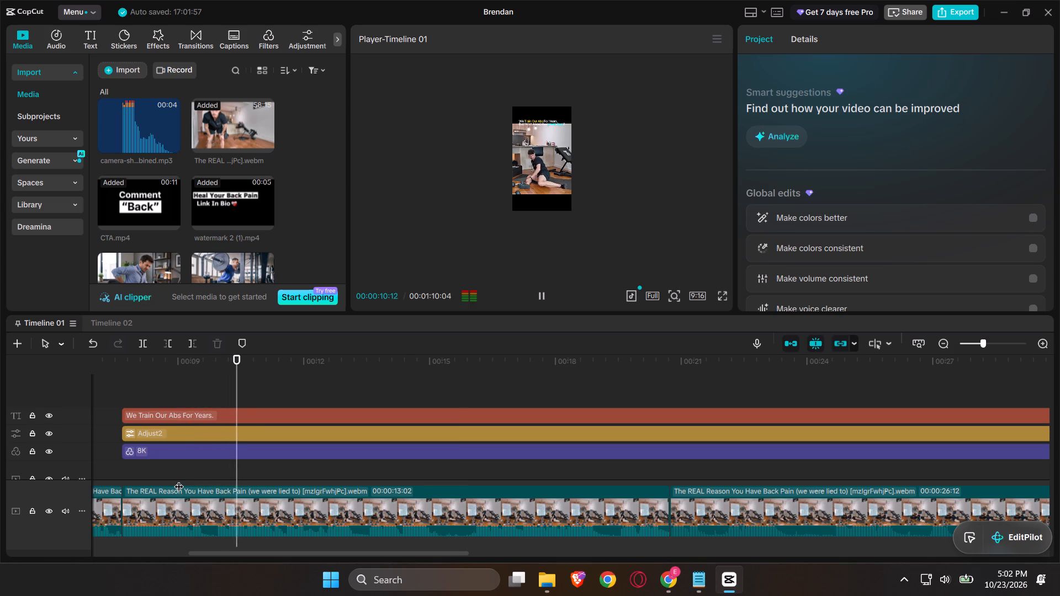
key("space")
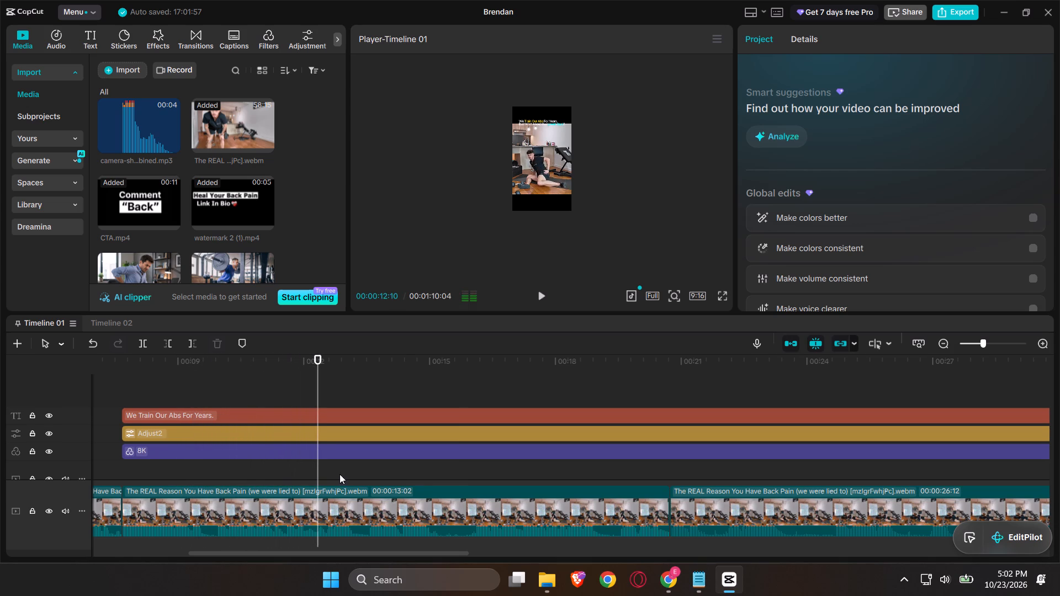
key("alt+Tab")
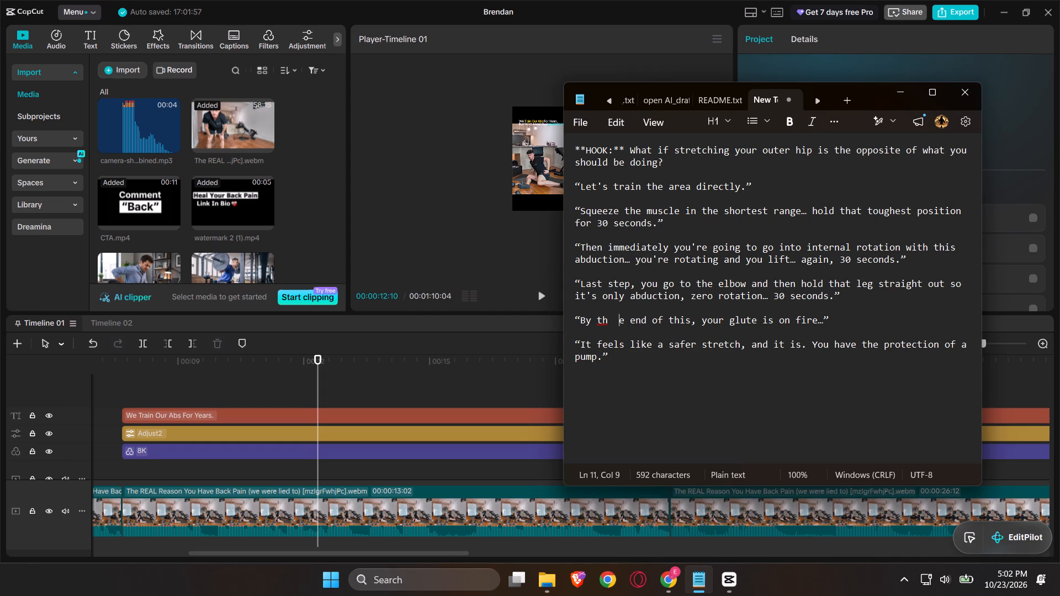
key("backslash")
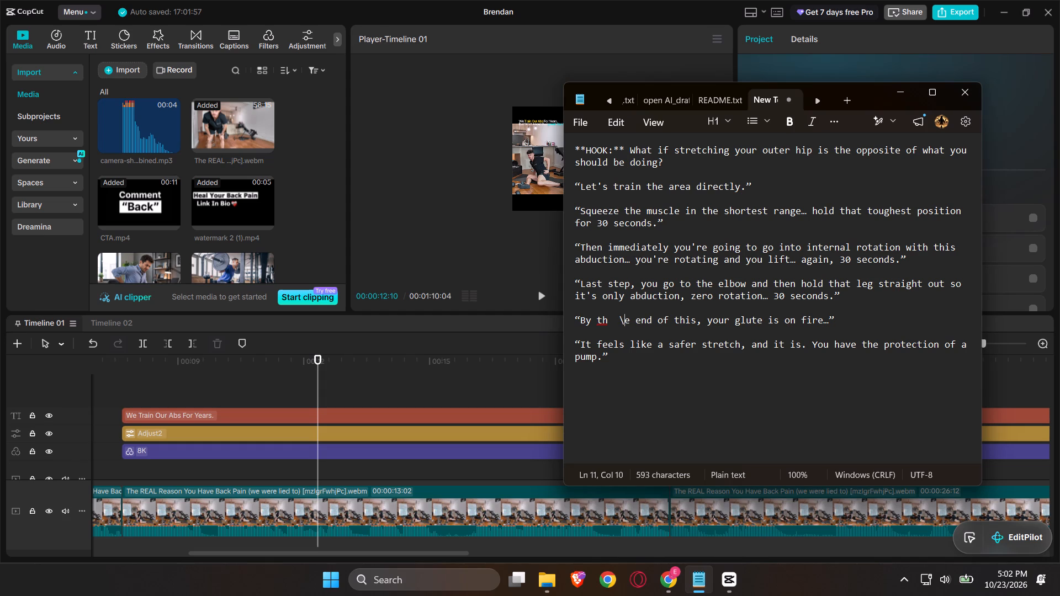
Find the cut point in the fifth clip by replaying around 00:00:12, and split the clip at 00:00:12:10.
triple_click(306, 464)
left_click(306, 464)
key("space")
key("space")
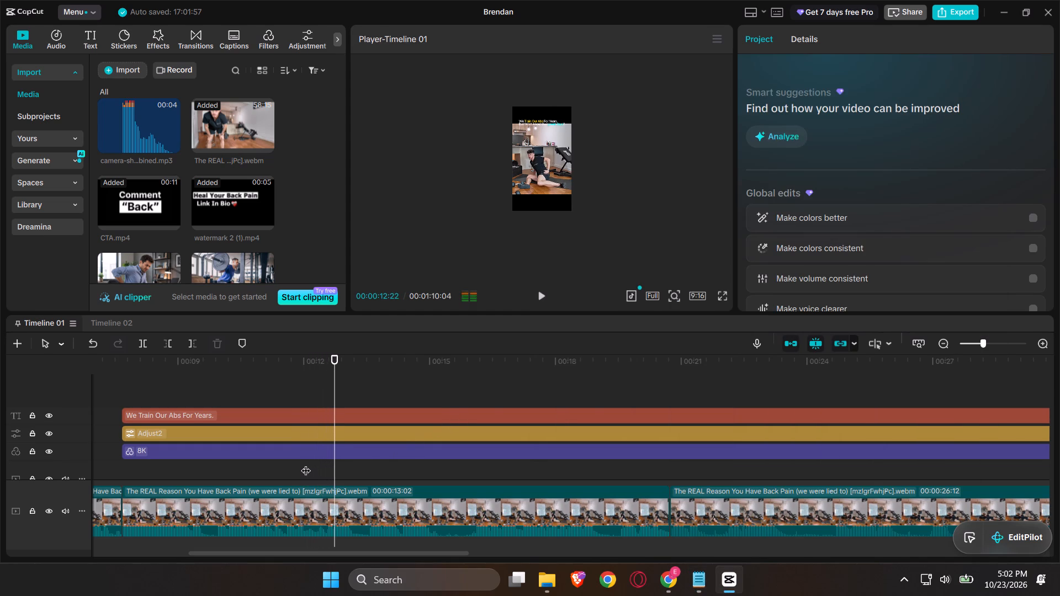
triple_click(318, 464)
key("space")
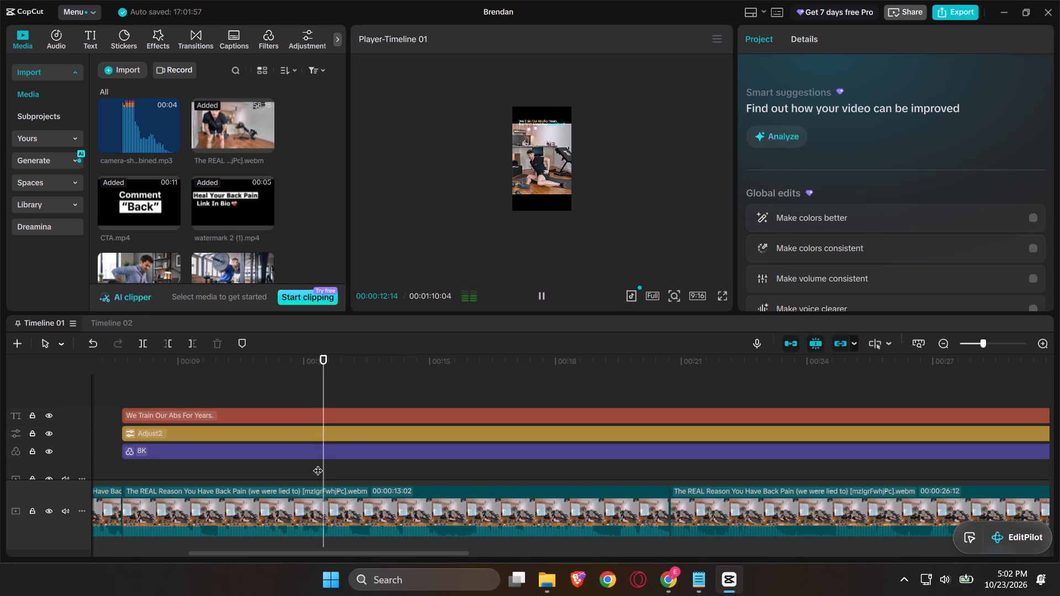
key("space")
left_click(318, 464)
key("ctrl+b")
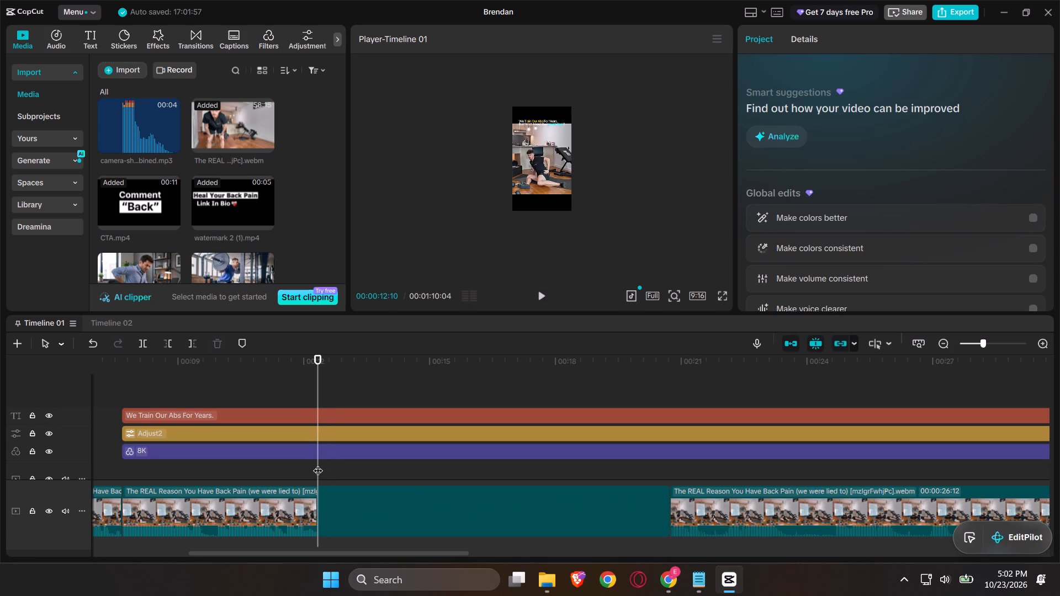
Play the section following the 00:00:12:10 split and compare it with the script in Notepad.
key("space")
key("alt+Tab")
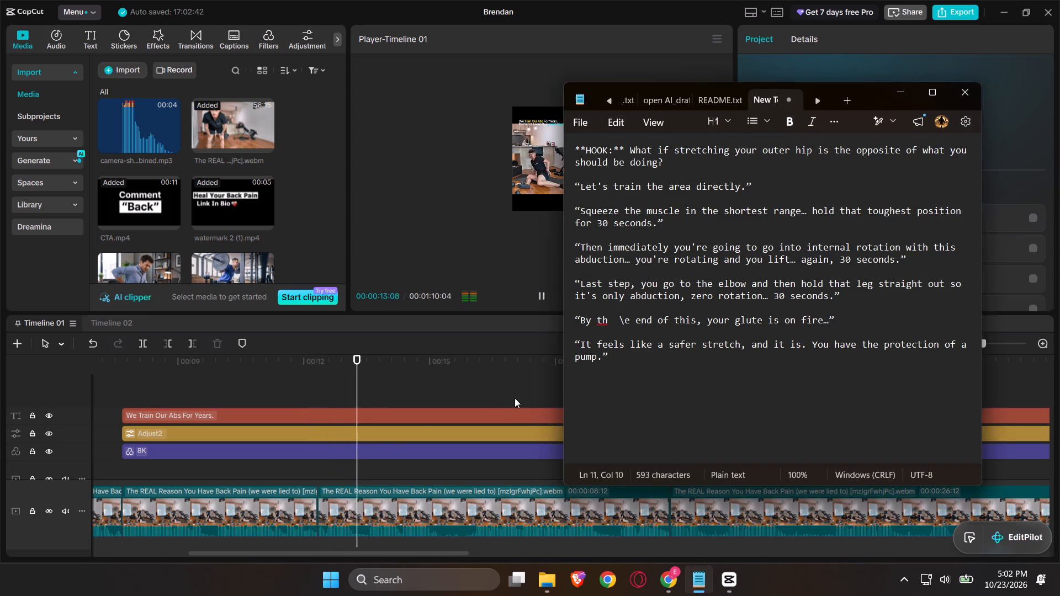
key("alt+Tab")
key("space")
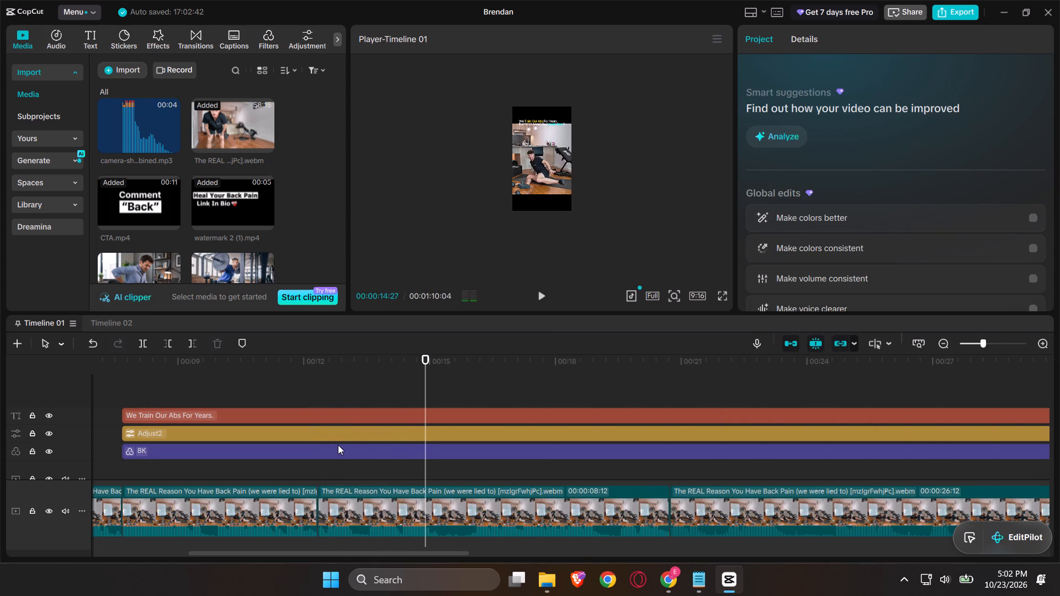
key("alt+Tab")
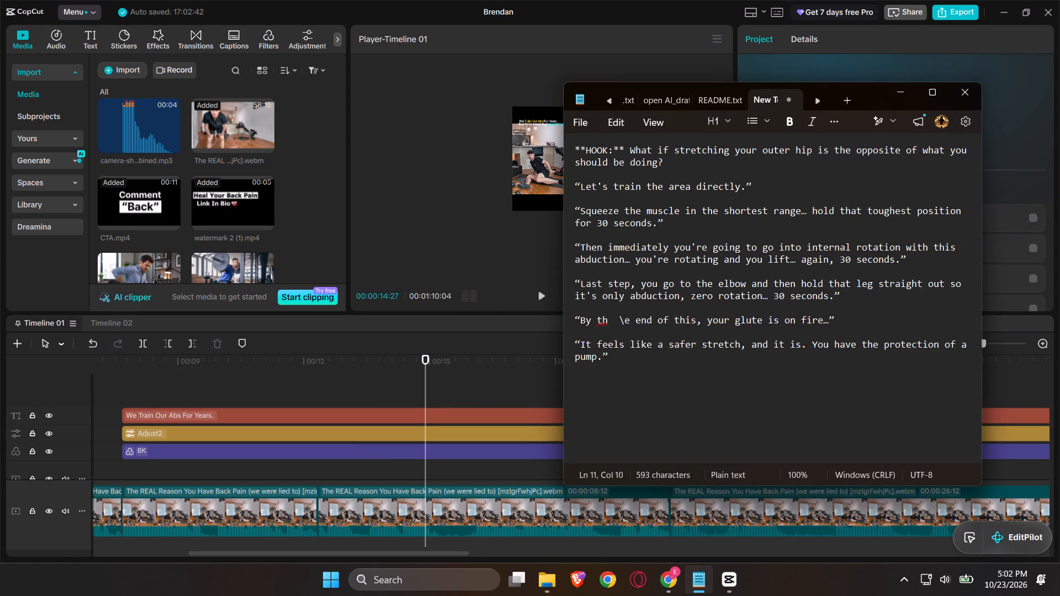
key("alt+Tab")
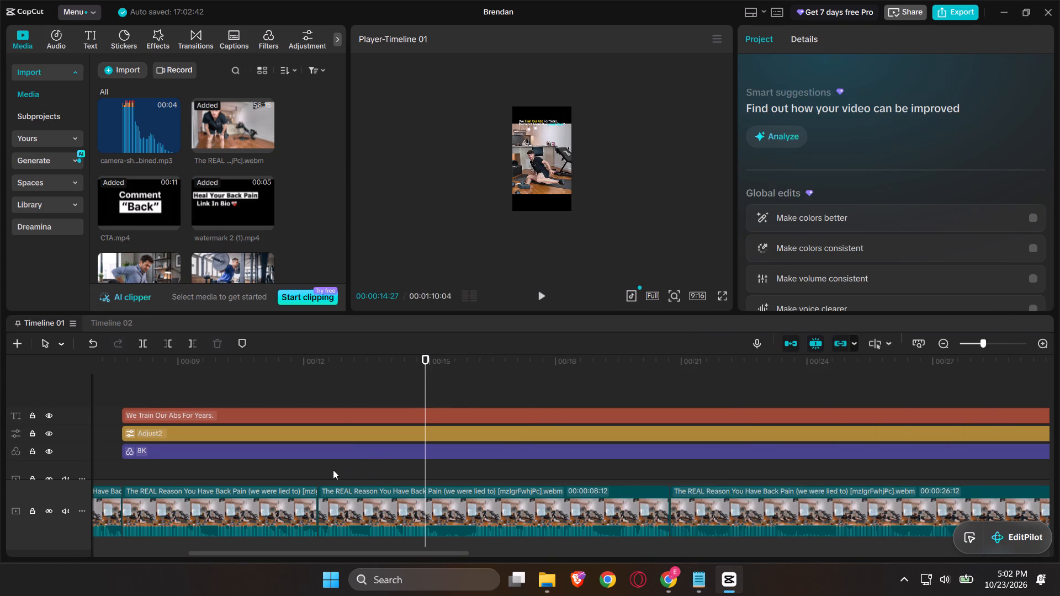
Find where the unwanted speech ends, split the clip at 00:00:13:16 and delete the piece between 00:00:12:10 and 00:00:13:16.
triple_click(331, 470)
key("space")
key("space")
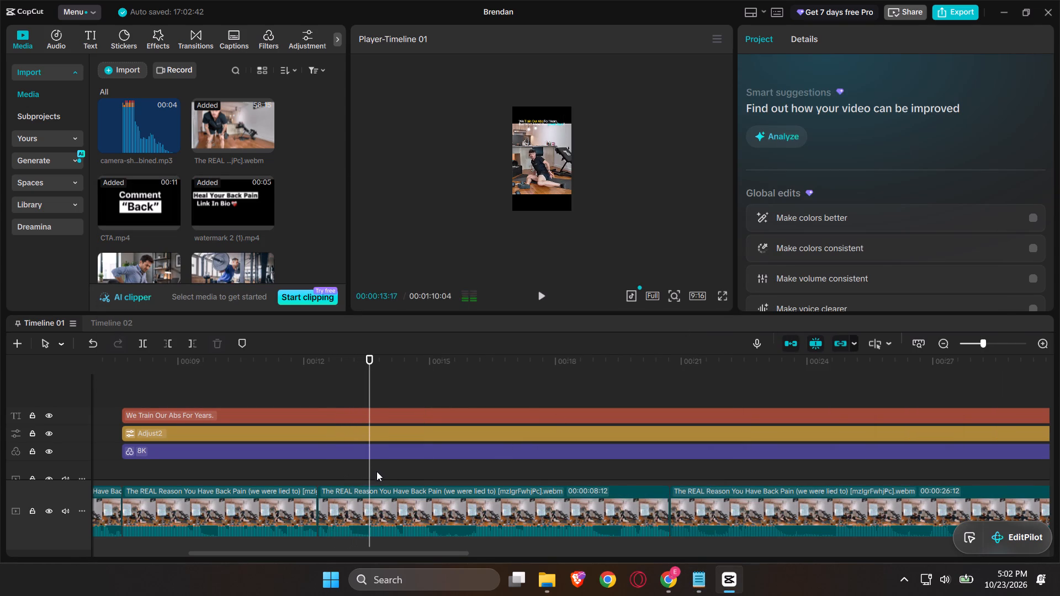
key("space")
key("space")
left_click(368, 472)
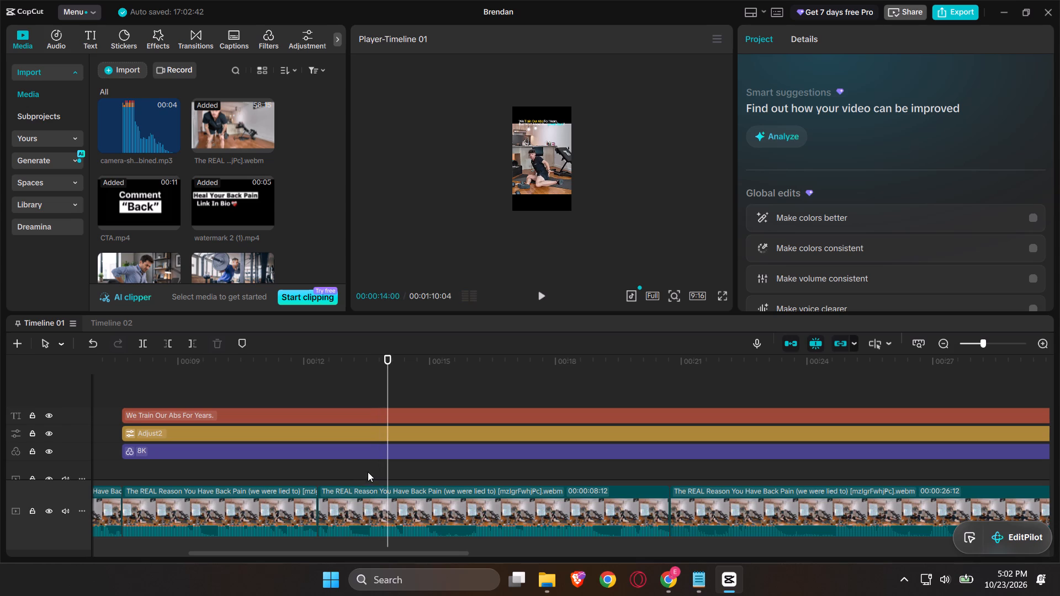
key("ctrl+n")
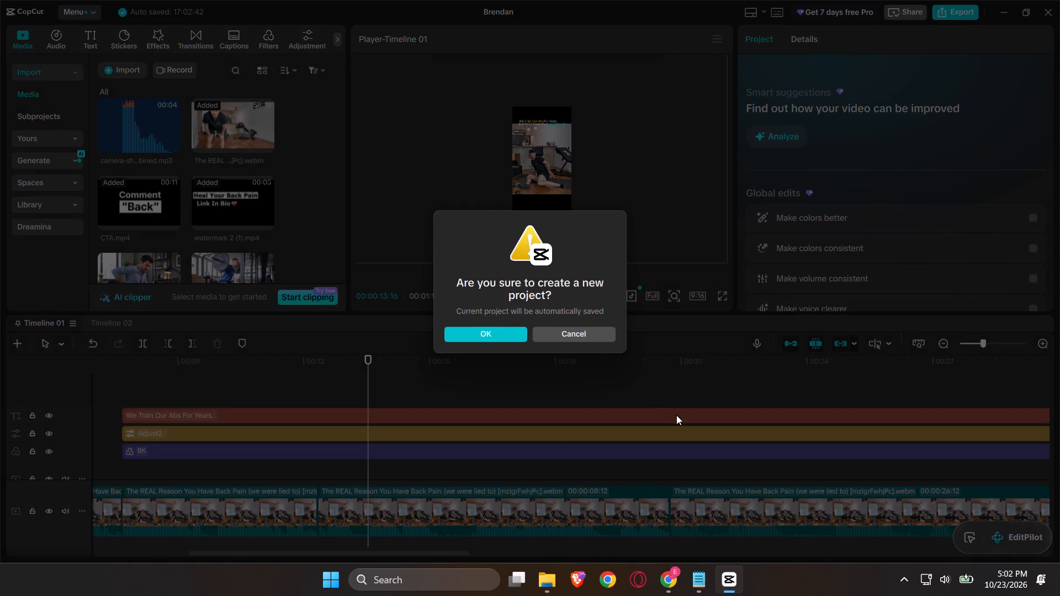
left_click(584, 333)
key("ctrl+b")
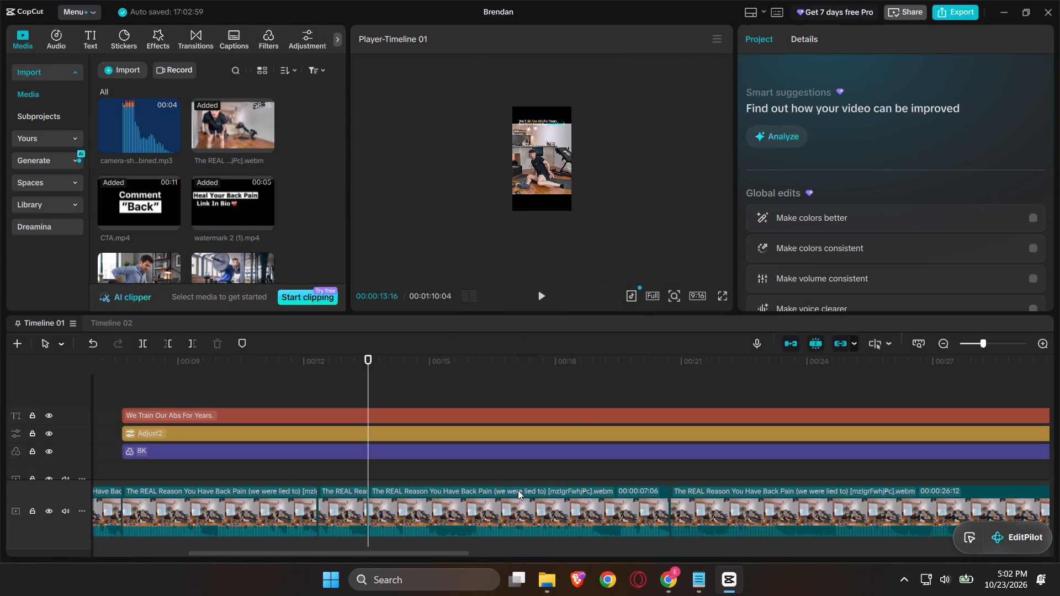
left_click(344, 516)
key("BackSpace")
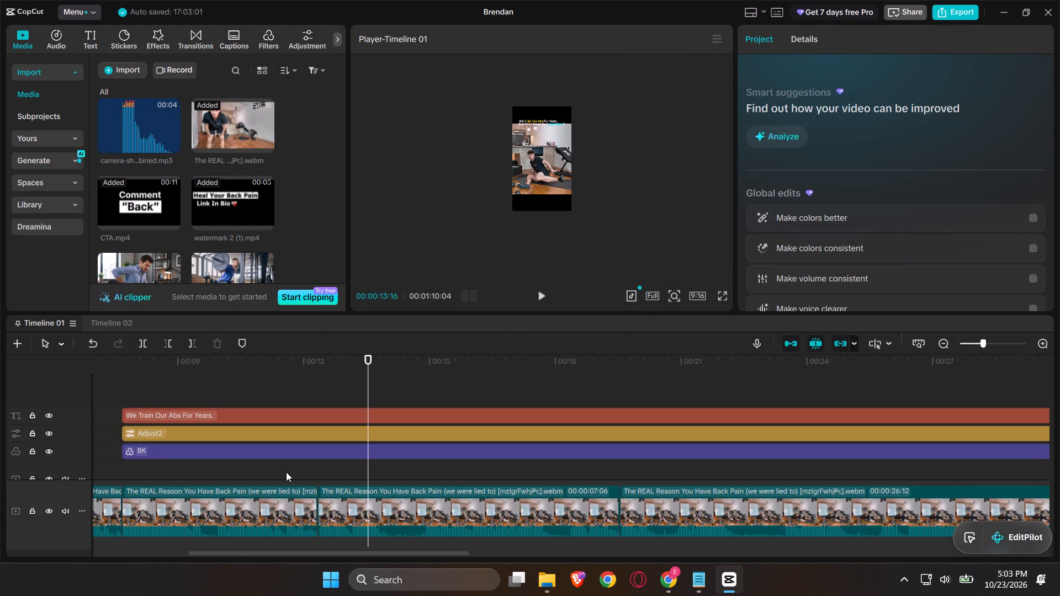
Cut the short stretch from about 00:00:09:17 to 00:00:09:28 out of the fifth clip.
left_click(286, 472)
scroll(286, 472, "right", 1)
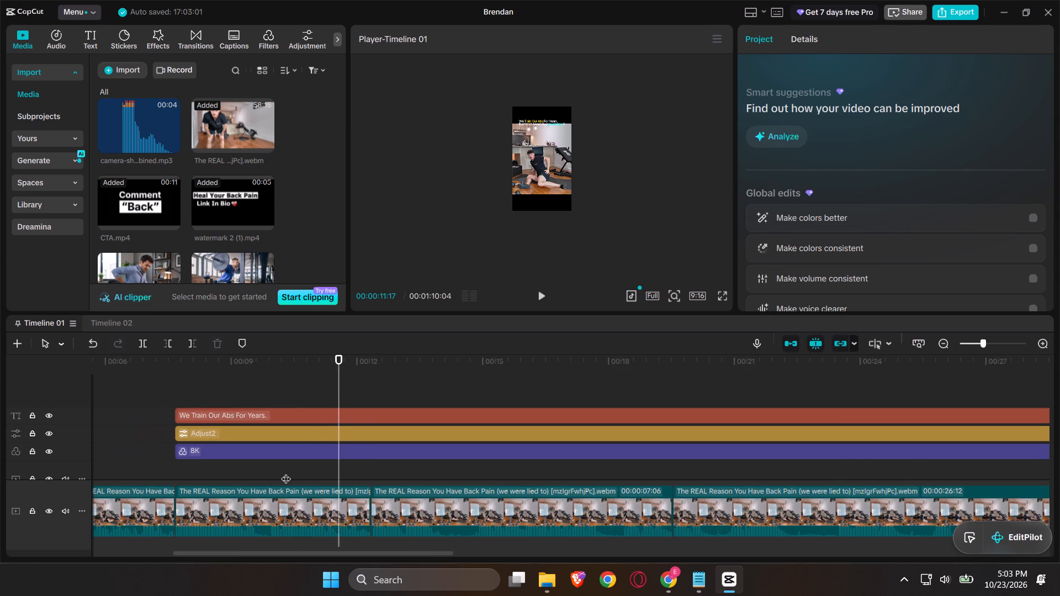
scroll(286, 472, "right", 1)
double_click(379, 462)
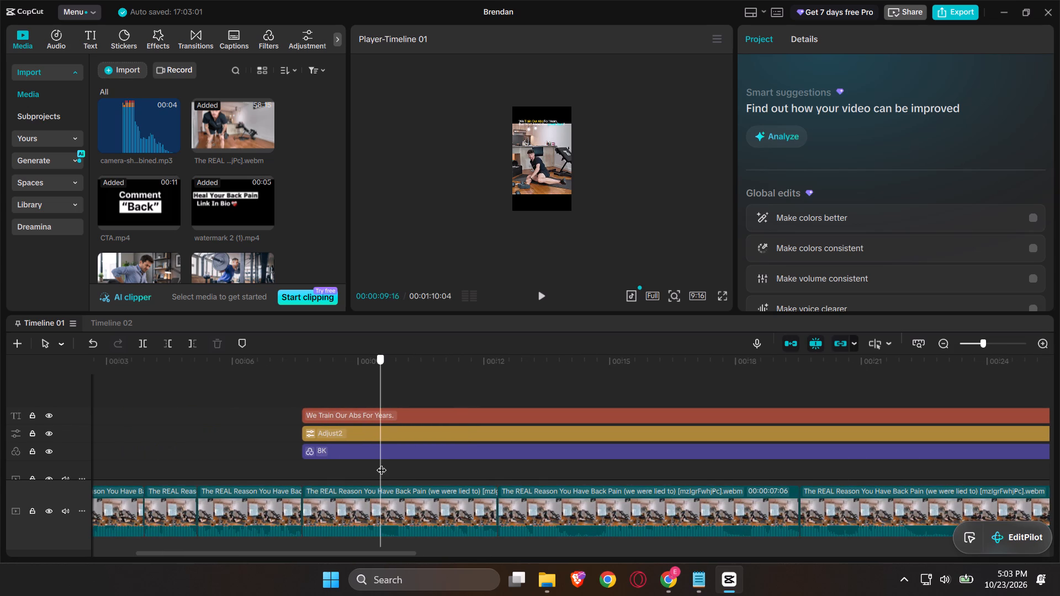
key("ctrl+b")
left_click_drag(381, 463, 388, 466)
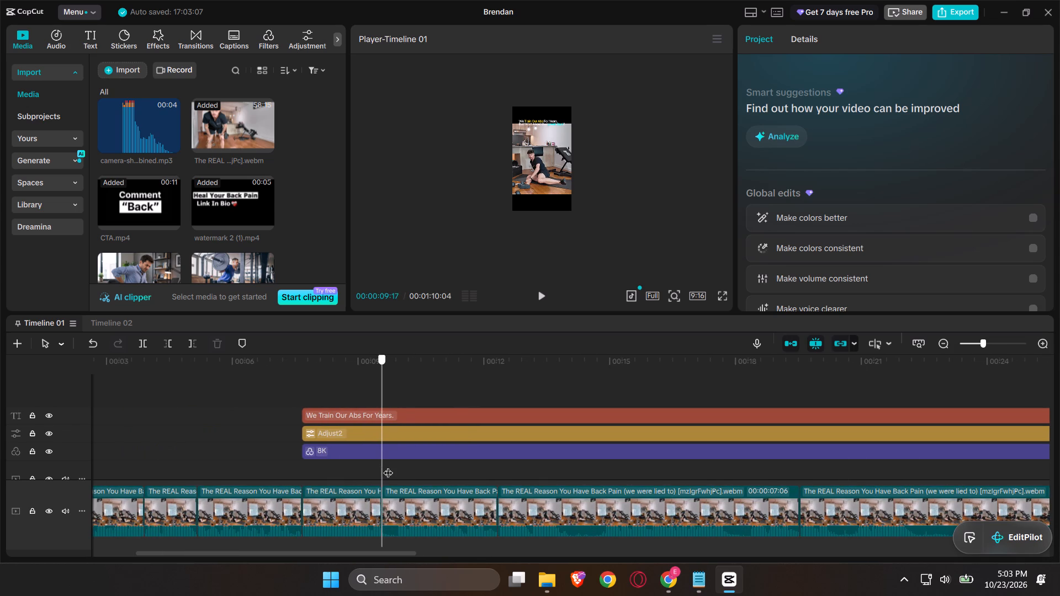
left_click_drag(388, 466, 398, 471)
scroll(398, 471, "up", 17, "ctrl")
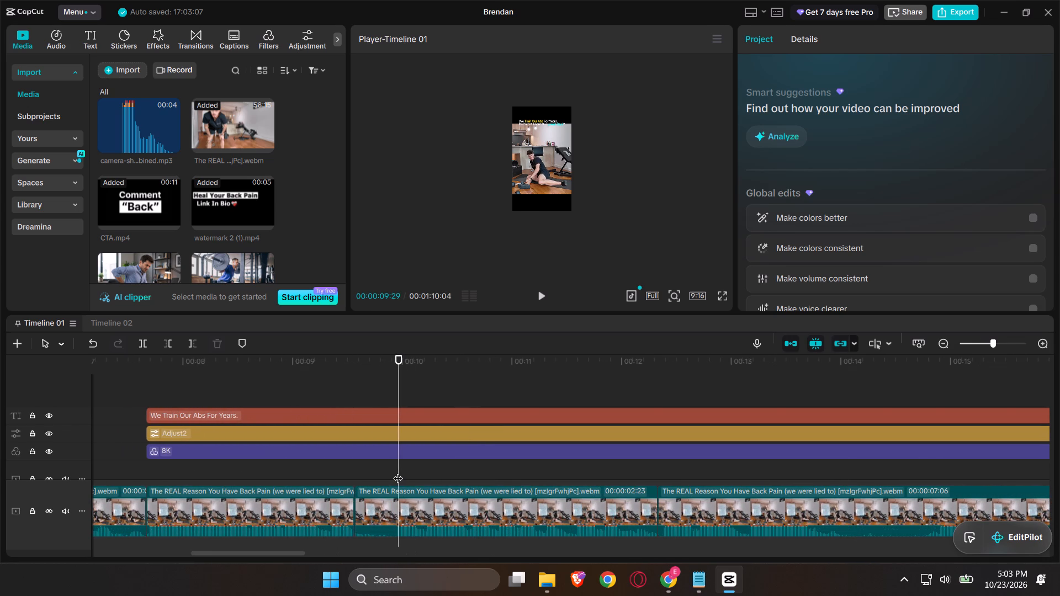
left_click(397, 466)
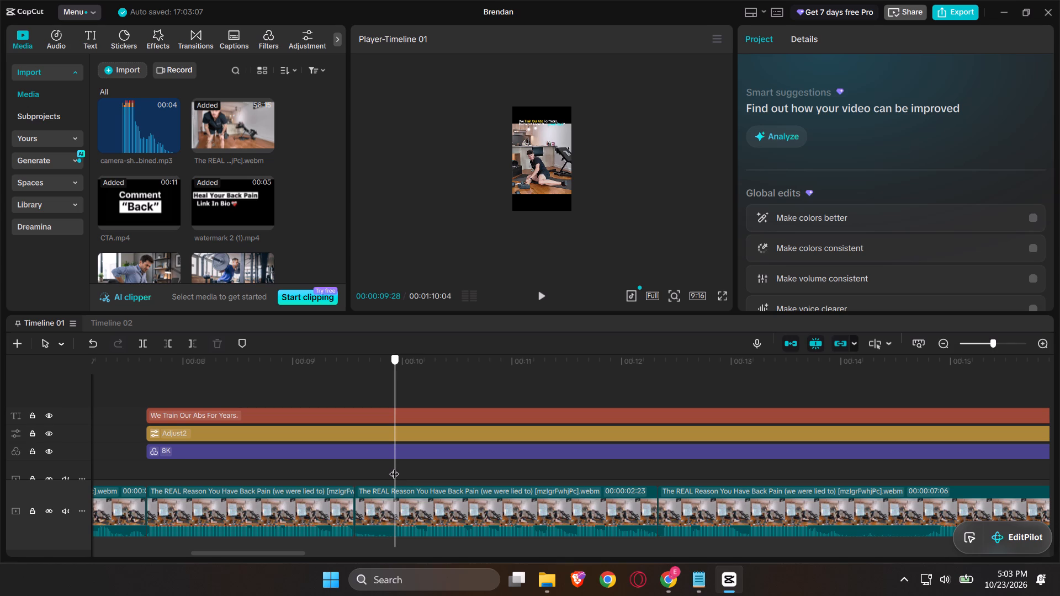
key("ctrl+b")
left_click(382, 515)
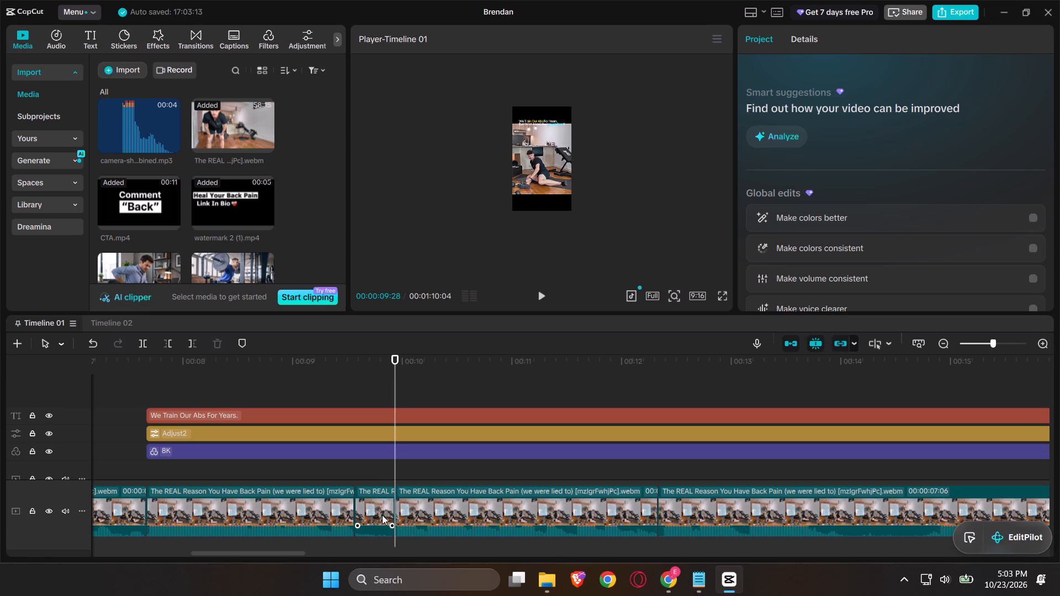
key("BackSpace")
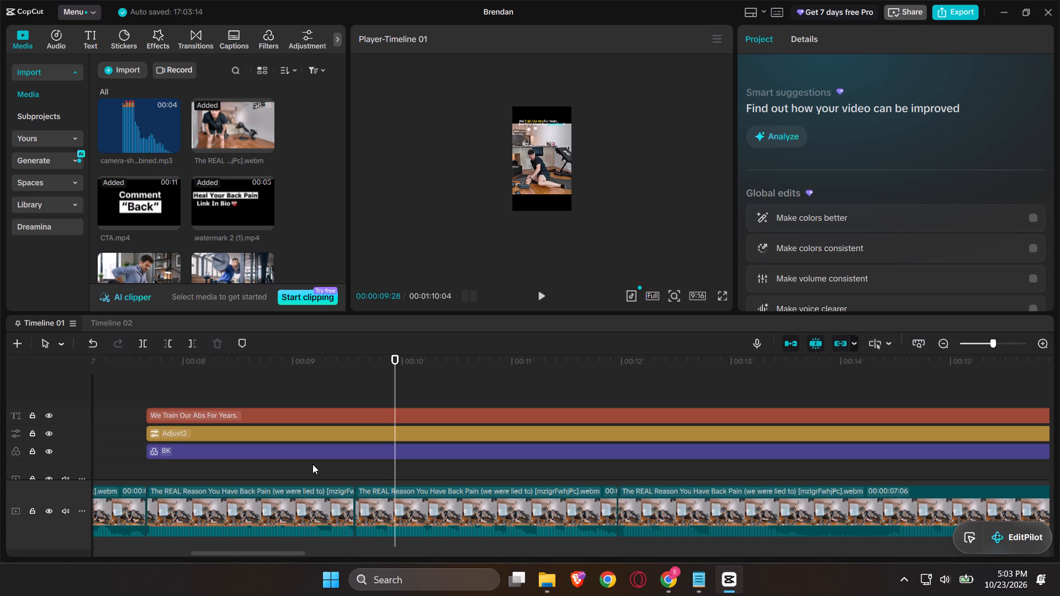
Play the trimmed section from 00:00:09:05 through the following clips and compare it with the script in Notepad.
double_click(312, 464)
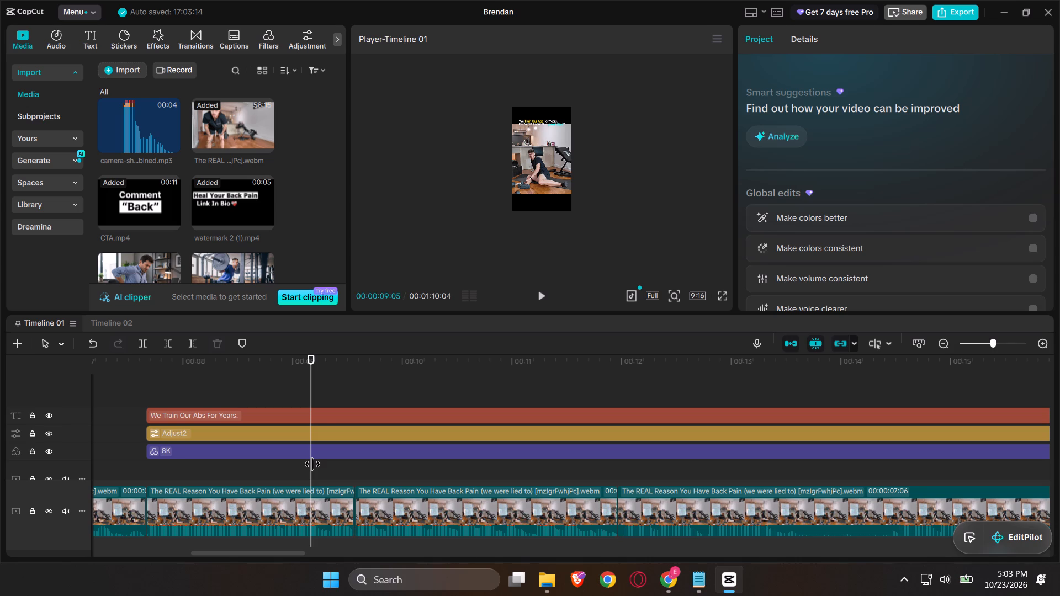
key("space")
key("alt+Tab")
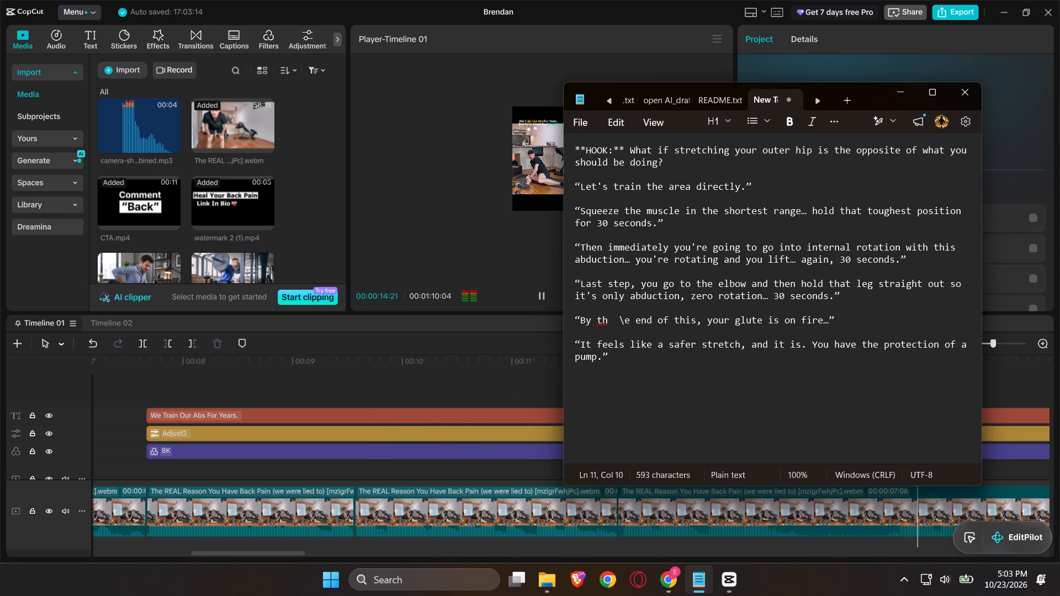
key("alt+Tab")
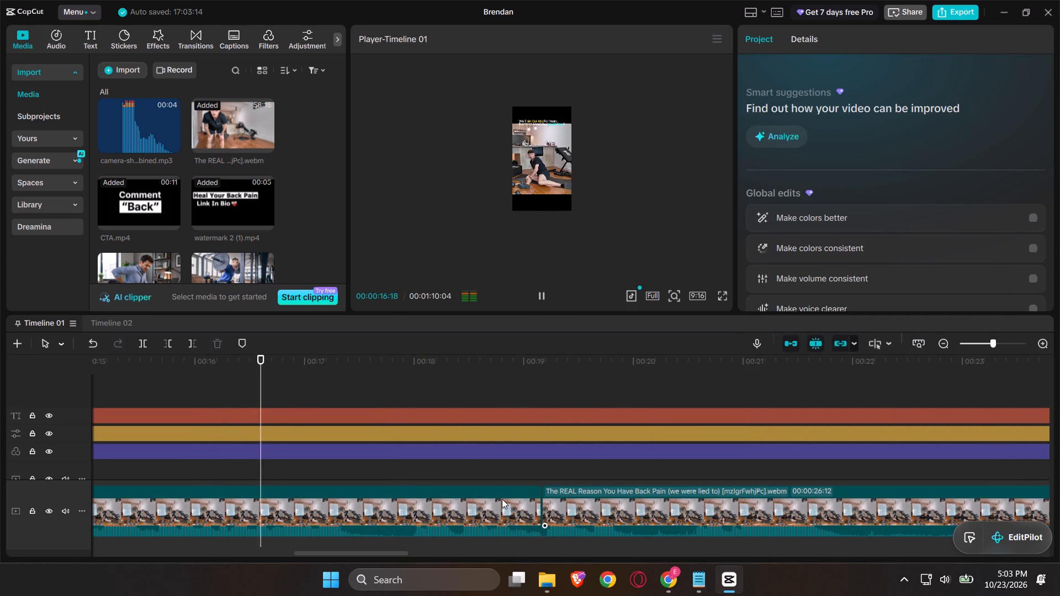
scroll(502, 499, "down", 8, "ctrl")
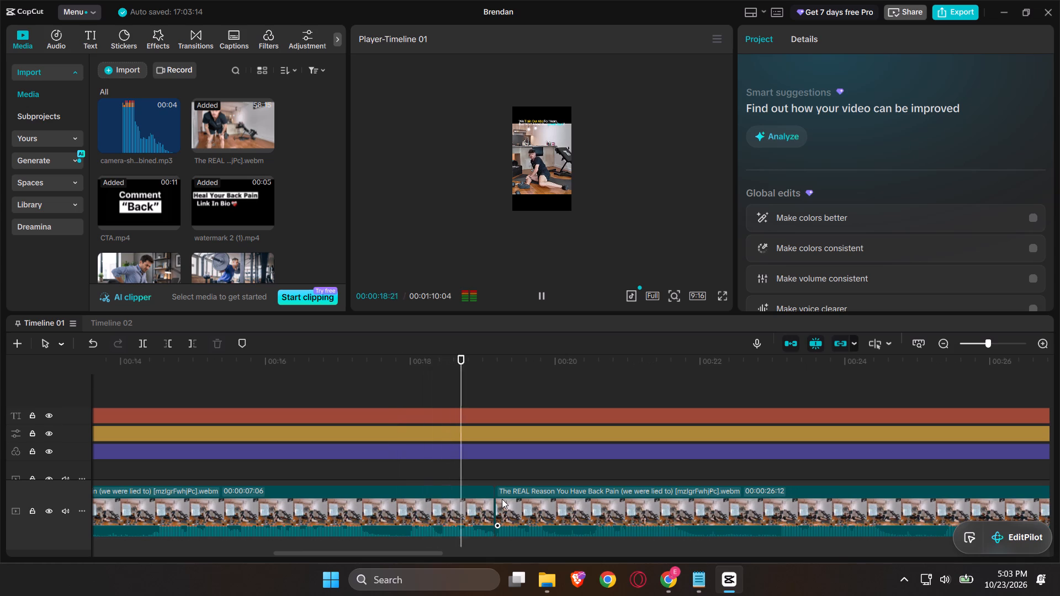
scroll(502, 499, "down", 5, "ctrl")
key("ctrl+space")
key("space")
Play from 00:00:11:11 against the Notepad script, find where the unwanted speech begins, and split the clip at 00:00:13:20.
scroll(500, 499, "right", 1)
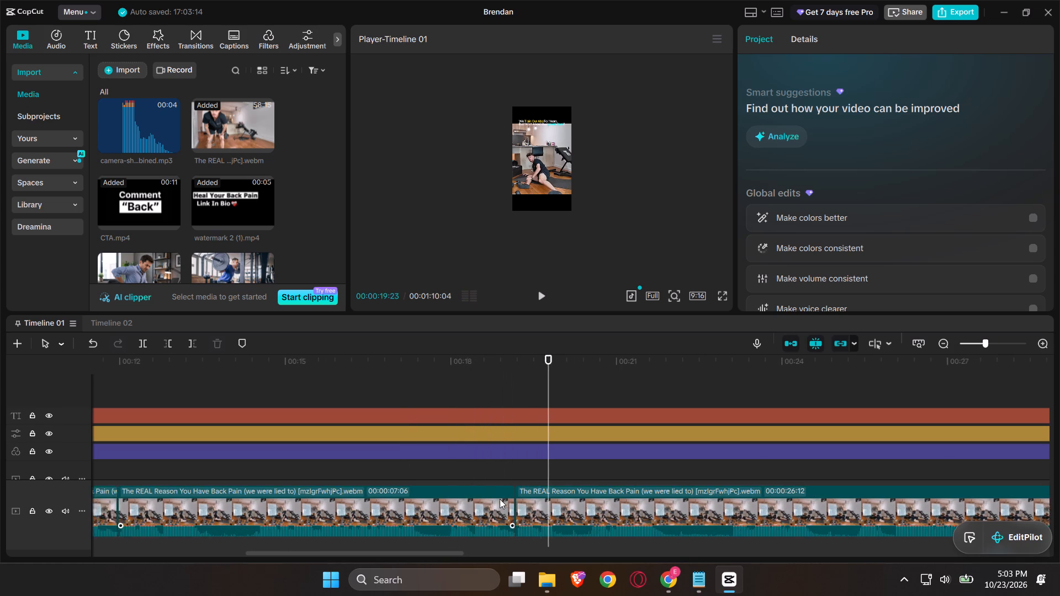
scroll(500, 499, "right", 1)
double_click(360, 460)
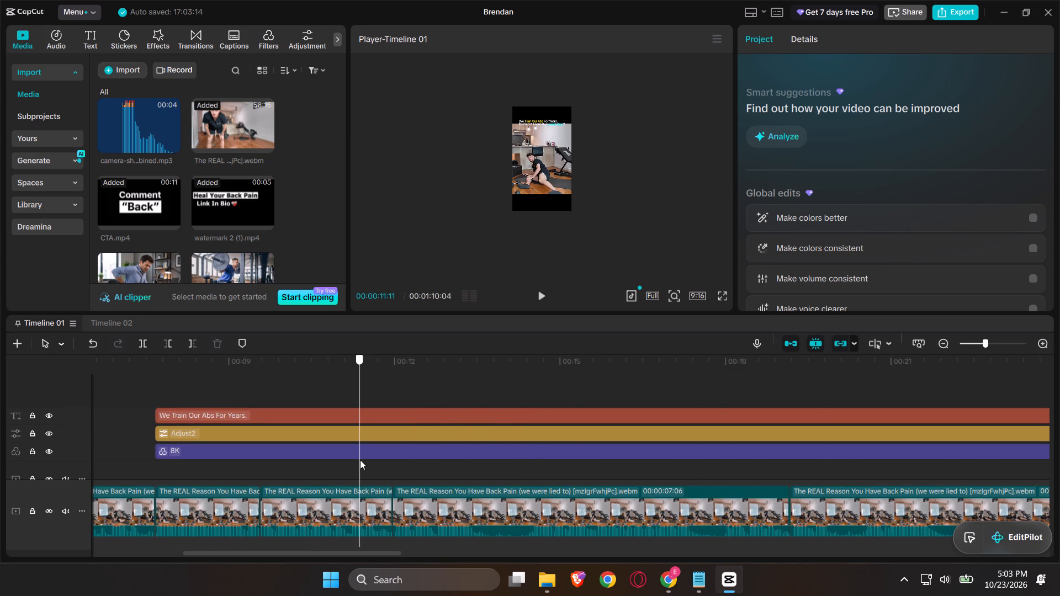
key("space")
key("alt+Tab")
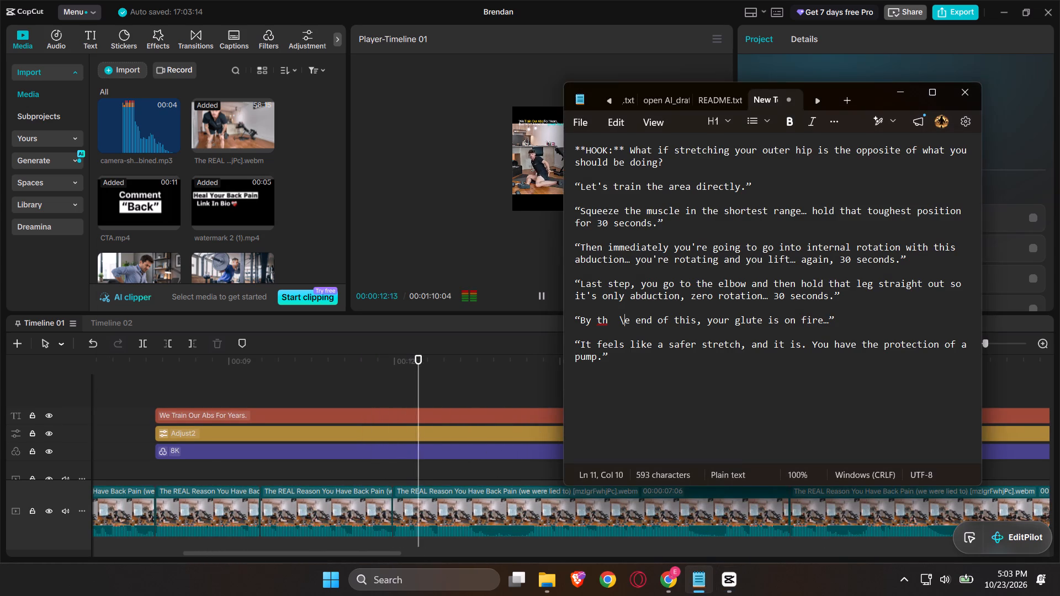
key("alt+Tab")
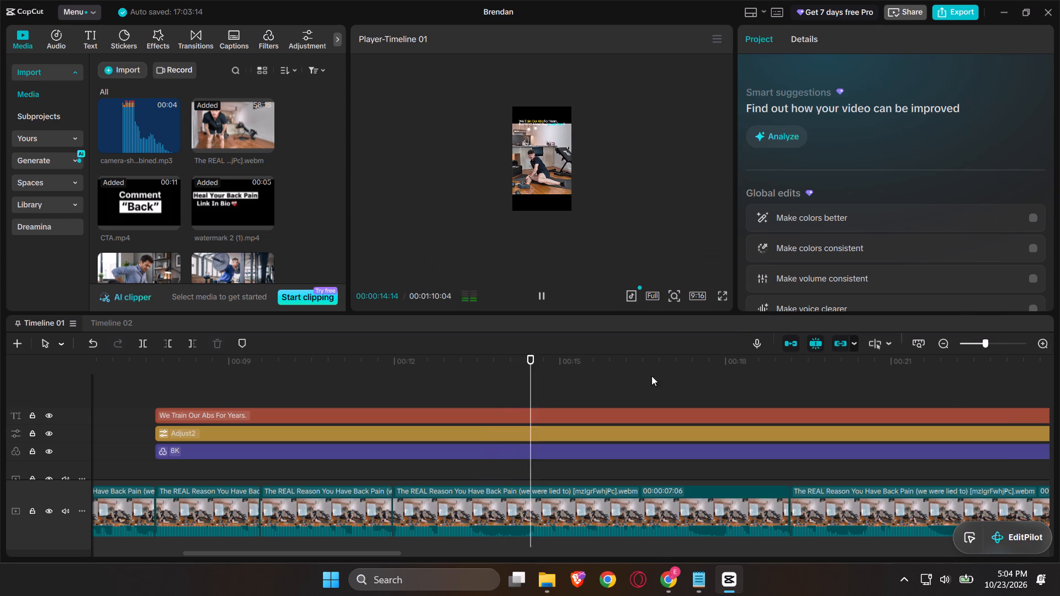
key("space")
triple_click(482, 468)
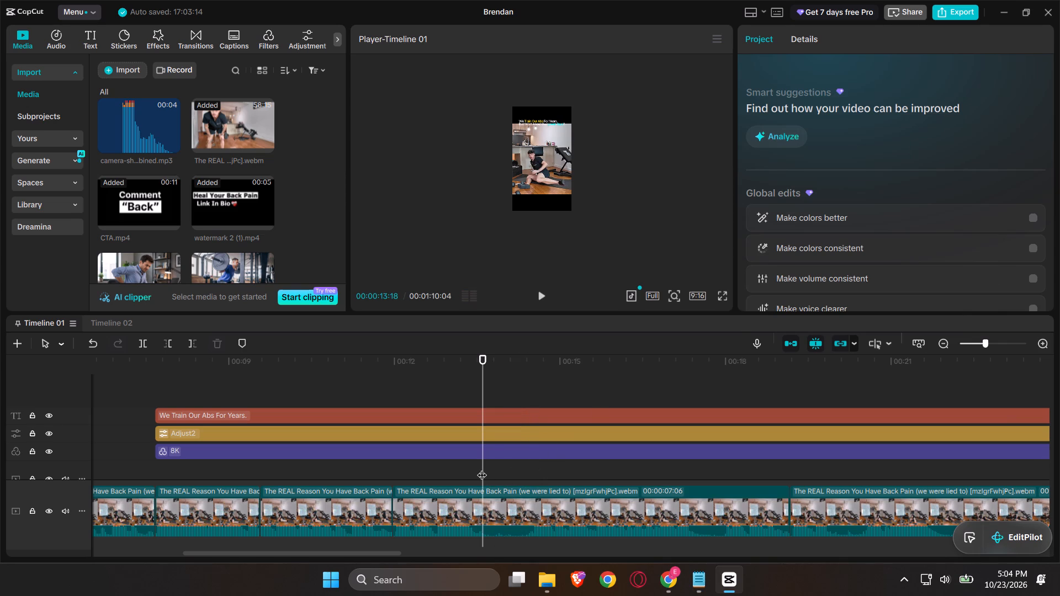
left_click_drag(482, 468, 462, 467)
key("space")
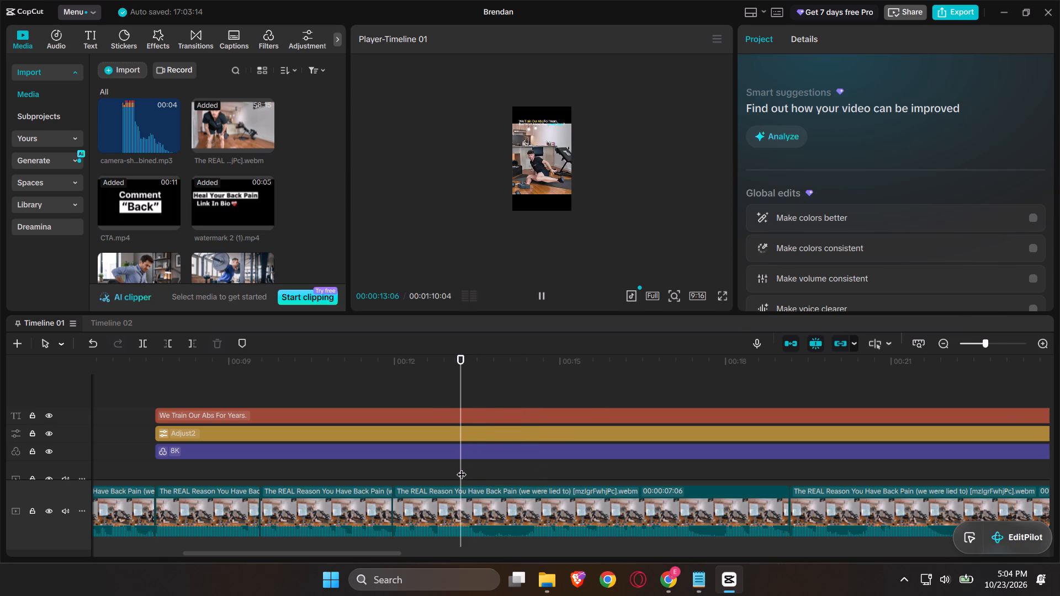
key("space")
key("space")
key("space")
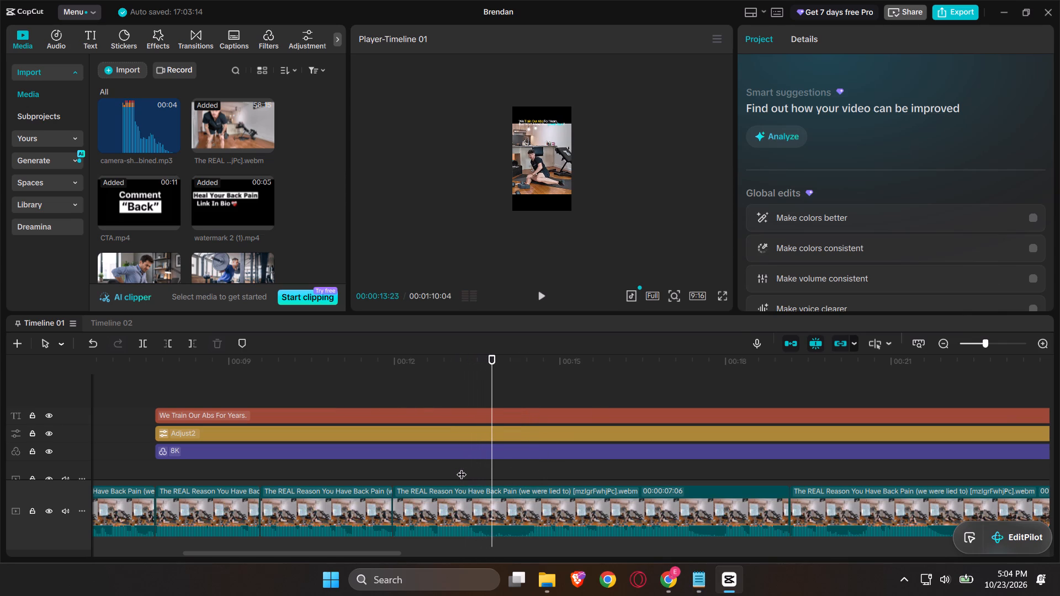
left_click(491, 470)
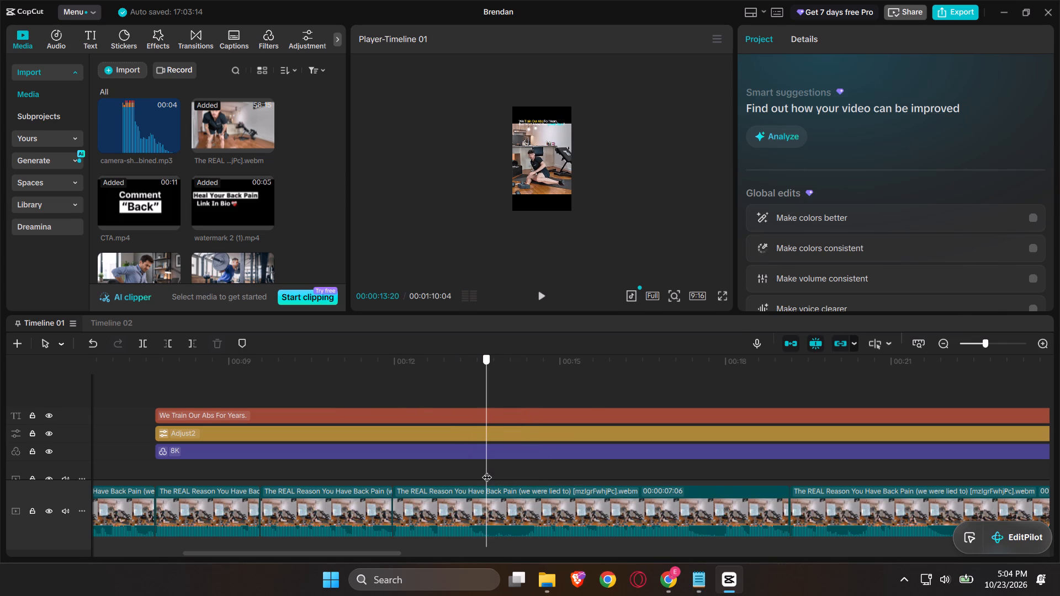
key("ctrl+b")
Find where the unwanted speech ends, split the clip at 00:00:17:29, and delete the piece starting at 00:00:13:20.
key("space")
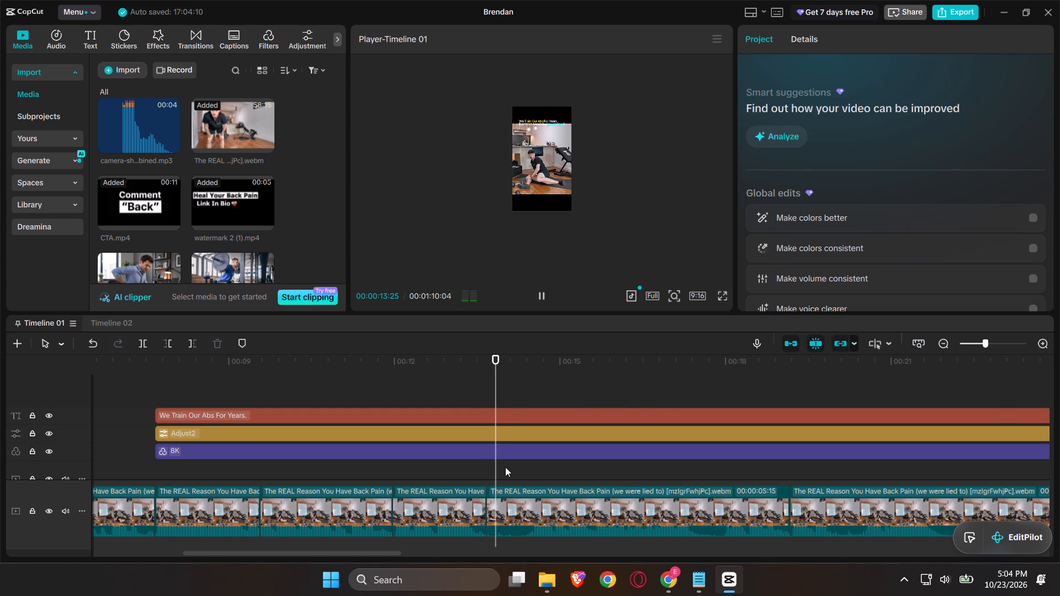
key("alt+Tab")
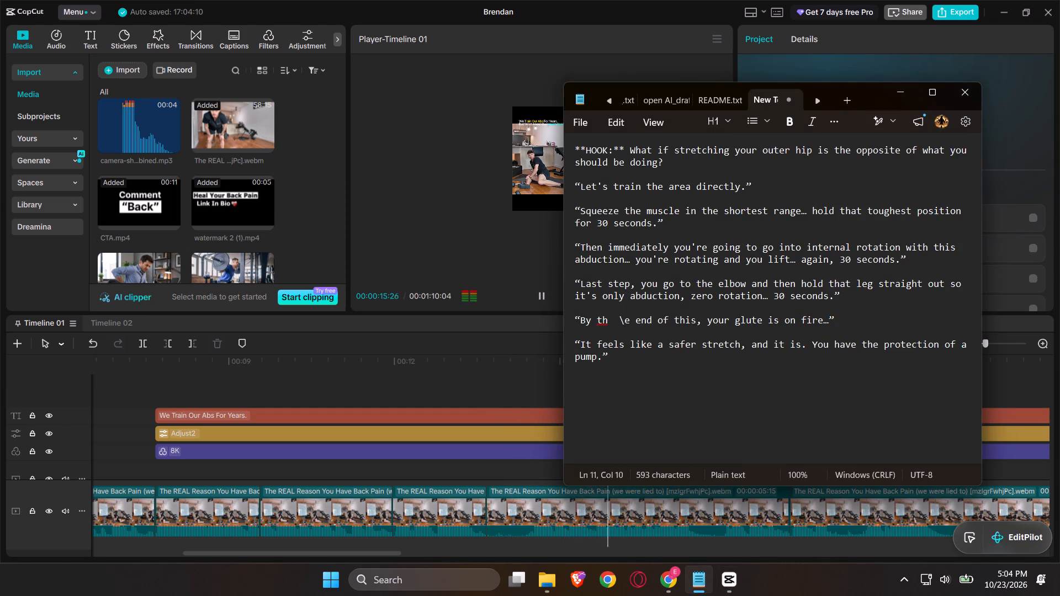
key("alt+Tab")
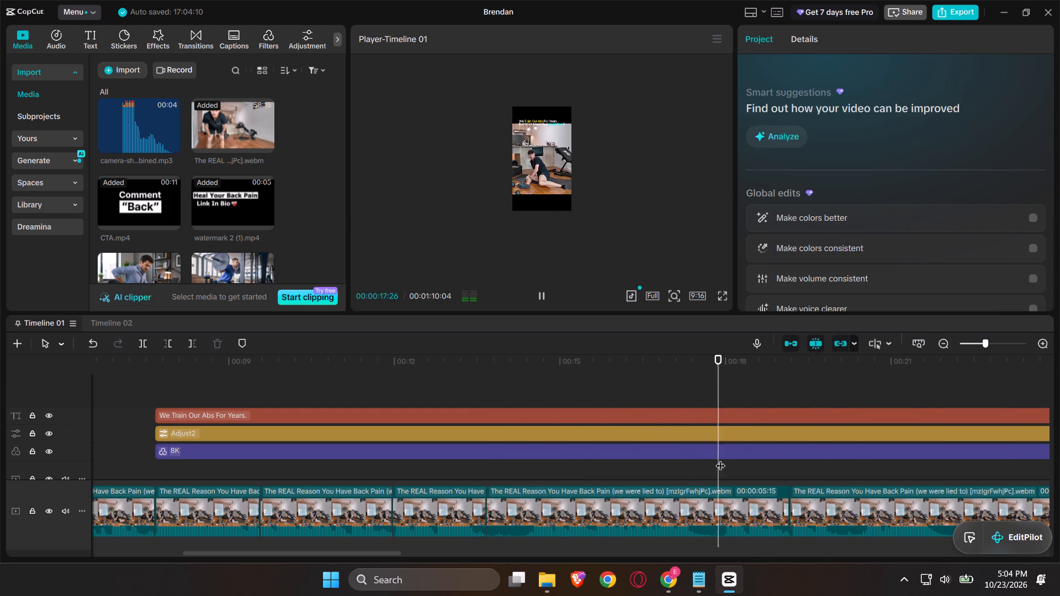
key("space")
left_click(727, 463)
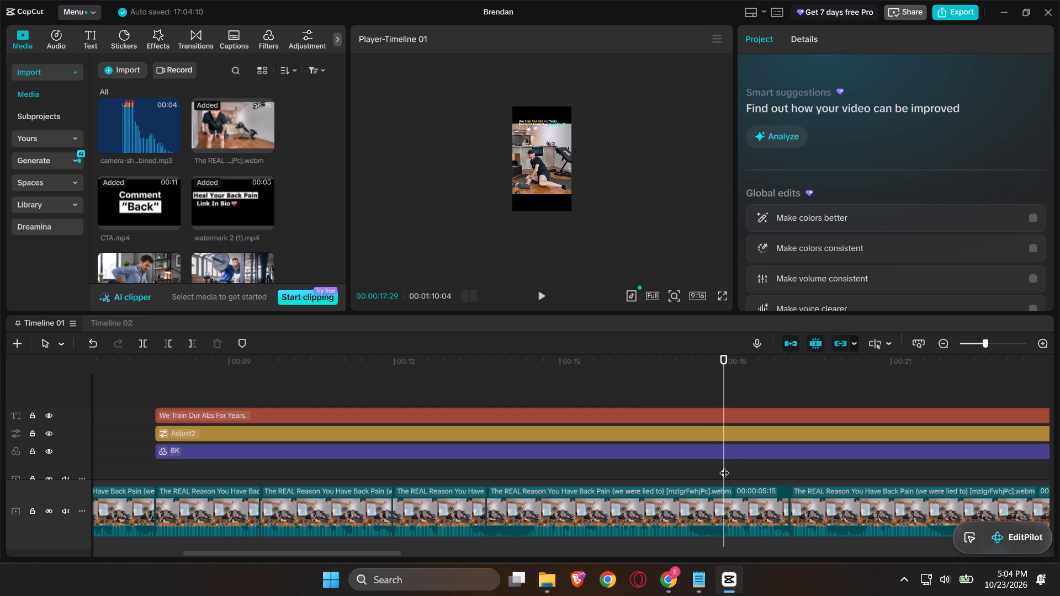
key("ctrl+b")
left_click(644, 511)
key("BackSpace")
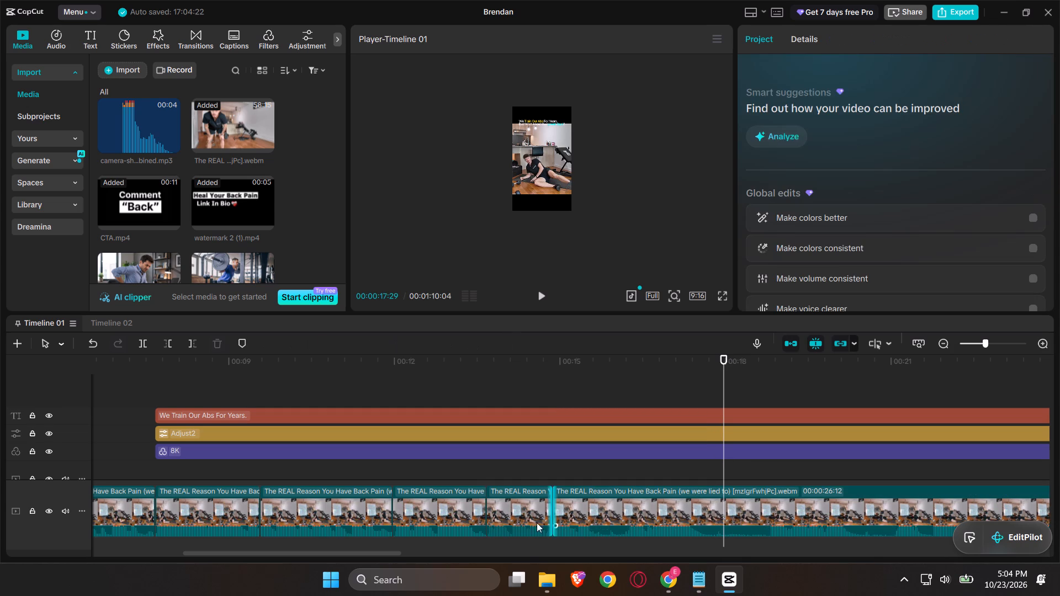
Play and scrub through the new join and the long clip after it, comparing the speech with the script in Notepad.
double_click(470, 475)
key("space")
key("alt+Tab")
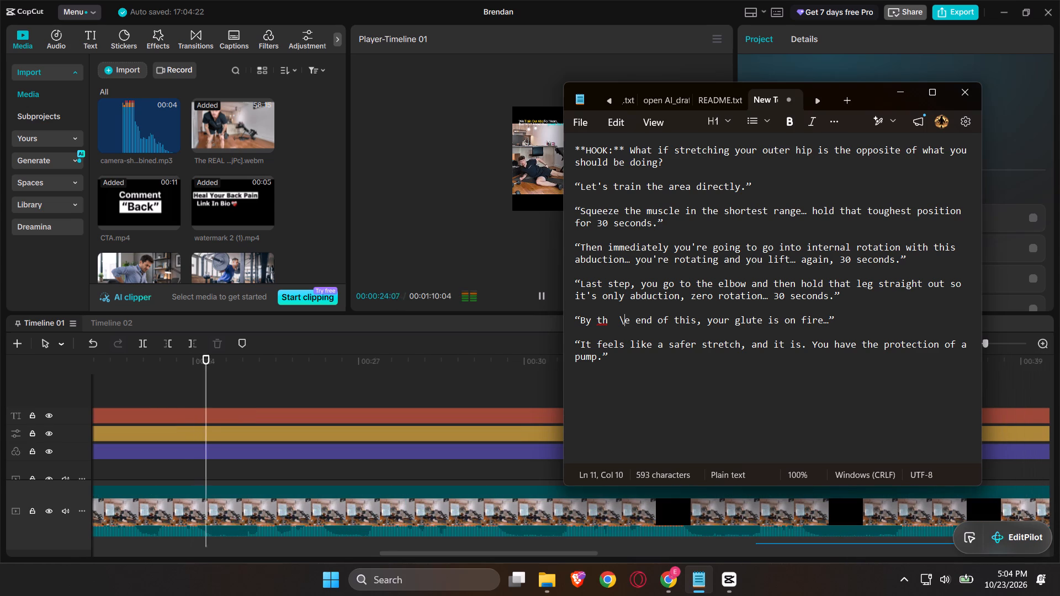
key("alt+Tab")
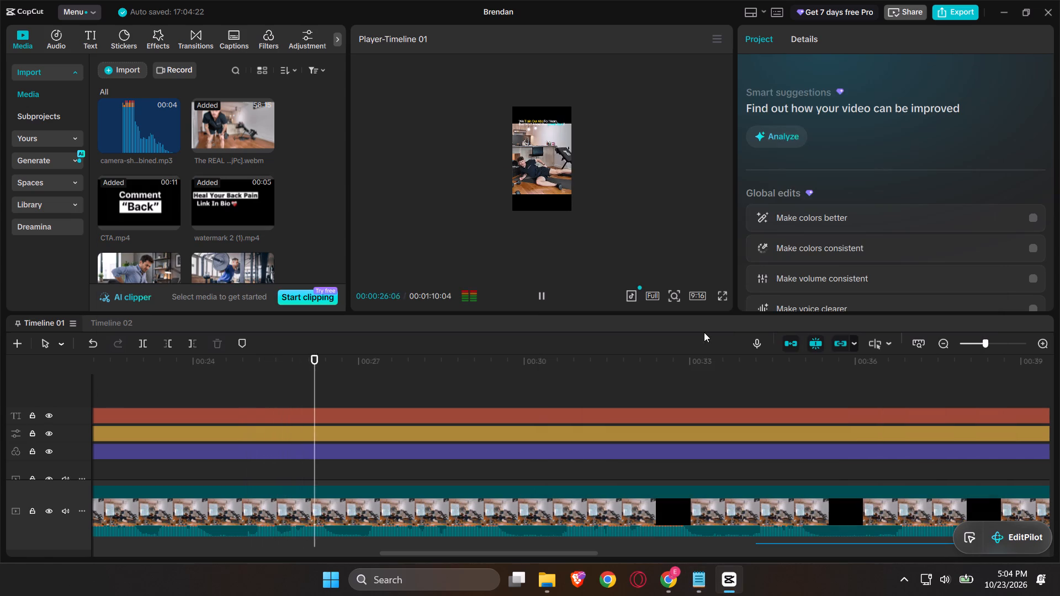
scroll(434, 456, "right", 1)
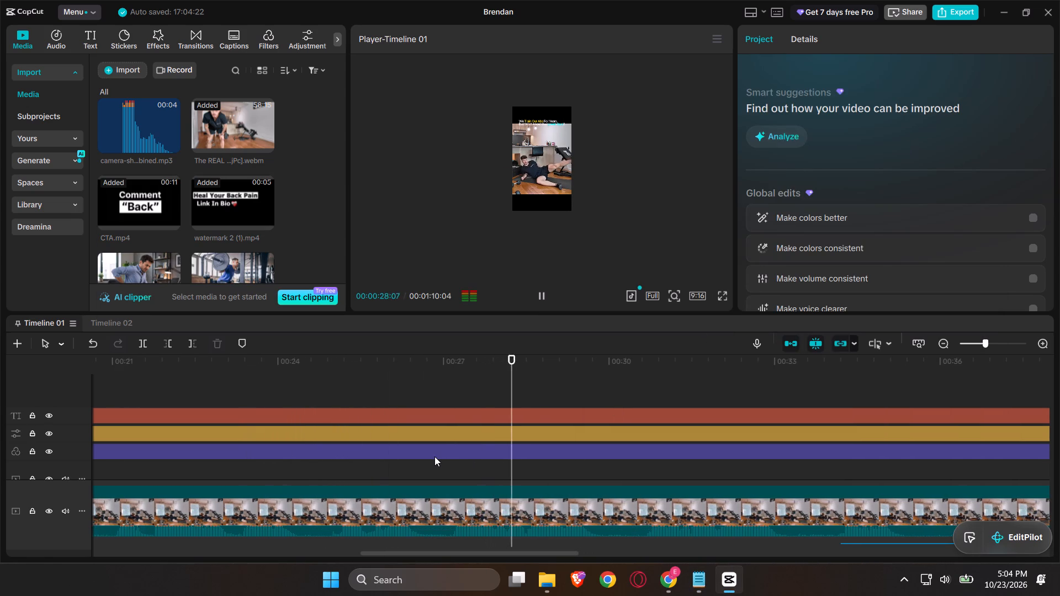
scroll(434, 456, "down", 7, "ctrl")
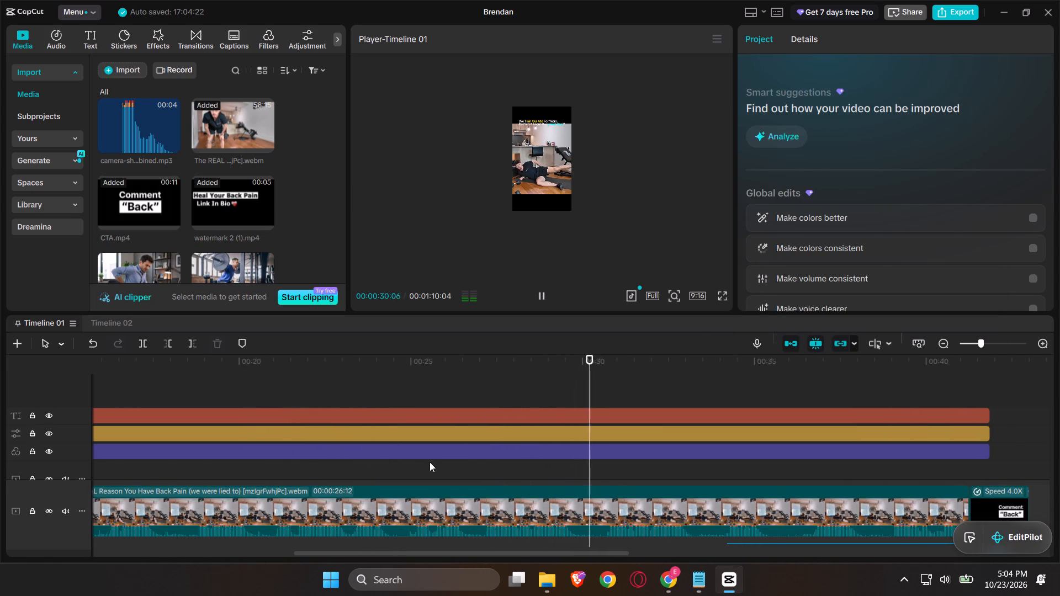
scroll(430, 462, "down", 2, "ctrl")
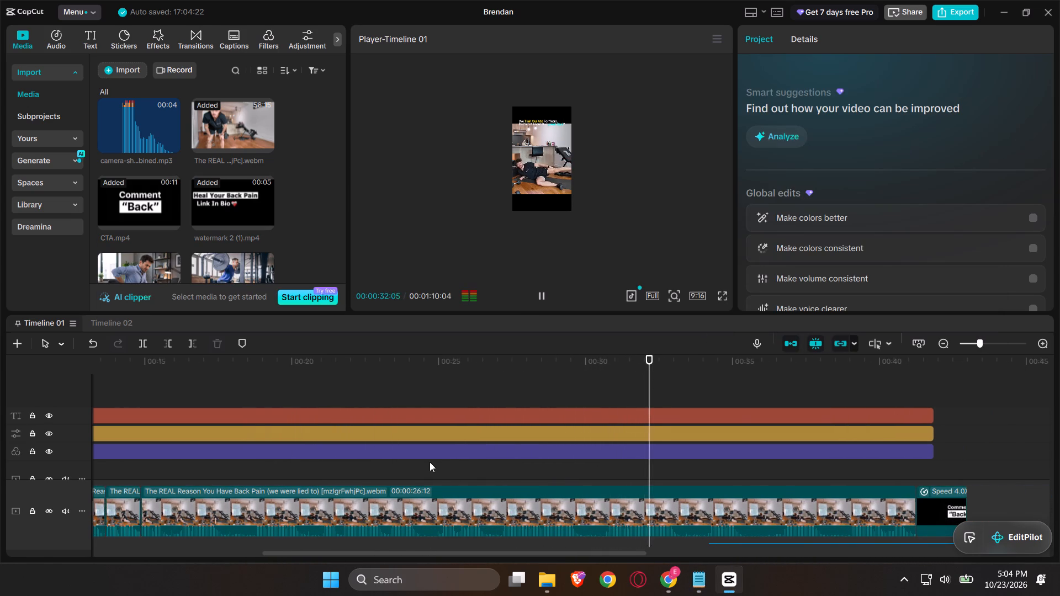
left_click(339, 469)
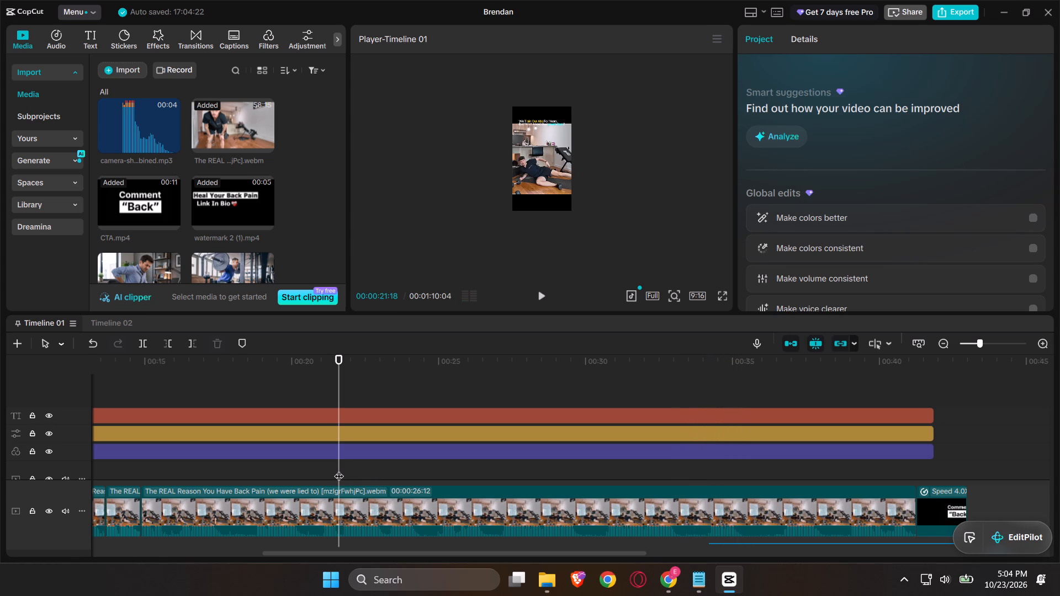
left_click_drag(339, 469, 299, 473)
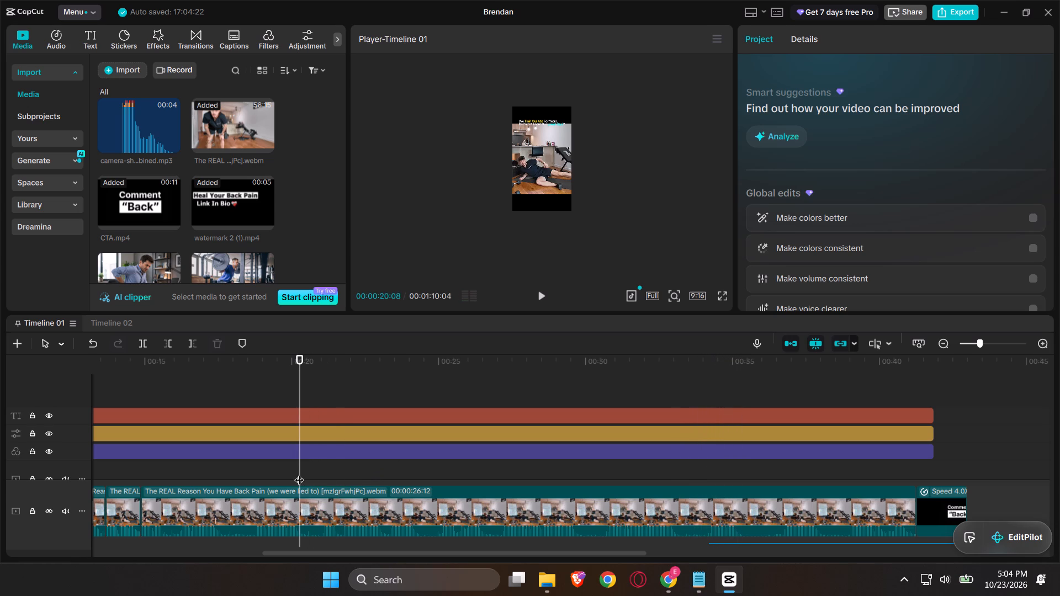
left_click(941, 476)
left_click_drag(941, 476, 520, 545)
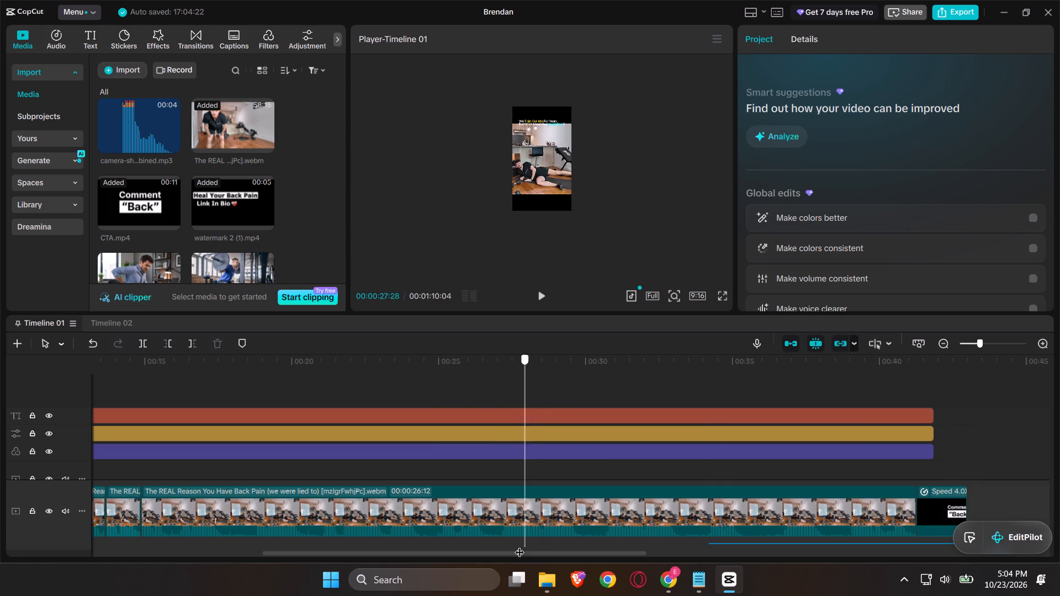
left_click_drag(520, 545, 293, 571)
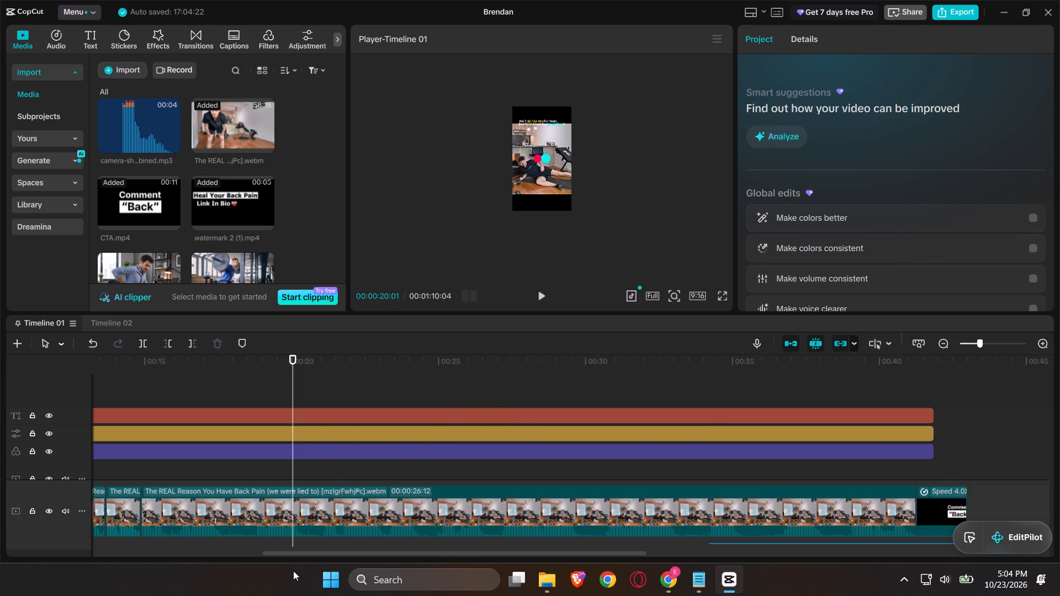
key("Up")
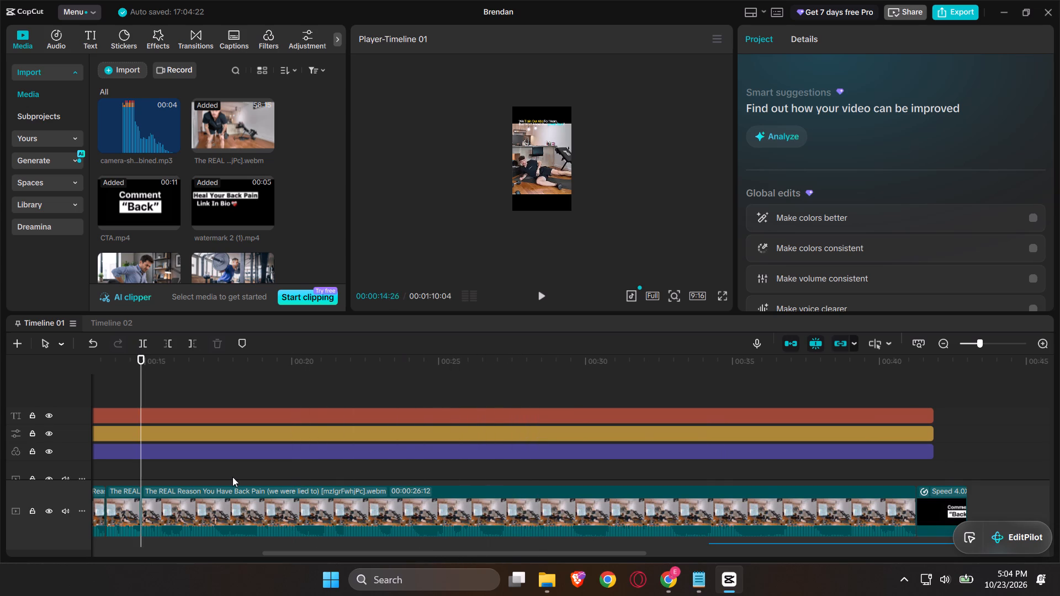
key("space")
In Notepad, remove the stray characters from the glute line so it reads “By the end of this”, and return to CapCut.
key("alt+Tab")
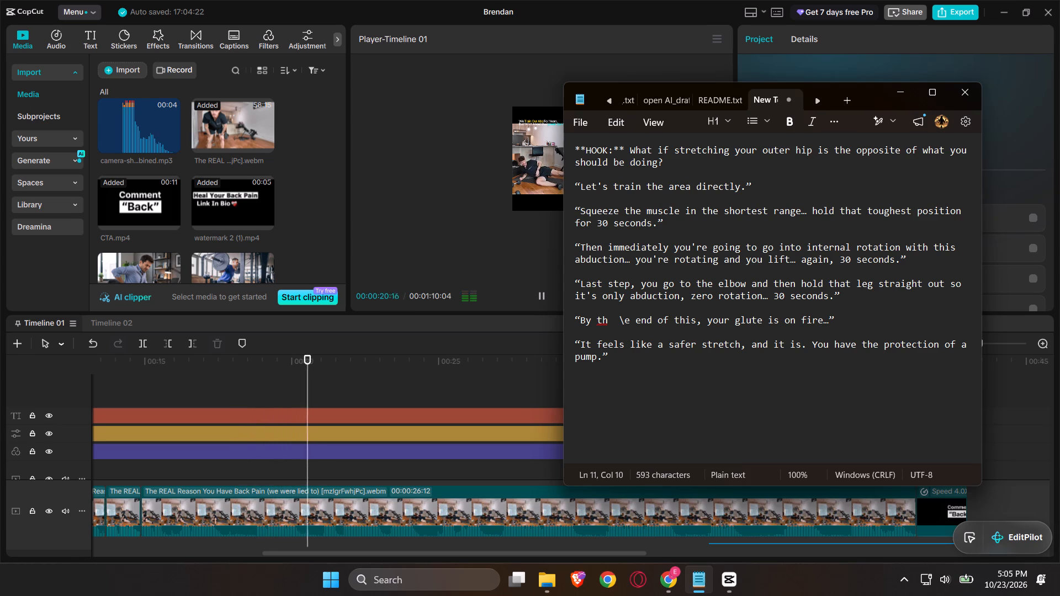
key("BackSpace")
key("BackSpace")
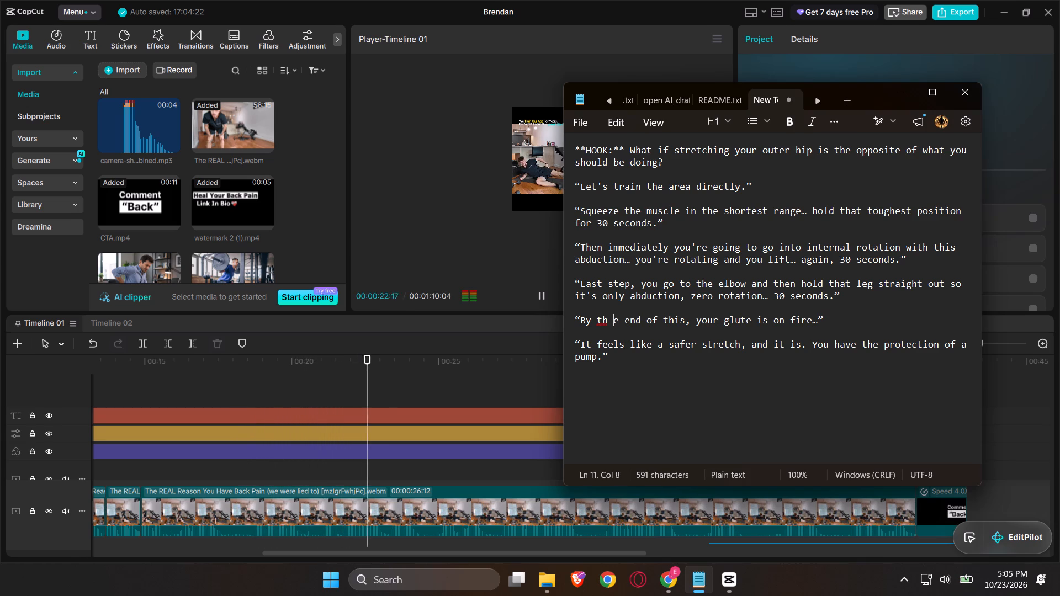
key("BackSpace")
key("alt+Tab")
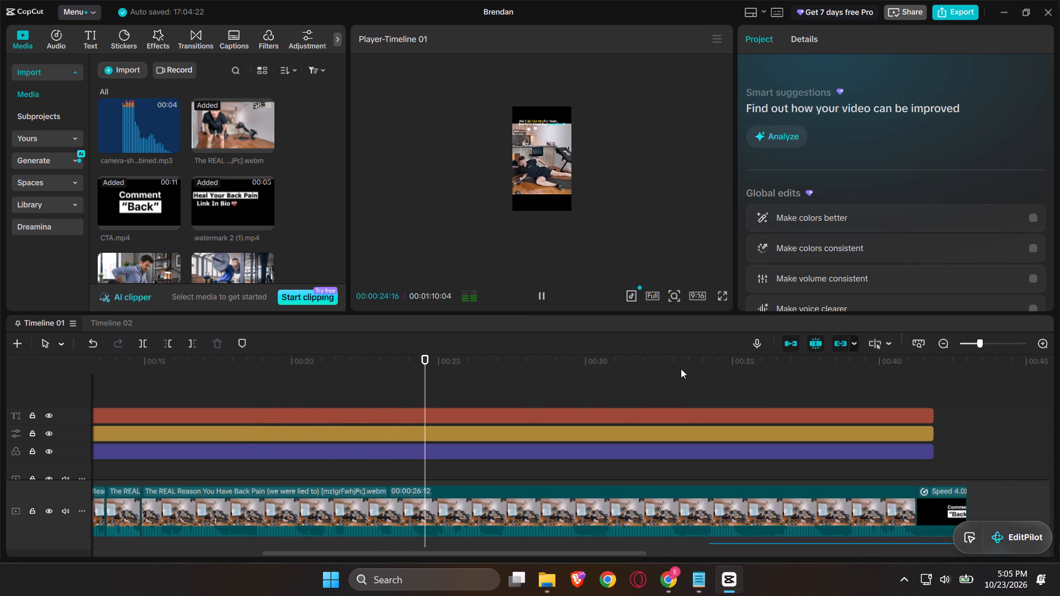
Split the long clip one frame after 00:00:24:09, where the next unwanted speech begins.
key("space")
double_click(418, 468)
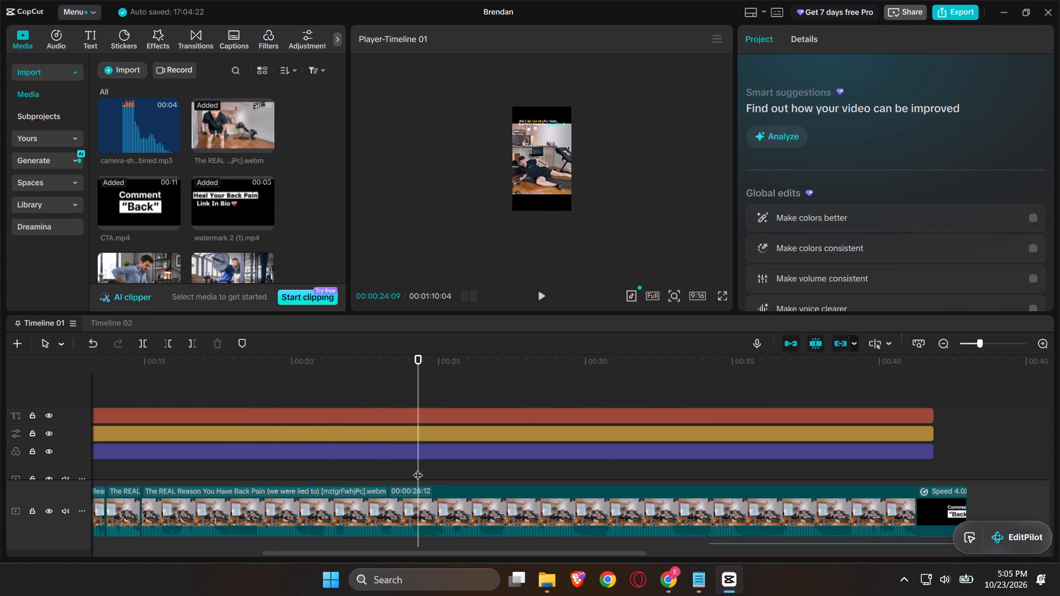
left_click(418, 468)
key("Right")
key("ctrl+b")
Compare the following speech with the script, split the clip at 00:00:34:06, and delete the piece between the two latest splits.
key("space")
key("alt+Tab")
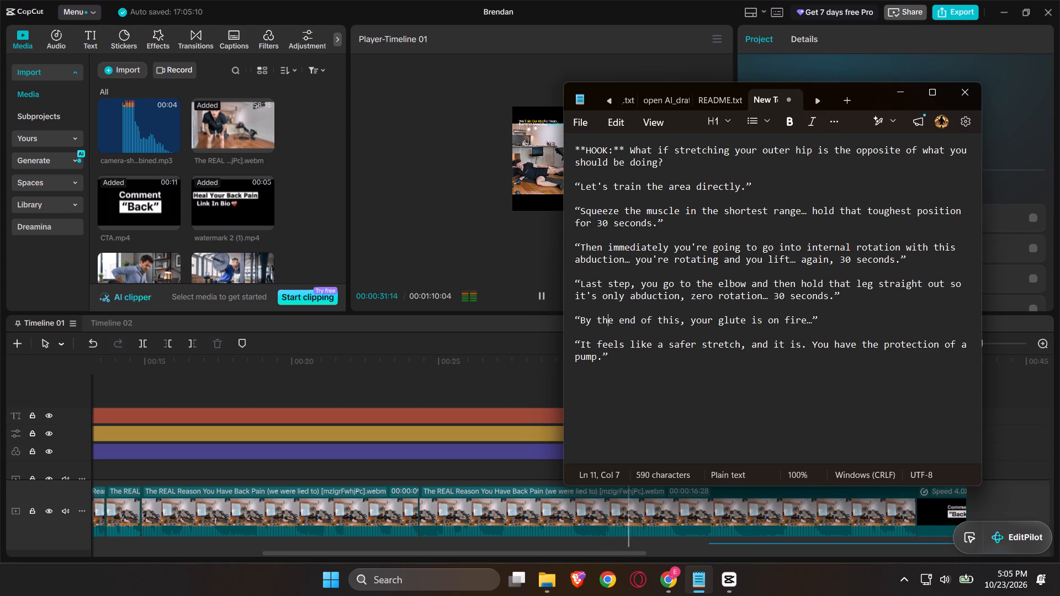
key("alt+Tab")
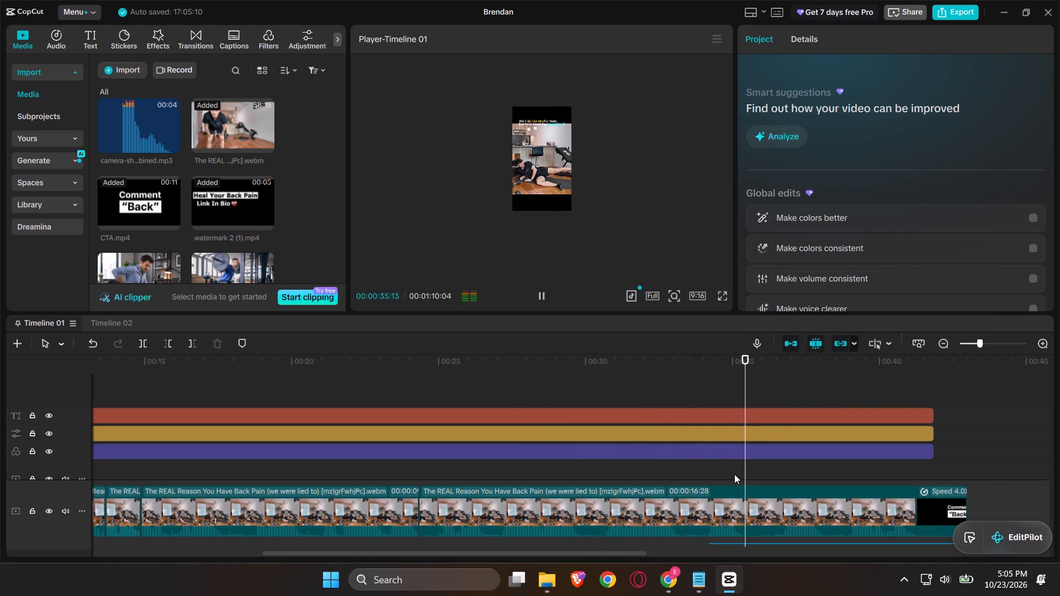
key("space")
left_click(701, 474)
left_click_drag(701, 474, 709, 476)
key("ctrl+b")
left_click(616, 529)
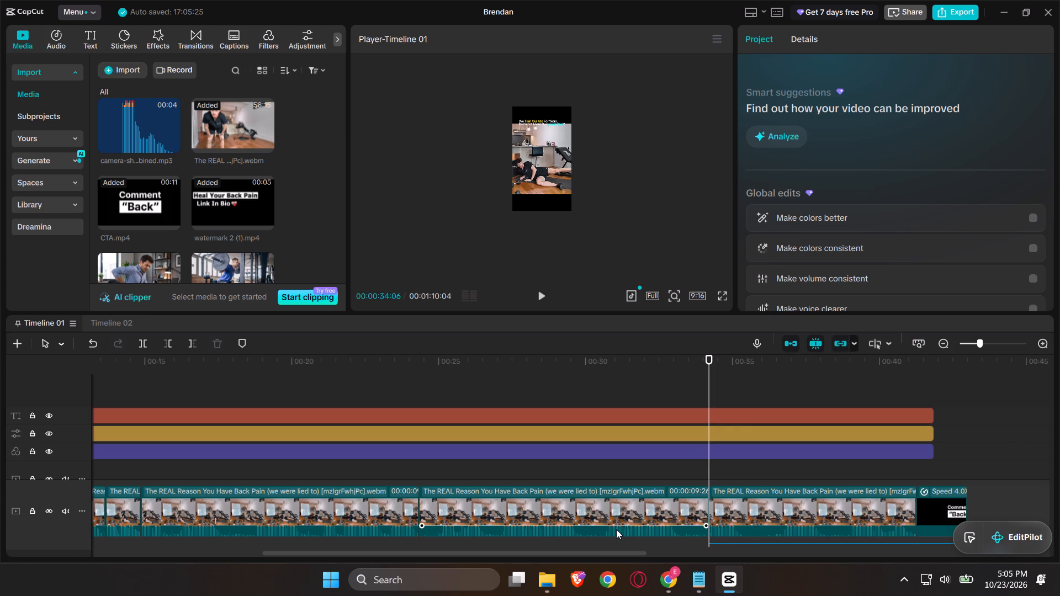
key("BackSpace")
Play from just before the new join through the last talking clip and compare it with the script in Notepad.
double_click(386, 470)
key("space")
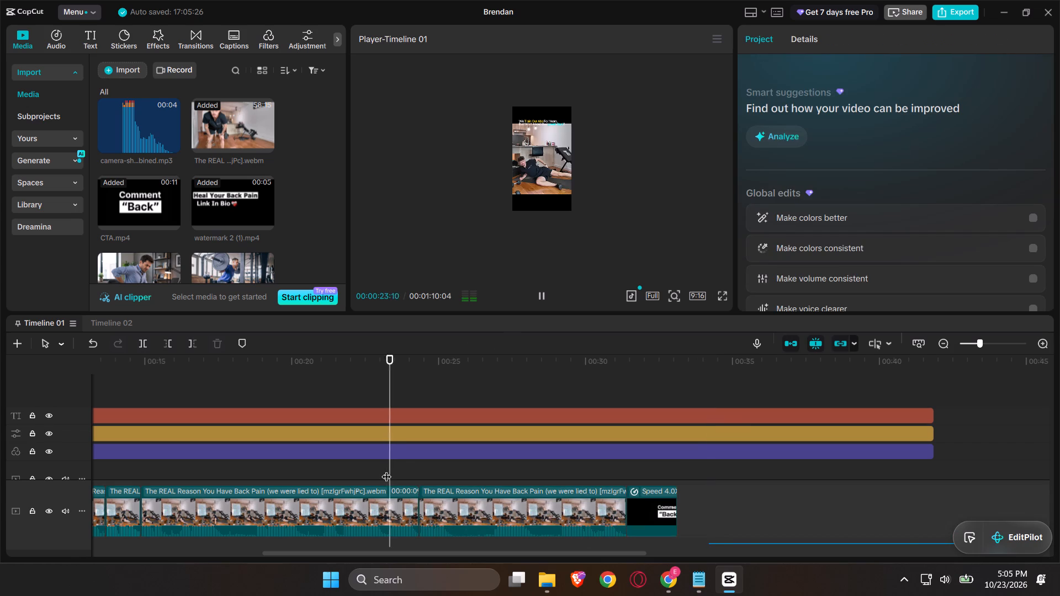
key("alt+Tab")
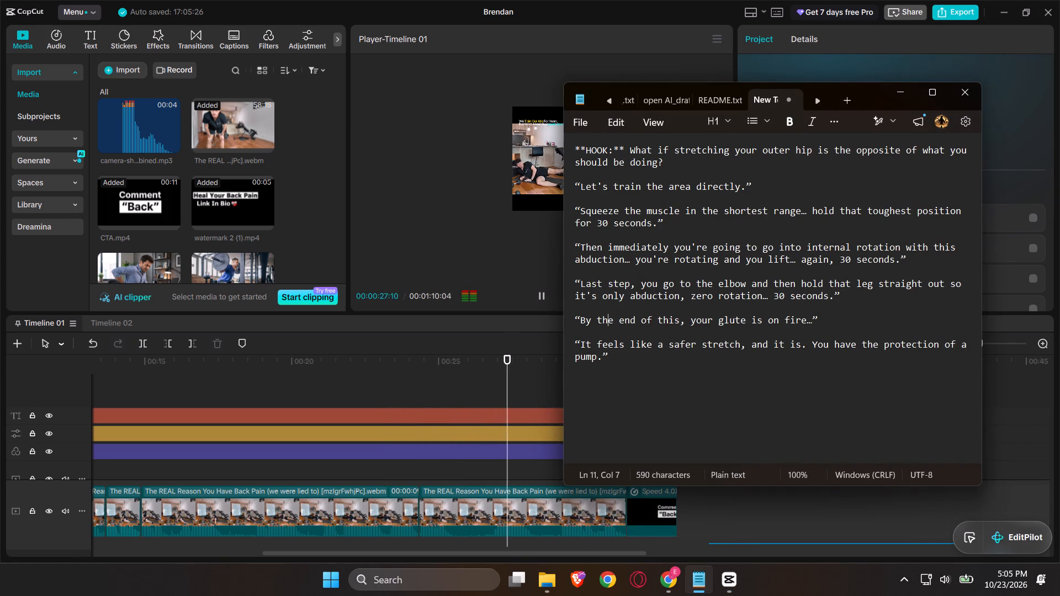
key("alt+Tab")
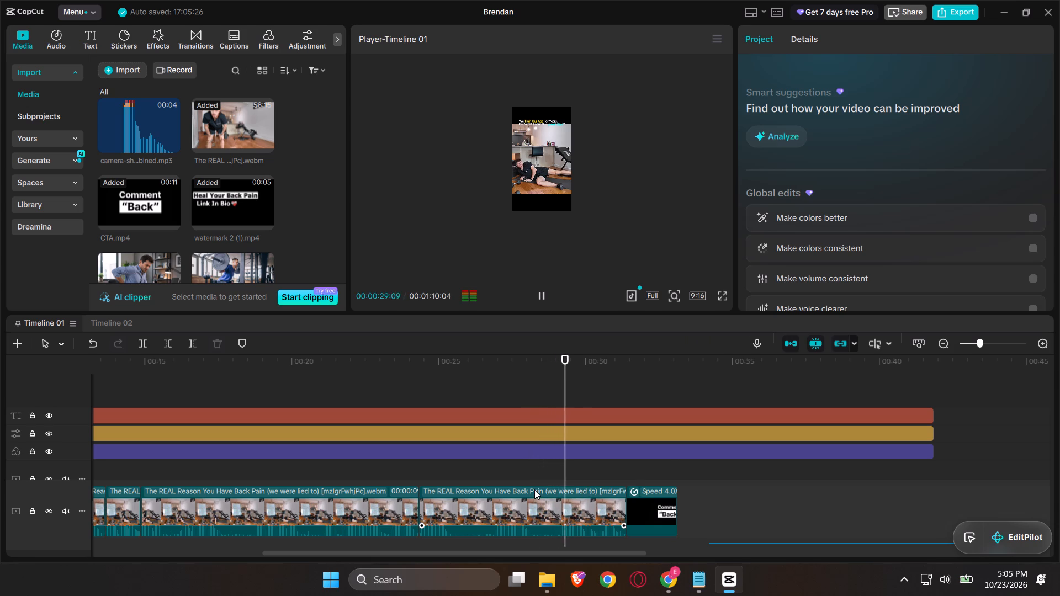
key("alt+Tab")
key("alt+Tab")
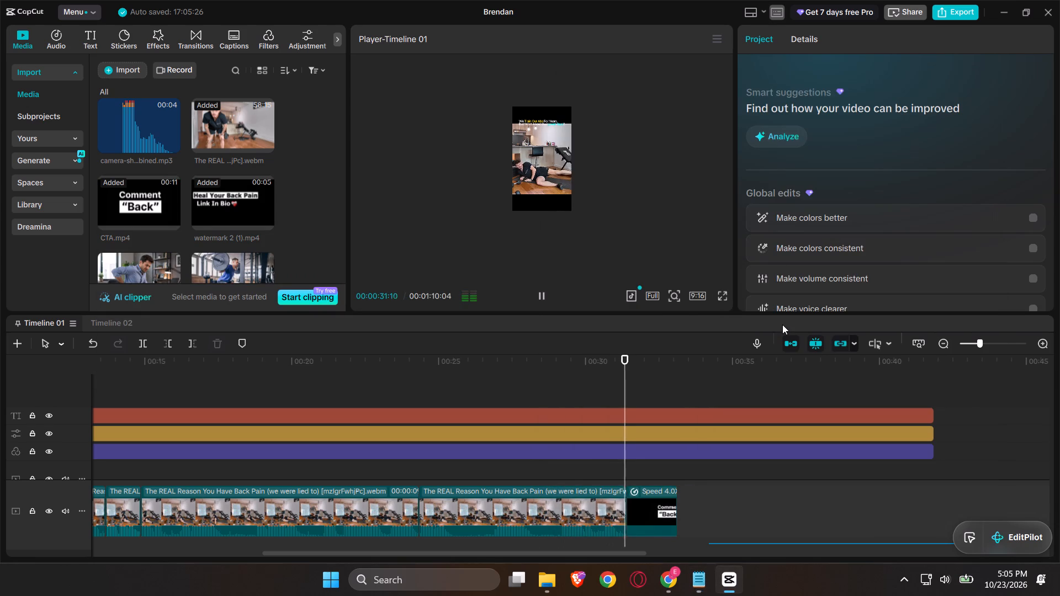
Stop playback at the start of the closing “Comment Back” clip and move the background music clip to the start of the timeline.
key("space")
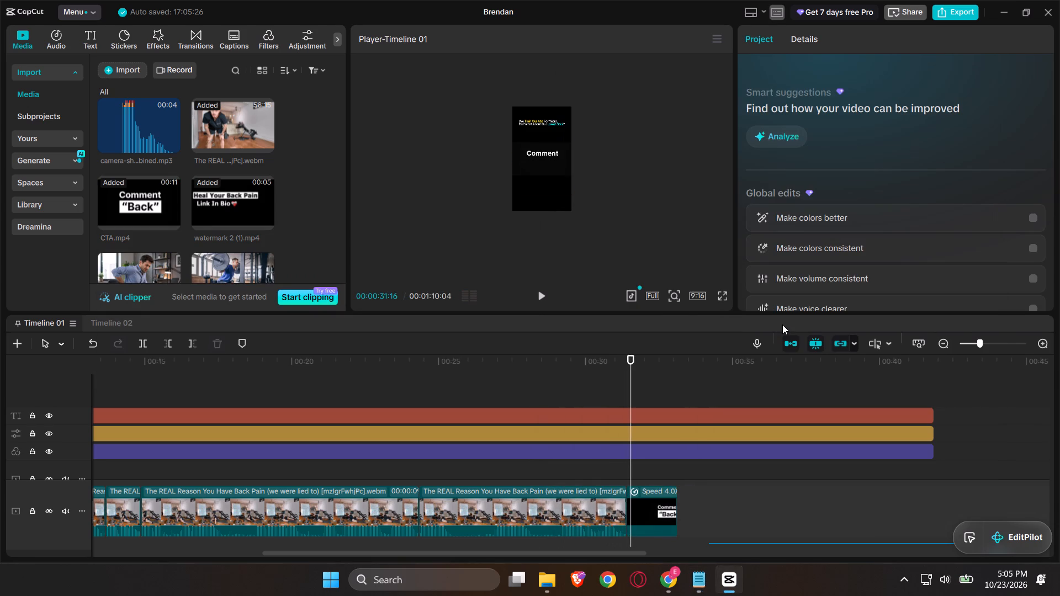
key("Up")
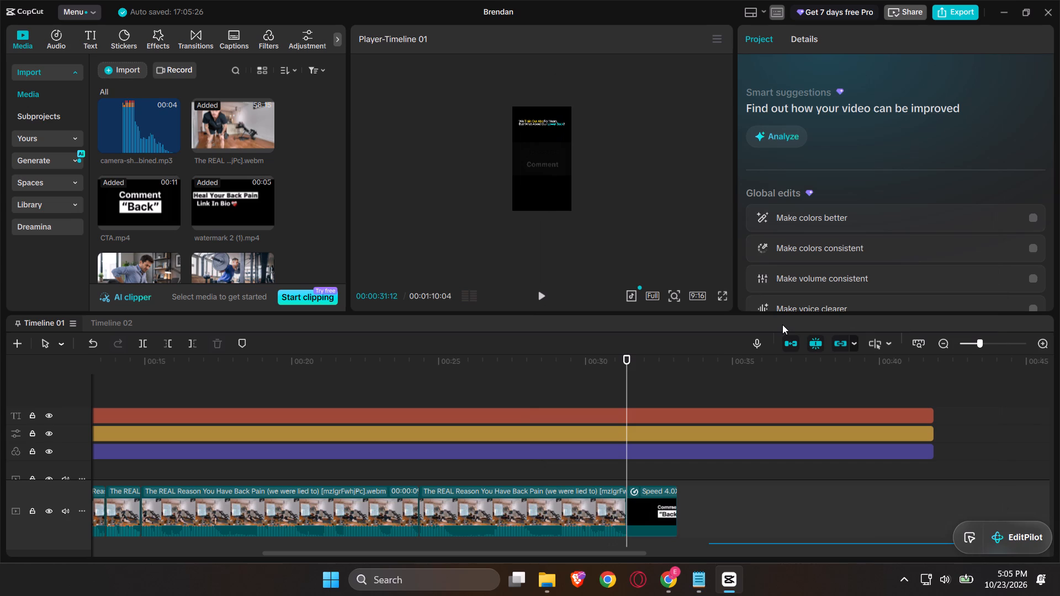
scroll(955, 449, "down", 19, "ctrl")
scroll(955, 449, "down", 2)
scroll(667, 486, "right", 3)
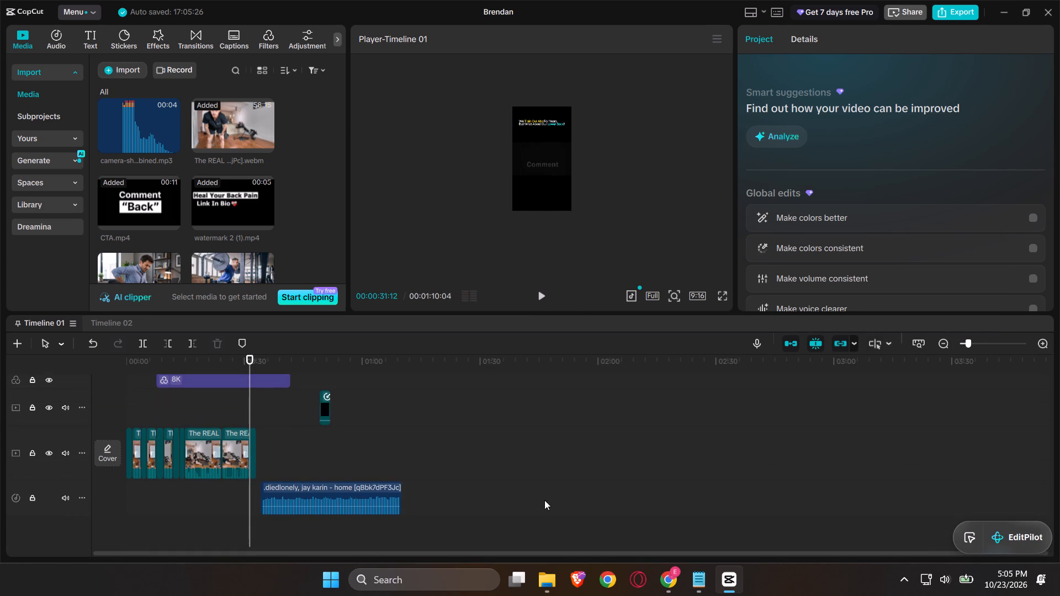
left_click_drag(341, 499, 137, 501)
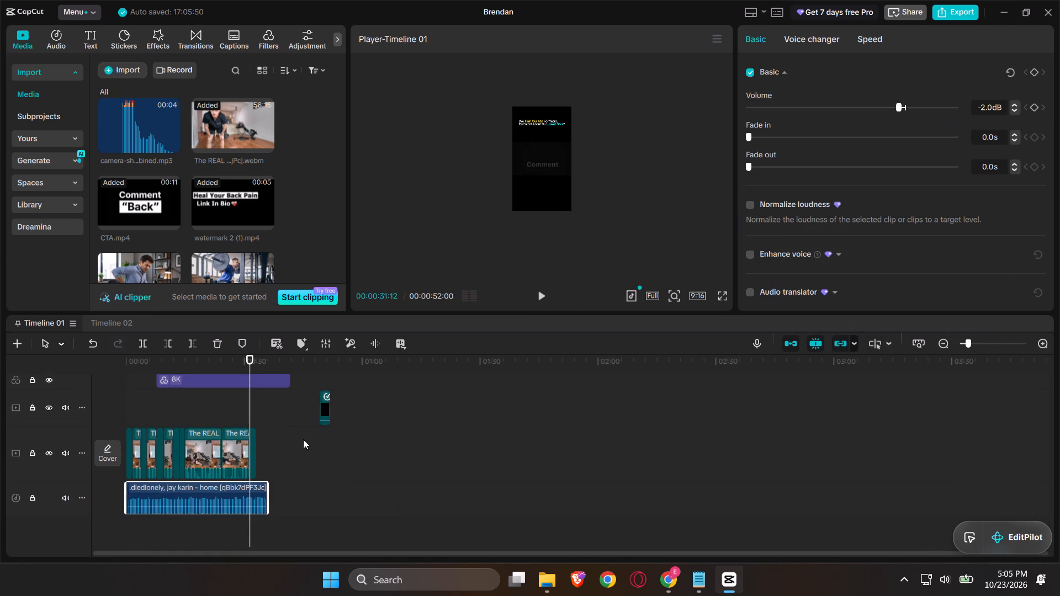
Move the watermark overlay clip earlier on its track so it starts at about 13.5 seconds, over the talking clips.
left_click(324, 408)
left_click_drag(324, 408, 184, 408)
Move the “We Train Our Abs For Years.” text, the Adjust2 adjustment and the 8K filter together to the start of the timeline.
scroll(184, 408, "up", 8, "ctrl")
scroll(184, 408, "right", 1)
scroll(184, 408, "up", 1)
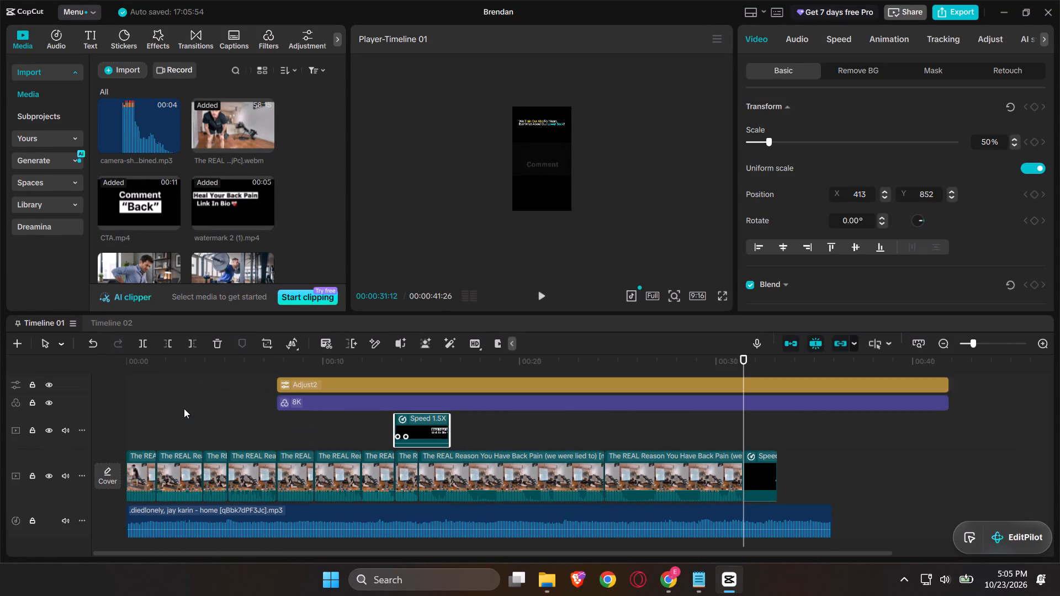
scroll(184, 408, "up", 1)
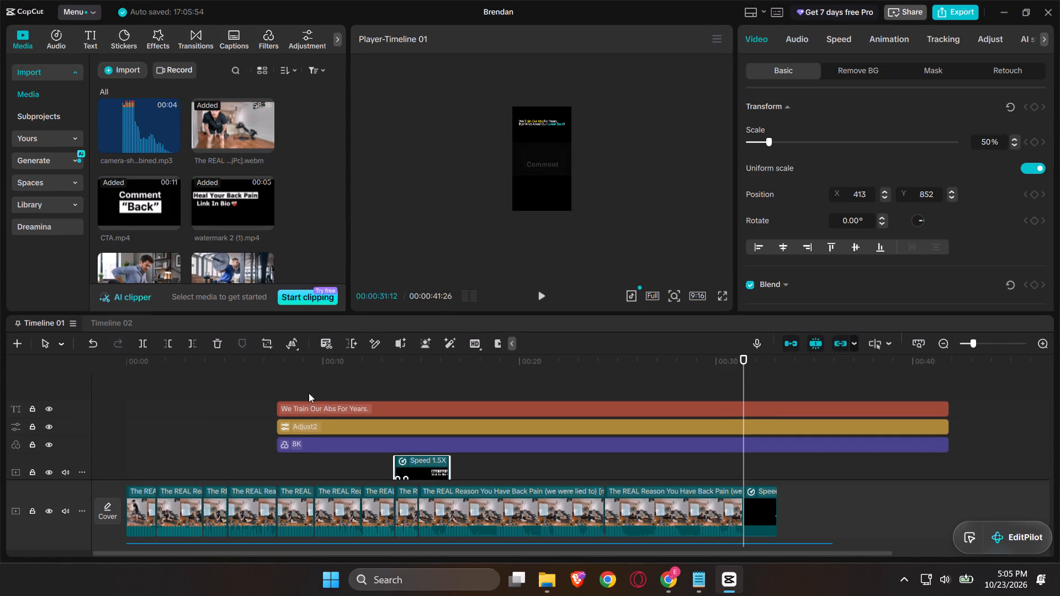
left_click_drag(309, 393, 306, 455)
left_click_drag(389, 407, 0, 377)
Play the edit from the start into the closing “Comment Back” clip and check it against the script in Notepad.
scroll(177, 418, "right", 7)
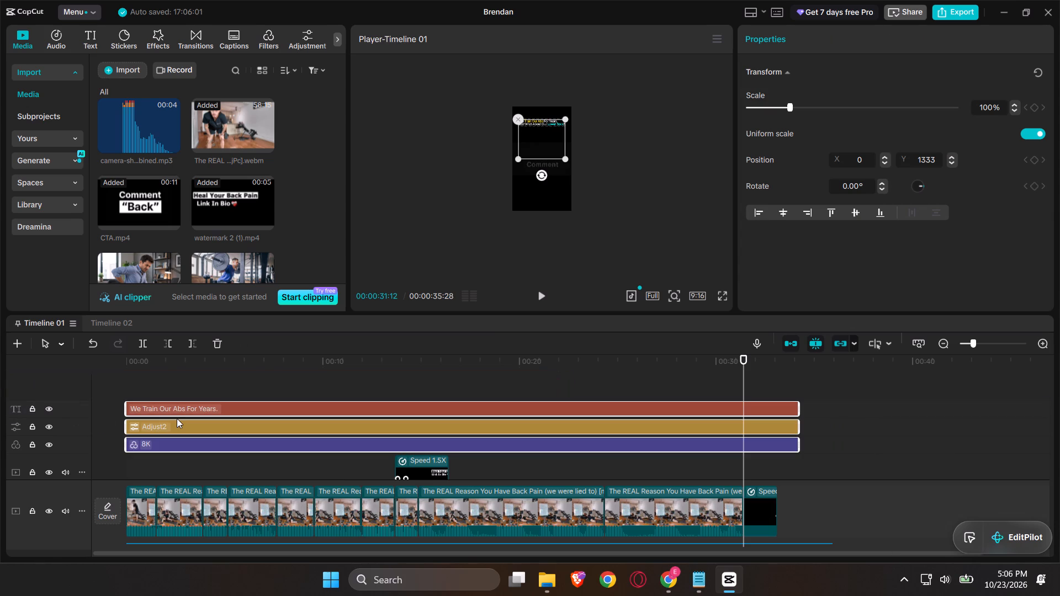
scroll(177, 418, "up", 4, "ctrl")
scroll(177, 418, "right", 7)
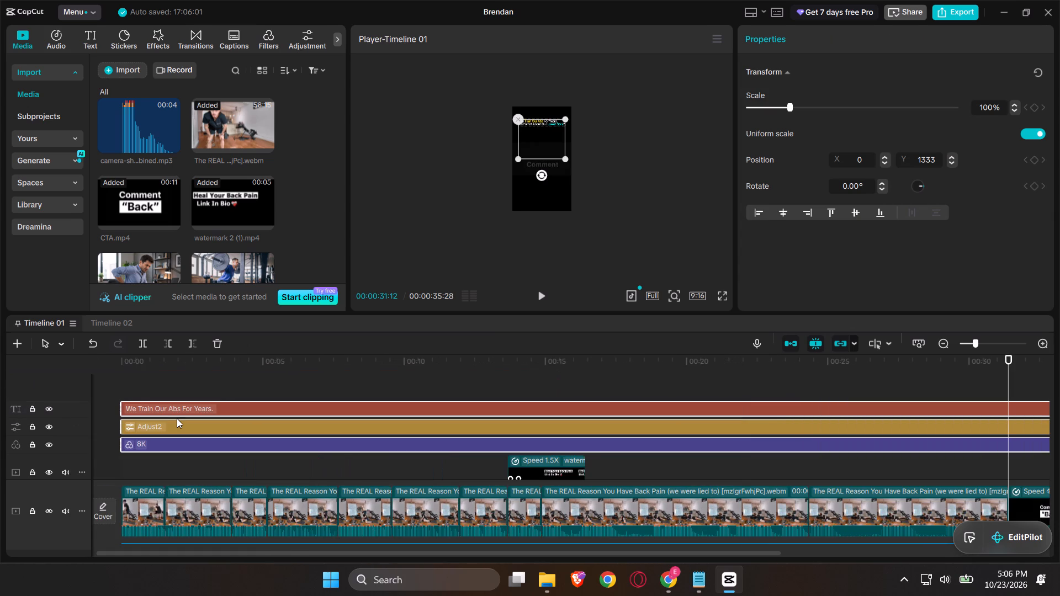
left_click(178, 460)
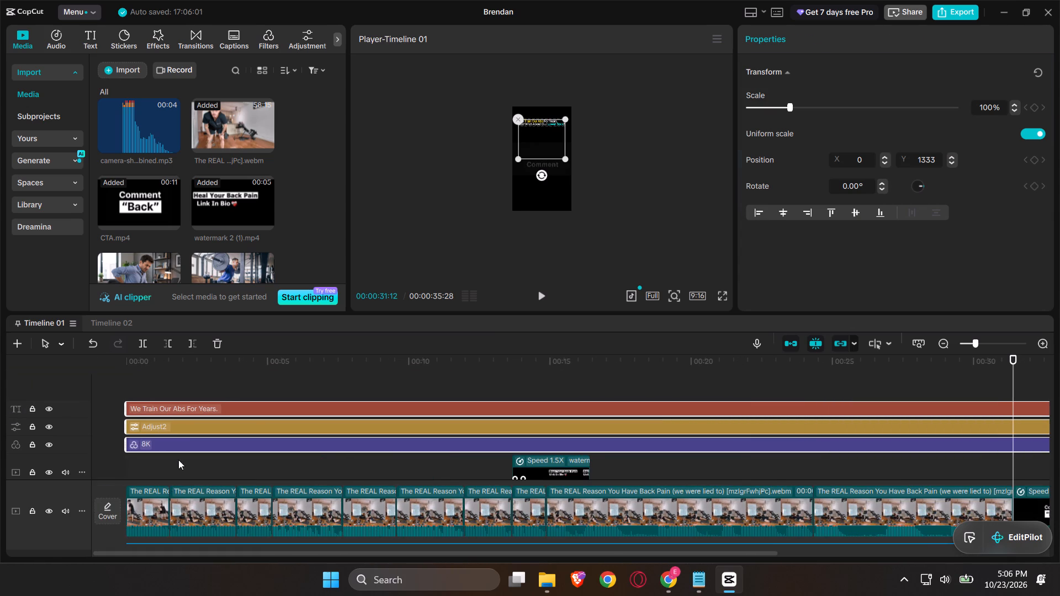
left_click_drag(178, 460, 18, 463)
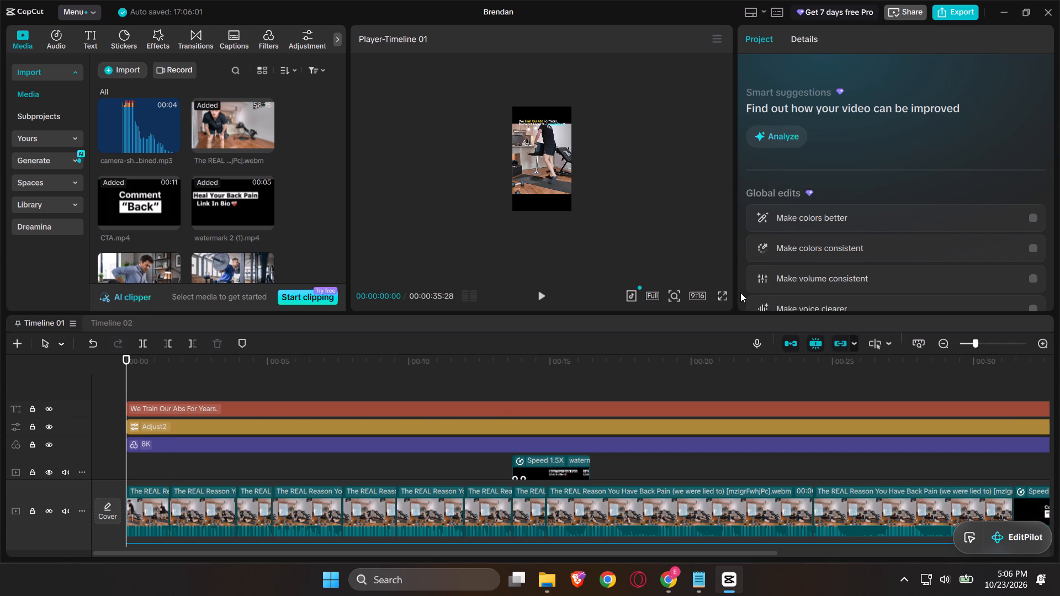
key("space")
key("alt+Tab")
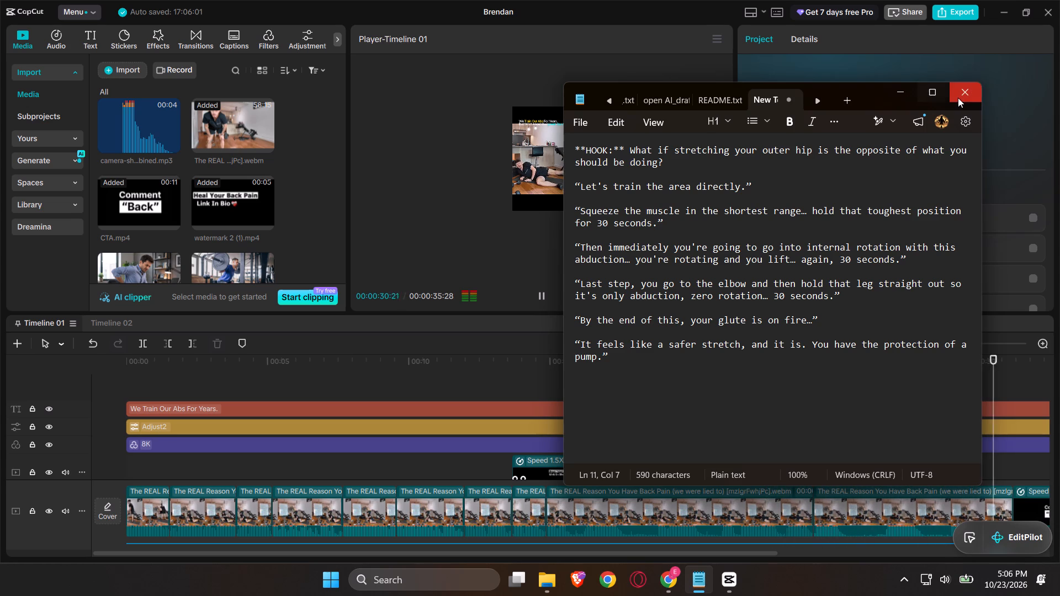
key("alt+Tab")
key("space")
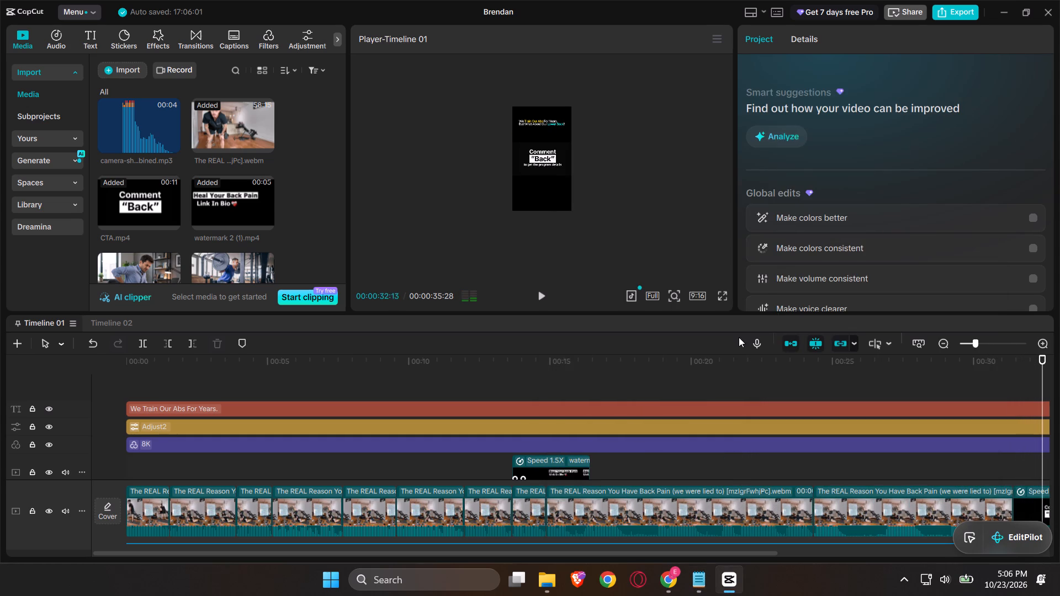
In Notepad, copy the hook sentence “What if stretching your outer hip is the opposite of what you should be doing?” and return to CapCut.
key("alt+Tab")
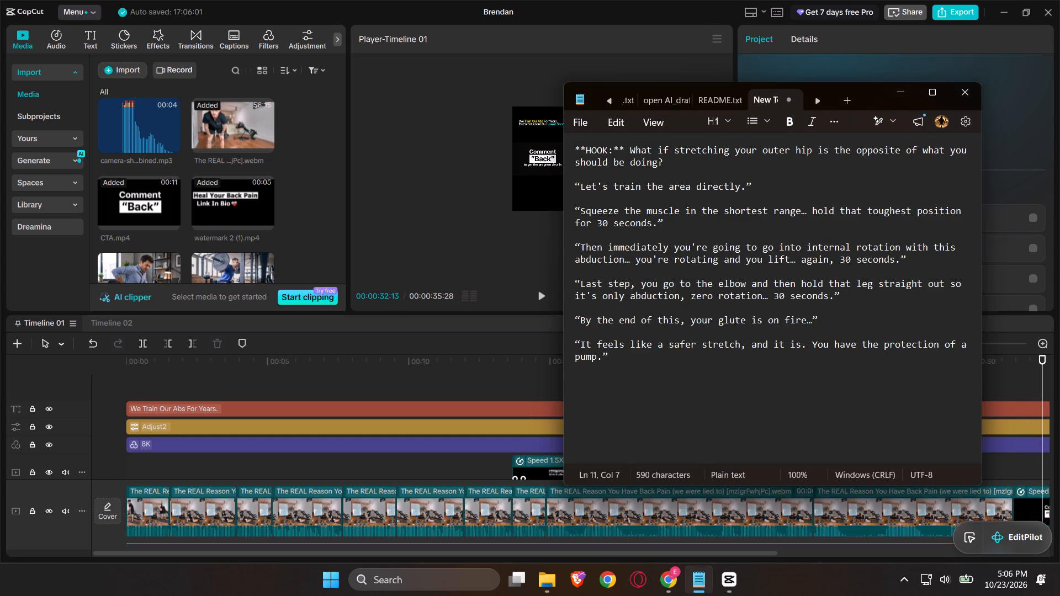
left_click(664, 164)
left_click_drag(664, 164, 632, 145)
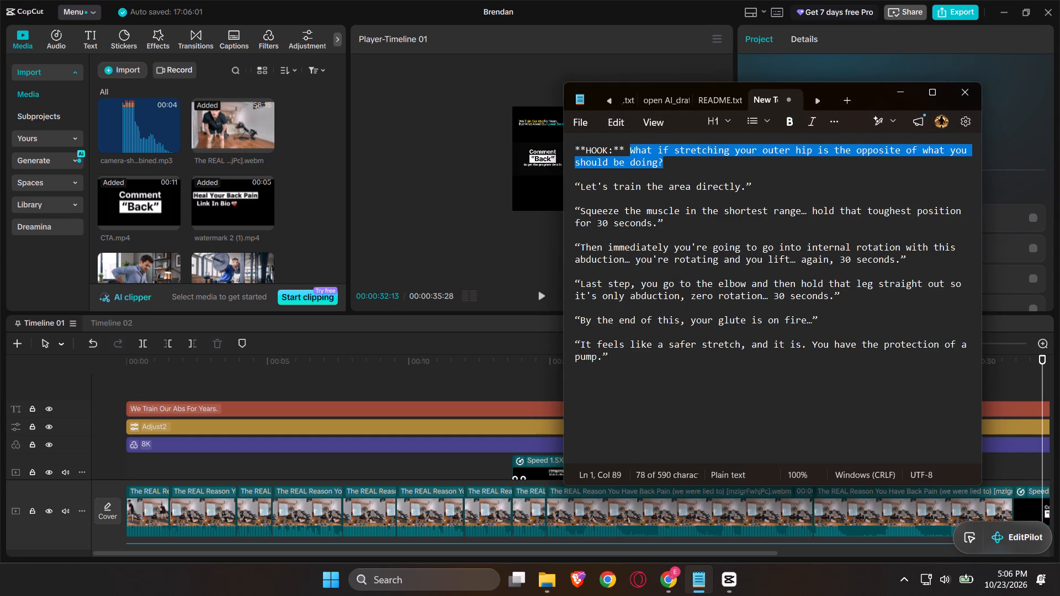
left_click_drag(632, 145, 630, 145)
key("ctrl+c")
key("alt+Tab")
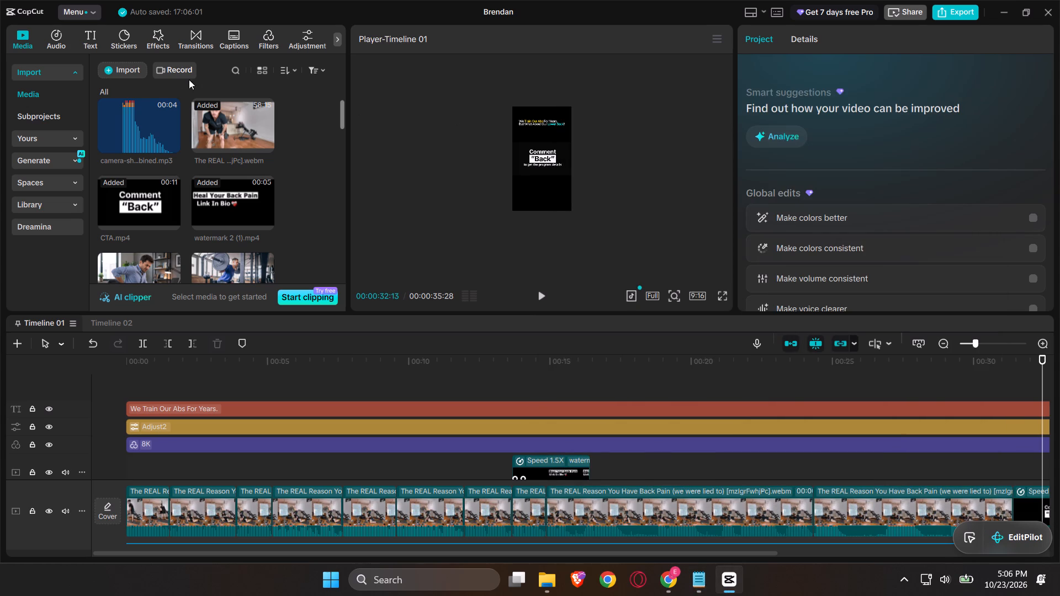
Add a default text clip at 00:00:32:13, over the closing “Comment Back” clip.
left_click(92, 41)
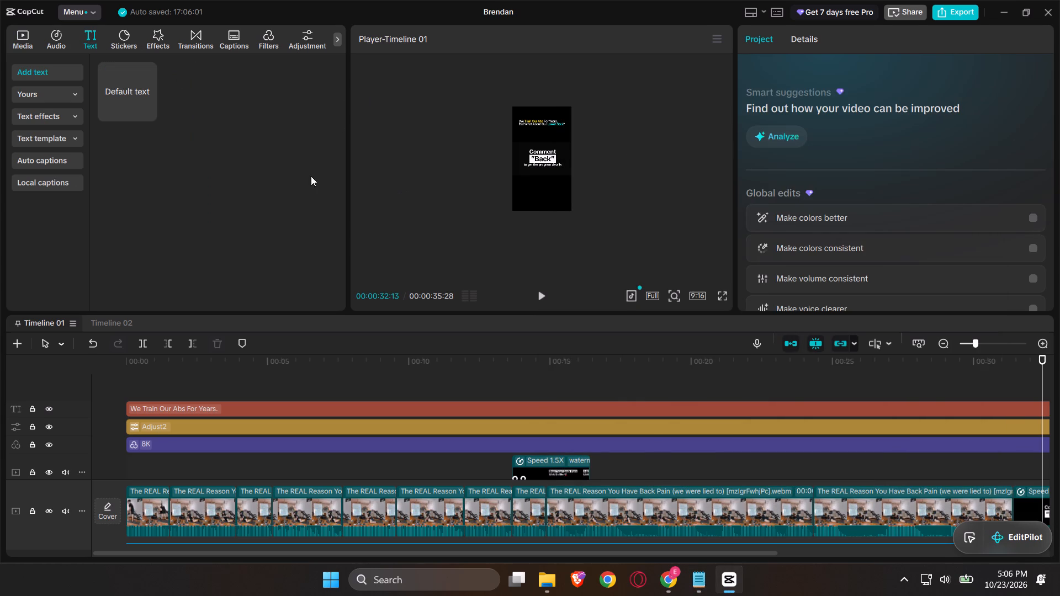
left_click(145, 114)
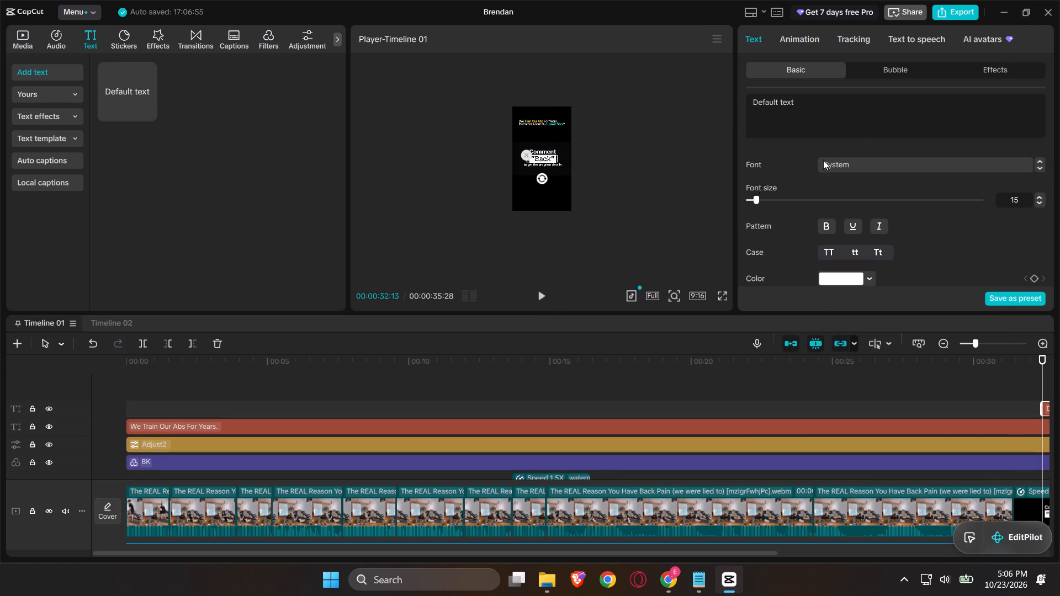
double_click(835, 108)
key("ctrl+q")
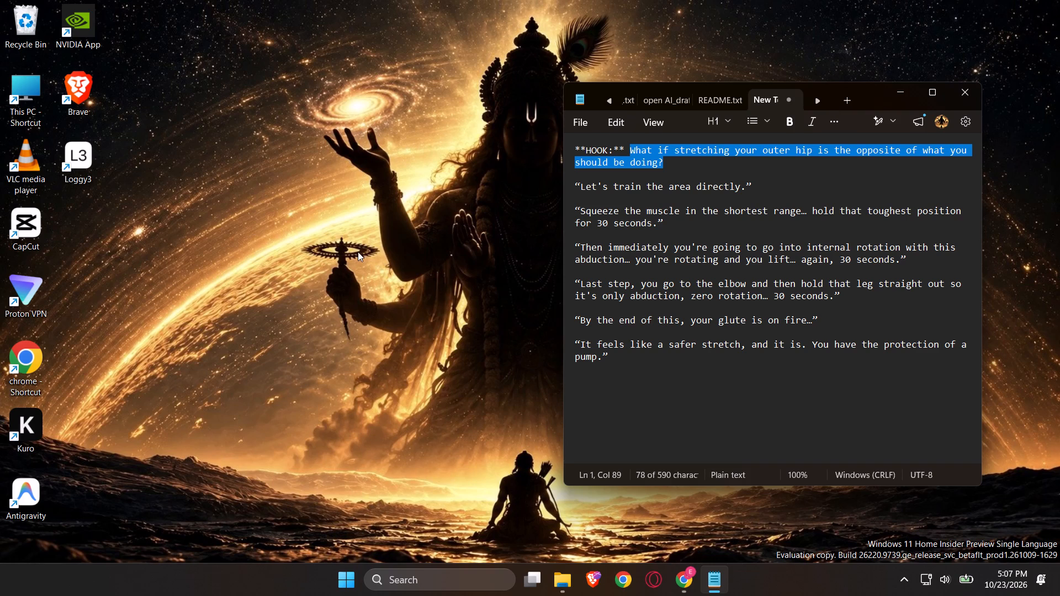
Relaunch CapCut from the desktop and reopen the Brendan project.
left_click(39, 227)
double_click(39, 227)
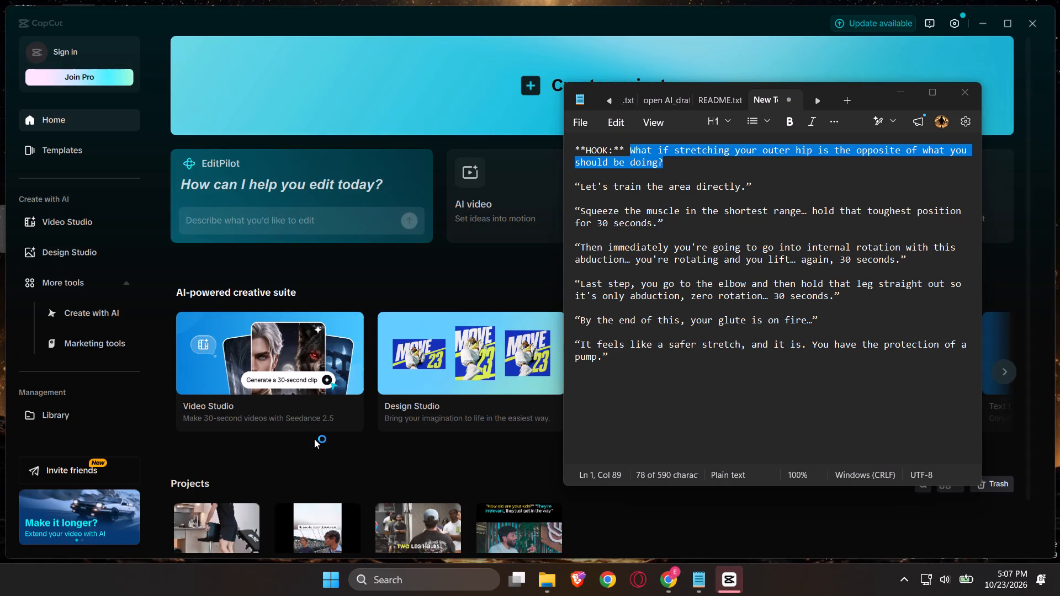
scroll(314, 439, "down", 5)
left_click(204, 497)
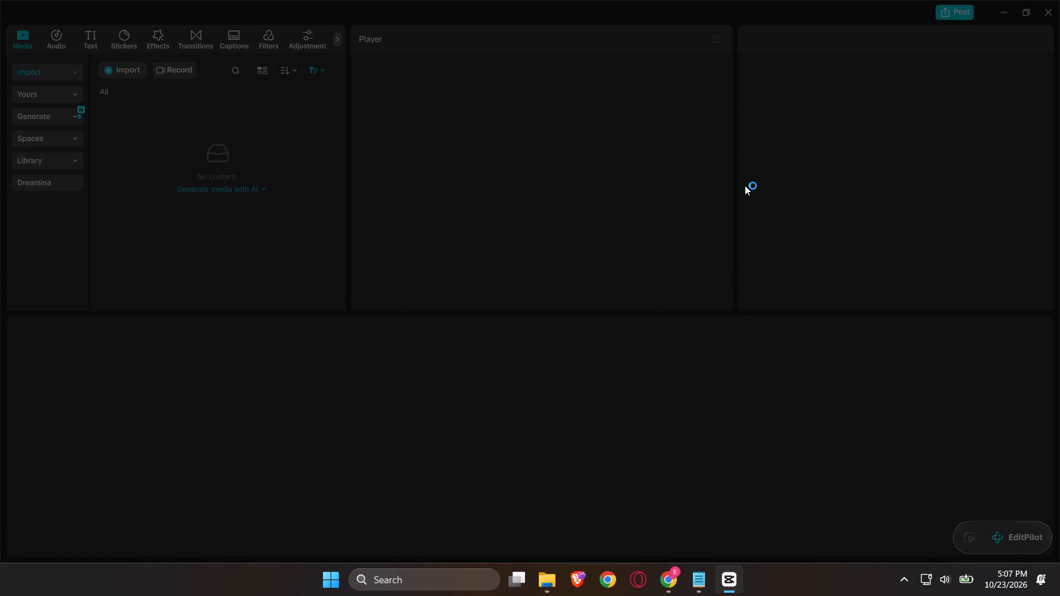
Copy the hook sentence again in Notepad, return to CapCut and dismiss the request to link missing media.
key("alt+Tab")
key("ctrl+c")
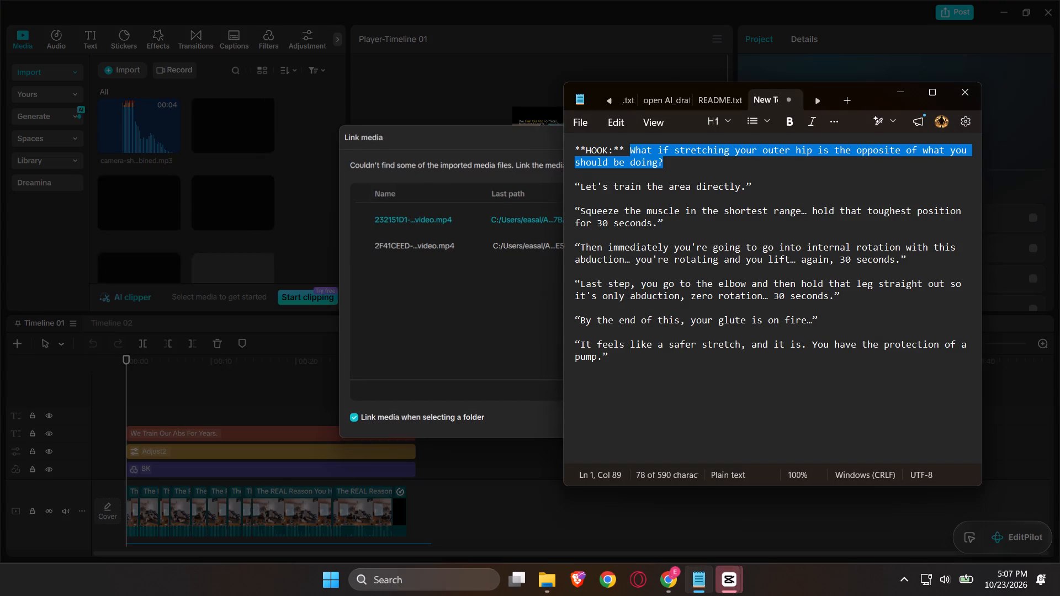
key("alt+Tab")
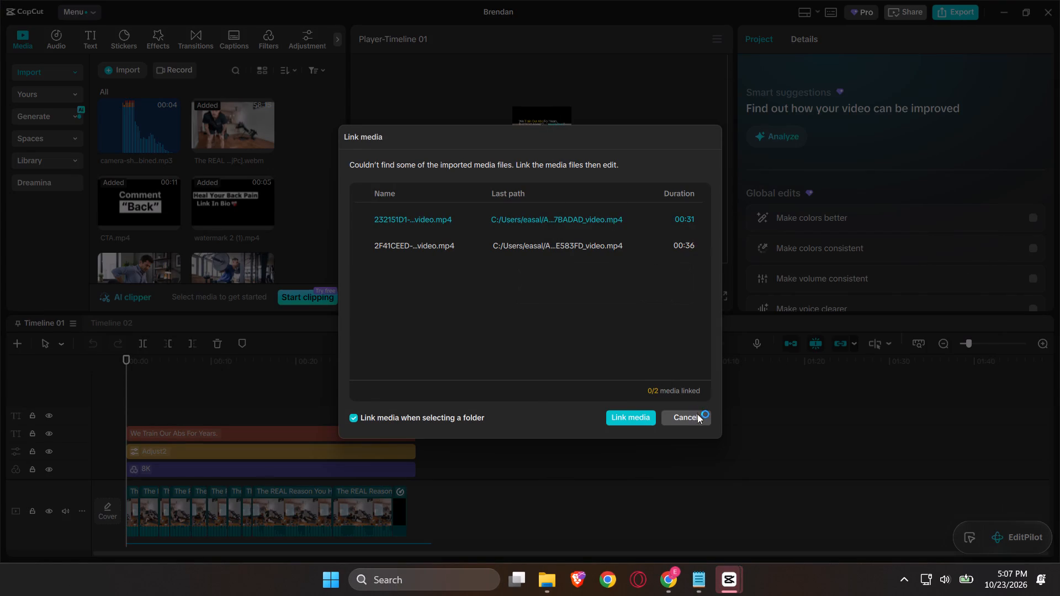
left_click(695, 414)
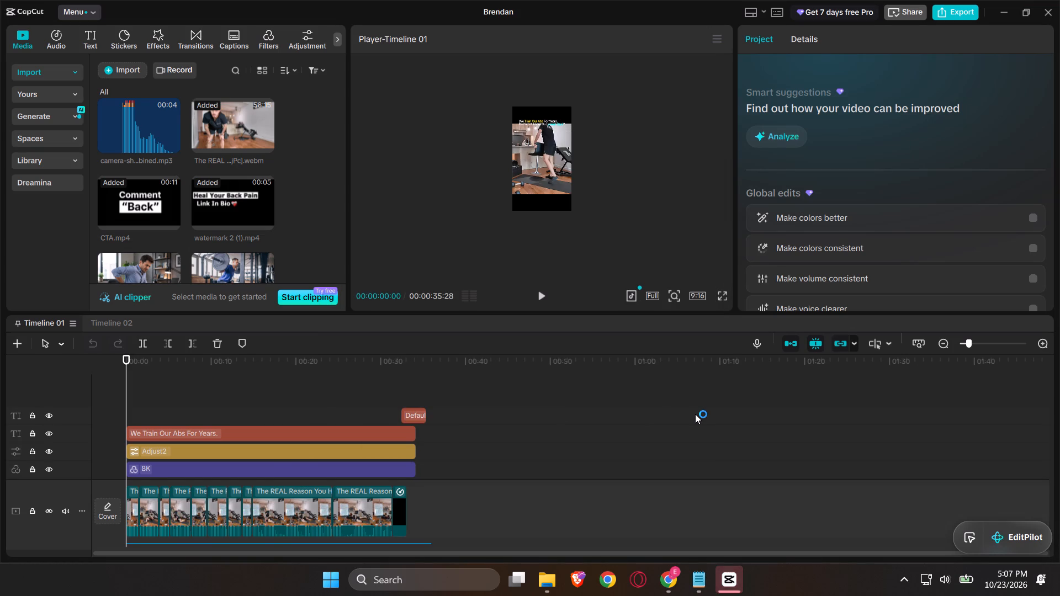
Replace the default text near the timeline's end with “What if stretching your outer hip is the opposite of what you should be doing?”.
scroll(695, 414, "down", 2)
scroll(374, 414, "up", 7, "ctrl")
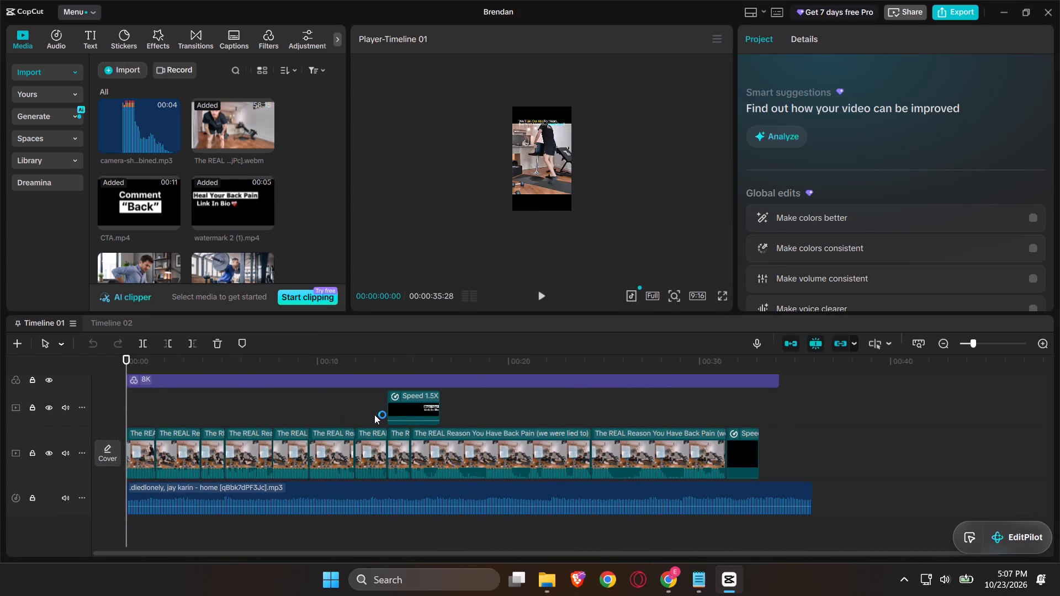
scroll(374, 414, "right", 9)
left_click_drag(126, 411, 114, 415)
key("alt+Tab")
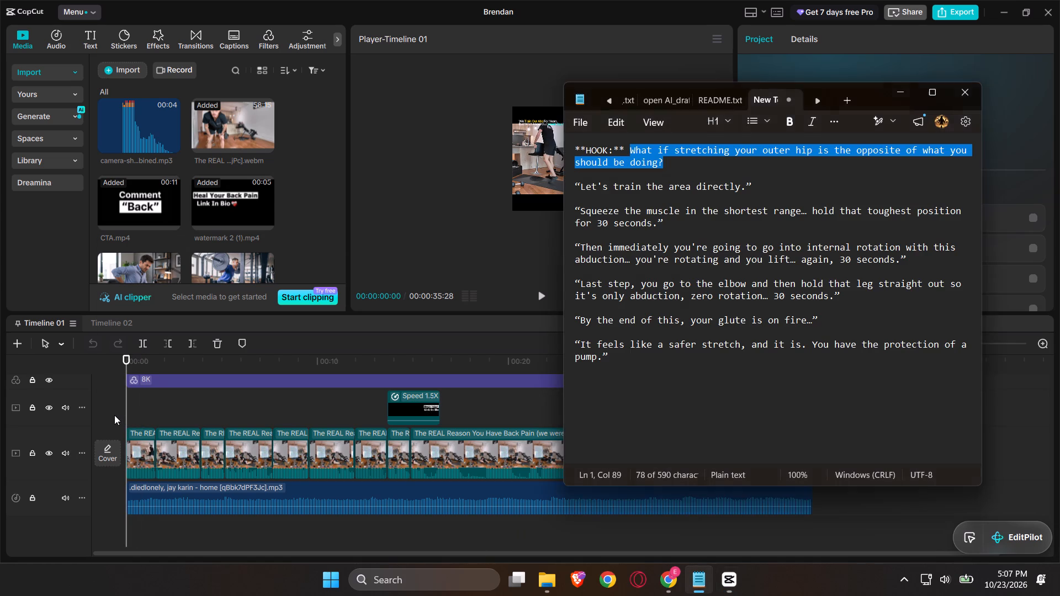
left_click(735, 582)
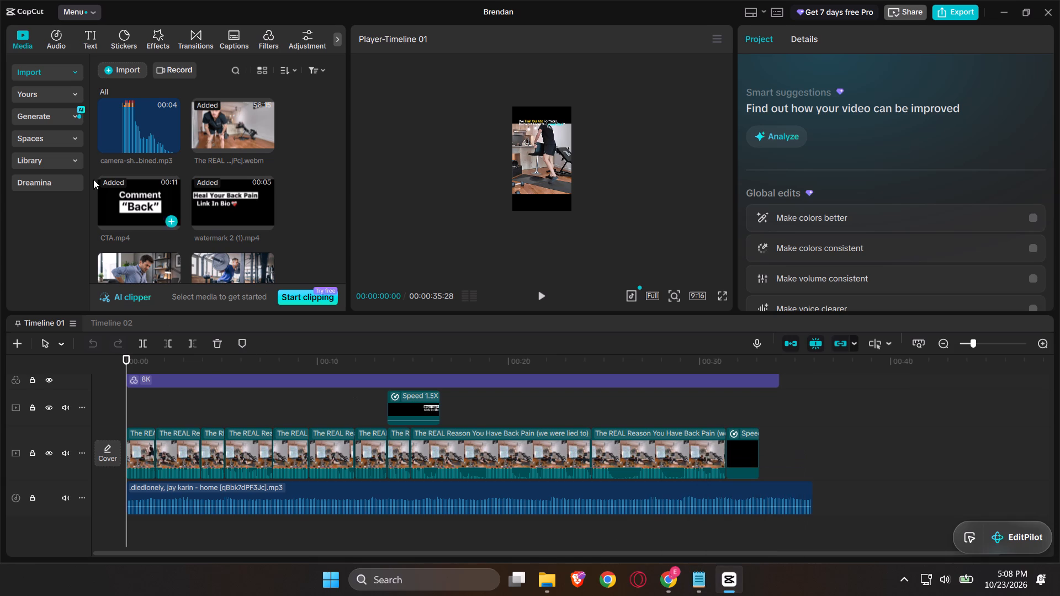
scroll(211, 377, "up", 5)
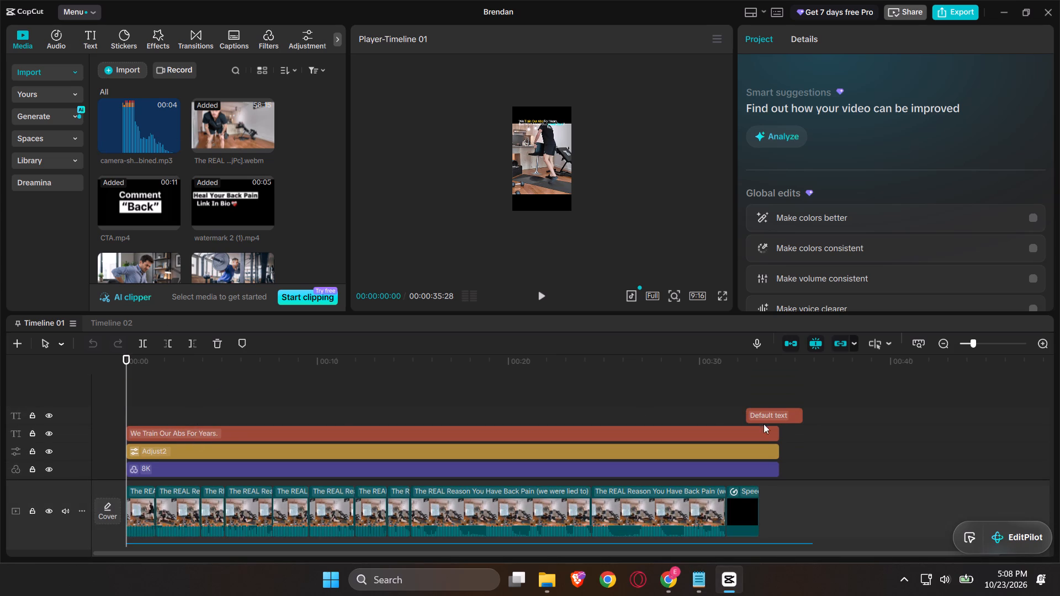
left_click(778, 416)
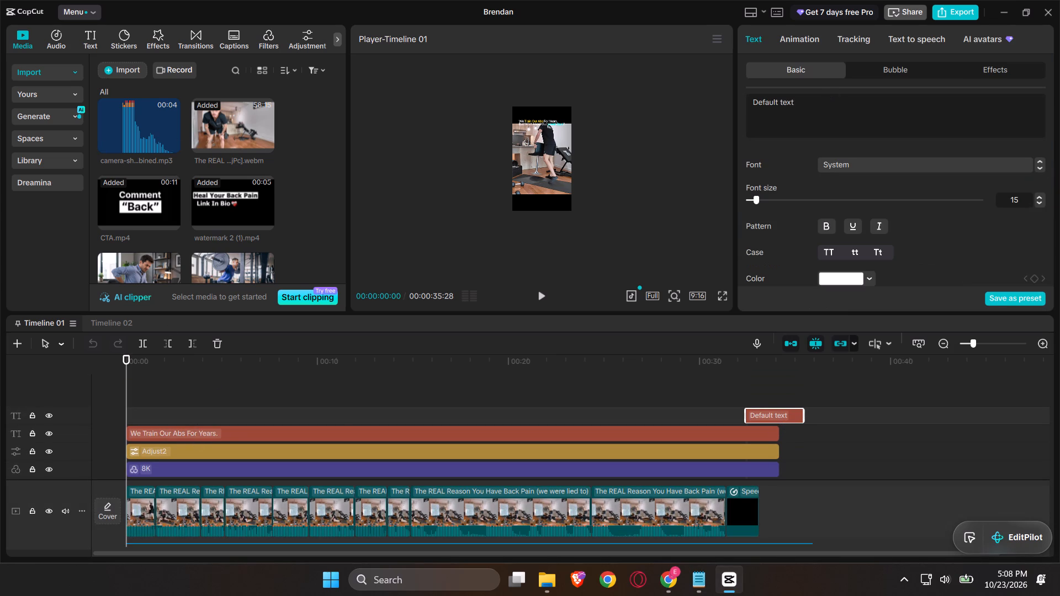
left_click(818, 103)
key("ctrl+a")
key("ctrl+v")
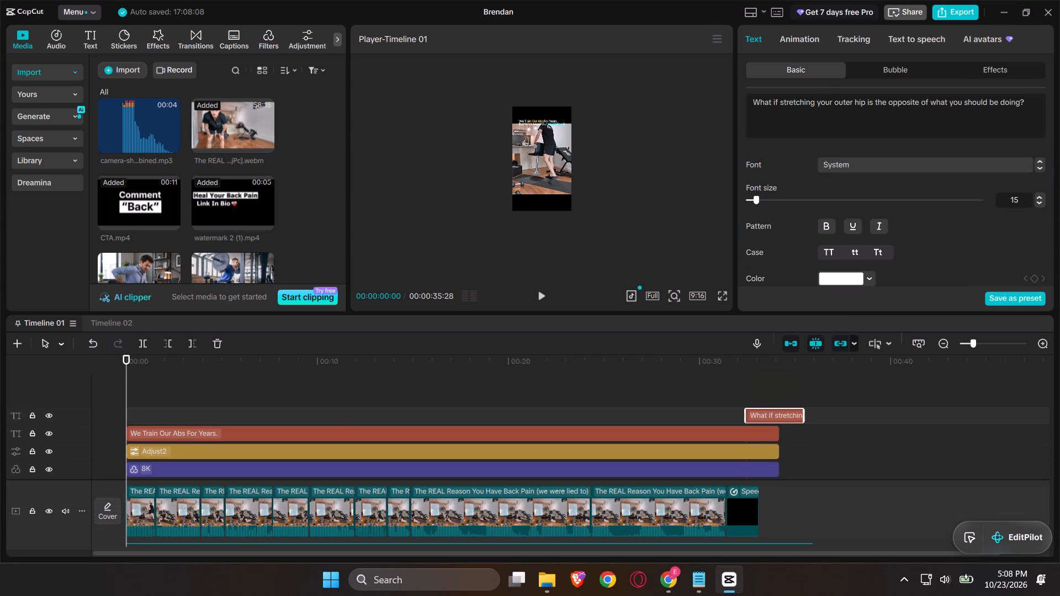
Browse the text-to-speech voices for the hook text, checking the TikTok, Trending, favourites and Character categories and auditioning Prof sérieux.
left_click(915, 41)
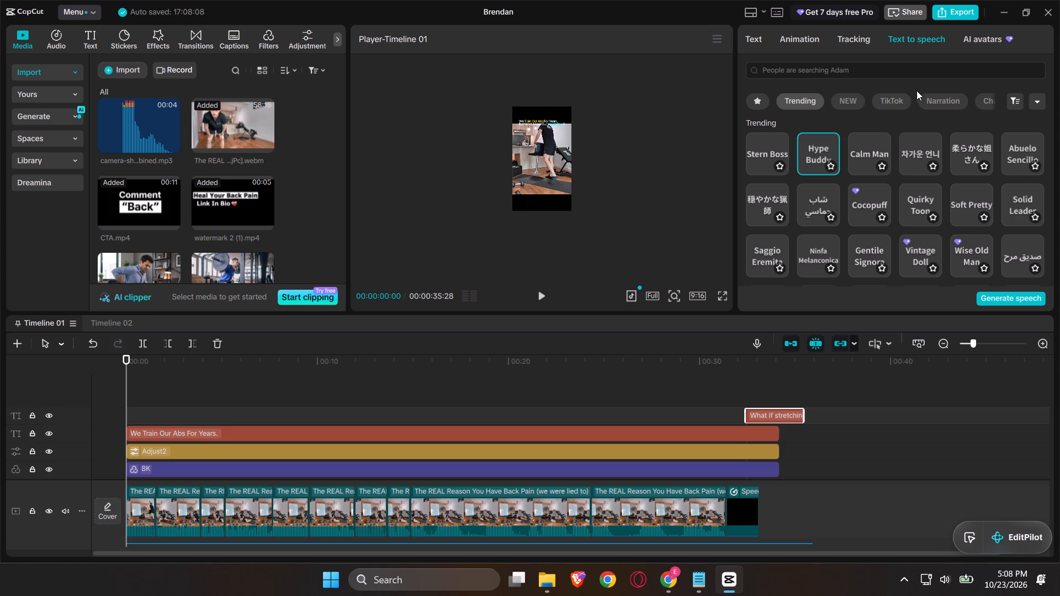
left_click(898, 104)
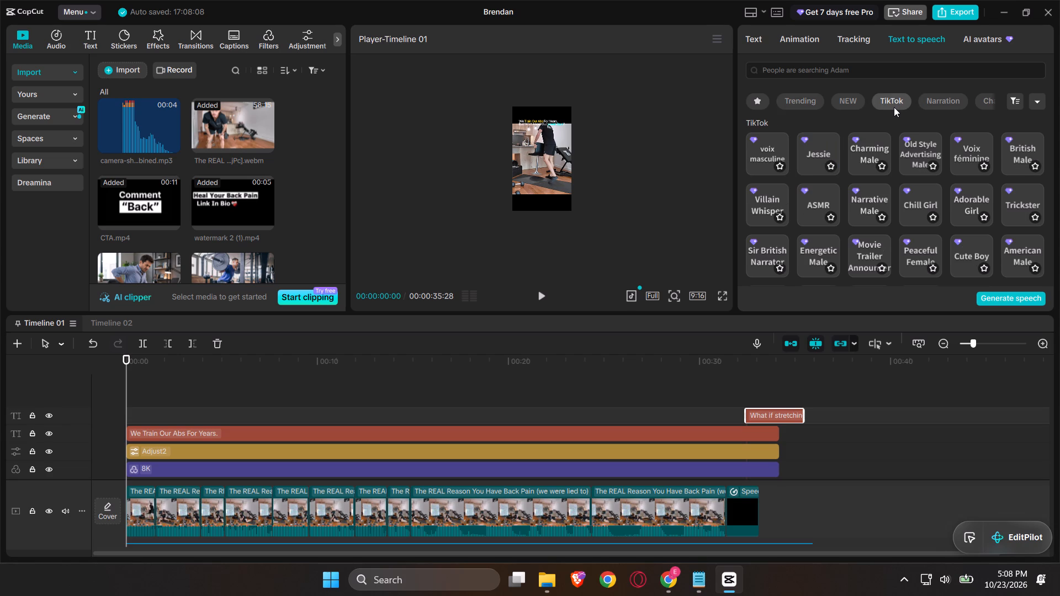
left_click(797, 99)
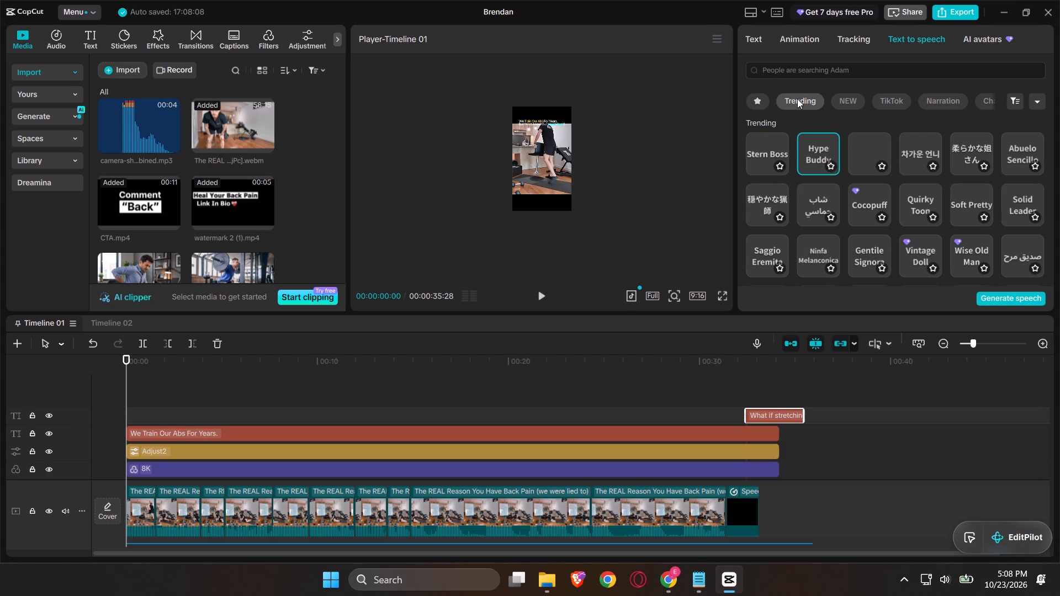
left_click(759, 104)
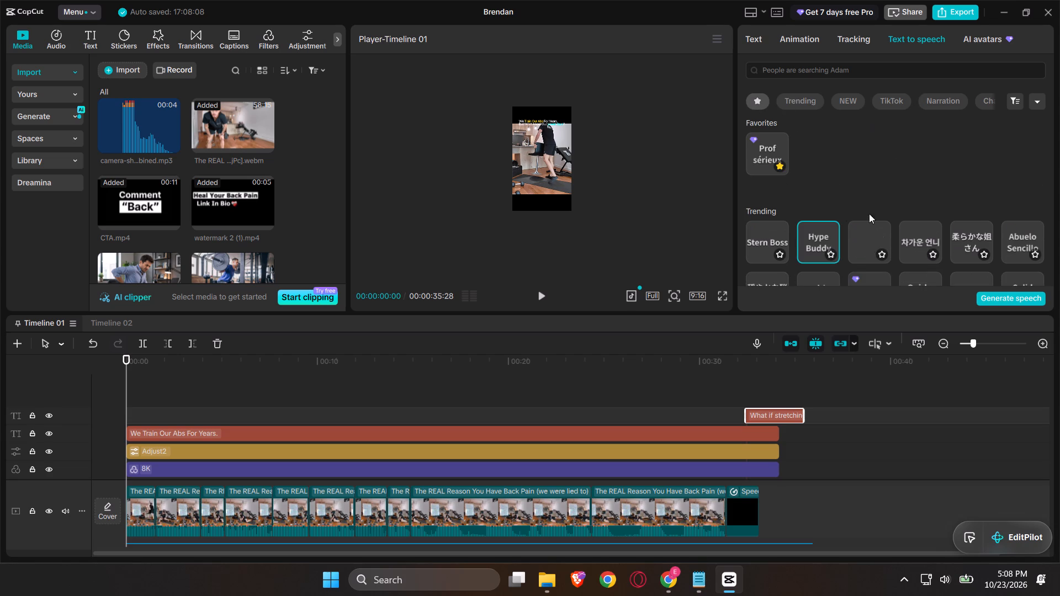
left_click(769, 155)
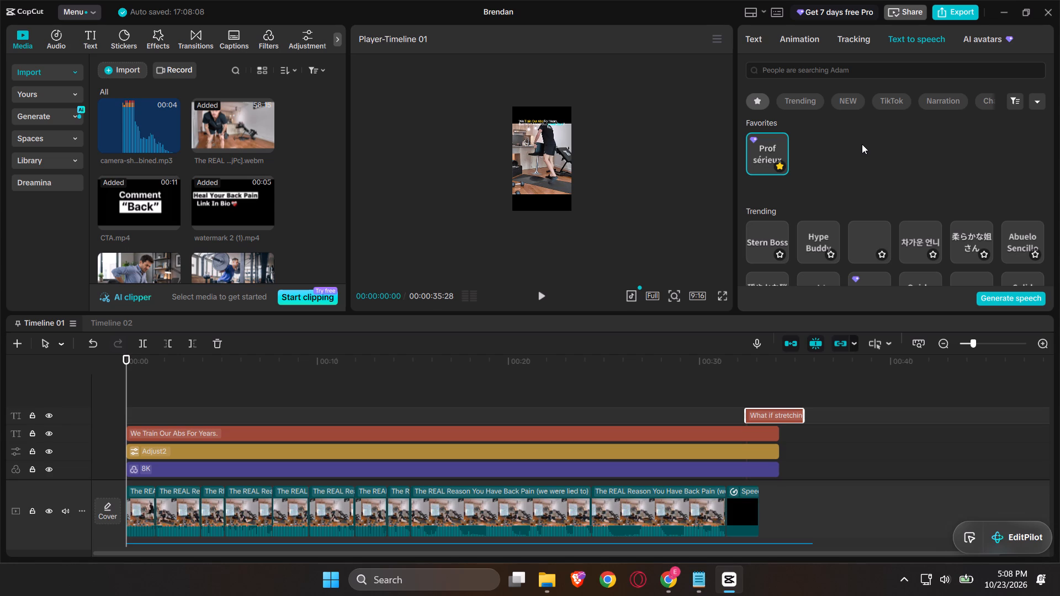
scroll(854, 105, "left", 3)
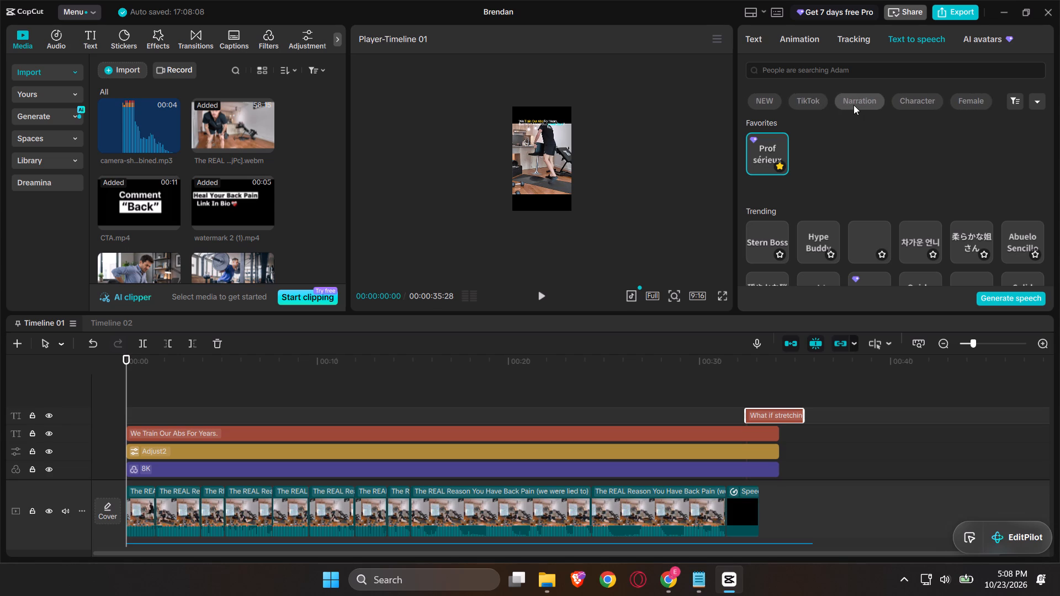
left_click(920, 103)
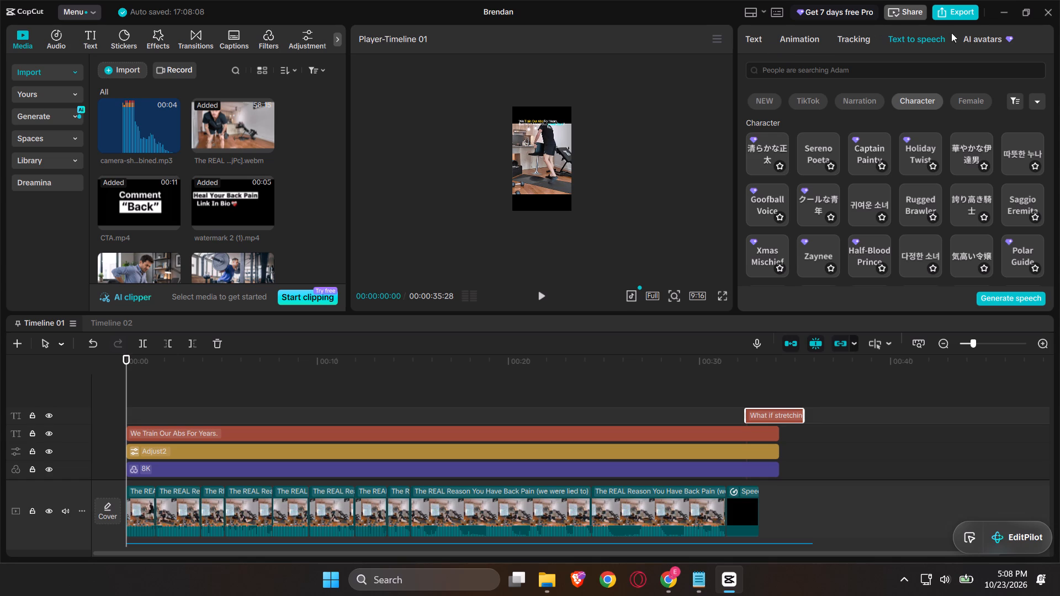
left_click(861, 80)
Search the voices for “adam”, compare Adam with American Male, and generate speech from the hook text with the Adam voice.
left_click(821, 69)
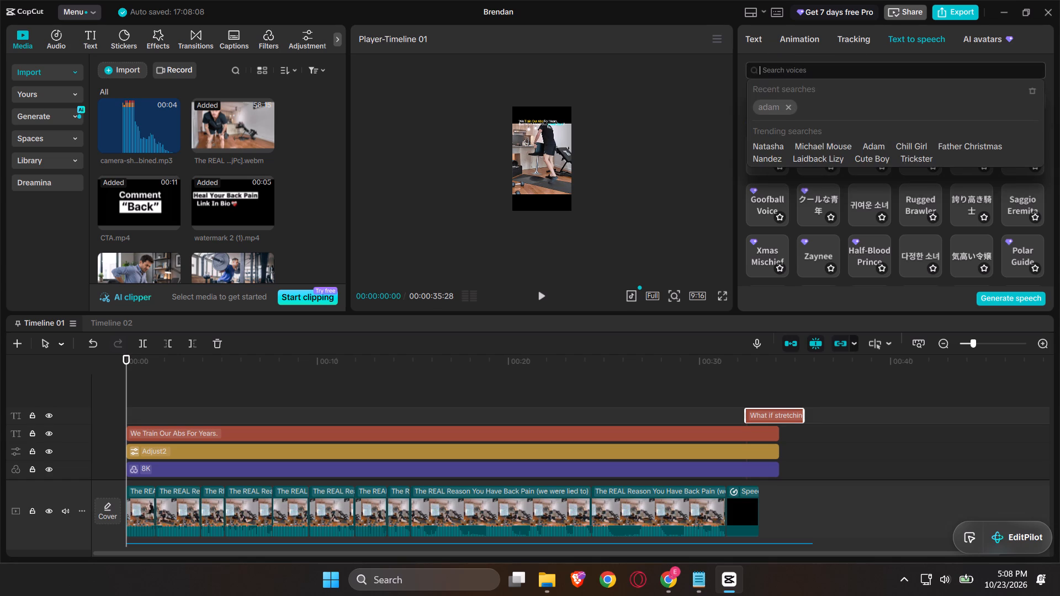
left_click(769, 109)
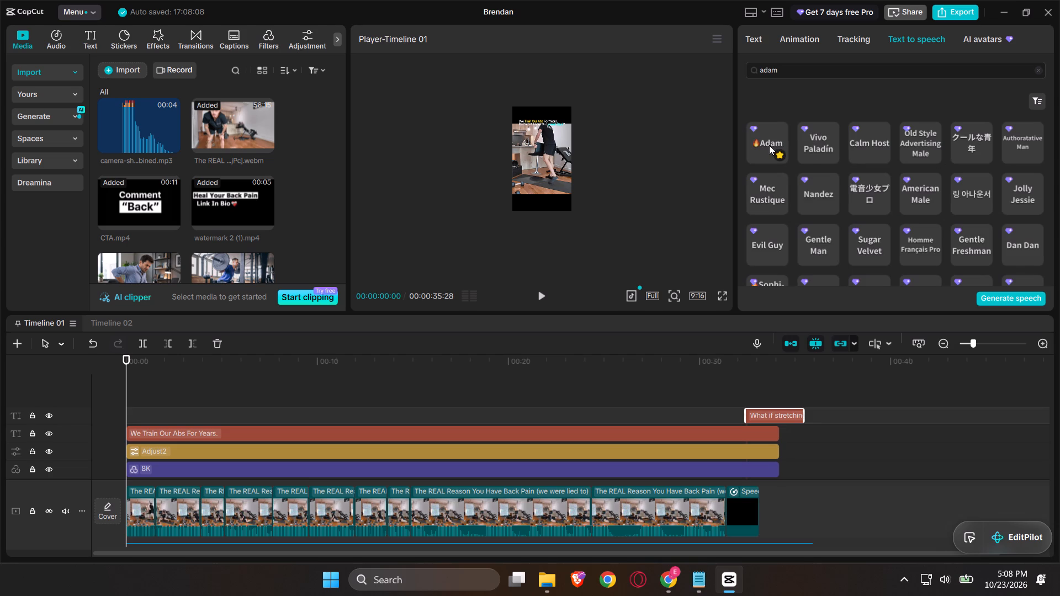
left_click(768, 145)
left_click(928, 184)
left_click(925, 187)
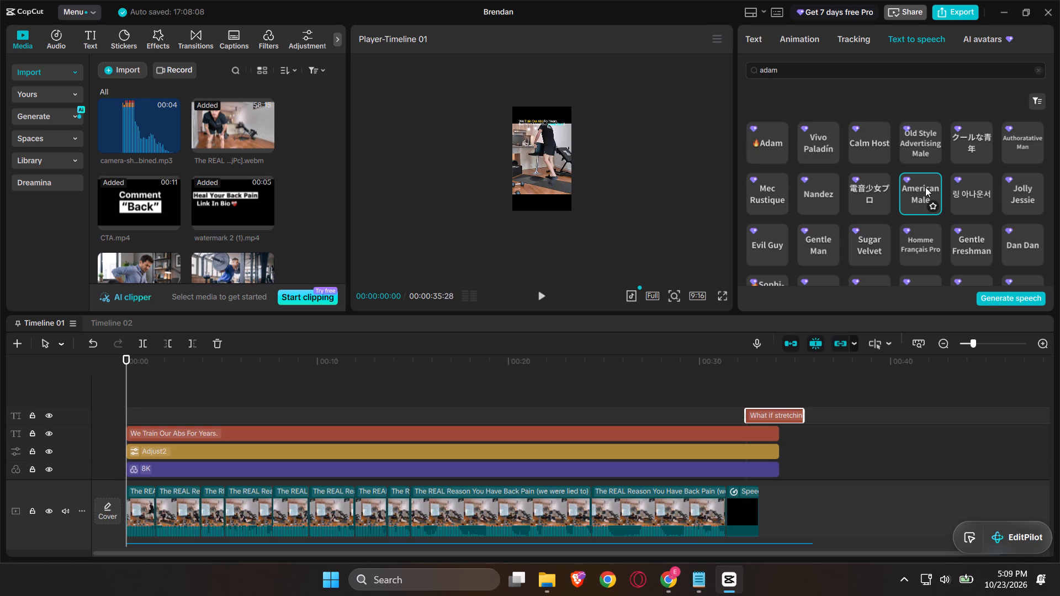
left_click(764, 147)
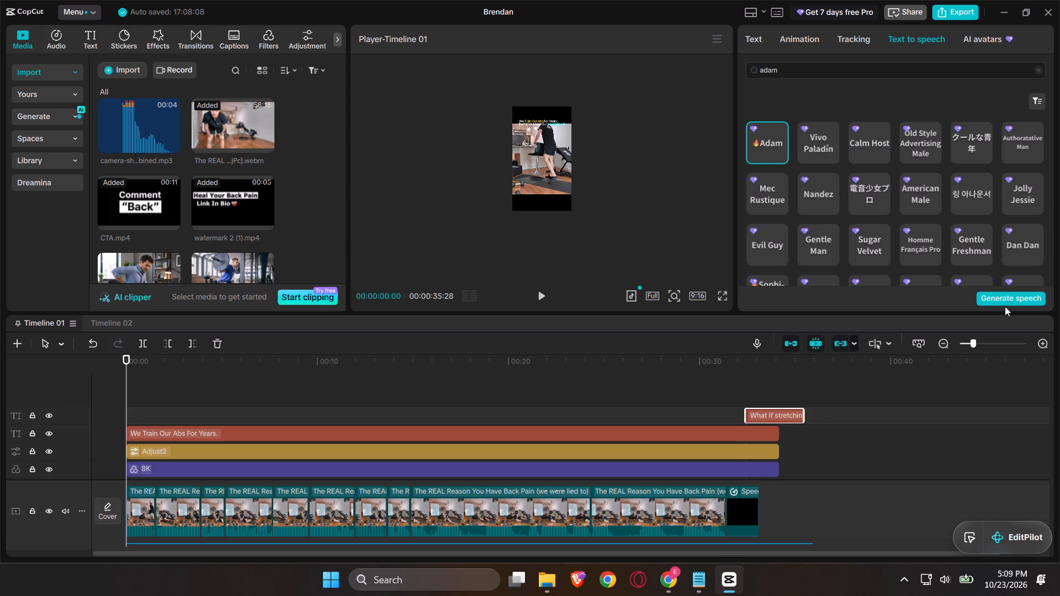
left_click(1011, 297)
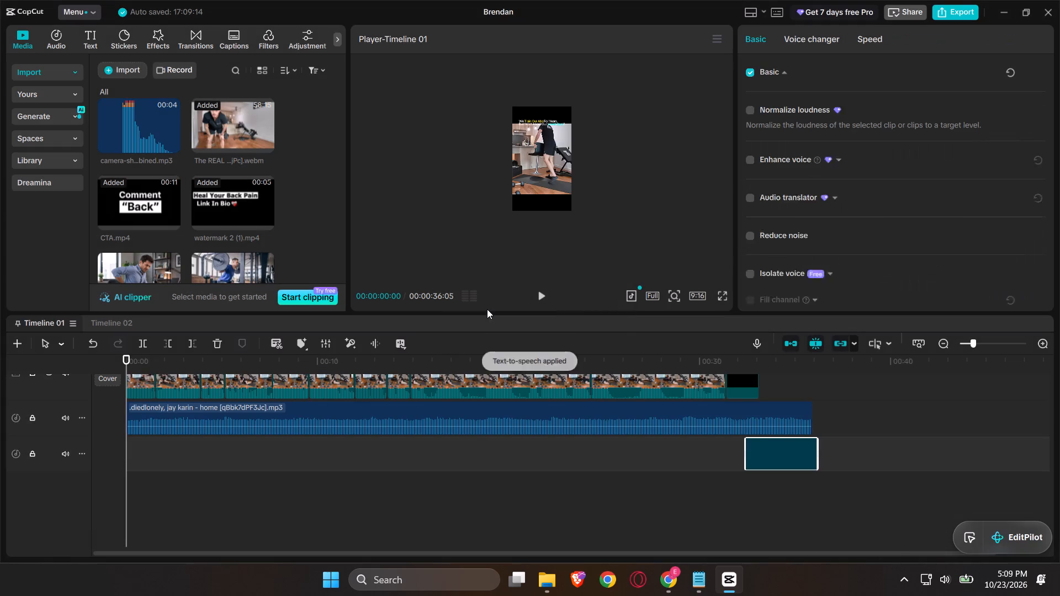
Replace the hook text clip's wording with the last script line from Notepad, “It feels like a safer stretch, and it is. You have the protection of a pump.”.
scroll(761, 472, "up", 2)
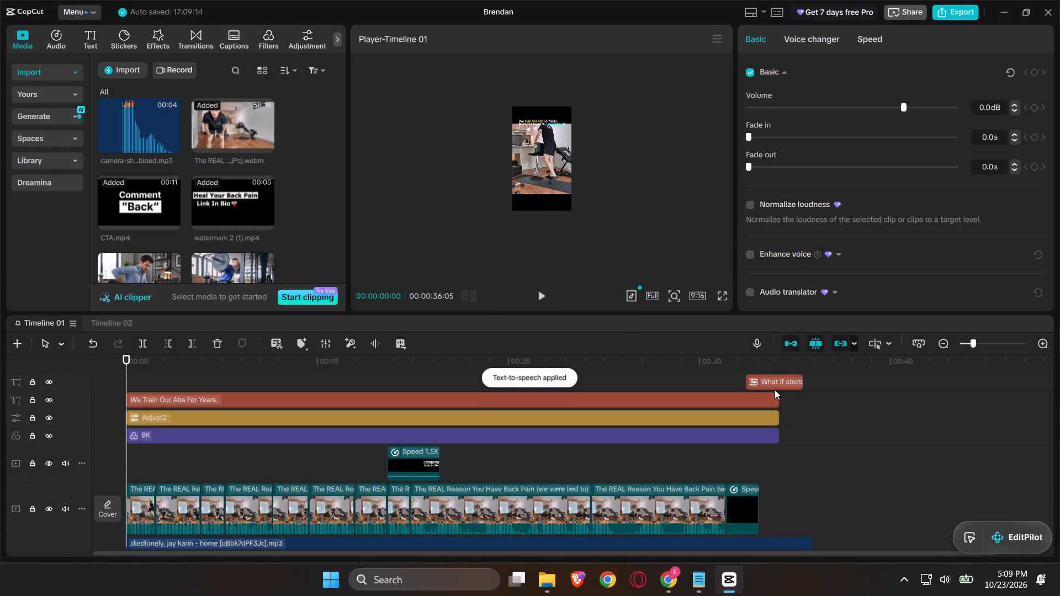
left_click(775, 386)
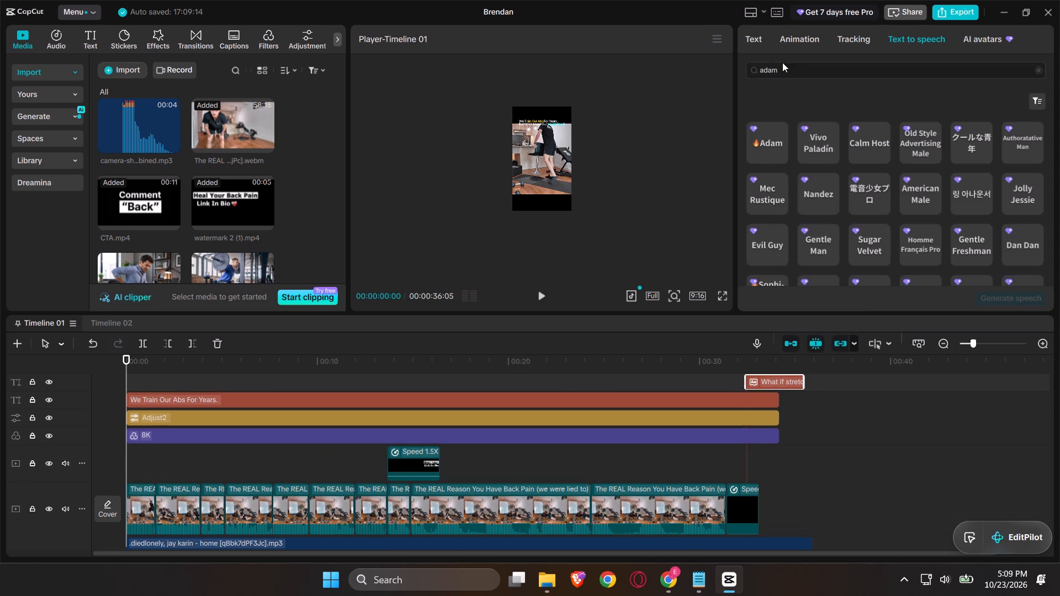
left_click(753, 35)
left_click(865, 110)
key("alt+Tab")
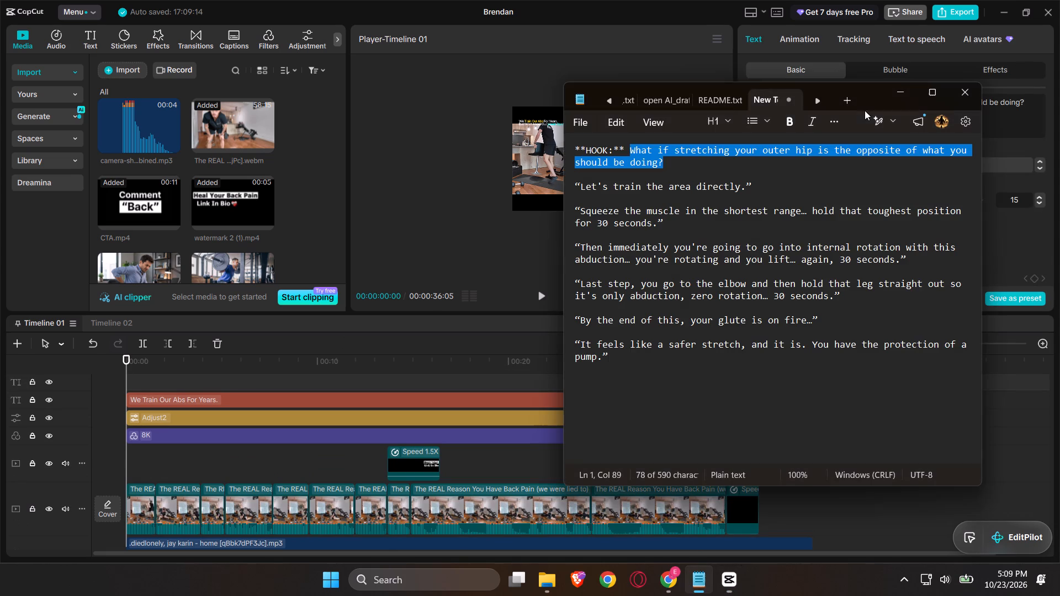
left_click_drag(581, 343, 603, 362)
key("ctrl+c")
key("alt+Tab")
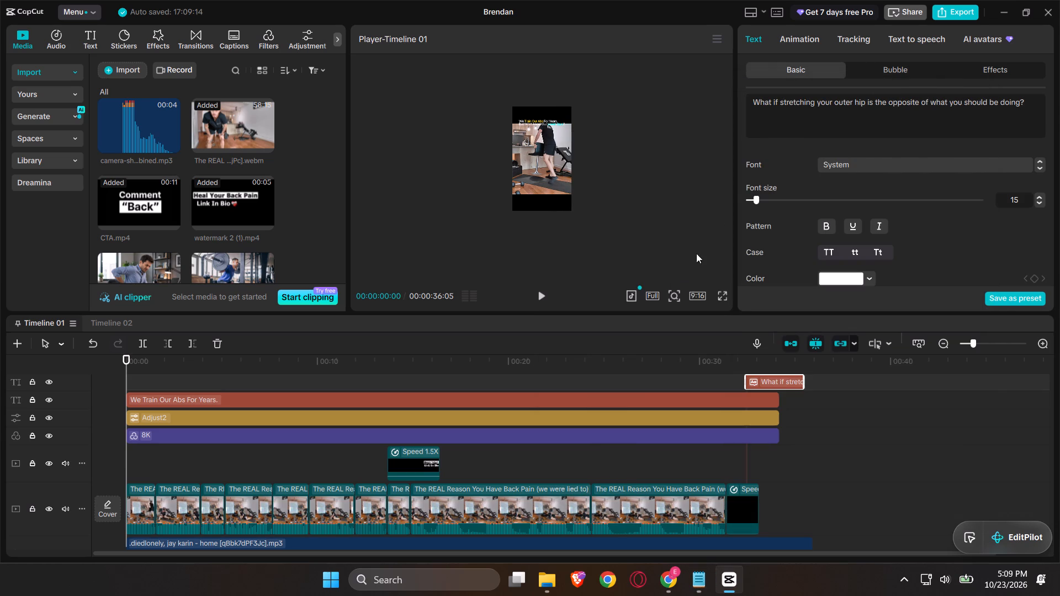
key("ctrl+a")
key("ctrl+v")
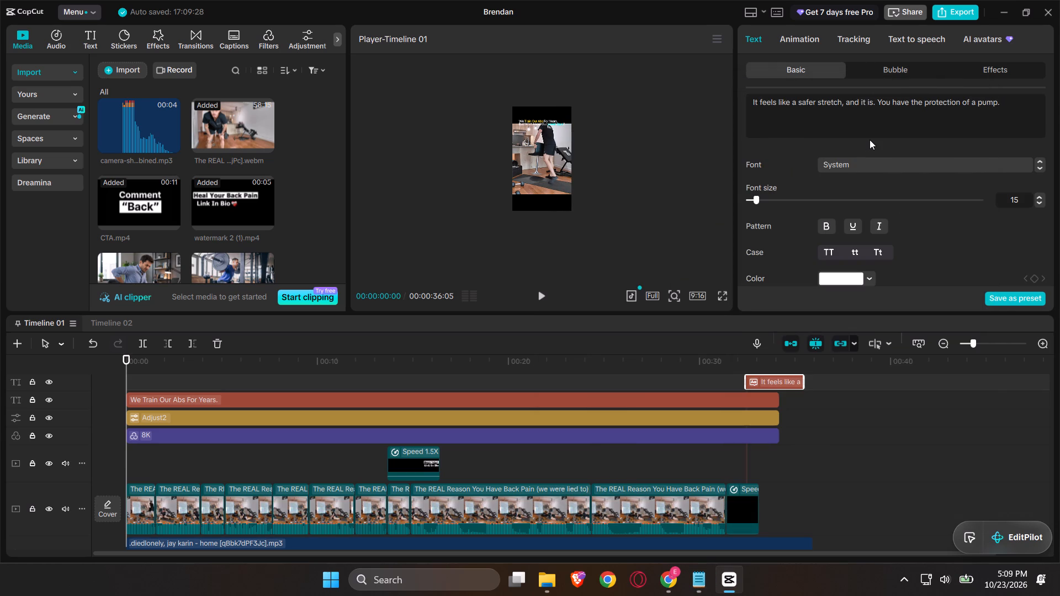
Move the “What if stretching…” speech clip to the very start of the timeline, on its track below the music.
scroll(856, 338, "down", 3)
scroll(728, 443, "down", 3)
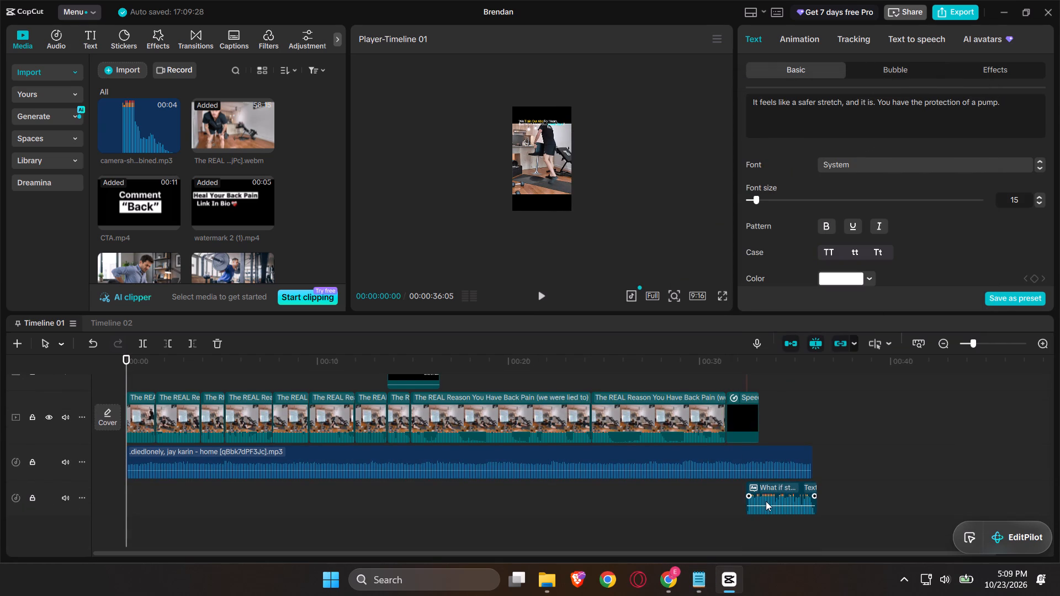
left_click(766, 501)
left_click_drag(766, 501, 91, 505)
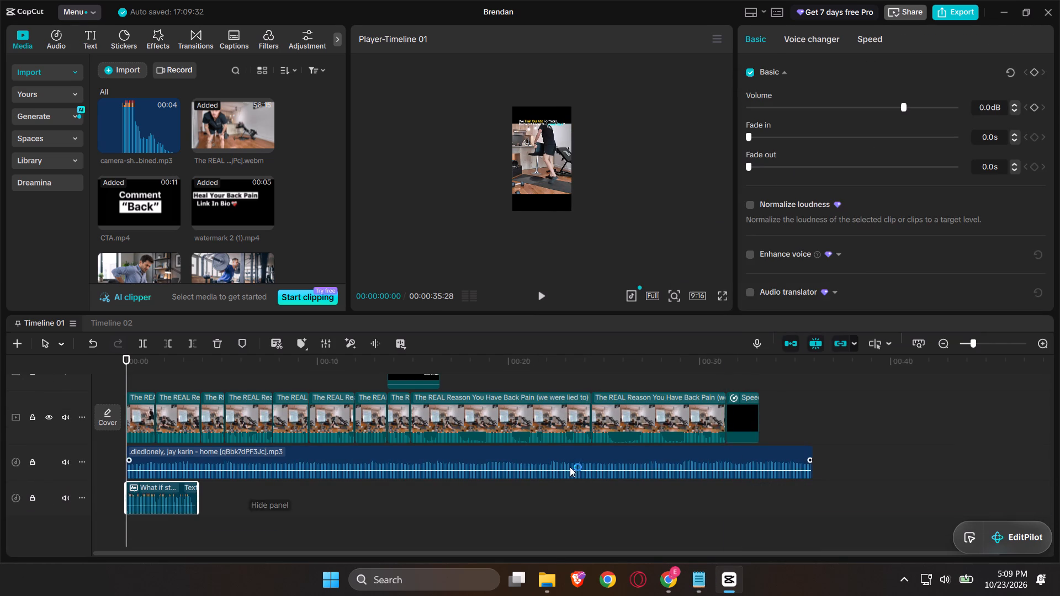
Generate speech from the “It feels like a safer stretch” text clip with the Adam voice.
scroll(606, 473, "up", 2)
left_click(776, 401)
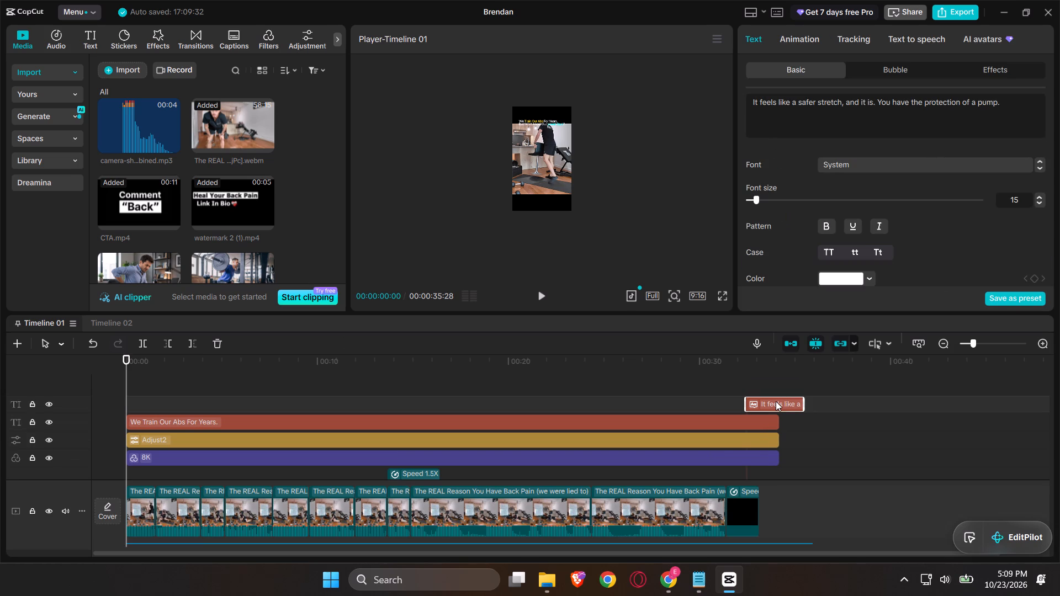
left_click(897, 40)
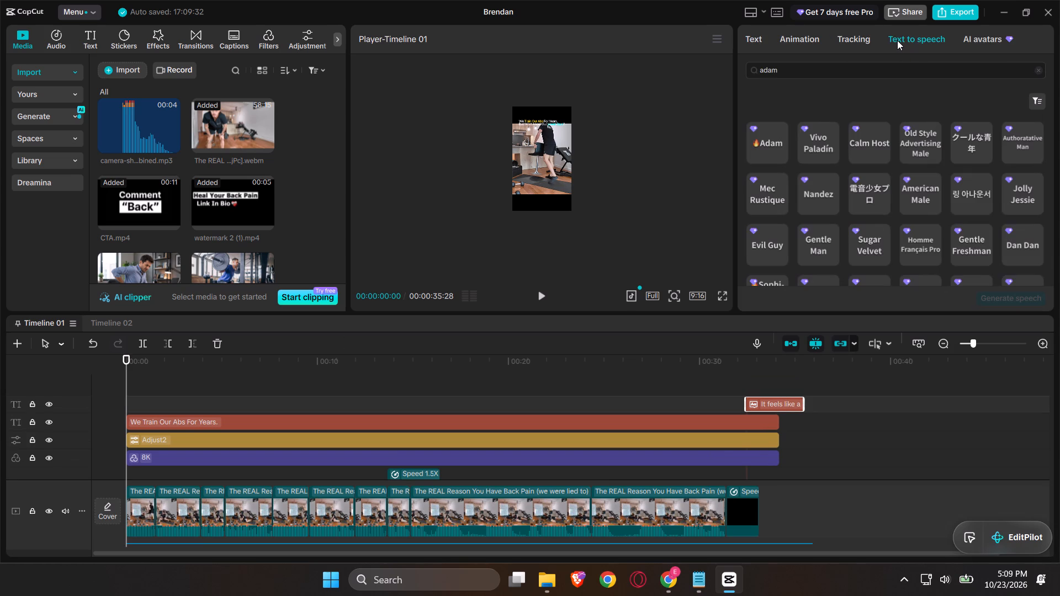
scroll(661, 241, "down", 4)
scroll(484, 438, "down", 8)
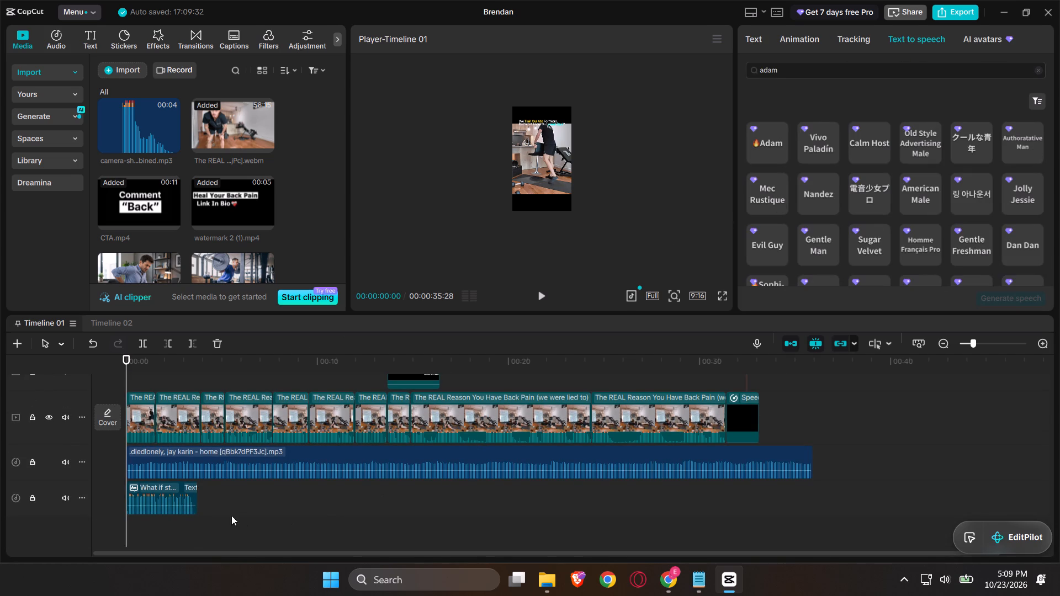
left_click(178, 501)
key("ctrl+c")
scroll(178, 501, "up", 3)
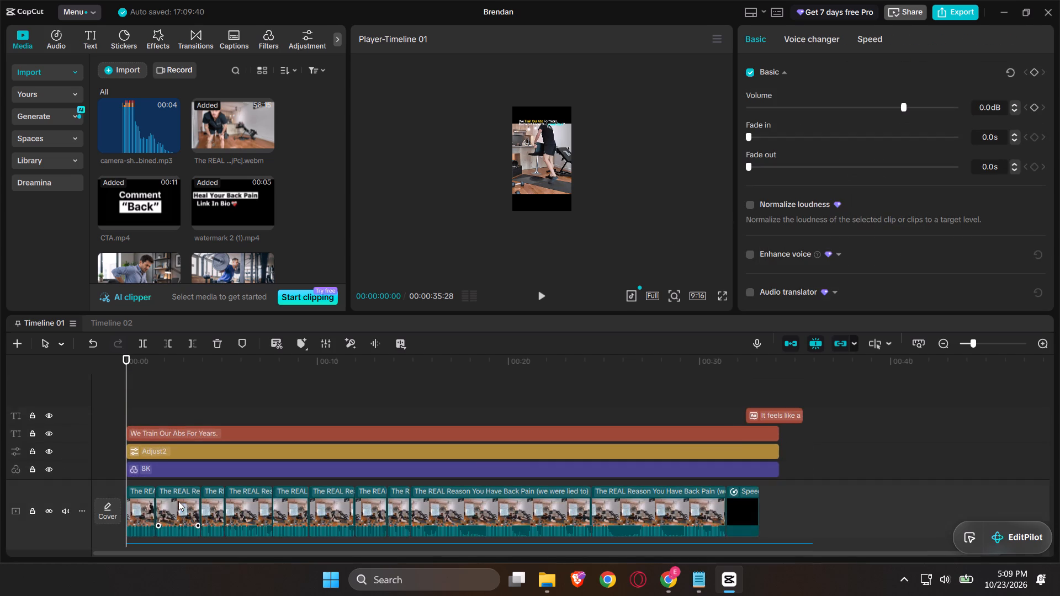
scroll(178, 501, "up", 5)
left_click(781, 416)
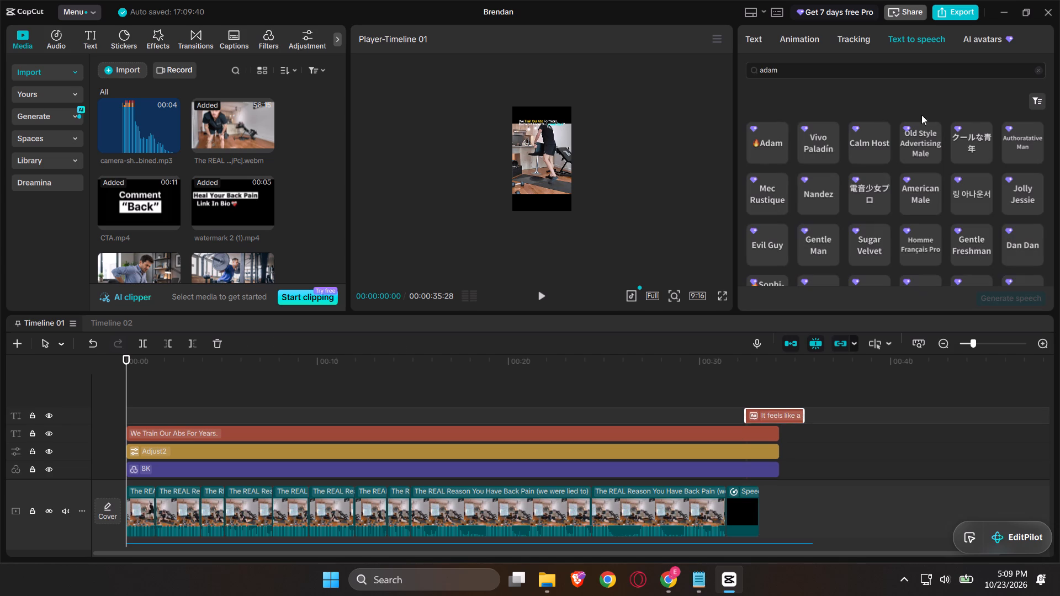
left_click(766, 134)
left_click(766, 134)
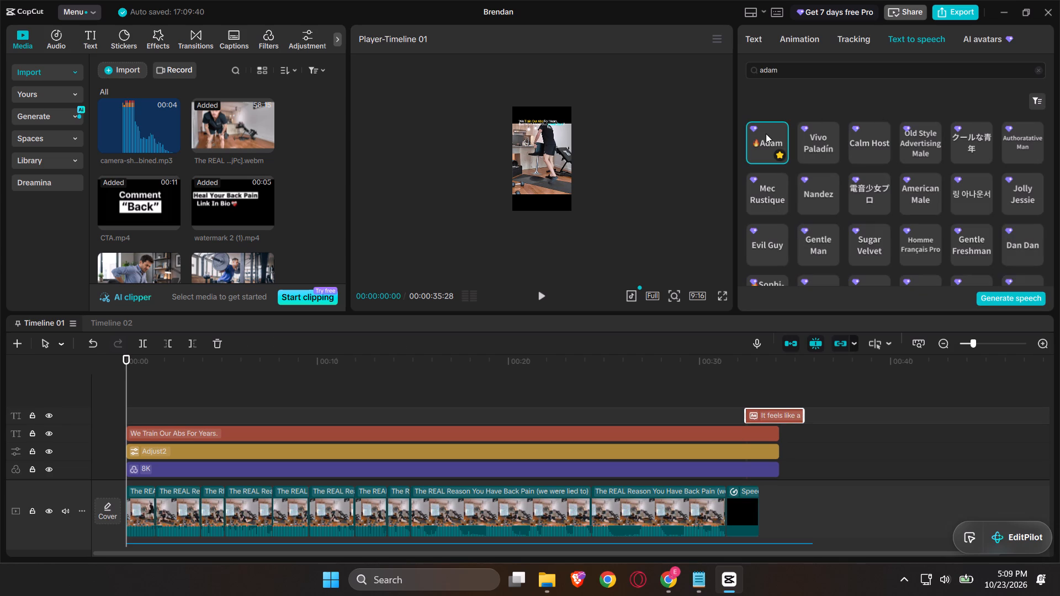
left_click(1017, 300)
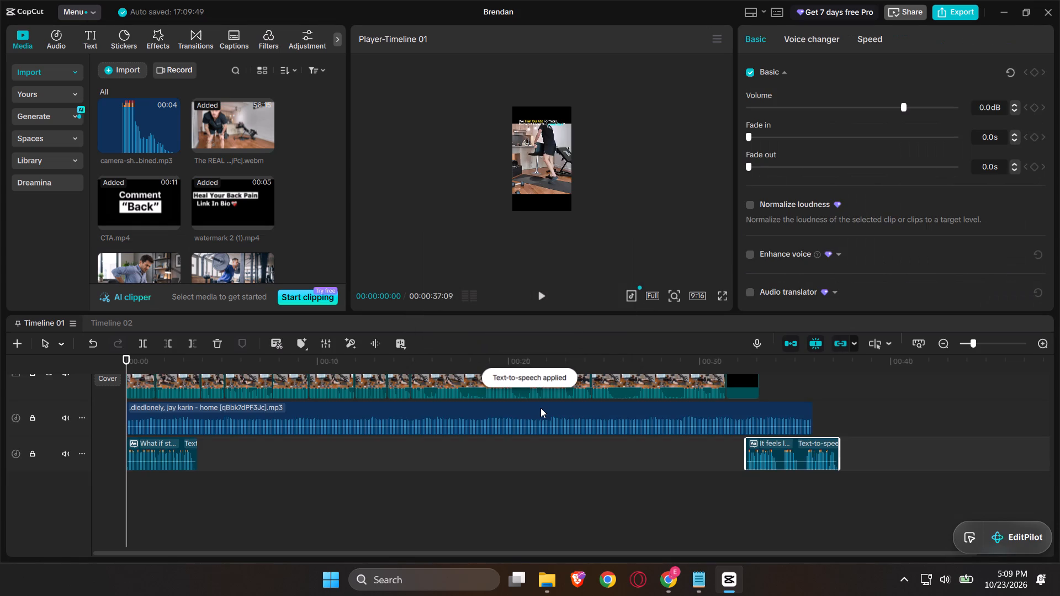
Move the “It feels like…” speech clip onto its own track above the music, starting where the closing “Comment Back” clip begins.
scroll(564, 459, "up", 1)
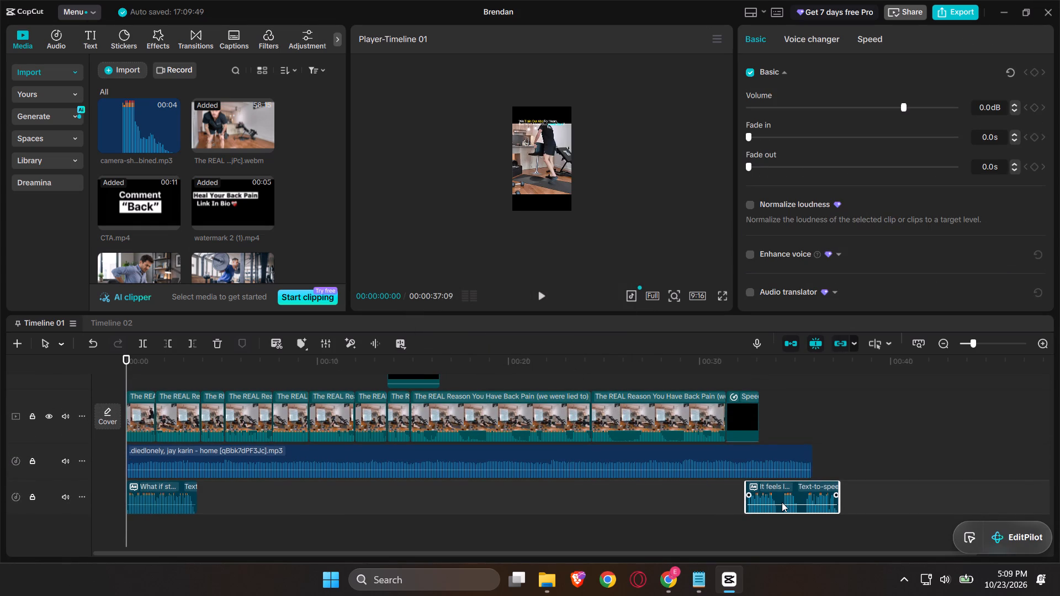
left_click_drag(782, 502, 671, 431)
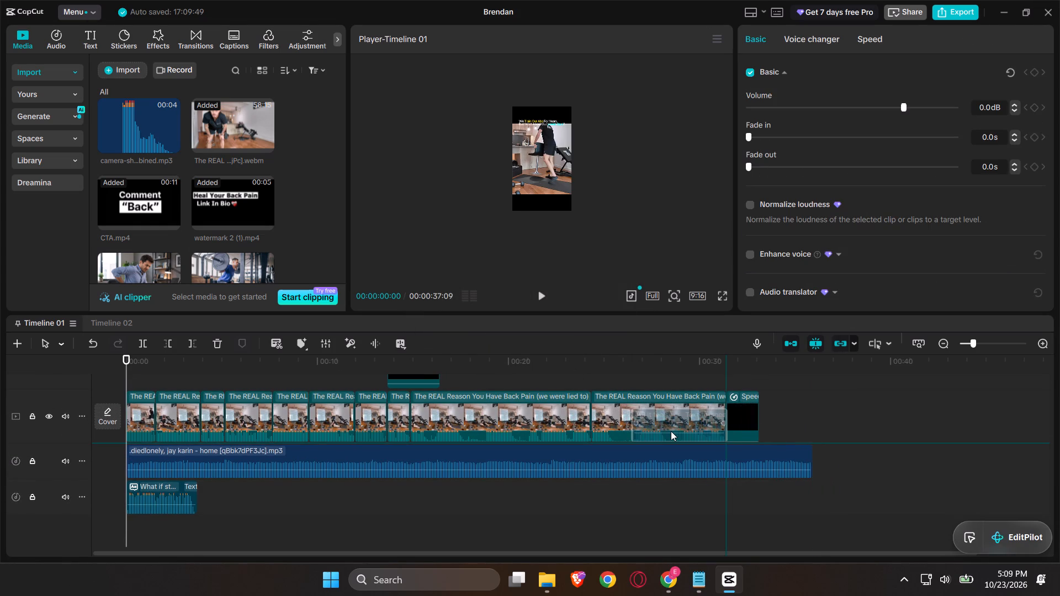
left_click_drag(671, 431, 671, 430)
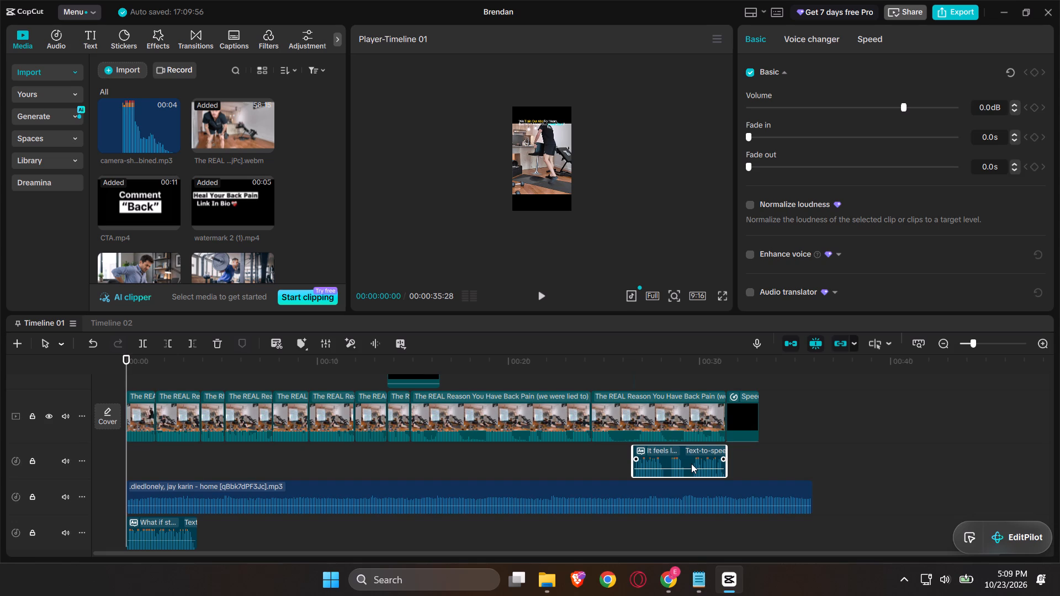
left_click_drag(691, 464, 782, 465)
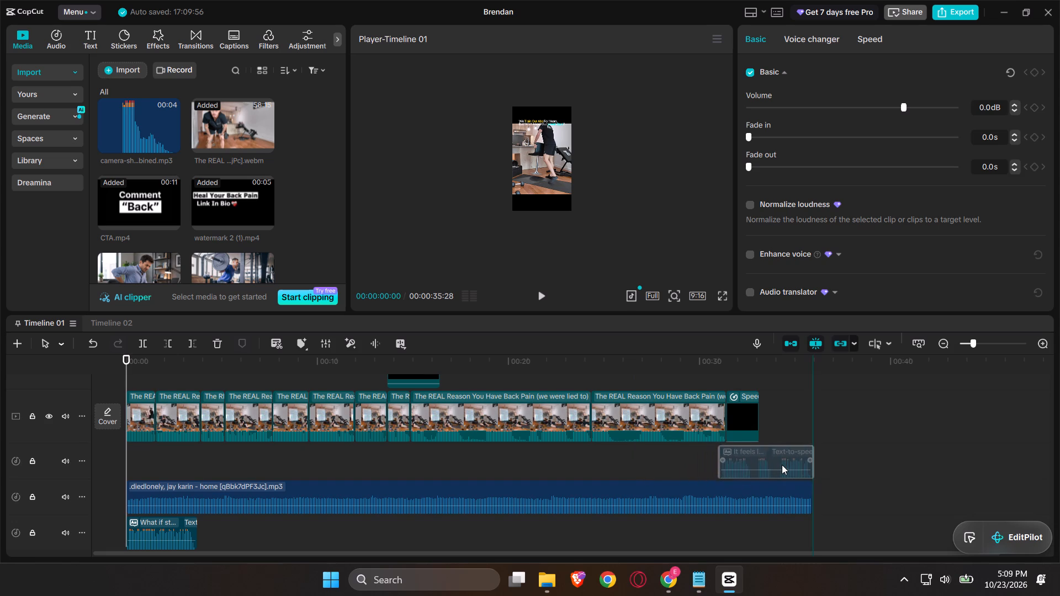
left_click_drag(782, 465, 783, 465)
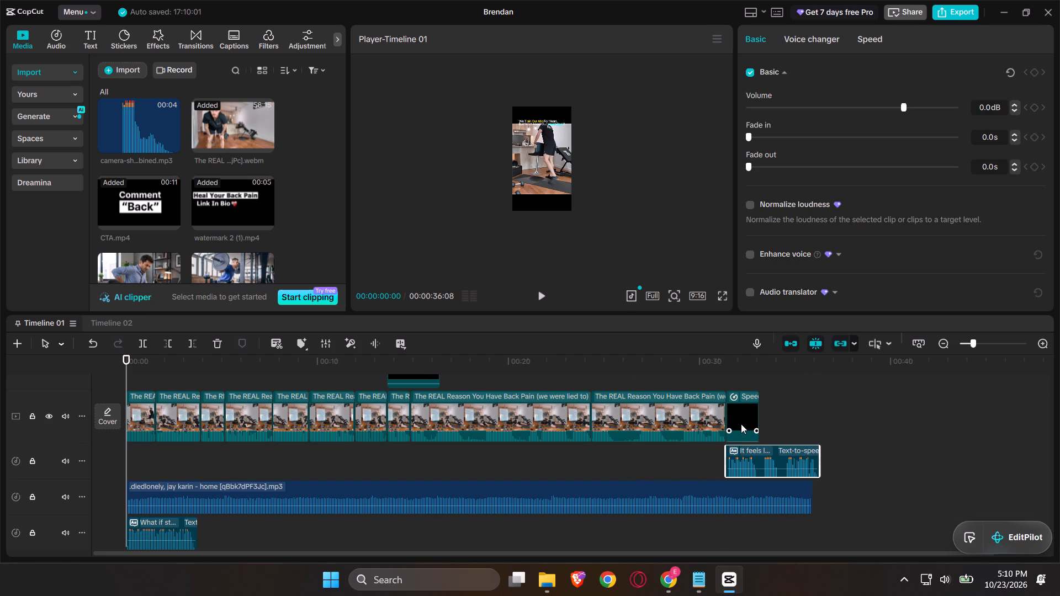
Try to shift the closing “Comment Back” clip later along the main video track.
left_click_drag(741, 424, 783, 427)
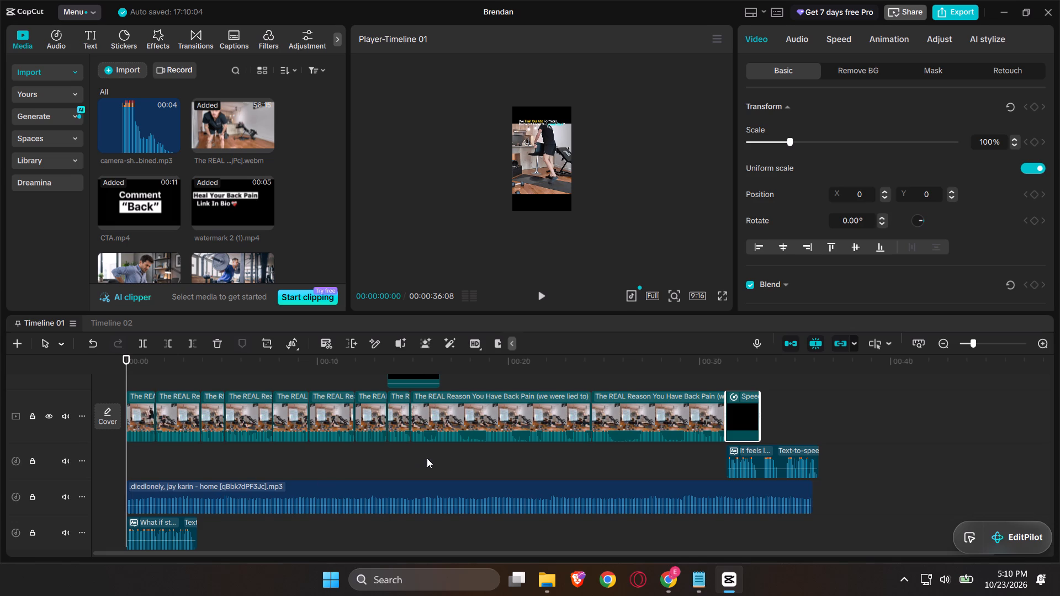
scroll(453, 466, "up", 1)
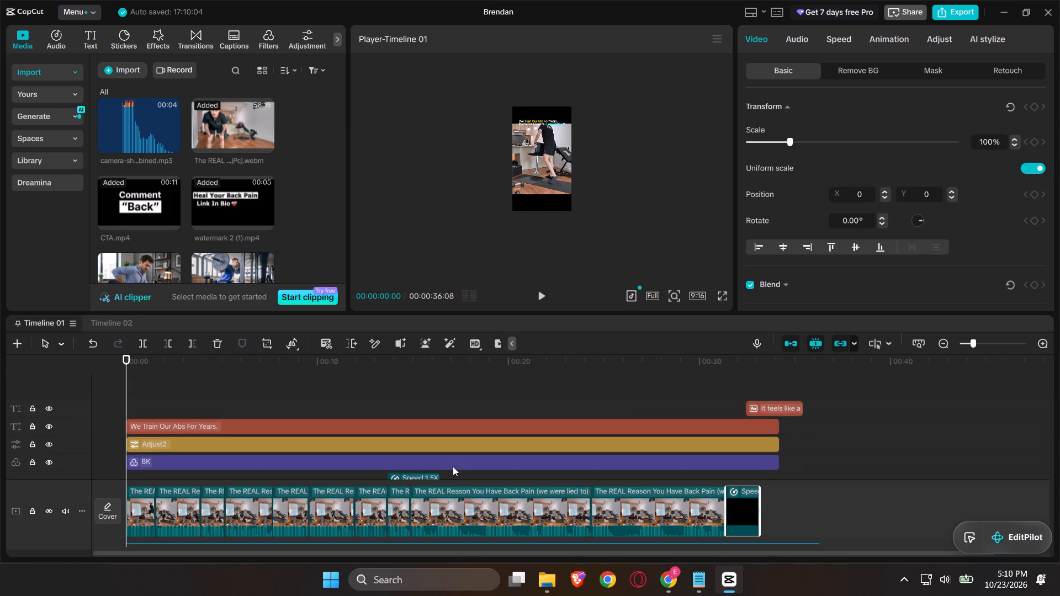
Delete the “It feels like a…” text clip from the topmost text track.
scroll(453, 466, "up", 1)
left_click(775, 408)
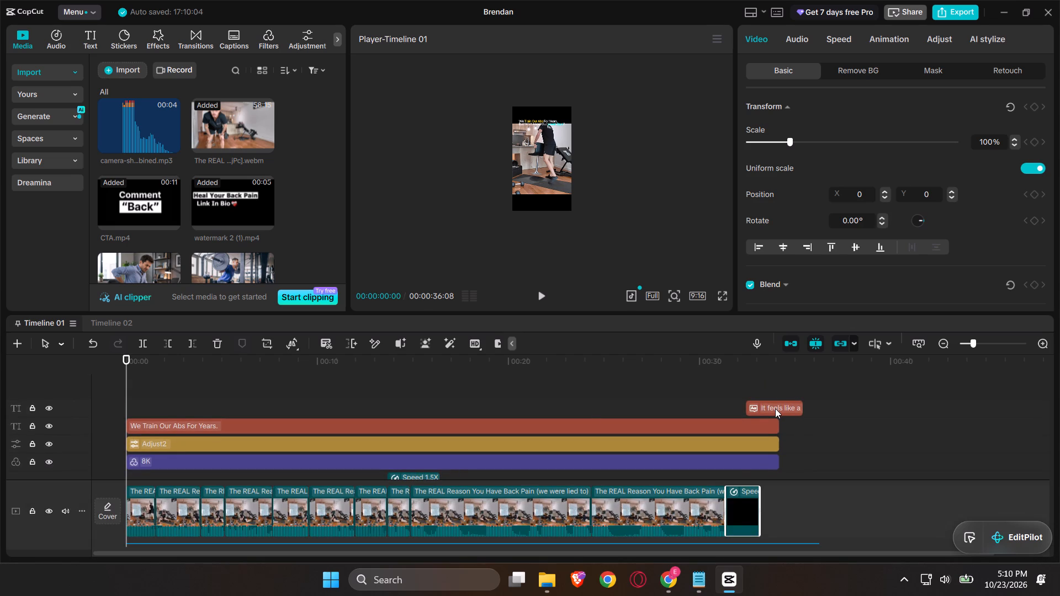
key("BackSpace")
Mute the main video track and the music track so that only the speech clips are heard.
scroll(775, 408, "down", 5)
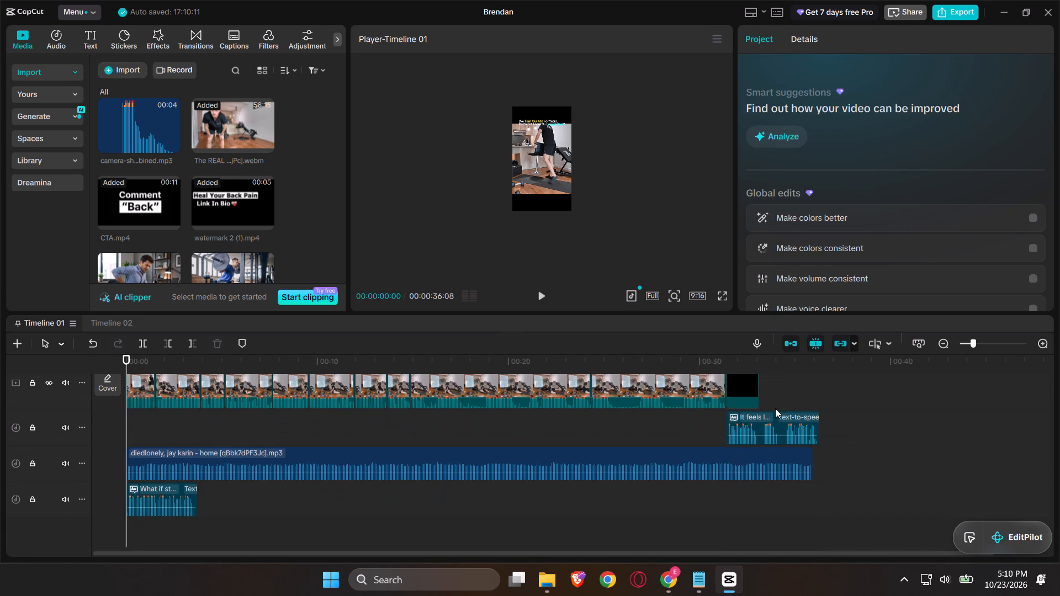
key("alt+Tab")
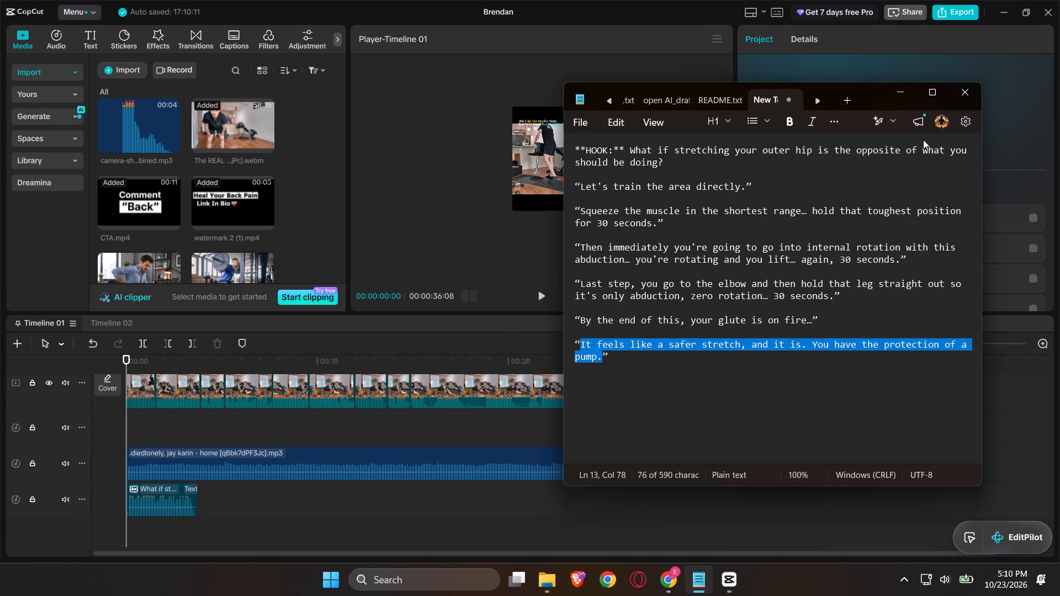
key("alt+Tab")
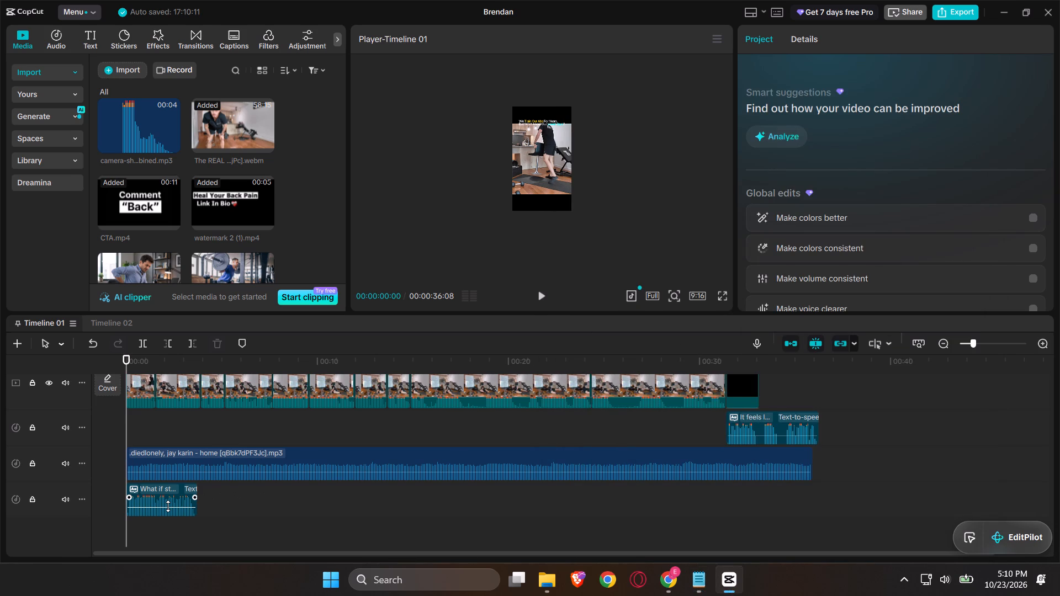
key("space")
key("space")
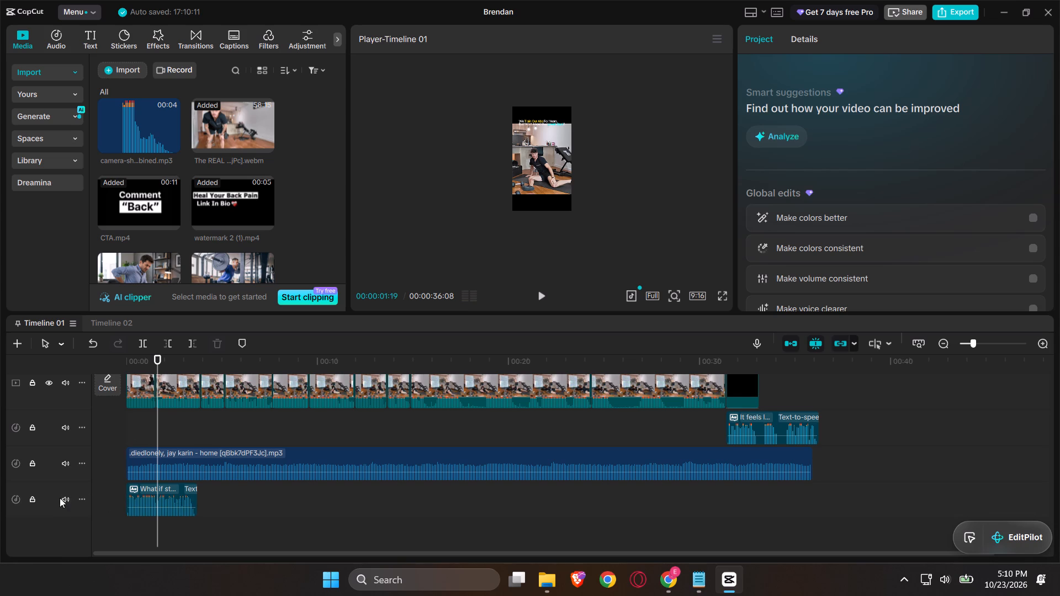
left_click(66, 387)
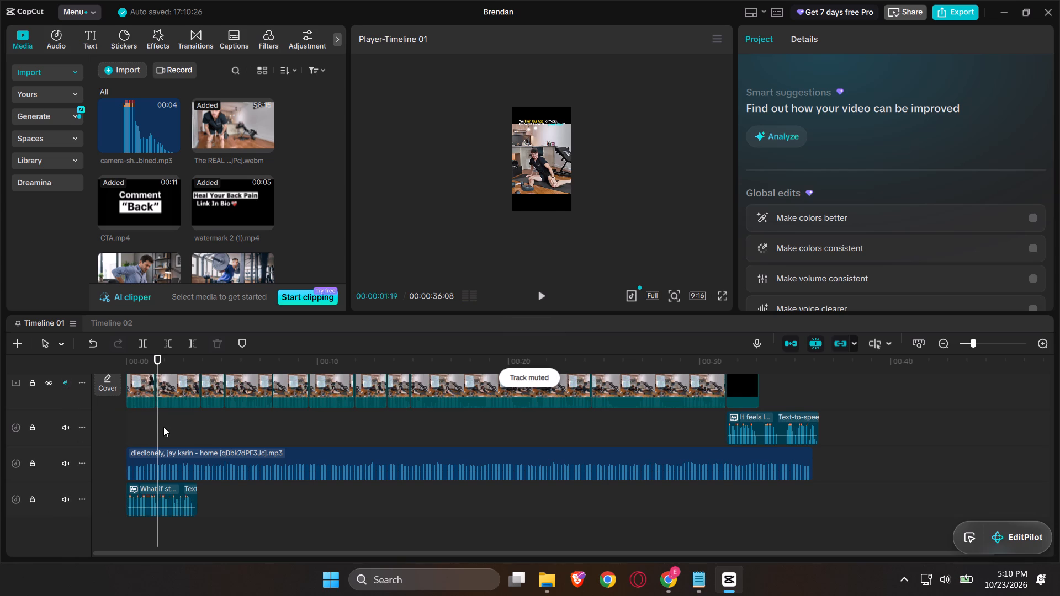
left_click_drag(163, 427, 45, 416)
left_click(67, 470)
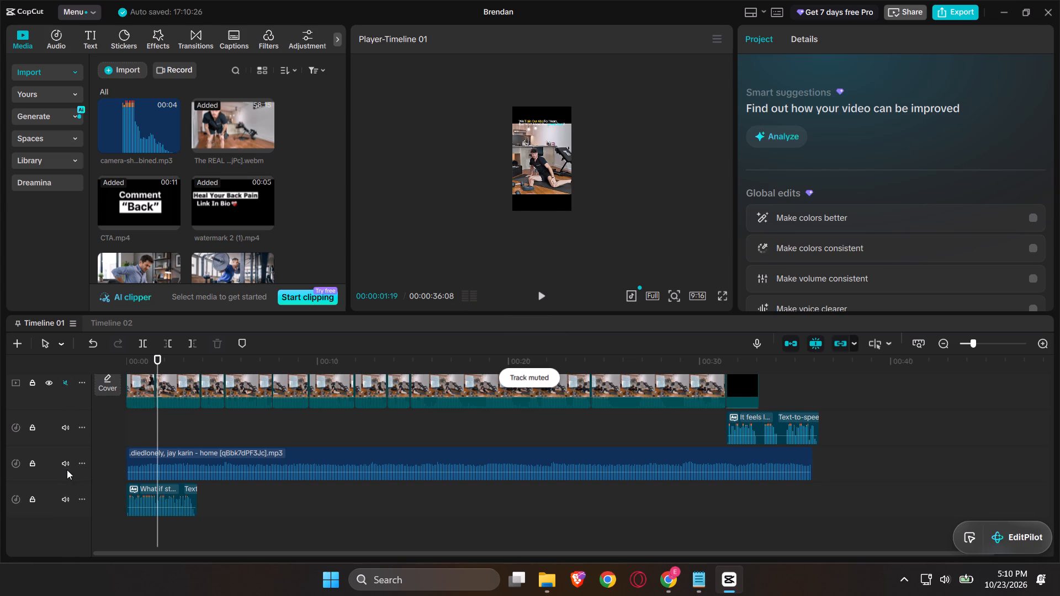
left_click(66, 464)
Play the “What if stretching…” speech clip from the timeline start and compare it with the hook line in the Notepad script.
left_click(137, 430)
left_click_drag(137, 430, 50, 426)
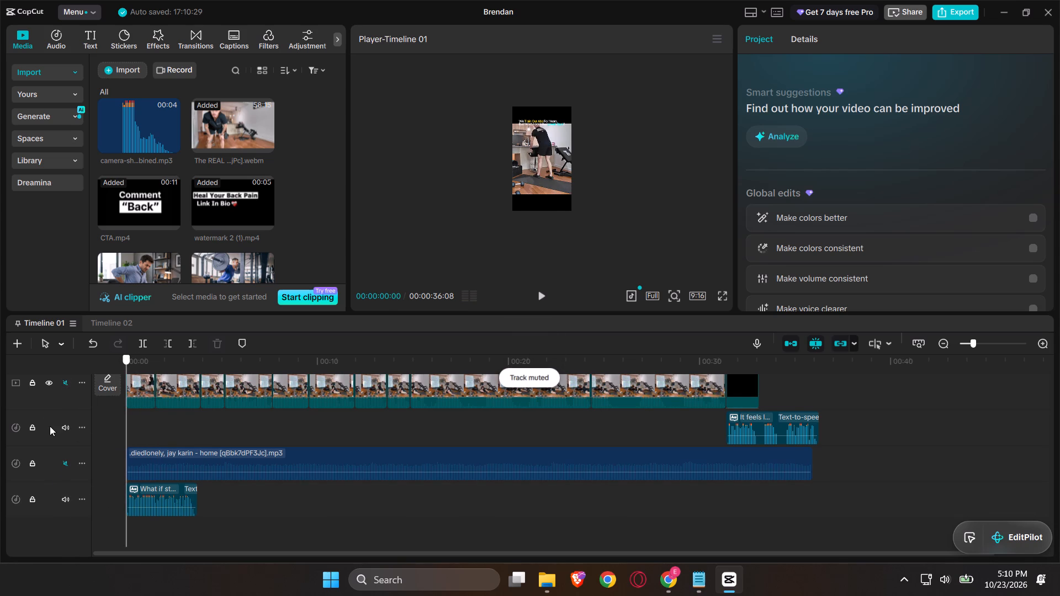
key("space")
key("alt+Tab")
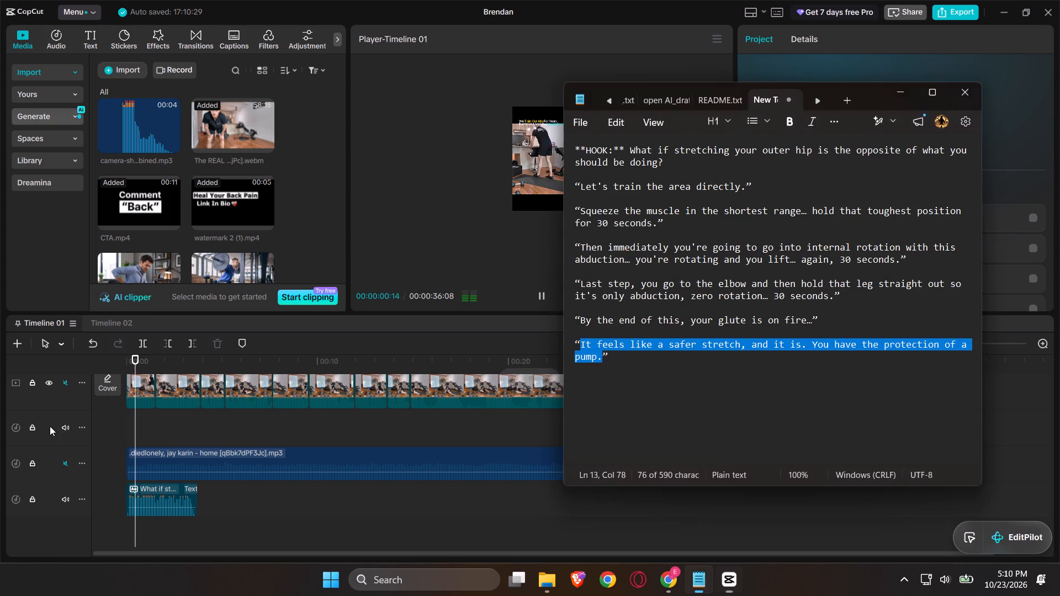
key("alt+Tab")
key("space")
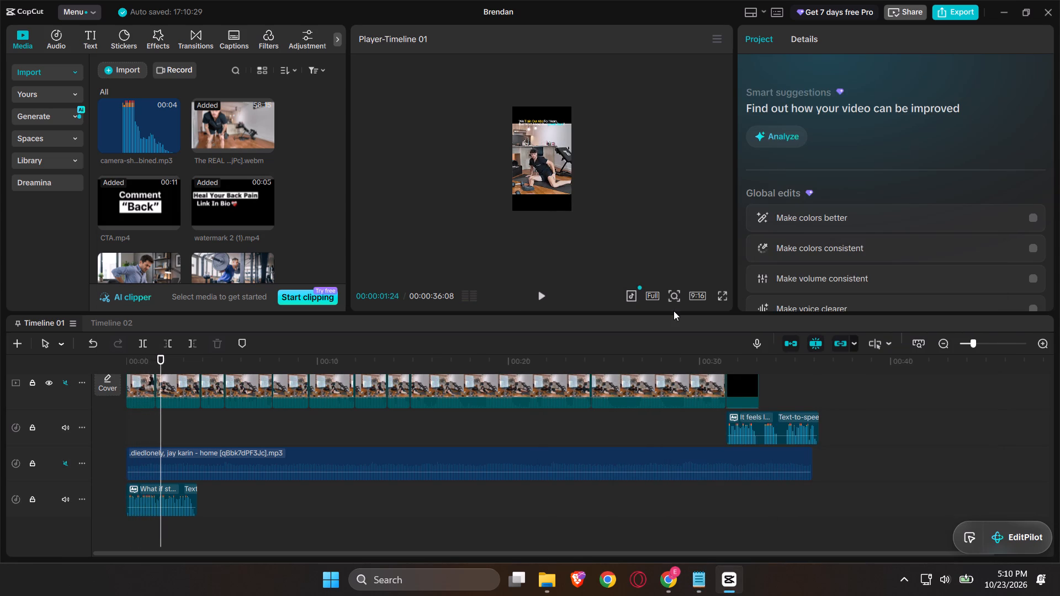
left_click(137, 423)
left_click_drag(137, 423, 54, 416)
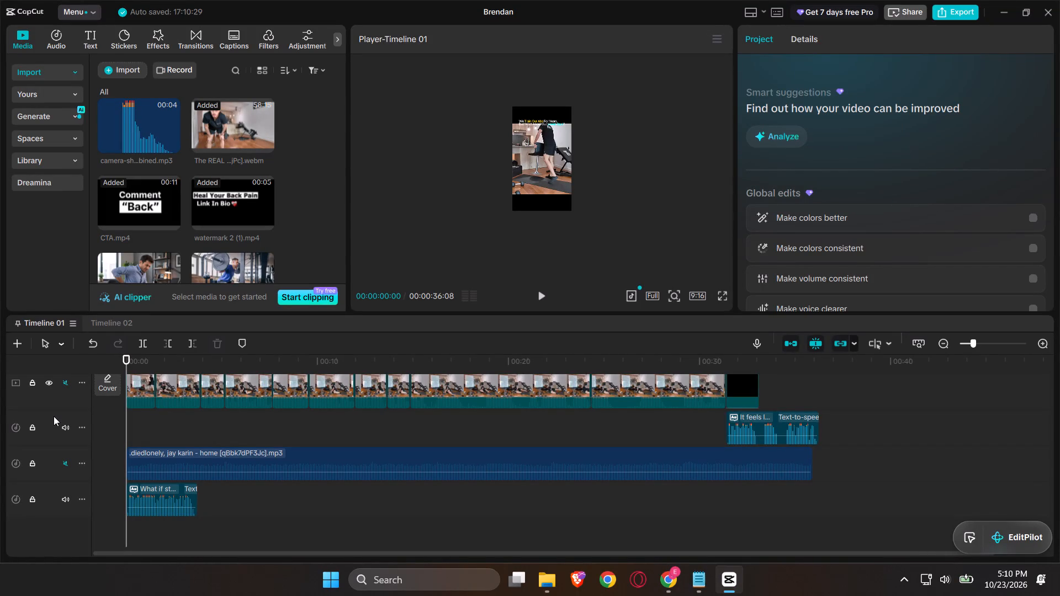
key("space")
key("alt+Tab")
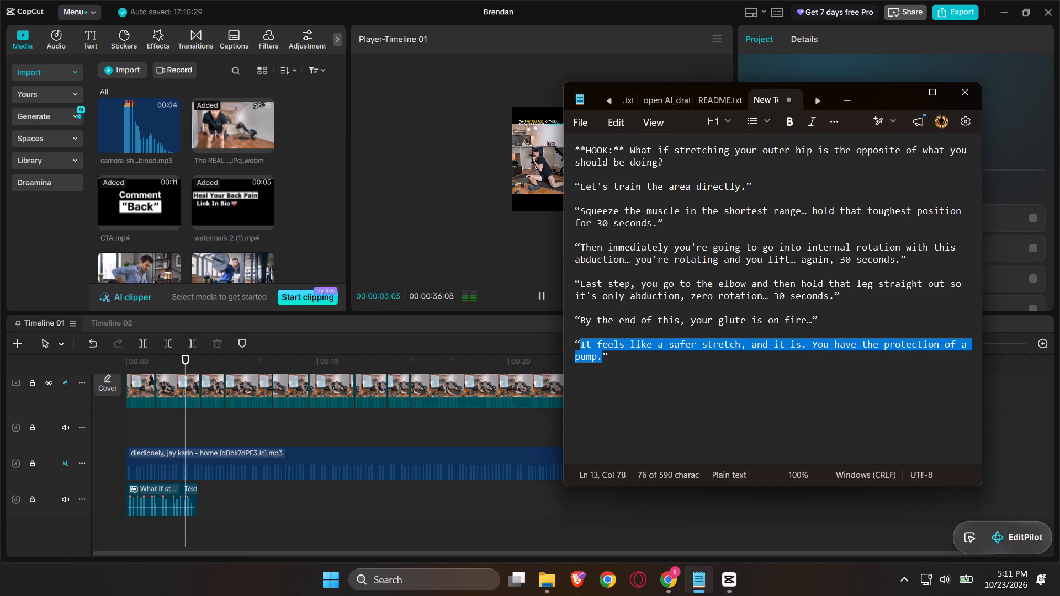
key("alt+Tab")
key("space")
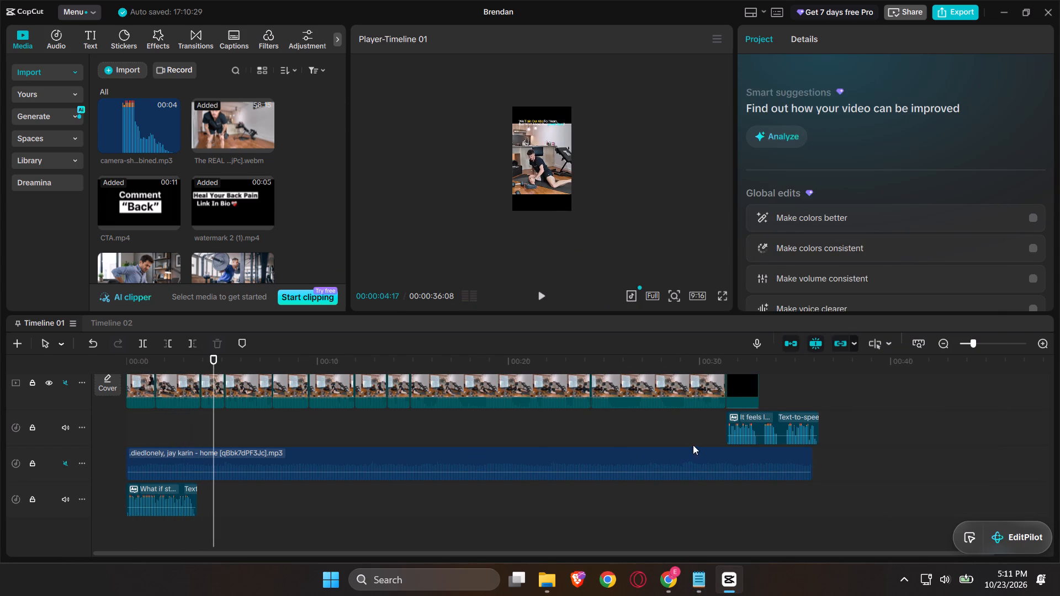
Play the “It feels like…” speech clip from its start and compare it with the closing line of the Notepad script.
double_click(708, 437)
left_click_drag(708, 437, 724, 444)
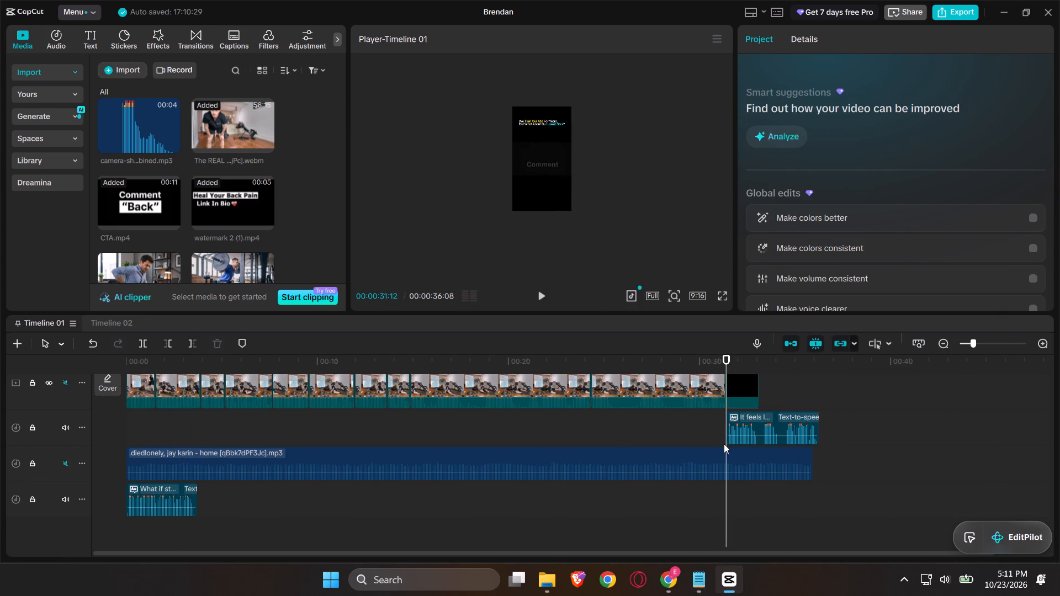
key("space")
key("alt+Tab")
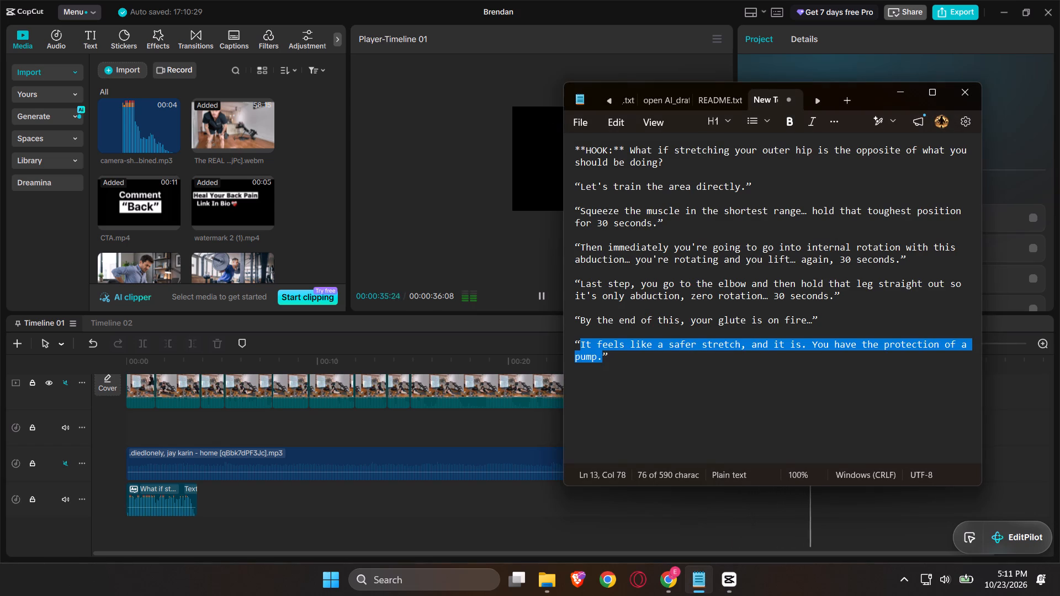
key("alt+Tab")
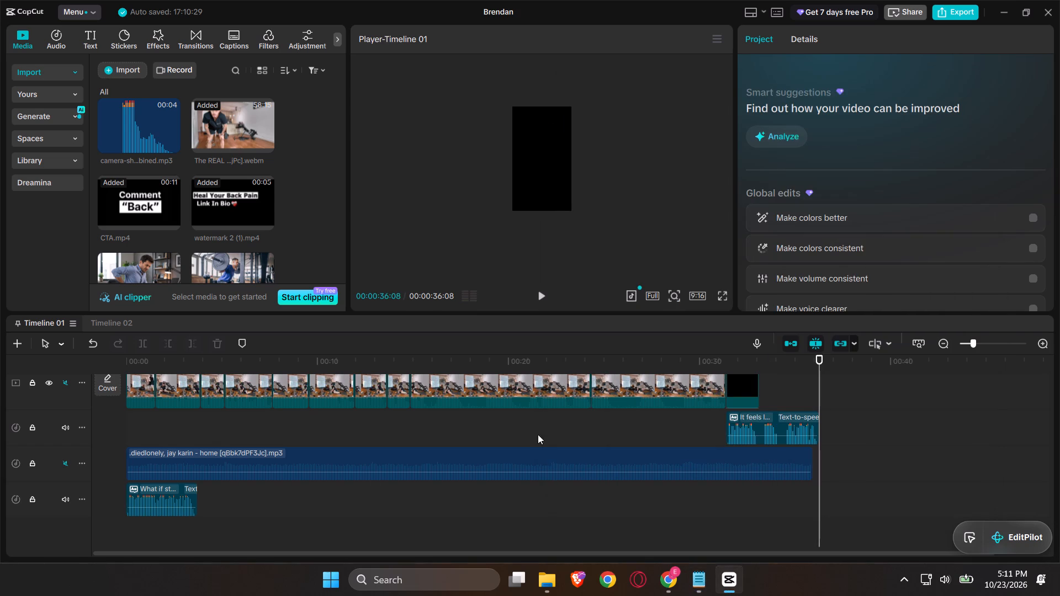
scroll(261, 446, "up", 2)
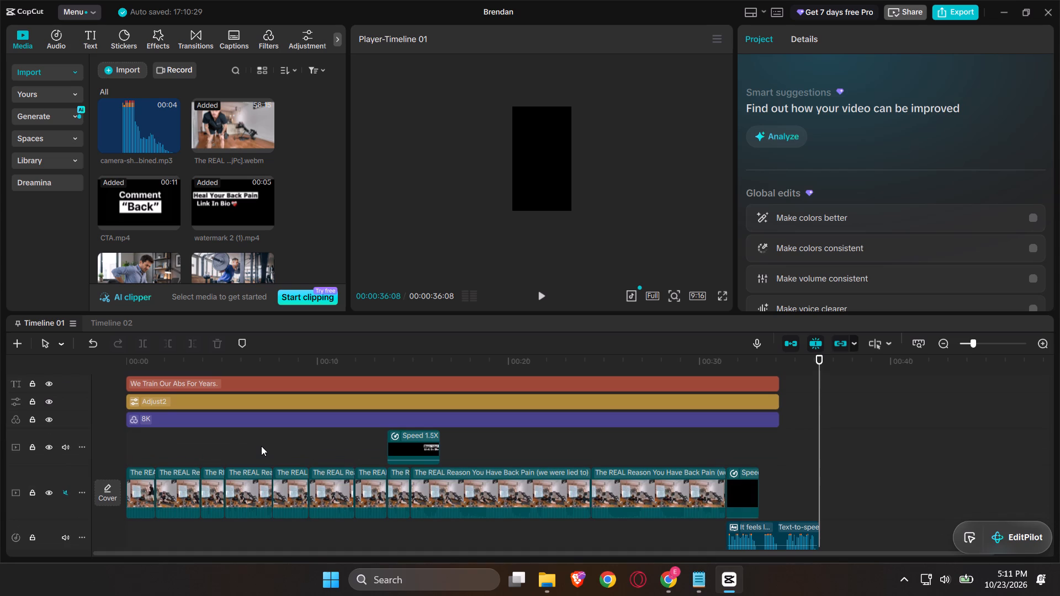
key("alt+Tab")
key("alt+Tab")
Unmute the main video track and mute both text-to-speech tracks.
scroll(197, 472, "down", 3)
left_click(66, 380)
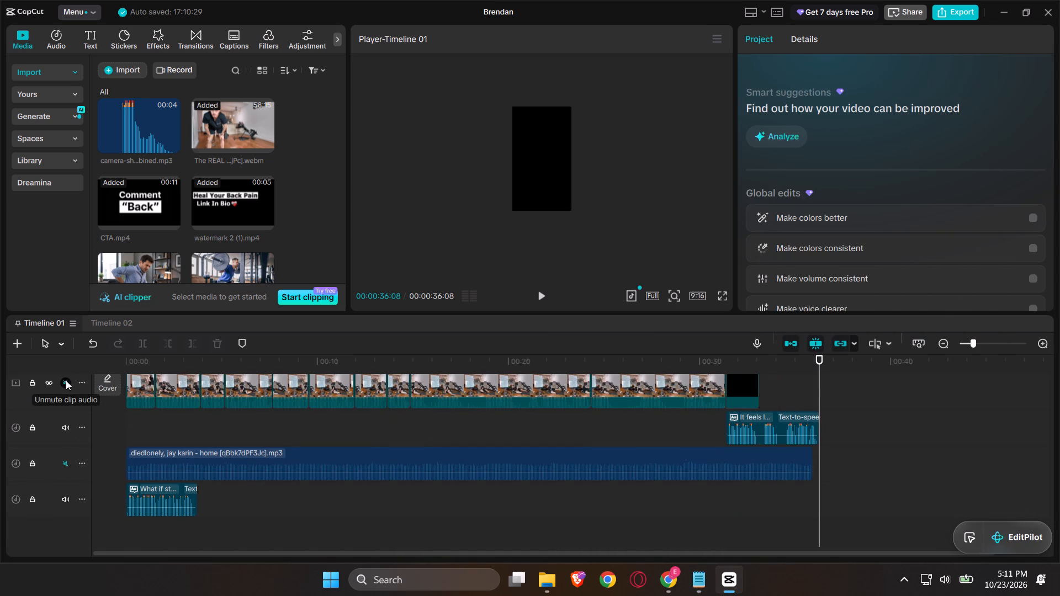
left_click(66, 423)
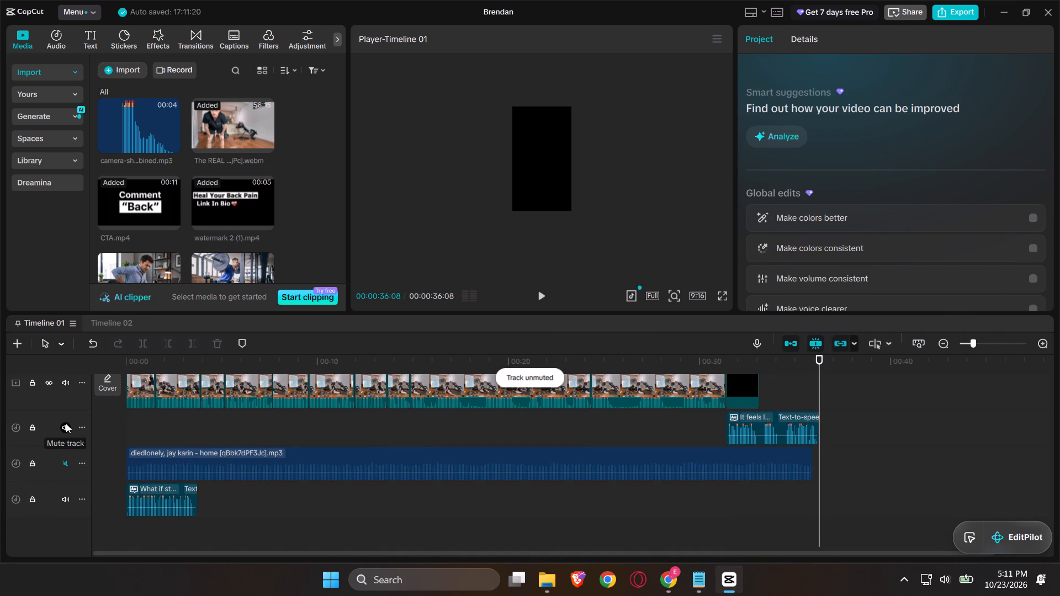
left_click(64, 497)
Play the main video's own audio from the start and check it against the Notepad script.
left_click_drag(155, 419, 135, 419)
left_click(135, 419)
left_click_drag(135, 419, 69, 416)
key("space")
key("alt+Tab")
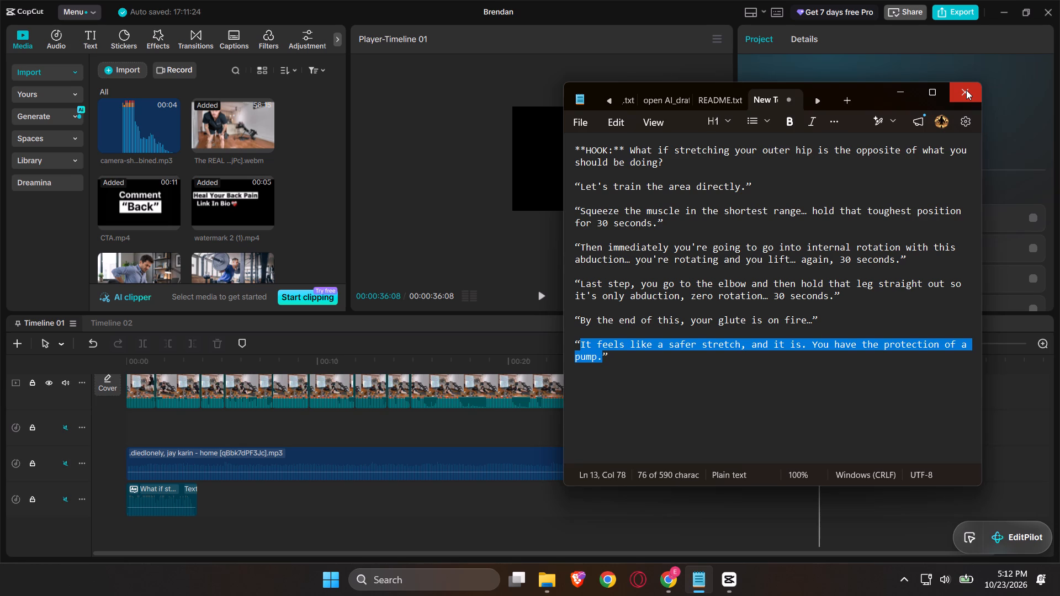
Close the Notepad script window.
left_click(966, 90)
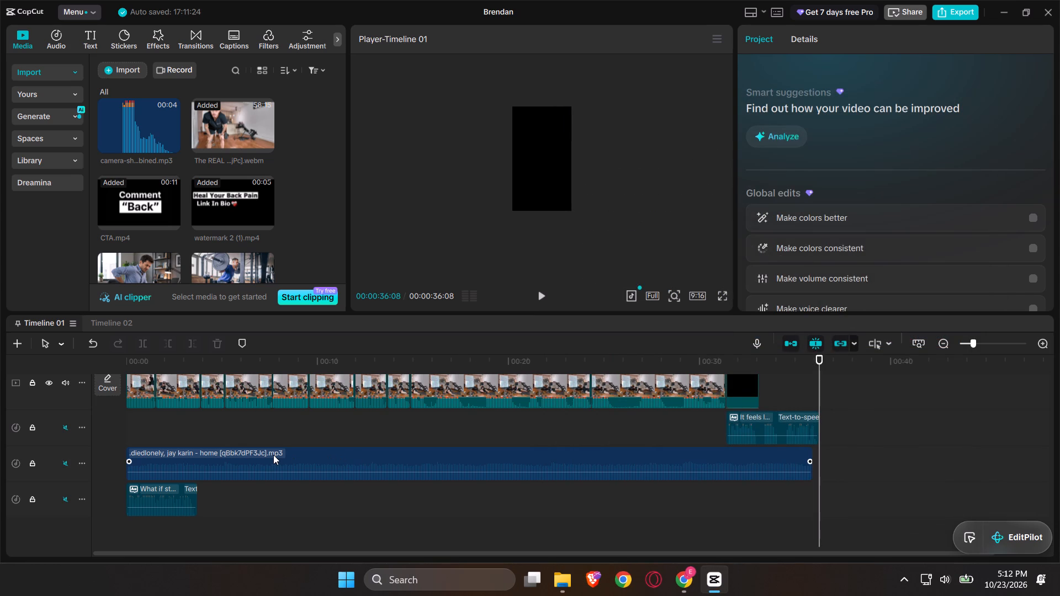
Replay the video from the start to about 16 seconds, checking the main track's audio for sections to cut.
left_click(183, 432)
left_click_drag(183, 432, 78, 432)
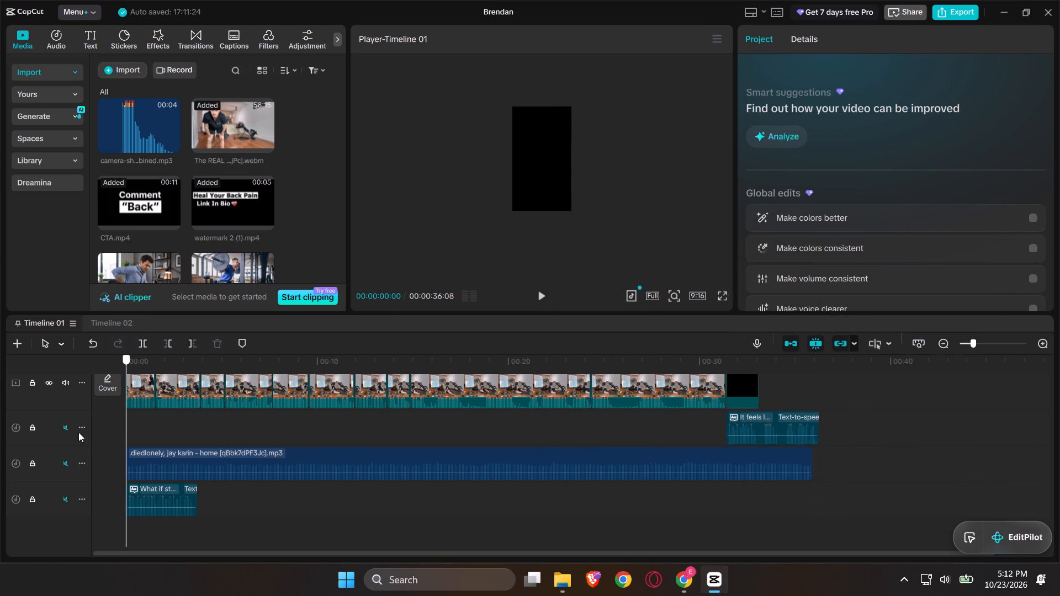
left_click_drag(78, 432, 52, 427)
scroll(258, 420, "up", 9, "ctrl")
key("space")
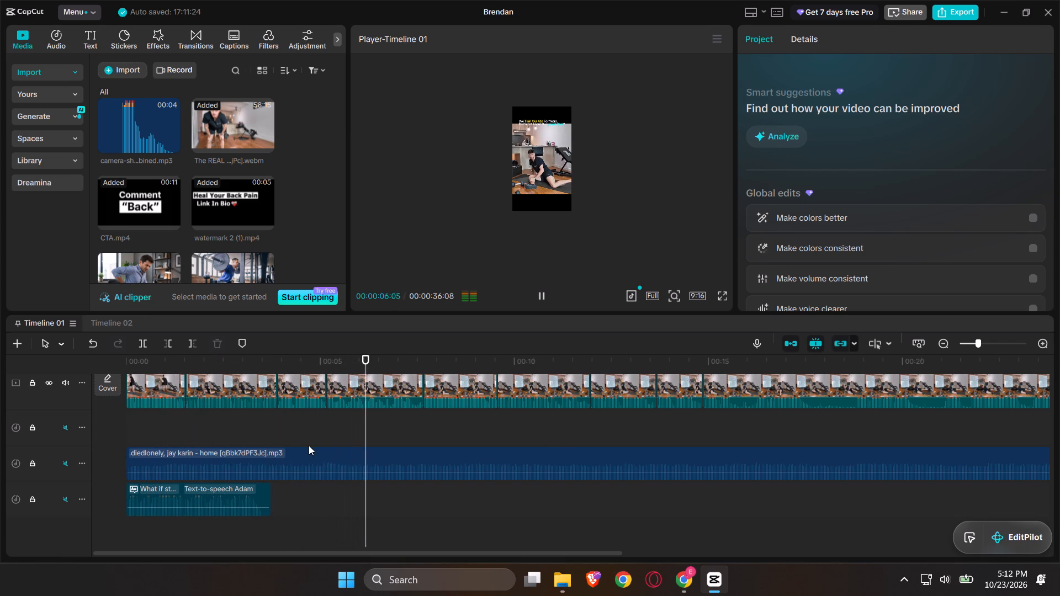
scroll(309, 445, "up", 16, "ctrl")
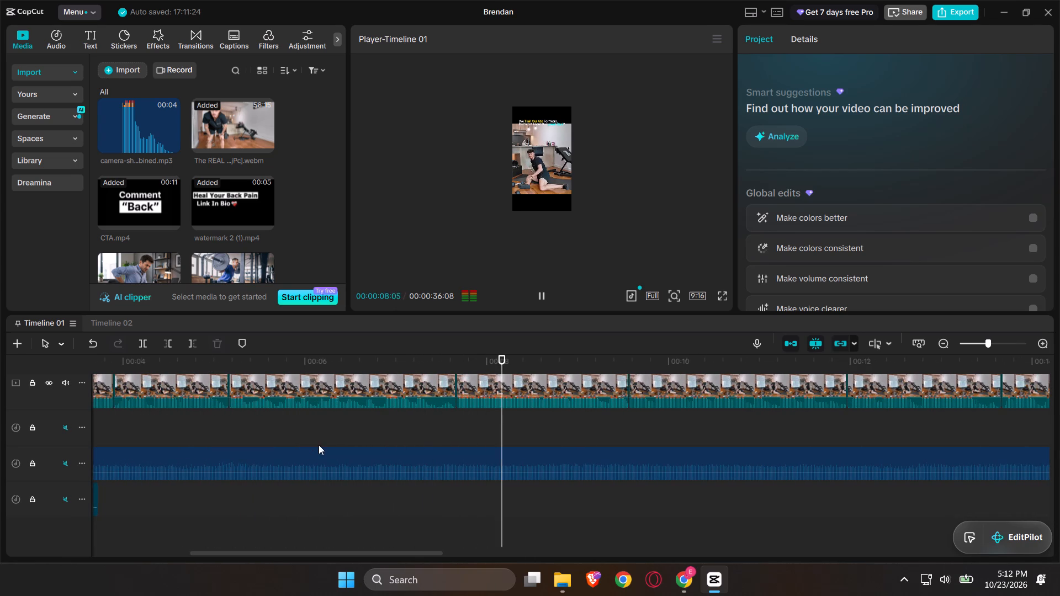
scroll(672, 435, "left", 1)
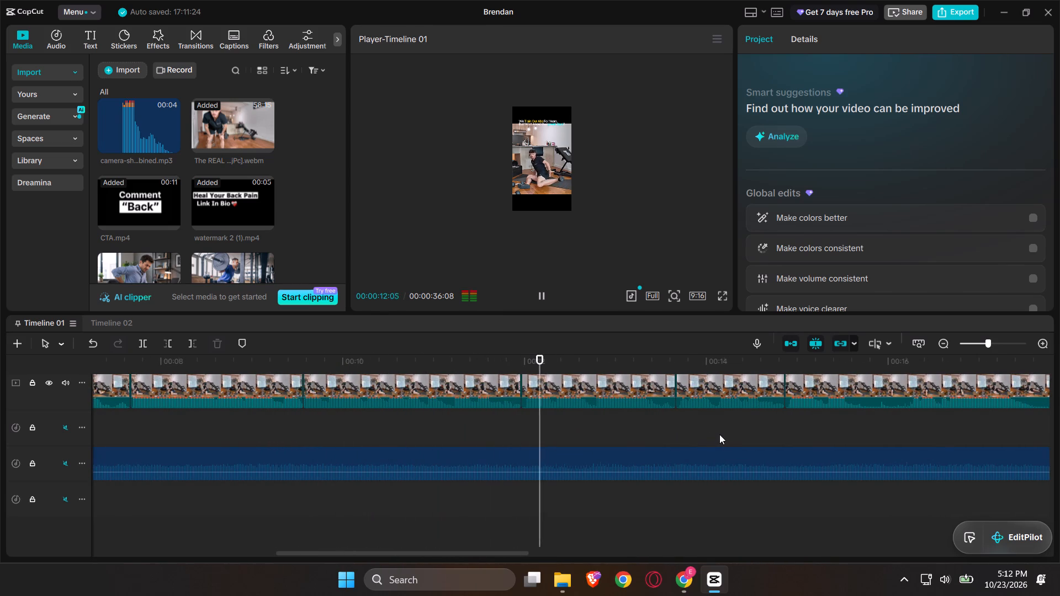
scroll(719, 434, "left", 1)
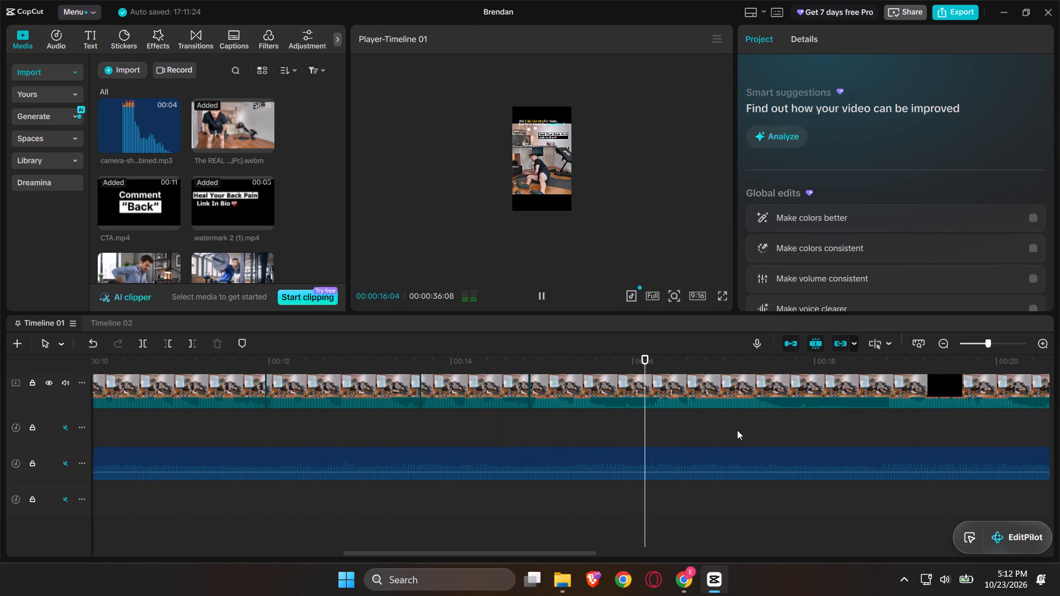
key("space")
Split the main video track at 00:00:15:20 and 00:00:16:06 and delete the short section between the cuts.
double_click(577, 427)
left_click_drag(577, 427, 593, 435)
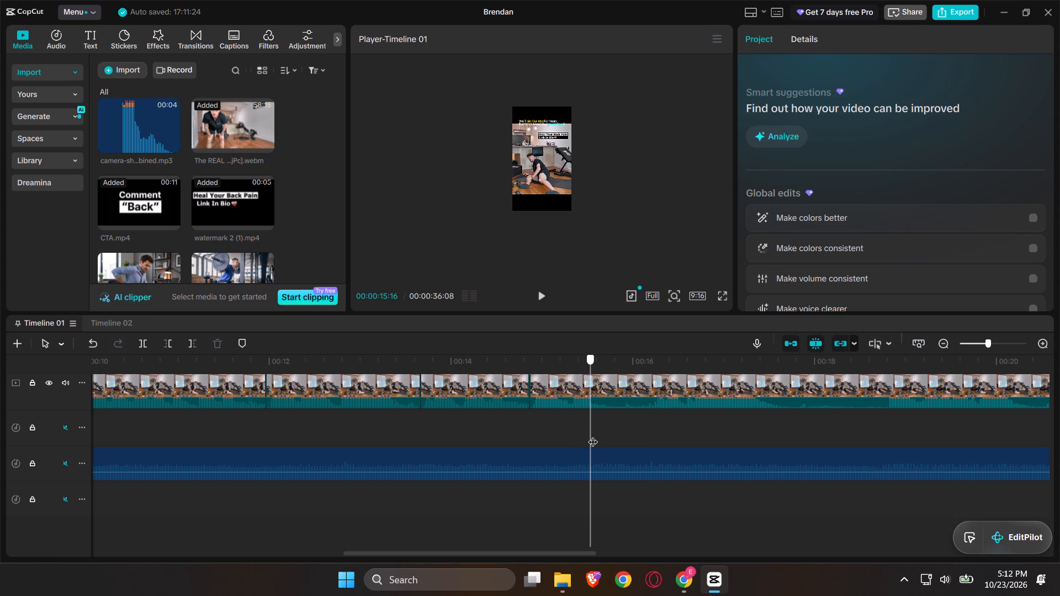
left_click_drag(593, 435, 593, 436)
key("space")
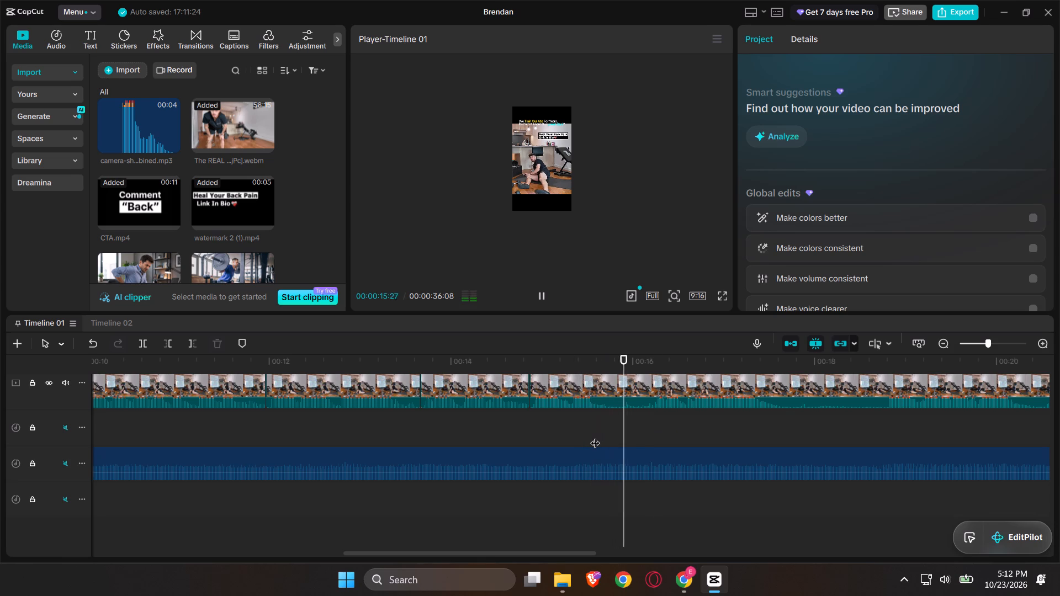
key("space")
left_click(595, 436)
triple_click(601, 439)
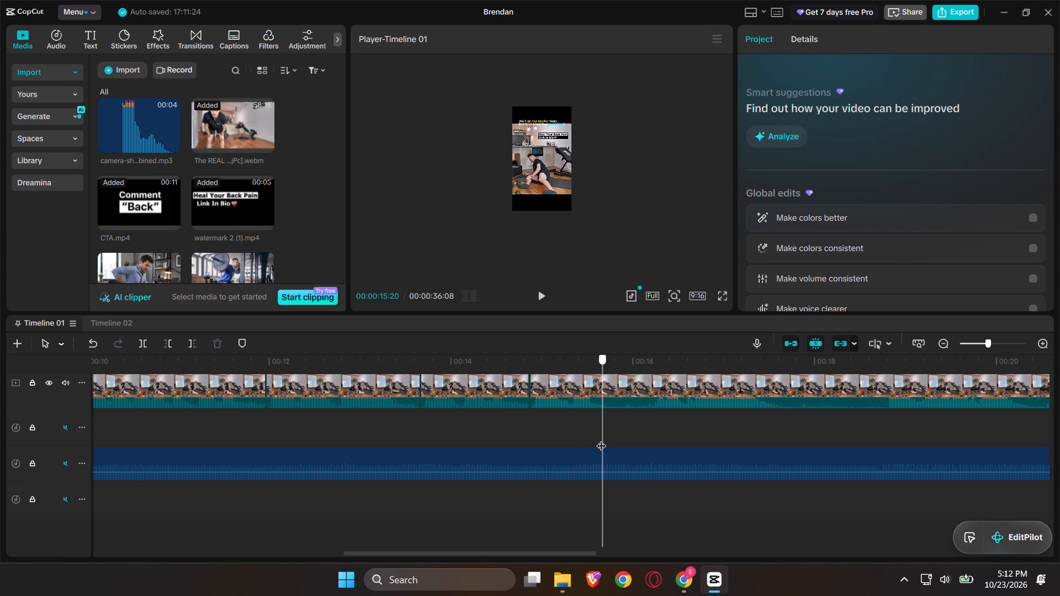
key("ctrl+b")
left_click_drag(601, 439, 605, 439)
left_click_drag(605, 439, 651, 435)
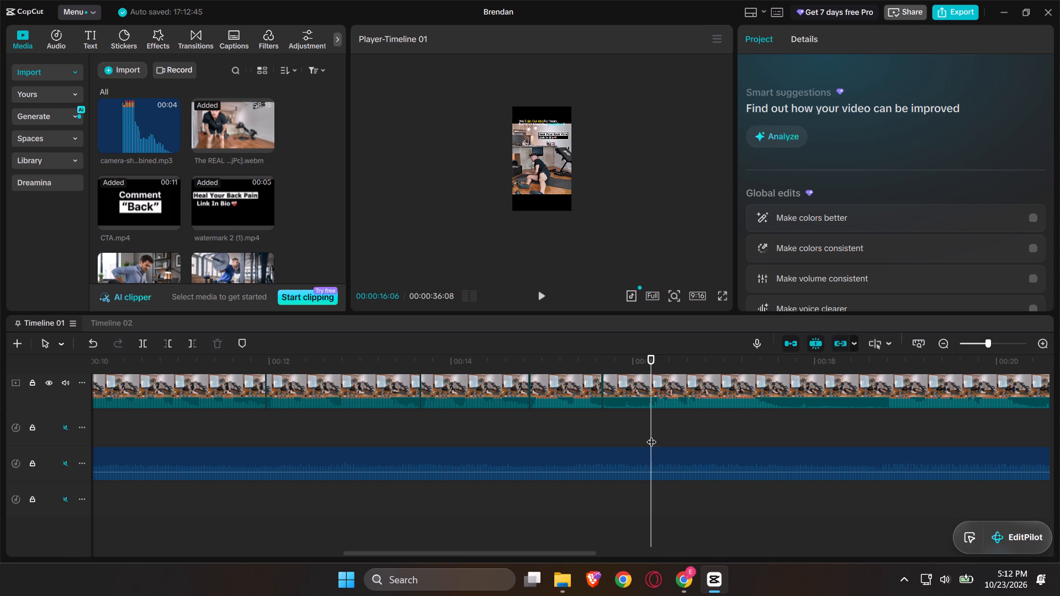
key("ctrl+b")
left_click(629, 402)
key("BackSpace")
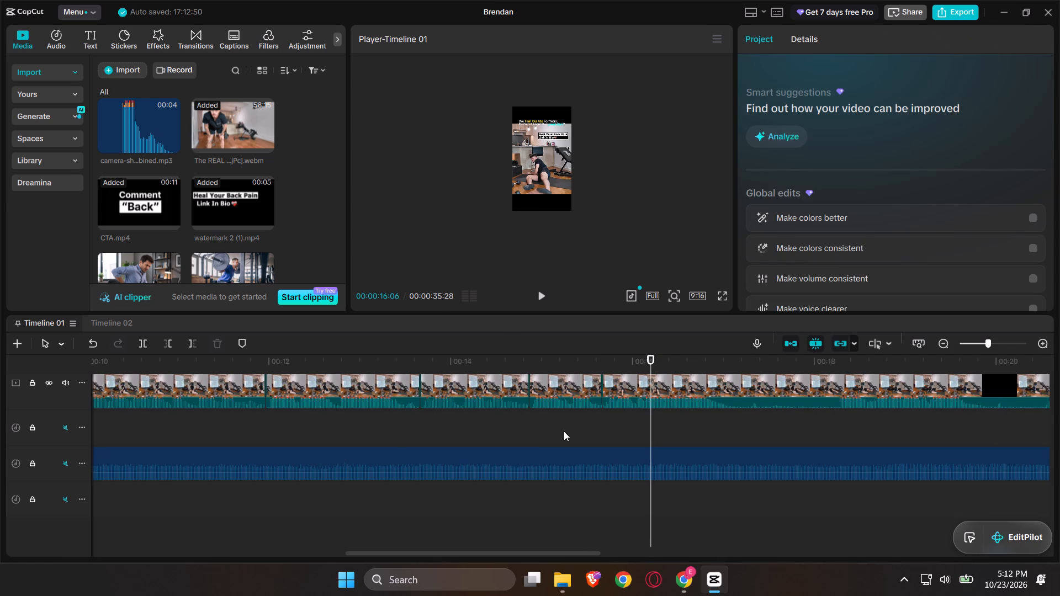
Play the main track around 14 to 17 seconds, split it at 00:00:17:02 and 00:00:18:08, and delete the section between.
double_click(558, 431)
key("space")
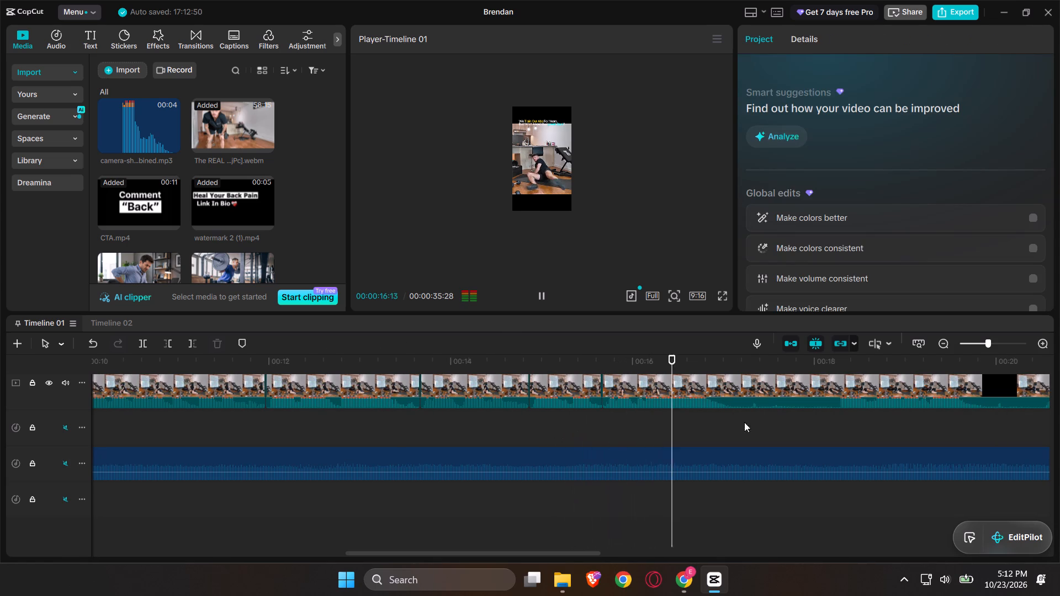
key("space")
left_click(452, 429)
key("space")
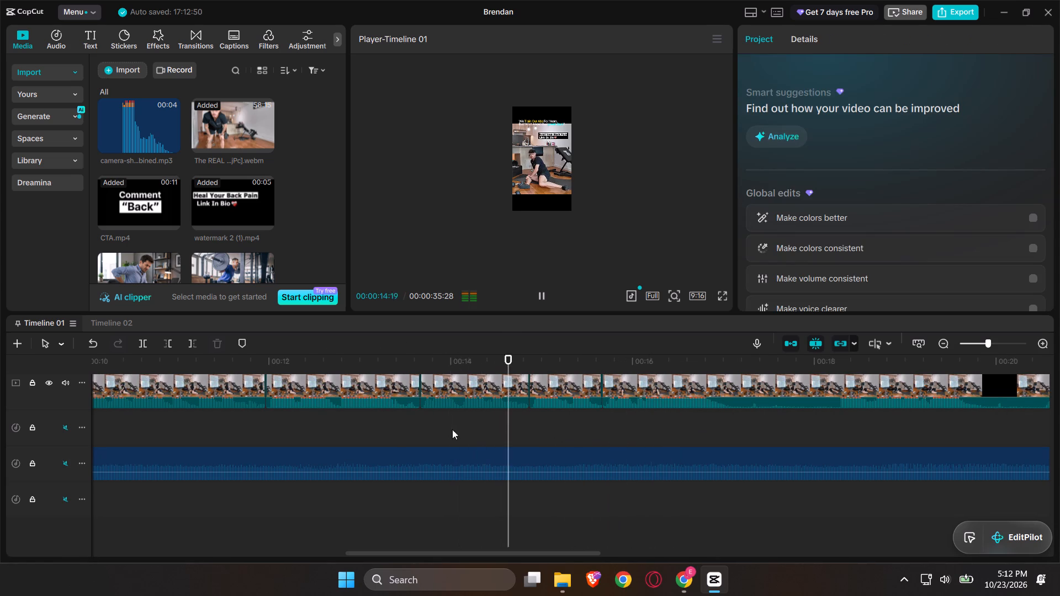
scroll(617, 456, "left", 1)
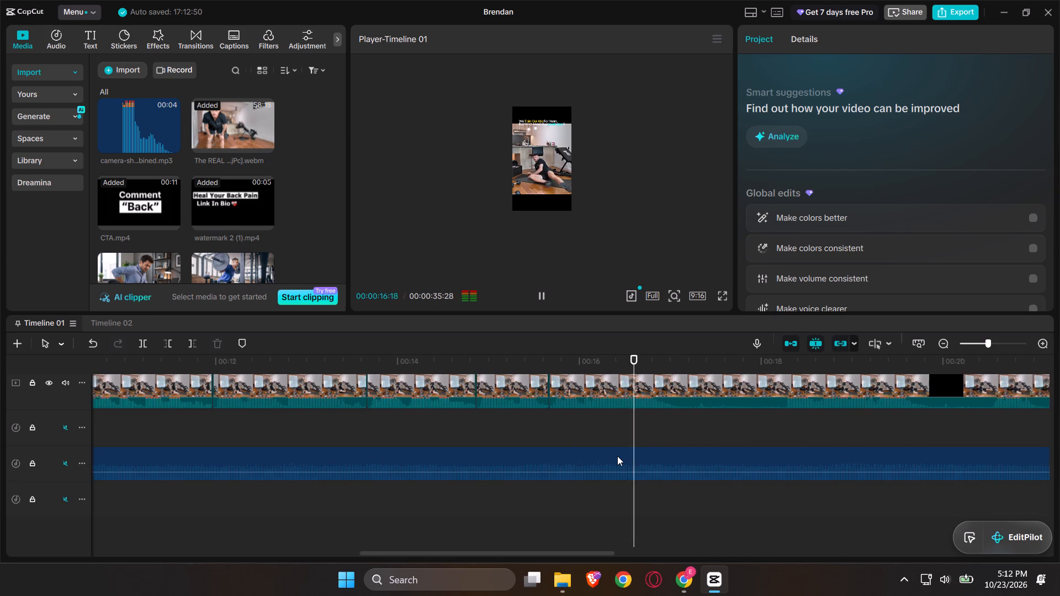
scroll(617, 456, "left", 1)
key("space")
triple_click(561, 433)
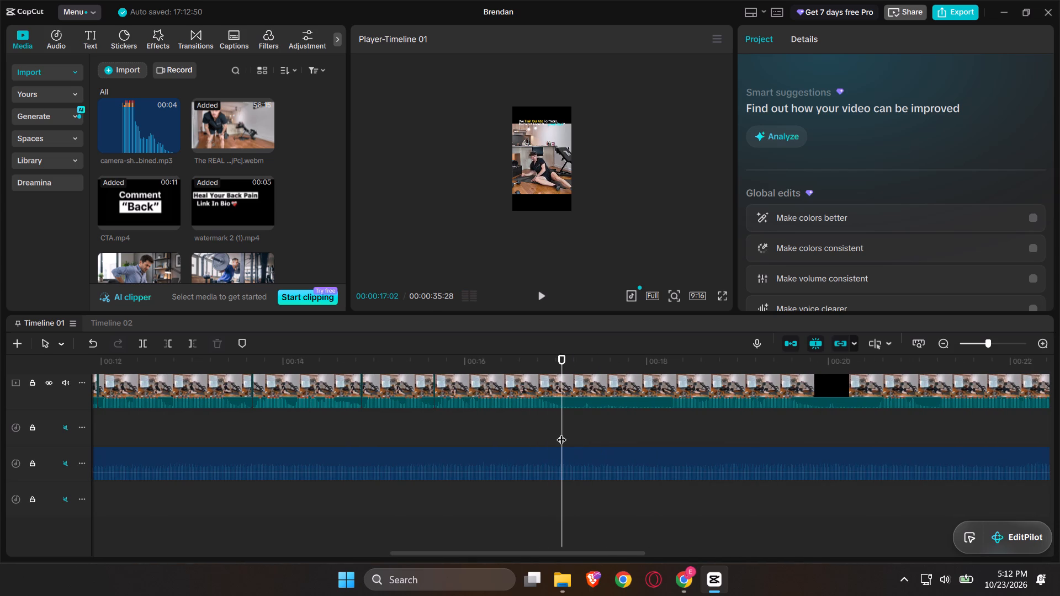
key("ctrl+b")
left_click_drag(561, 433, 680, 447)
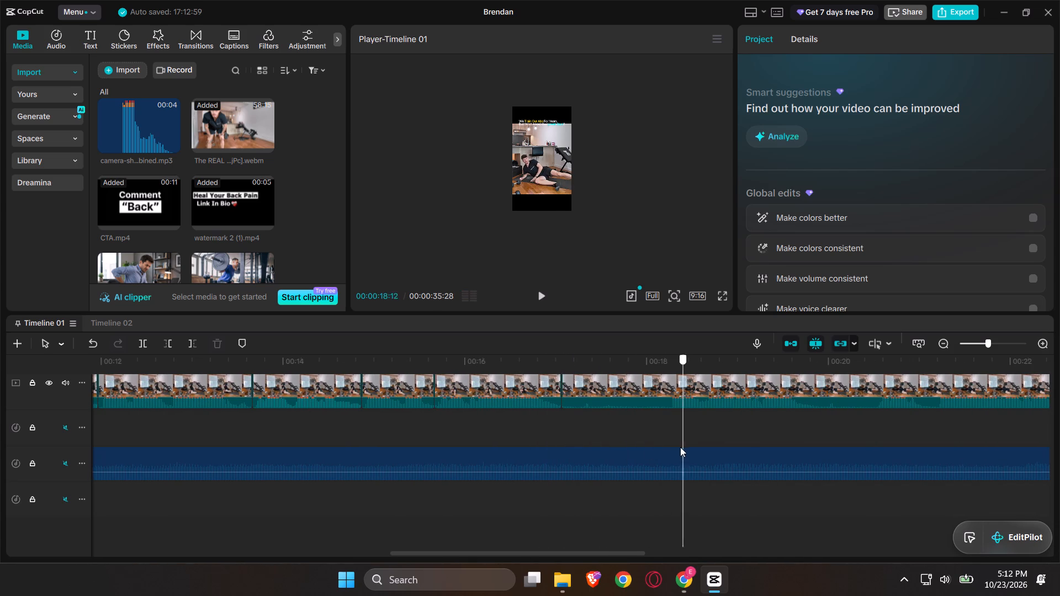
left_click_drag(680, 447, 672, 445)
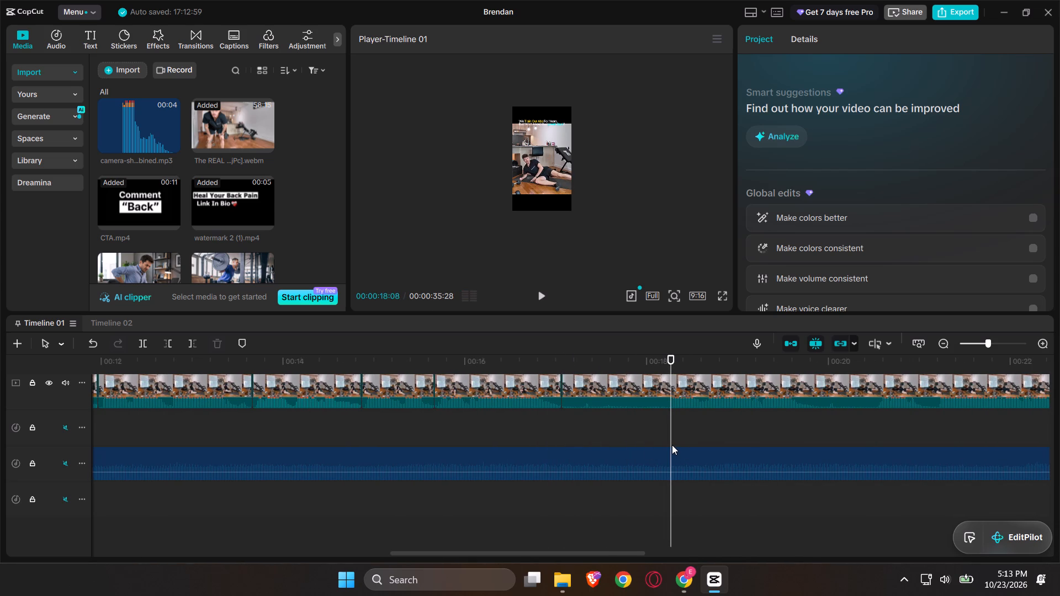
key("Left")
key("Right")
key("ctrl+b")
left_click(632, 402)
key("BackSpace")
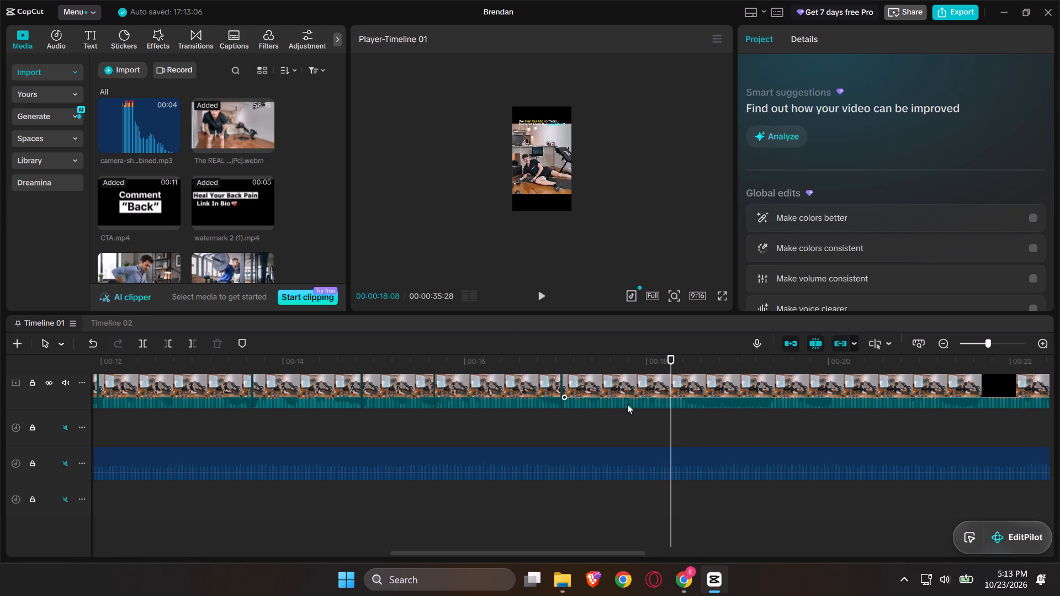
Split the main video track at about 00:00:18:18 and 00:00:19:11 and delete the short section between the cuts.
left_click(600, 423)
key("space")
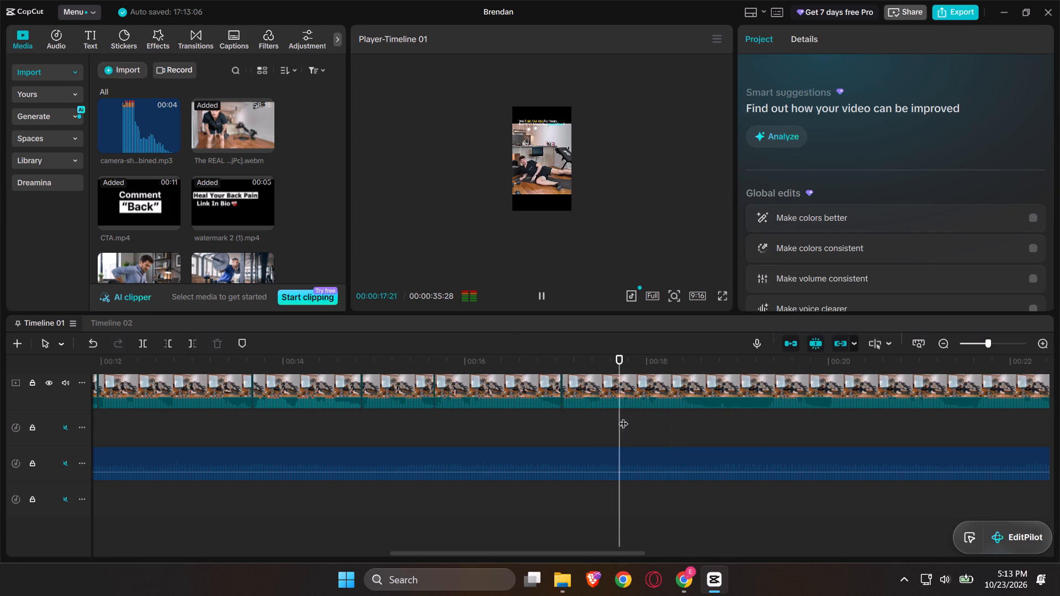
scroll(695, 419, "left", 1)
key("space")
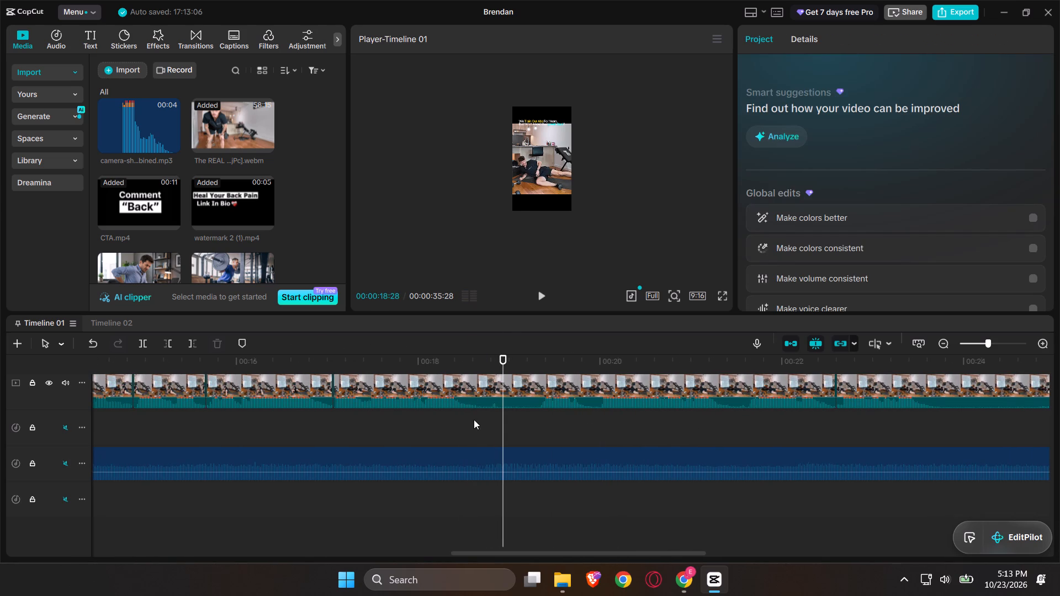
triple_click(474, 419)
left_click(474, 419)
key("ctrl+b")
left_click_drag(474, 419, 526, 425)
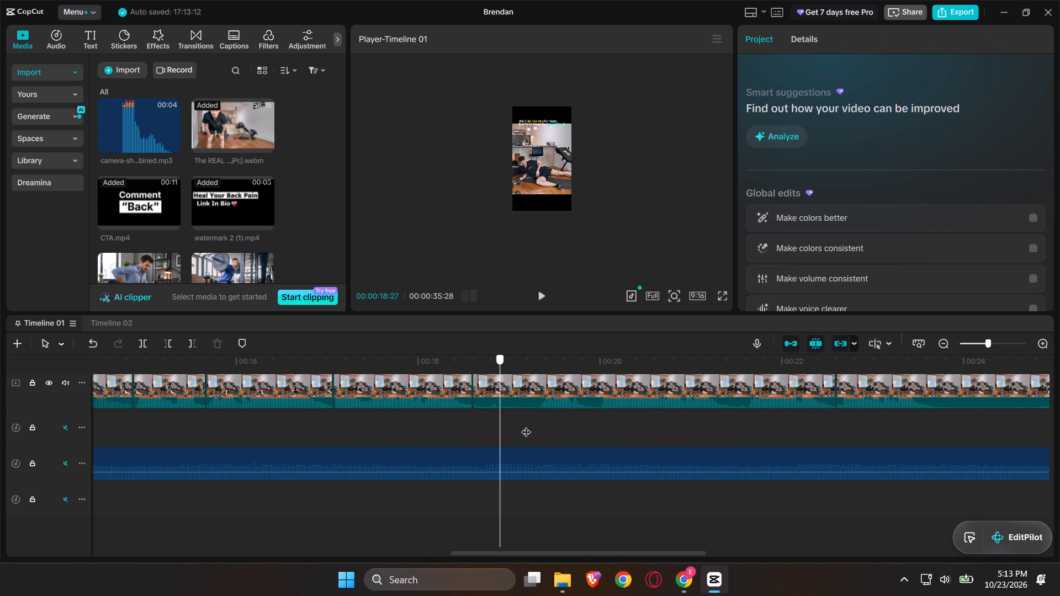
left_click_drag(526, 425, 542, 435)
key("ctrl+b")
left_click(504, 387)
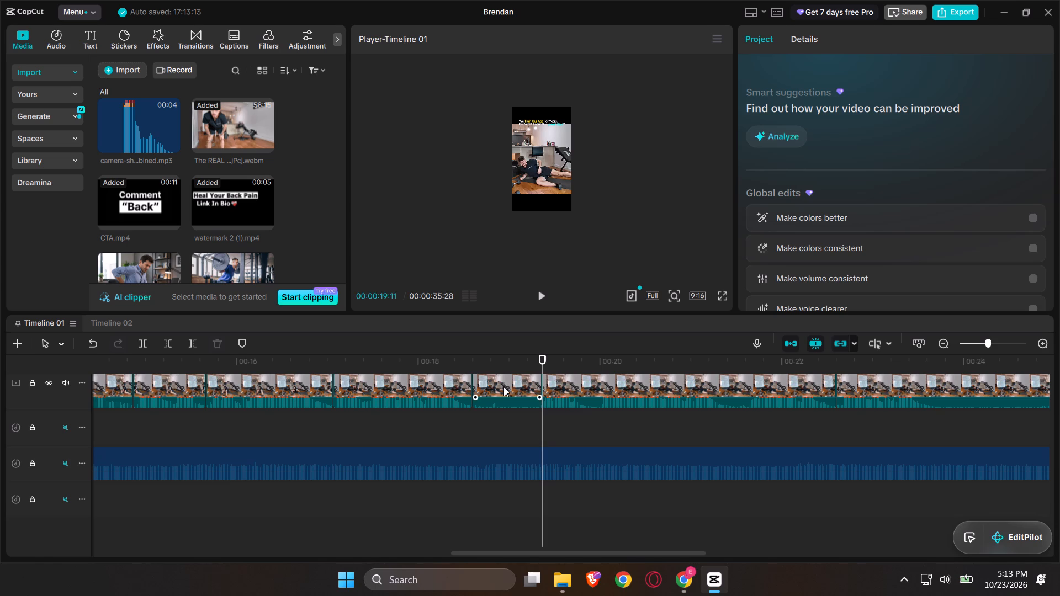
key("BackSpace")
Replay the main track across the cut at about 00:00:18:18 and on to 22 seconds, checking how the audio flows.
left_click(405, 437)
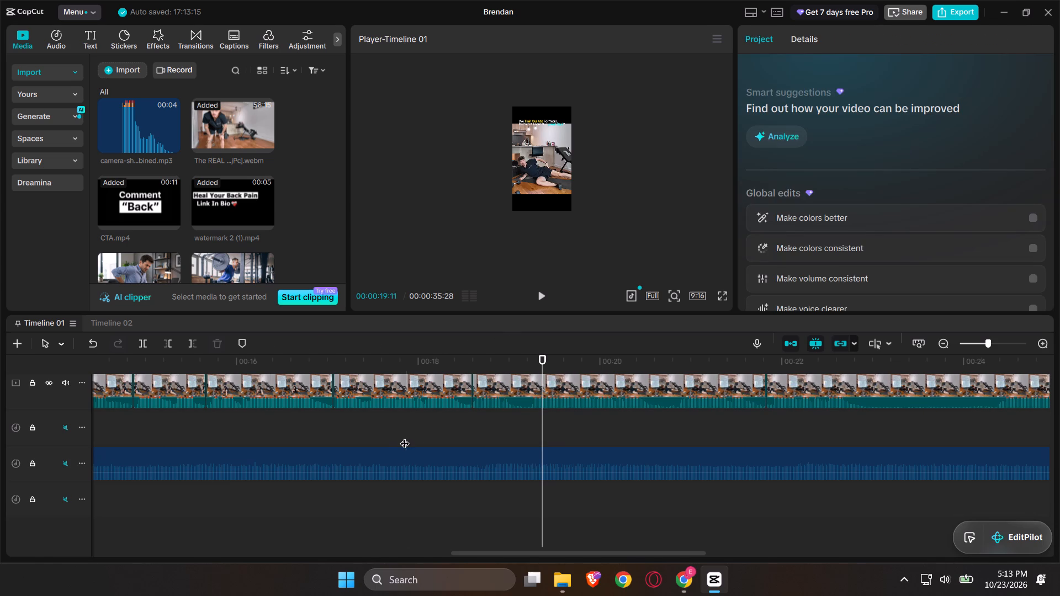
key("space")
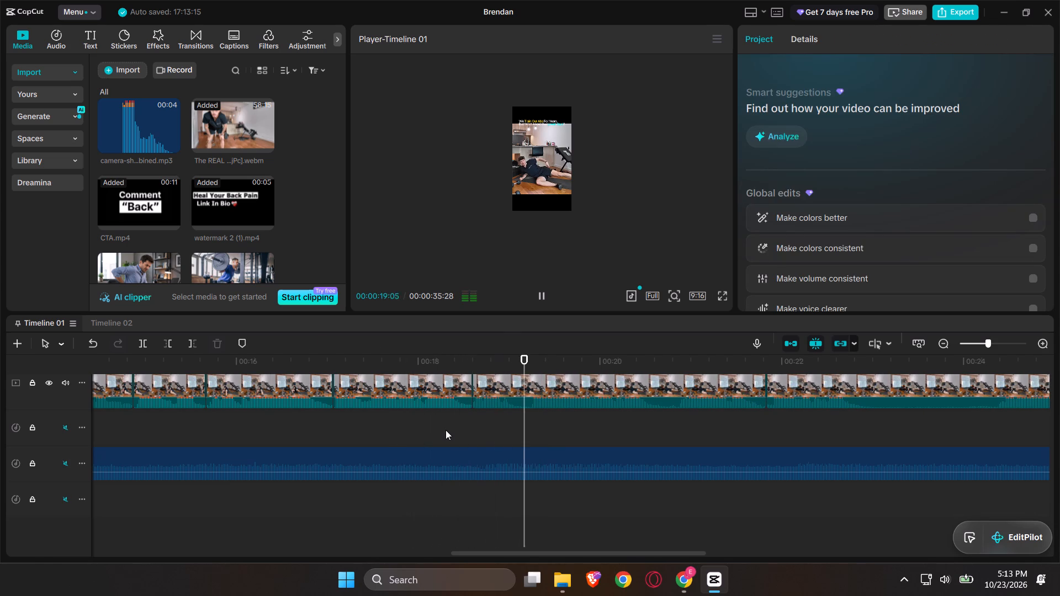
key("space")
left_click(489, 429)
left_click_drag(489, 429, 473, 430)
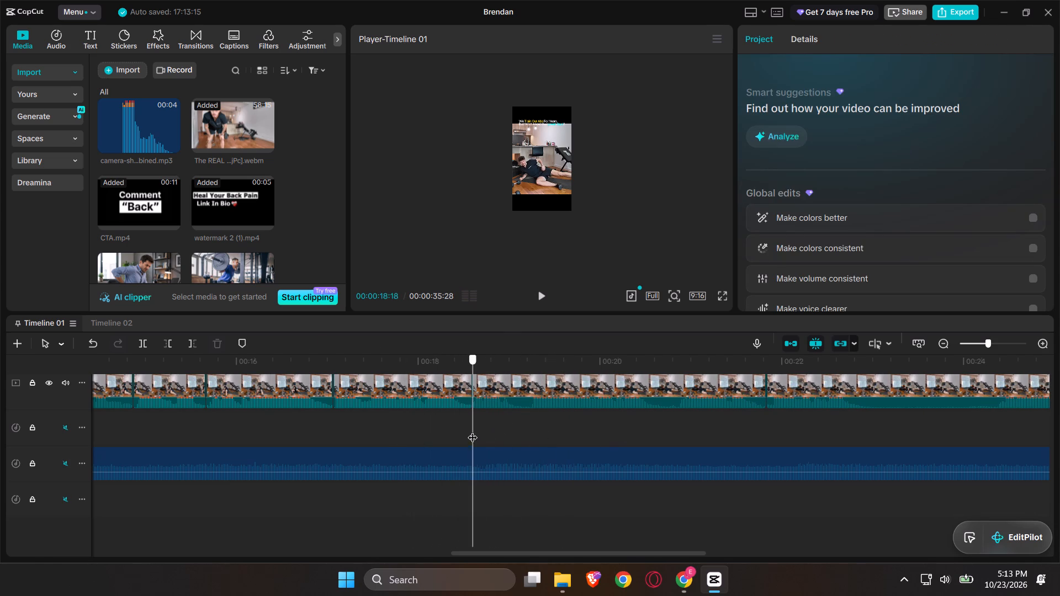
left_click_drag(473, 430, 469, 430)
key("space")
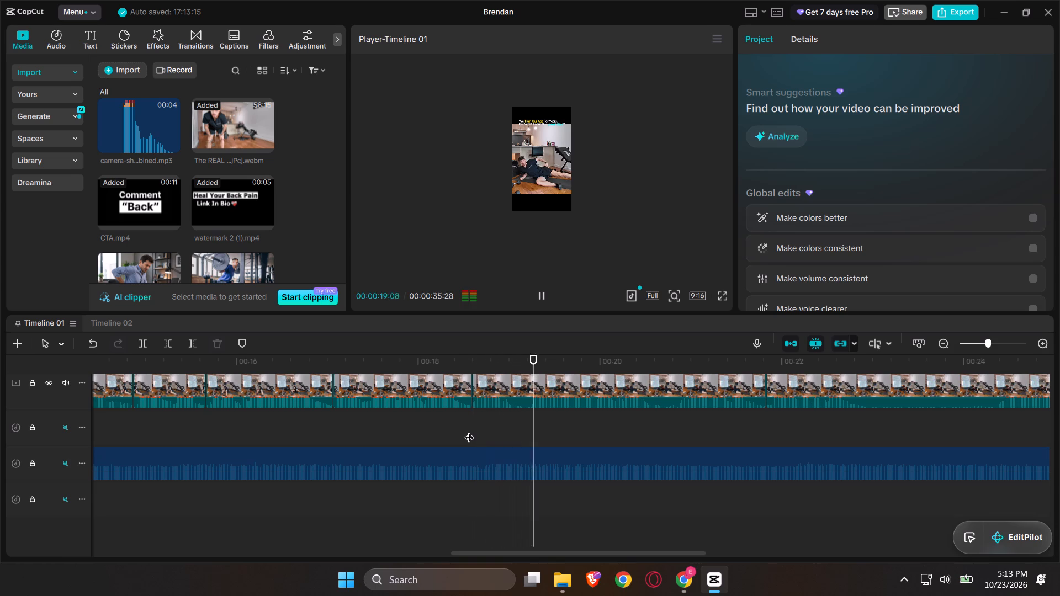
scroll(650, 429, "down", 2, "ctrl")
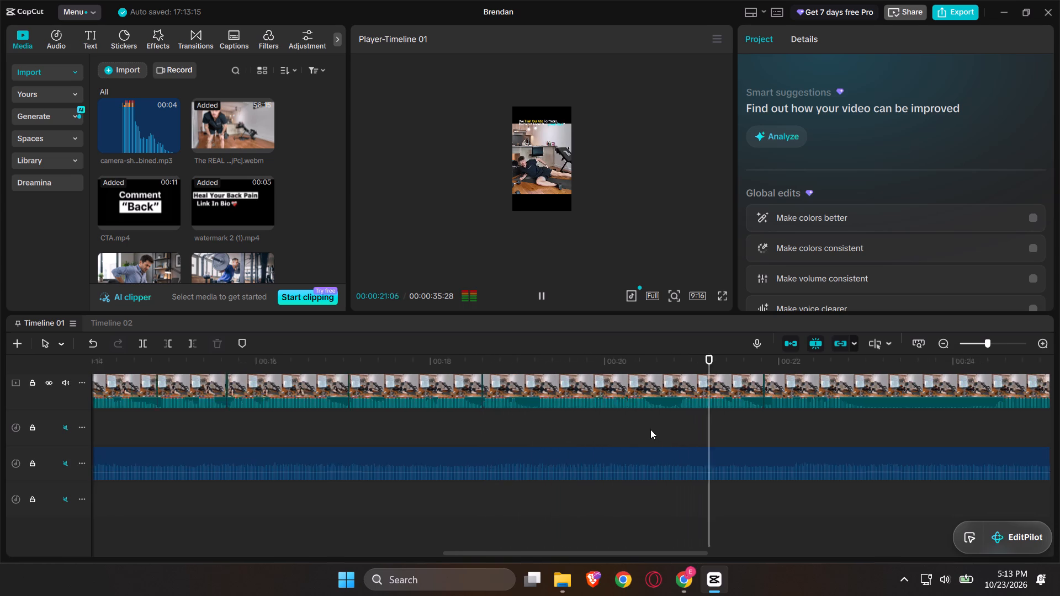
scroll(650, 429, "down", 3, "ctrl")
key("space")
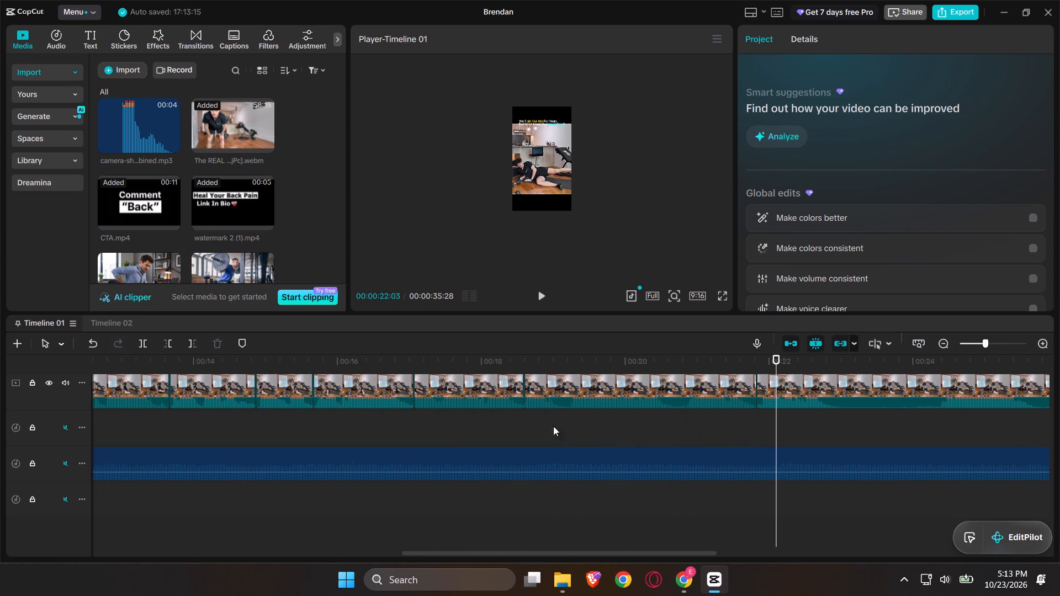
Replay from about 19 seconds, split the main video track at 00:00:22:27 and 00:00:24:11, and delete the section between the cuts.
left_click(544, 423)
left_click_drag(544, 423, 559, 428)
key("space")
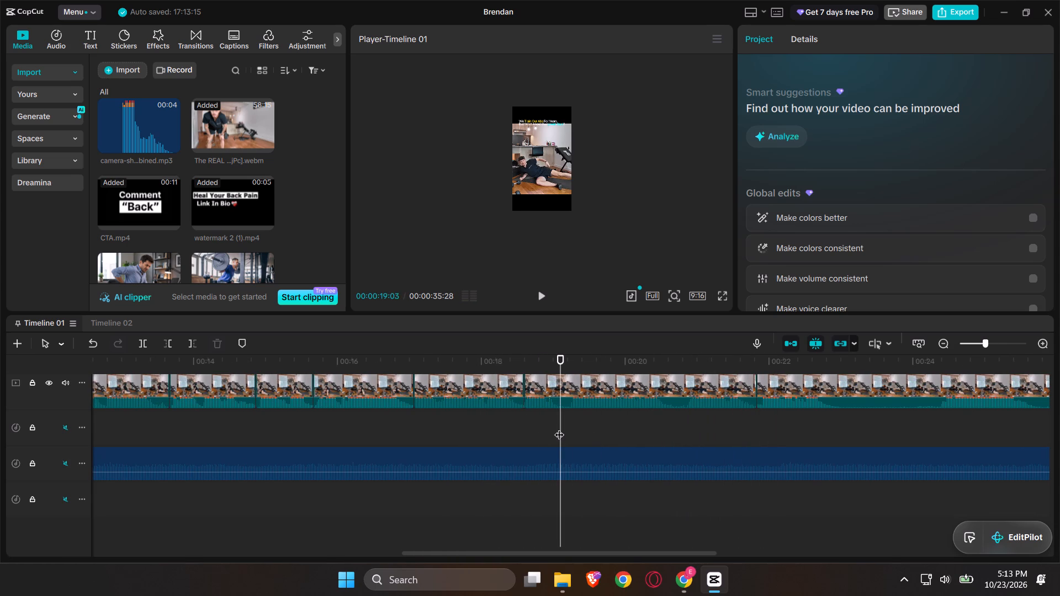
scroll(559, 428, "down", 6, "ctrl")
scroll(559, 428, "left", 1)
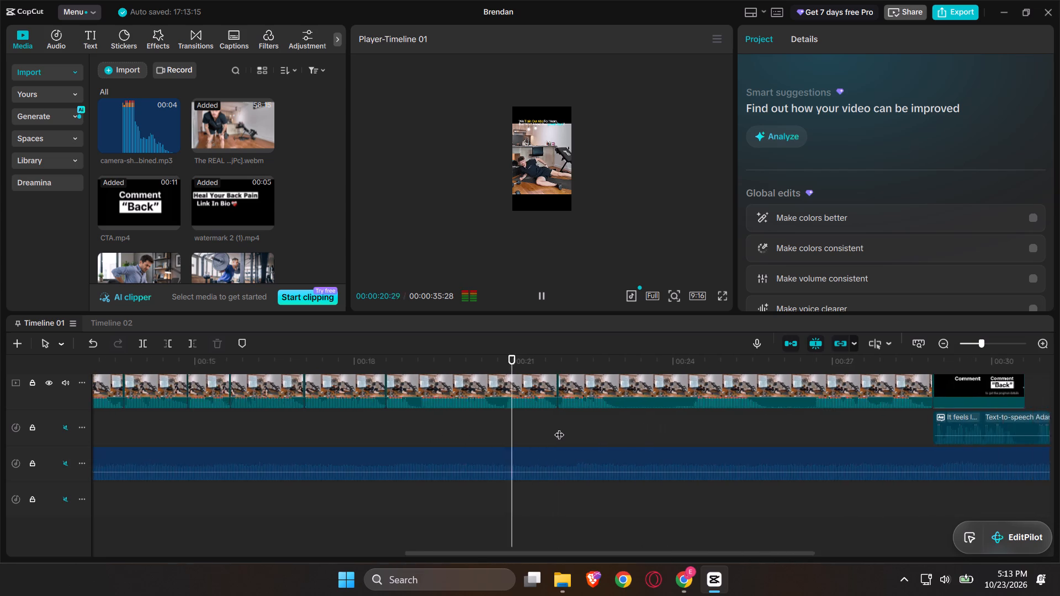
key("space")
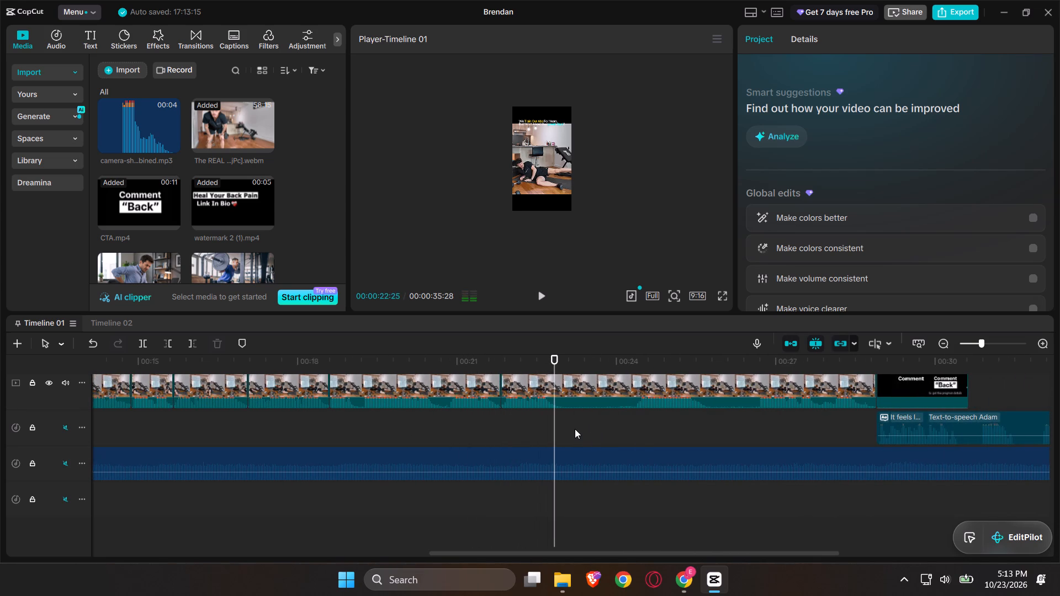
double_click(558, 428)
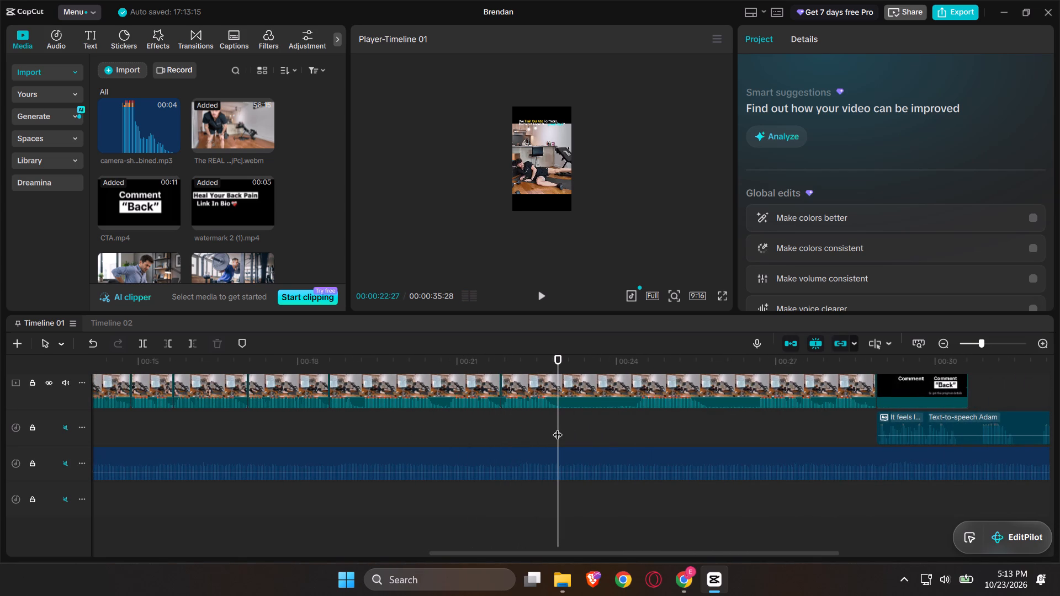
key("ctrl+b")
left_click_drag(558, 428, 635, 433)
key("ctrl+b")
left_click(586, 392)
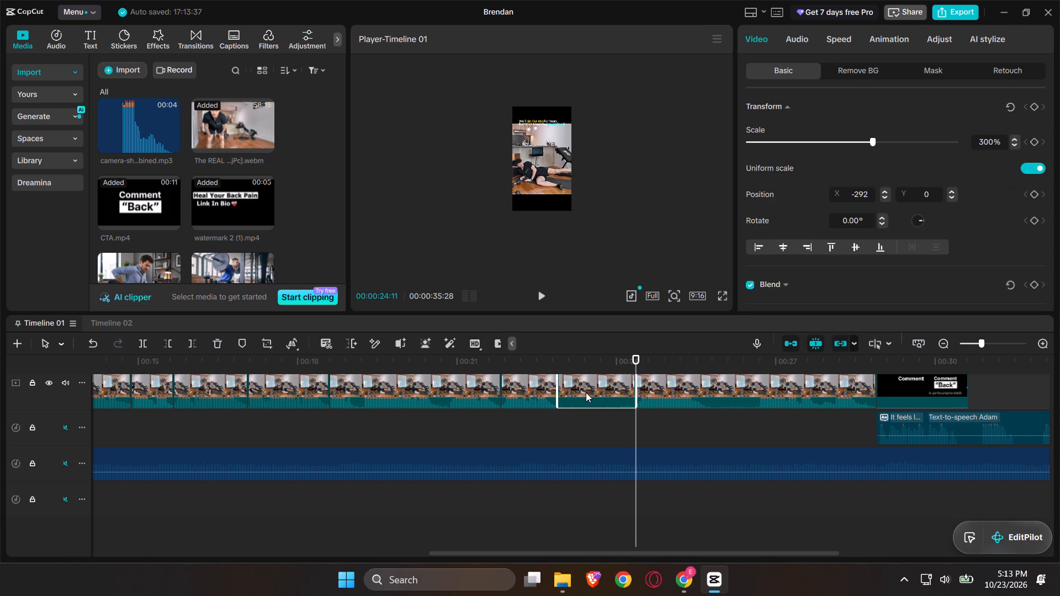
key("BackSpace")
Replay from 22 seconds, split the main video track at 00:00:24:07 and 00:00:25:07, and delete the section between the cuts.
left_click(515, 443)
key("space")
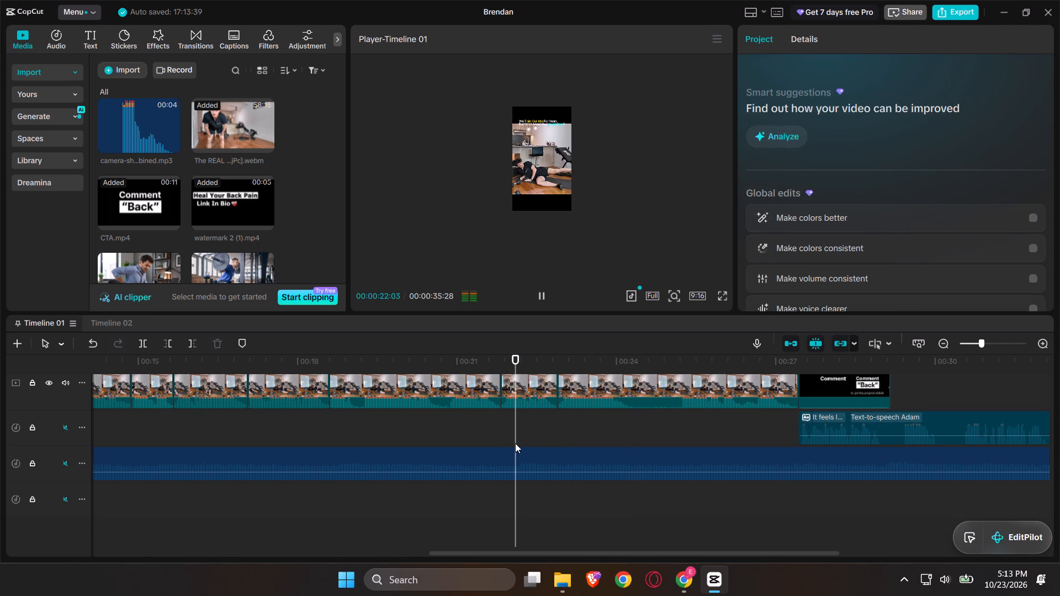
scroll(515, 443, "left", 1)
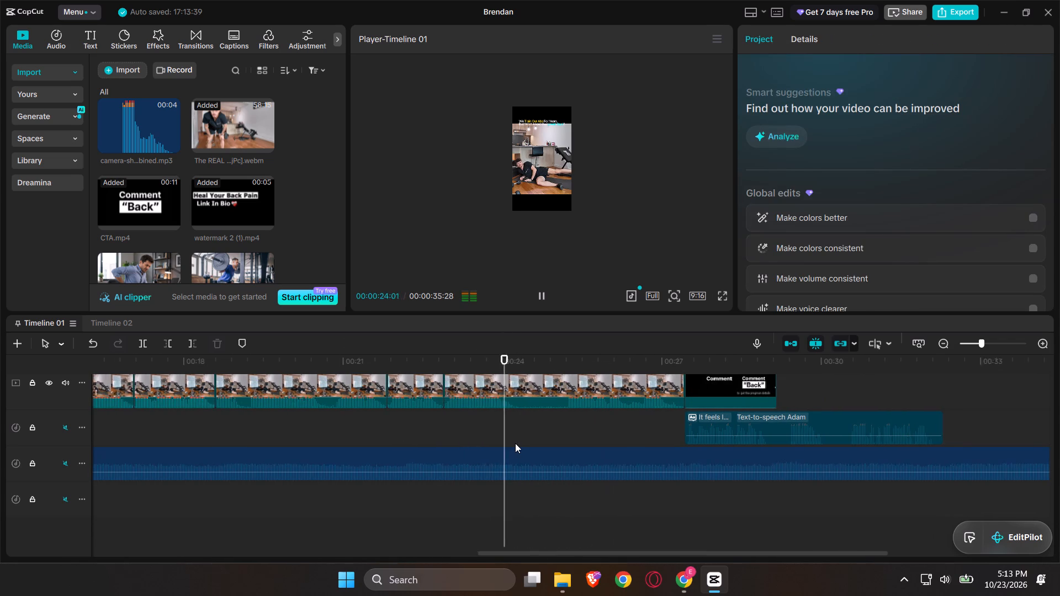
key("space")
double_click(490, 422)
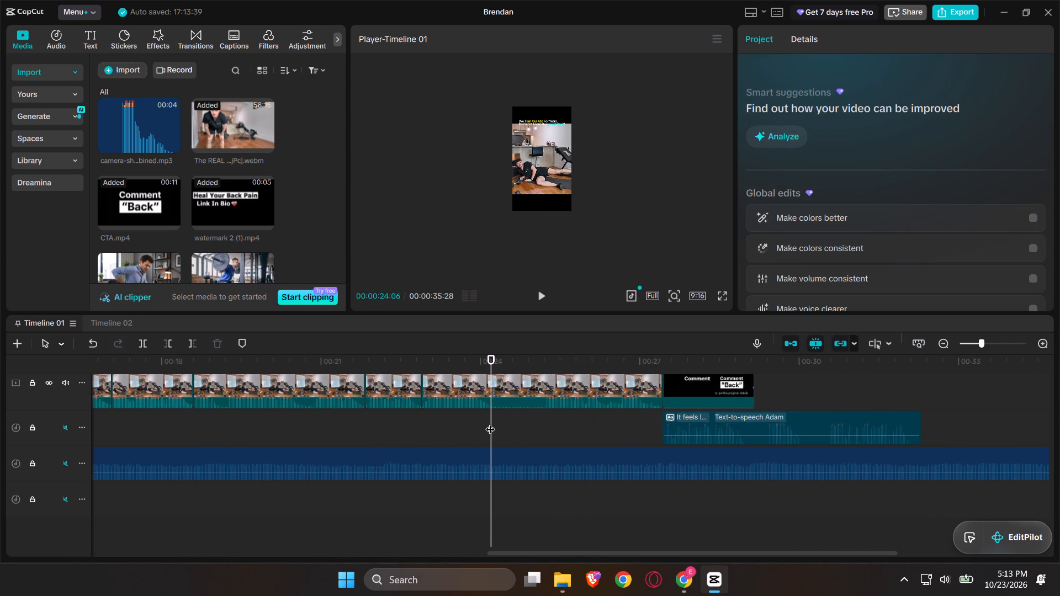
left_click(490, 422)
key("ctrl+b")
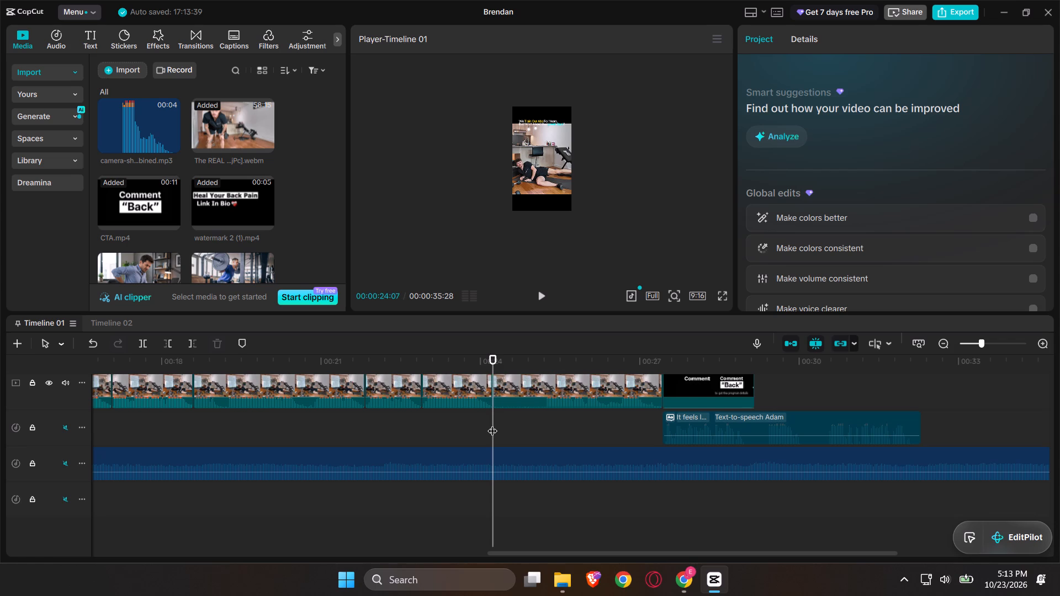
left_click_drag(492, 424, 547, 430)
key("ctrl+b")
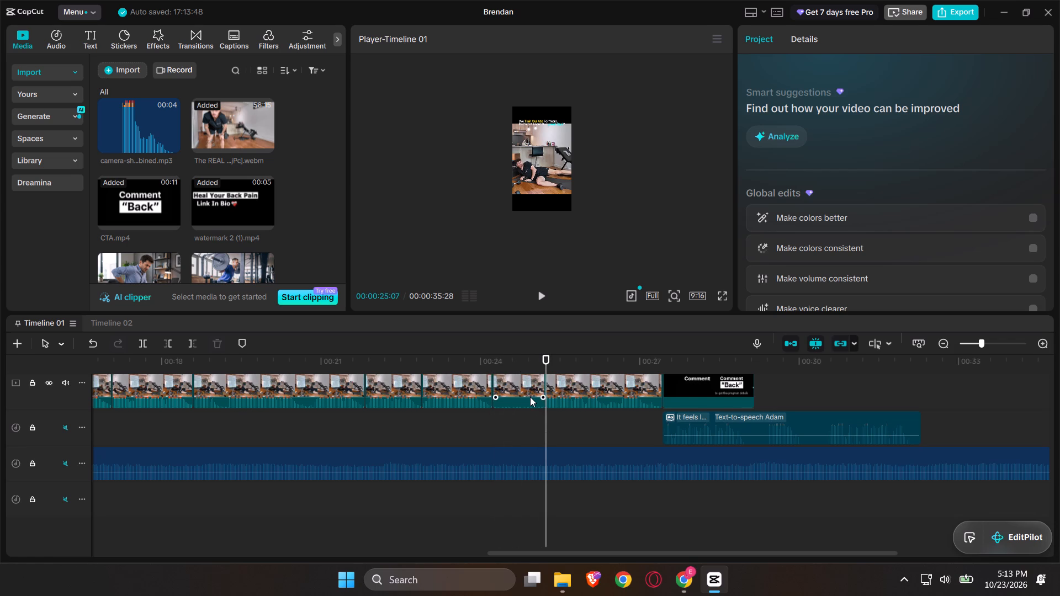
left_click(530, 397)
key("BackSpace")
Play through to the Comment "Back" clip and extend the end of the exercise clip before it by about 1.3 seconds.
double_click(477, 427)
key("space")
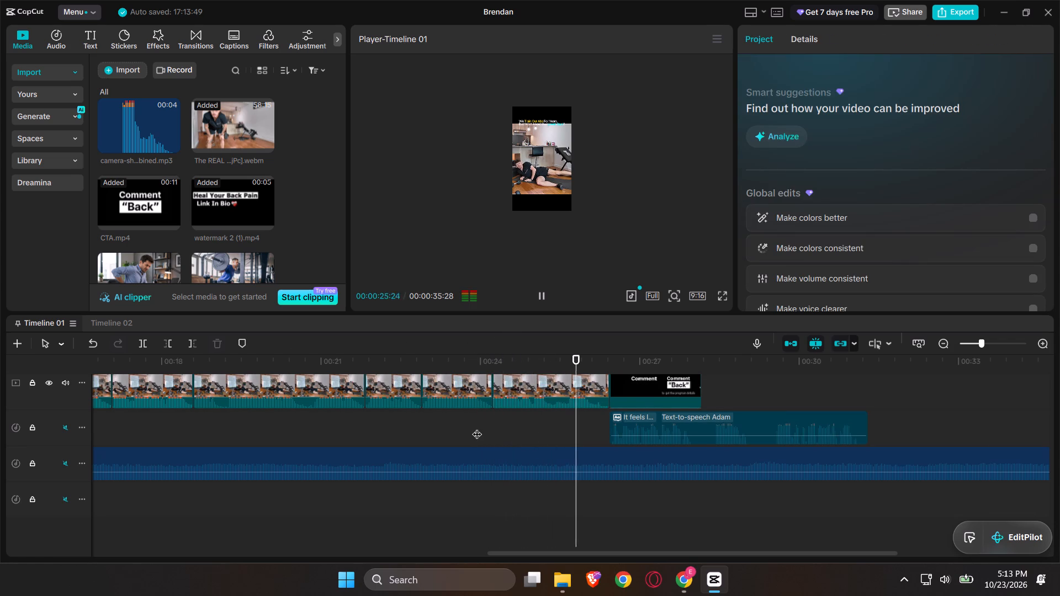
key("space")
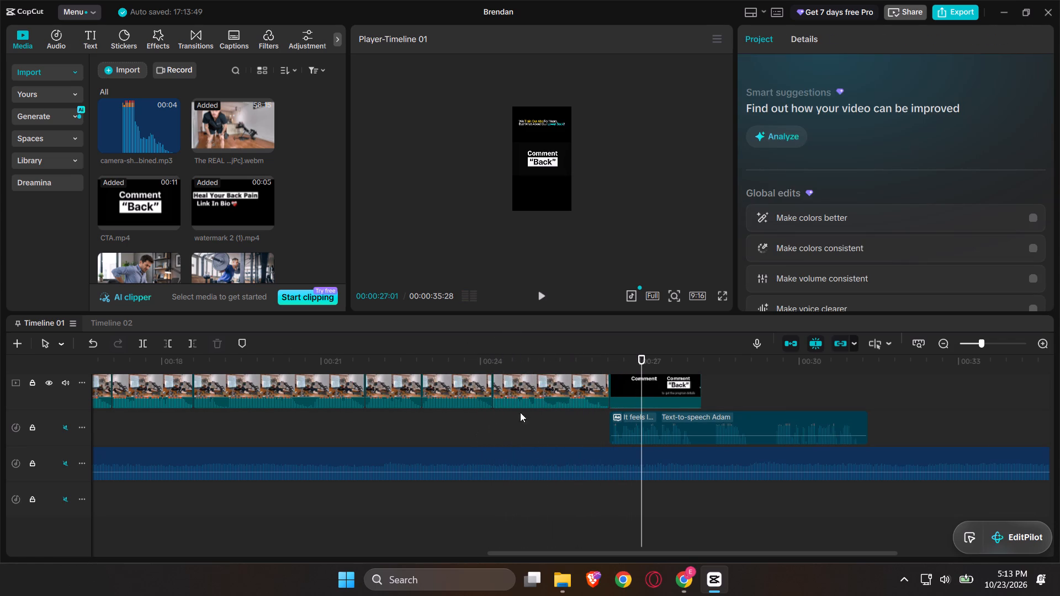
left_click(577, 391)
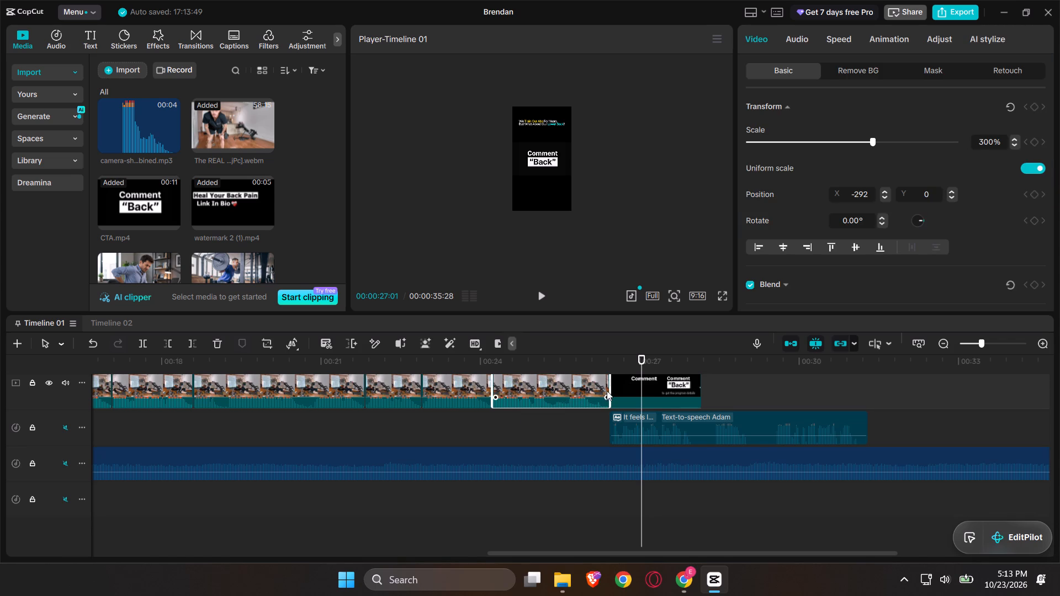
left_click_drag(611, 393, 679, 406)
Replay from about 25 seconds and trim the end of the last exercise clip back to about 00:00:26:09.
double_click(529, 435)
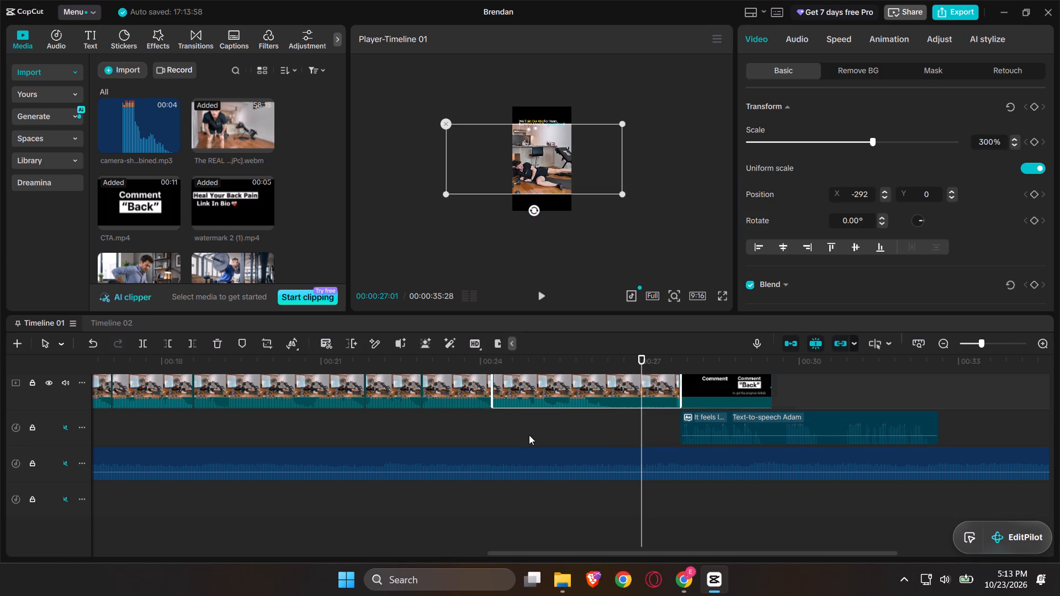
key("space")
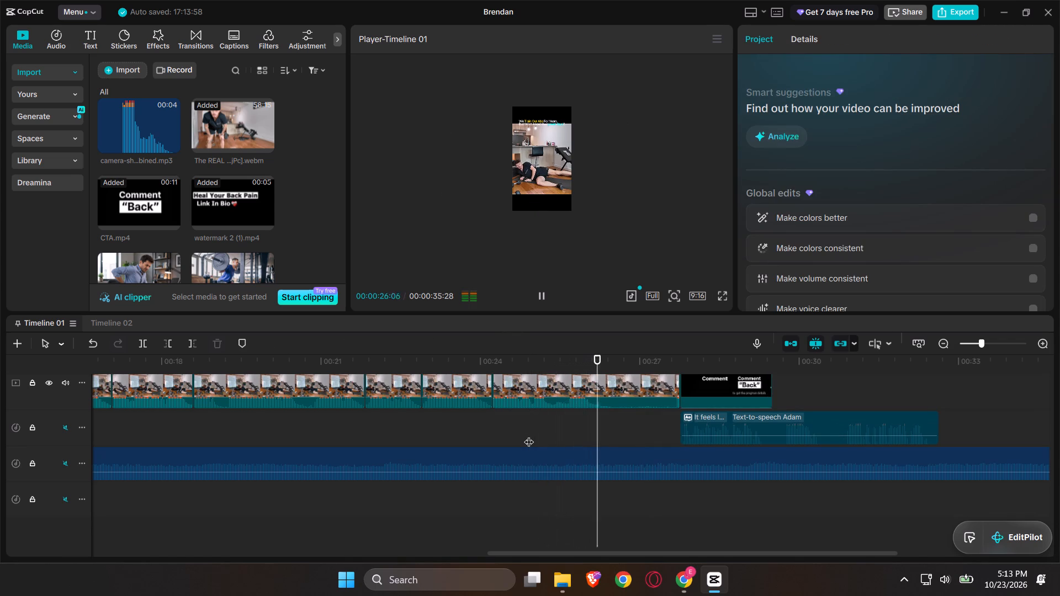
key("space")
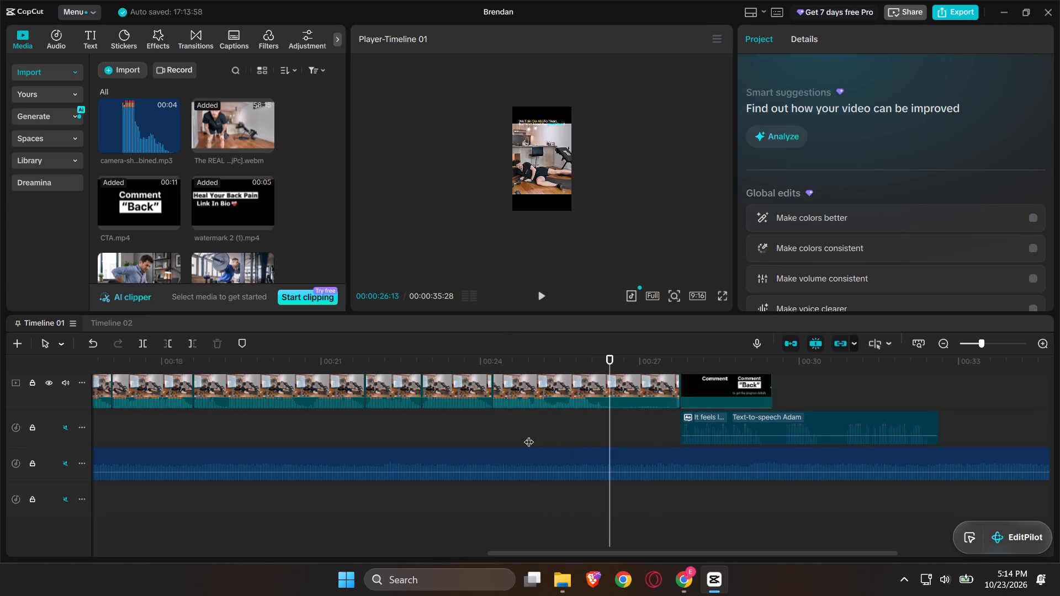
left_click(656, 382)
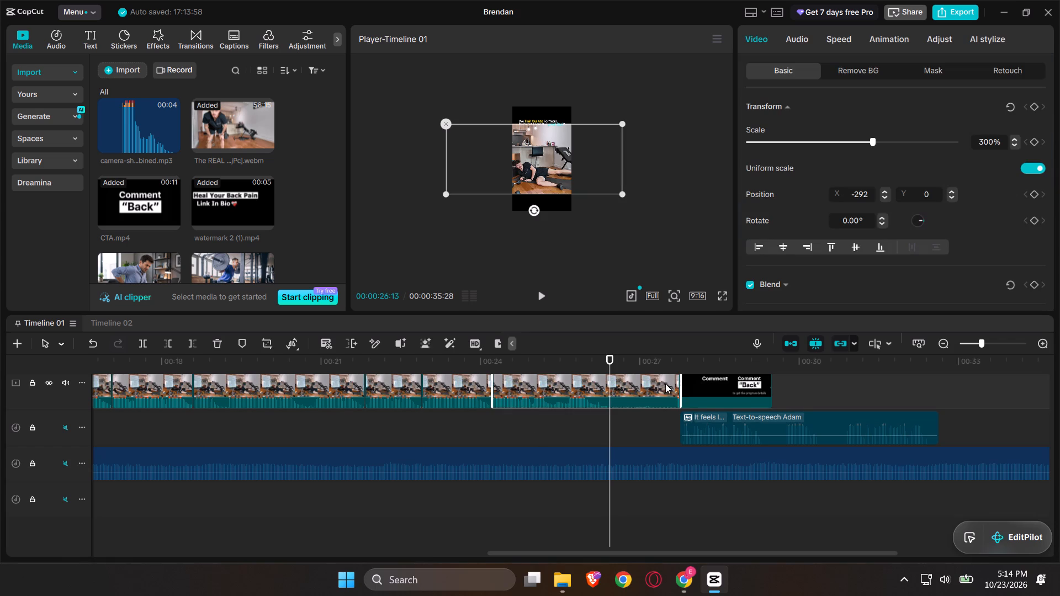
left_click_drag(681, 390, 603, 441)
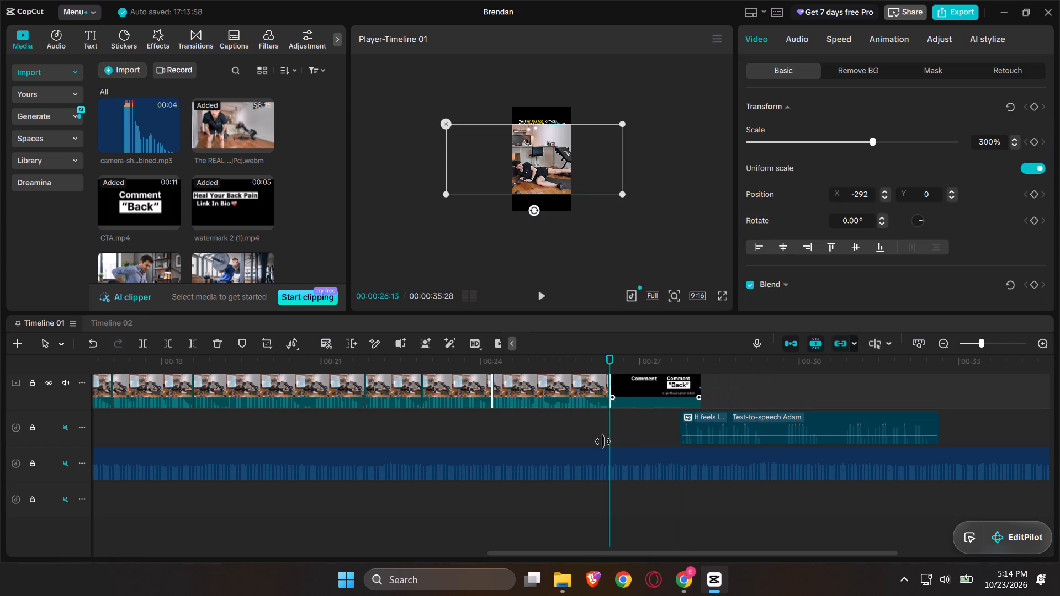
left_click_drag(603, 441, 603, 442)
left_click_drag(603, 442, 600, 443)
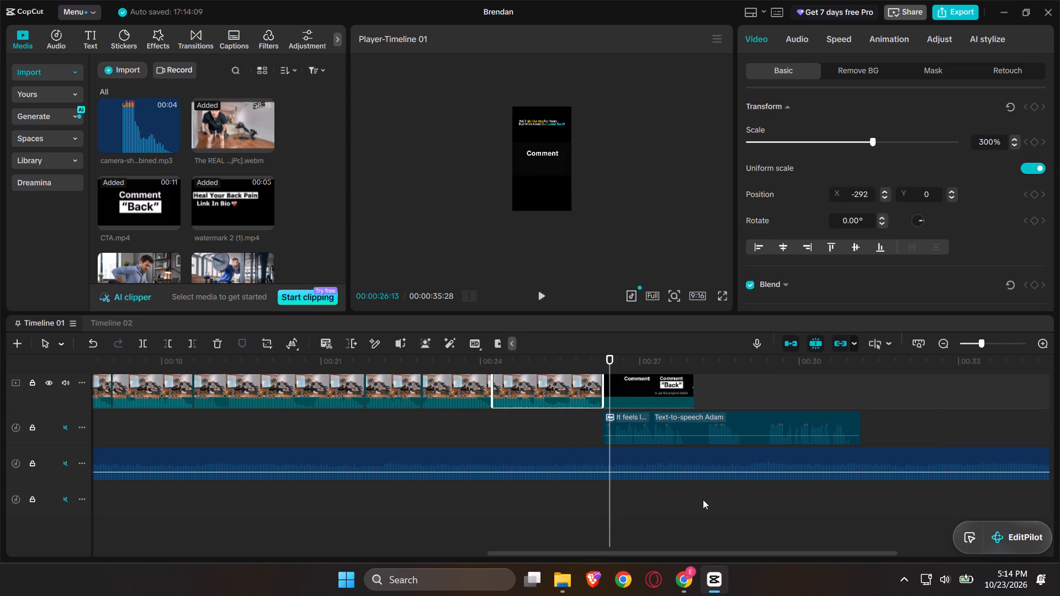
Move the "It feels l..." Adam voiceover to directly after the "What if" hook voiceover, starting at about 00:00:03:27 on the same track.
scroll(551, 488, "down", 20, "ctrl")
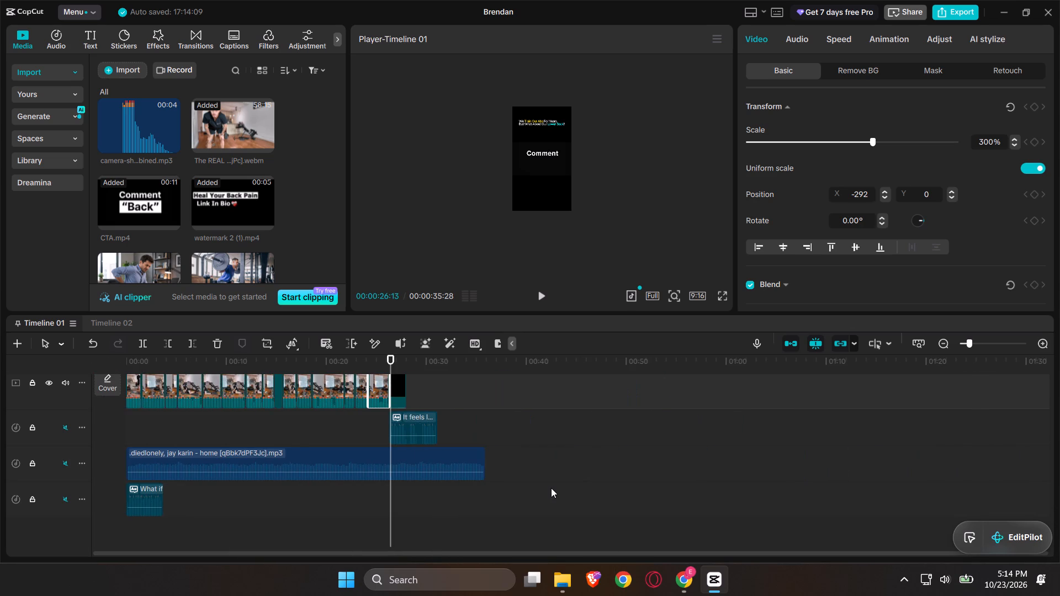
scroll(551, 488, "down", 9, "ctrl")
left_click(268, 429)
left_click_drag(268, 429, 310, 440)
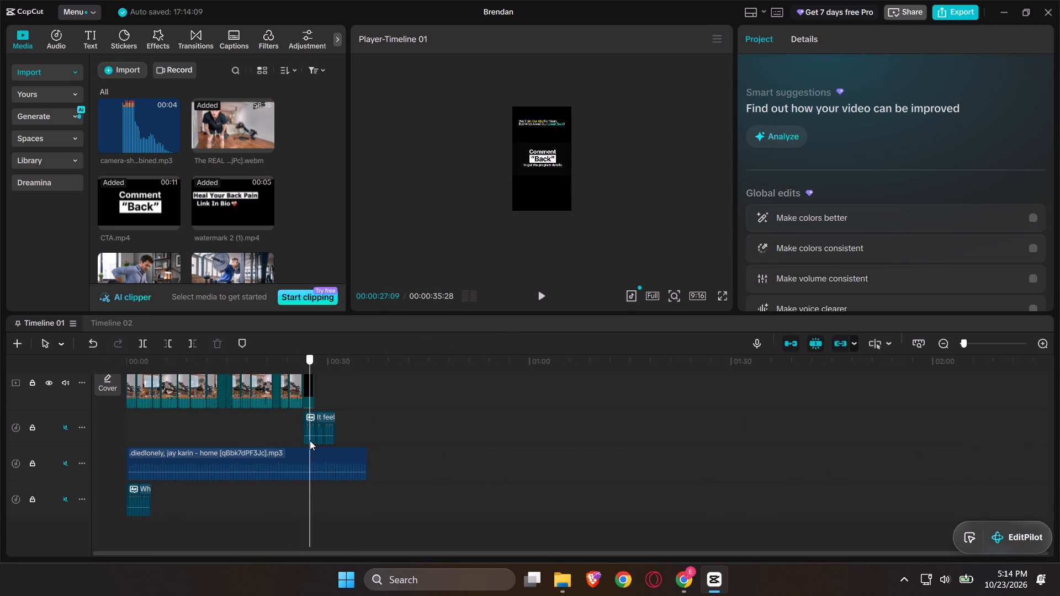
left_click_drag(310, 440, 150, 496)
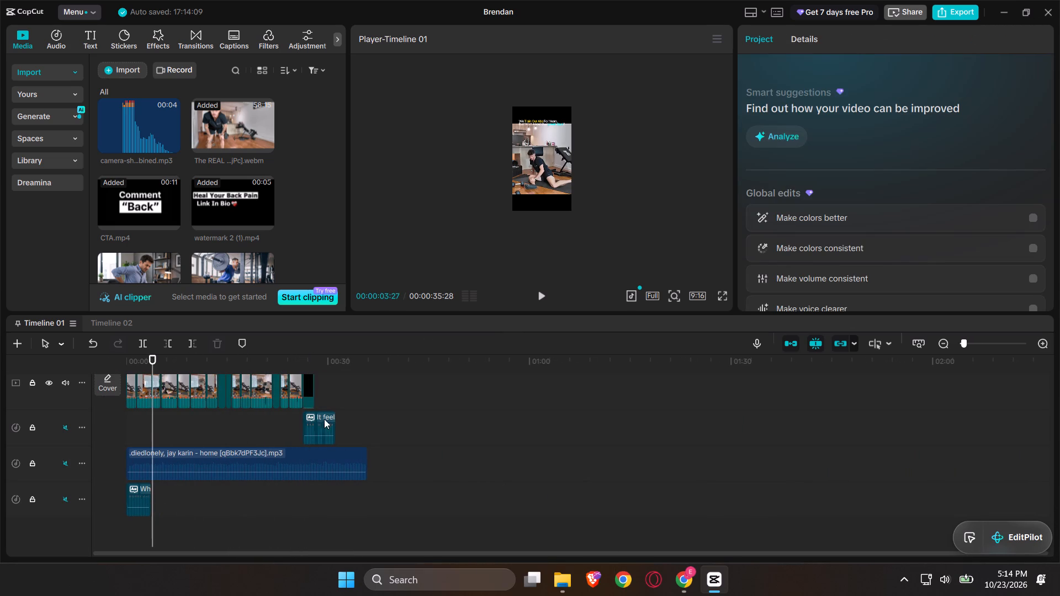
left_click_drag(328, 427, 178, 502)
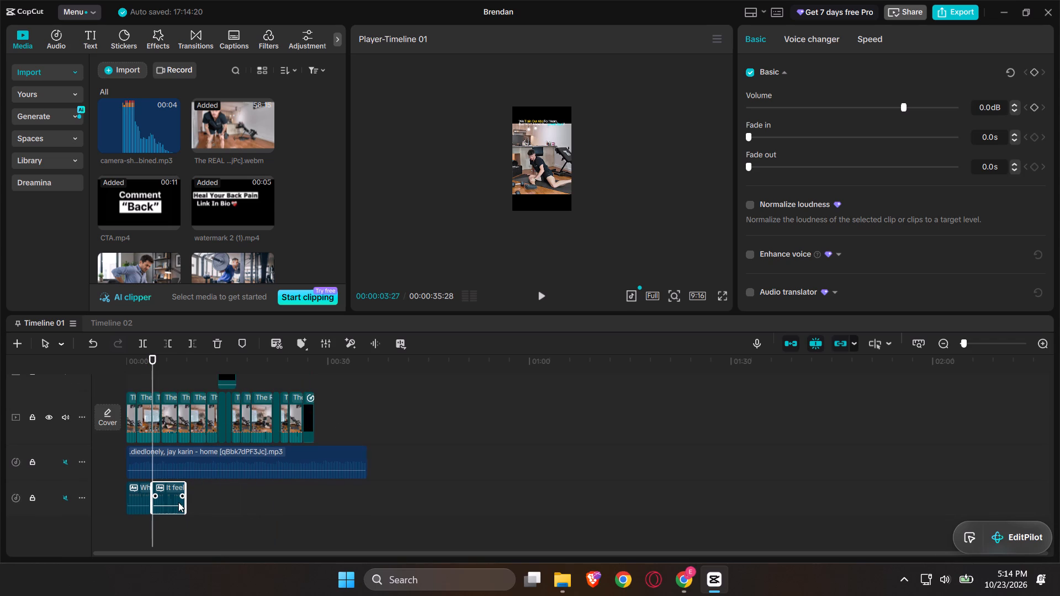
Check the timeline positions of the Comment "Back" clip's start and the moved "It feels l..." voiceover's end using the playhead.
scroll(197, 483, "up", 17, "ctrl")
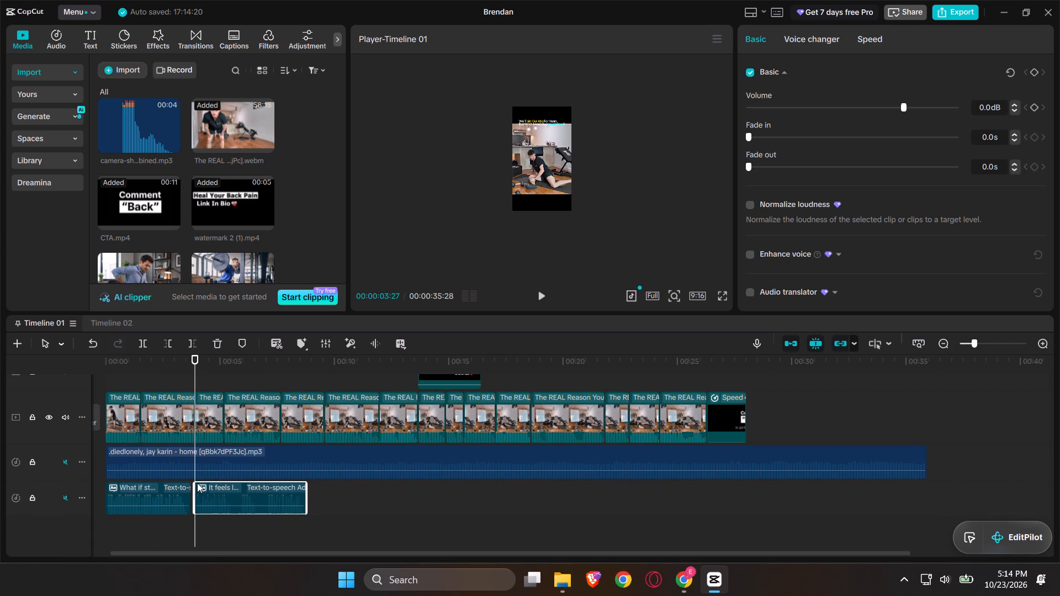
left_click(706, 380)
left_click_drag(706, 380, 707, 380)
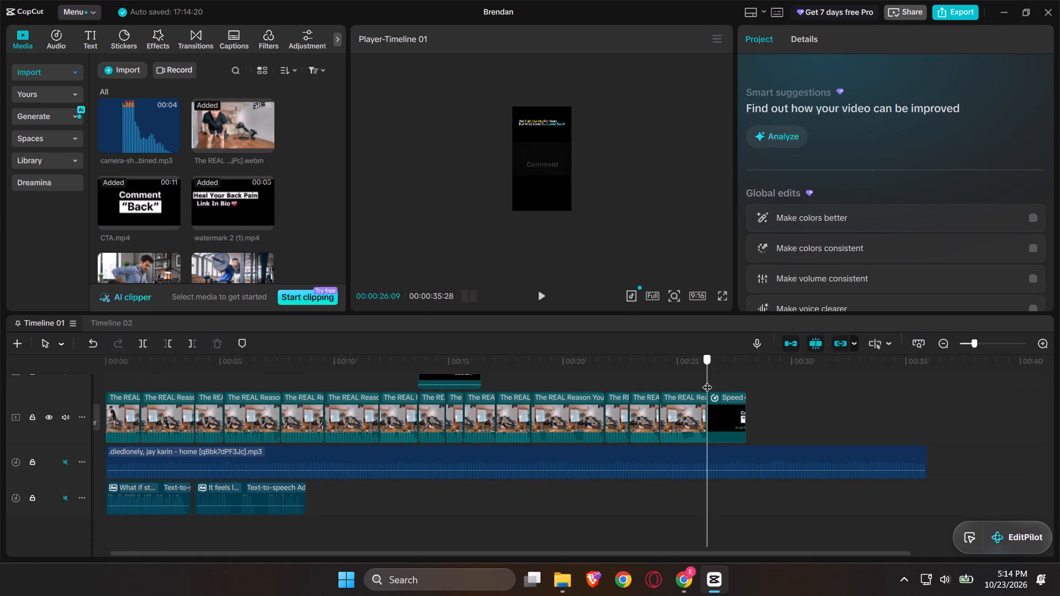
left_click_drag(707, 380, 309, 563)
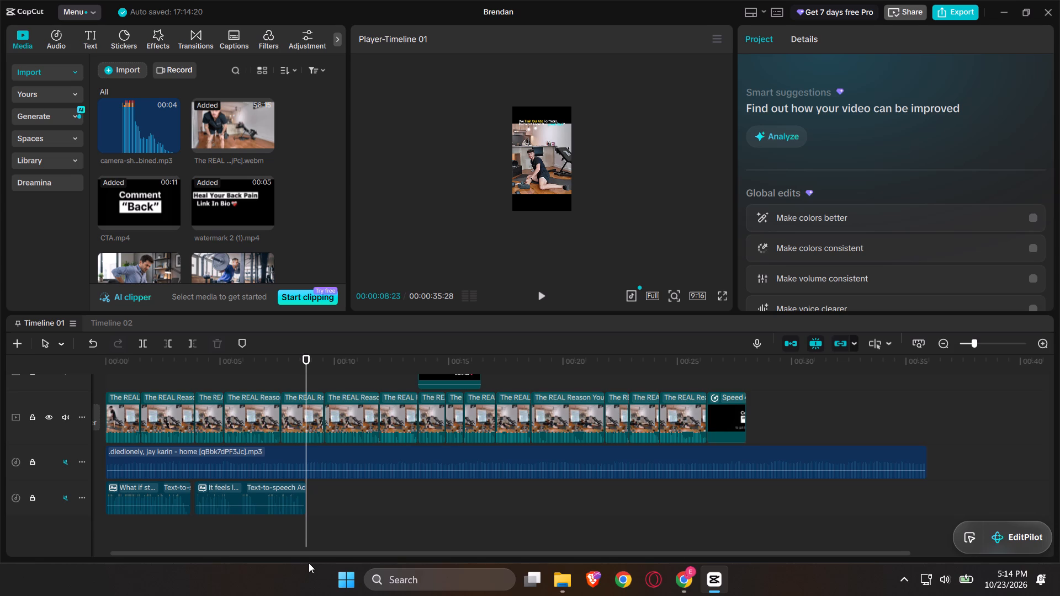
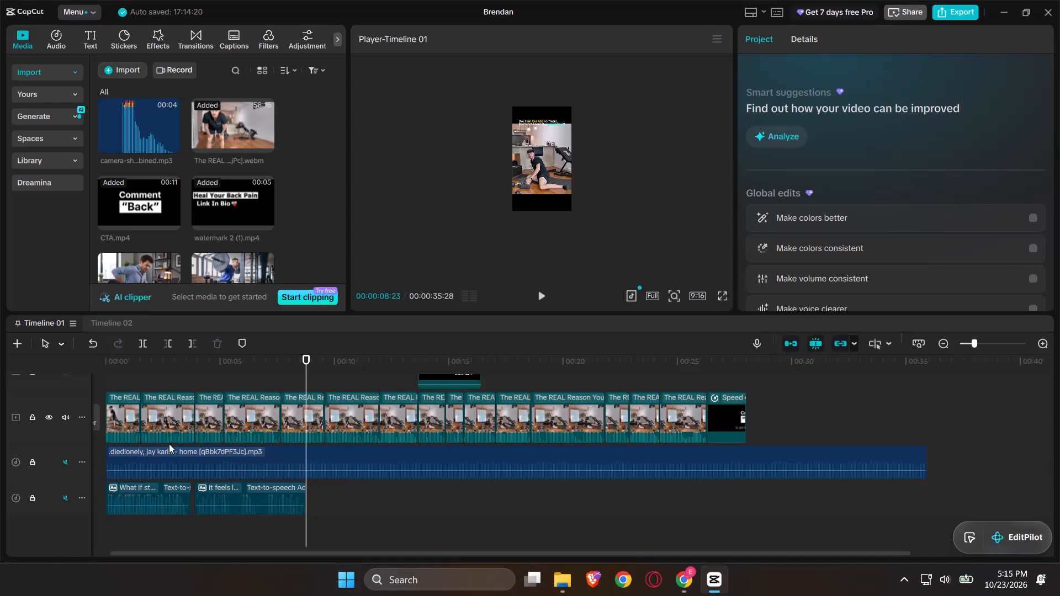
Unmute the background music track and play the timeline from the beginning.
left_click(66, 461)
left_click(222, 384)
left_click_drag(222, 384, 43, 417)
key("space")
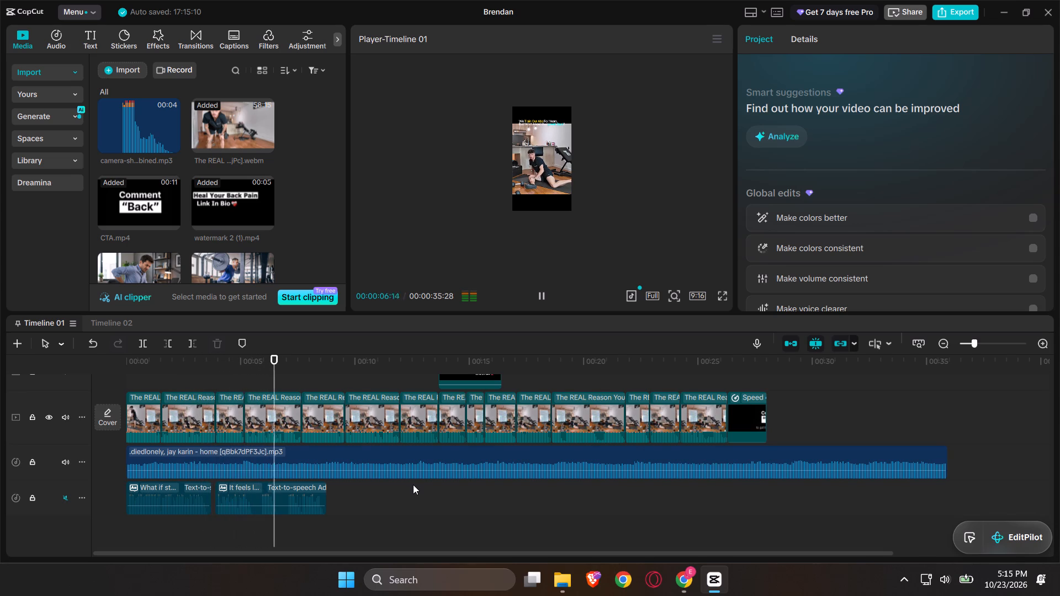
Lower the background music clip's volume to -3.0 dB while it plays, and stop playback.
left_click(424, 471)
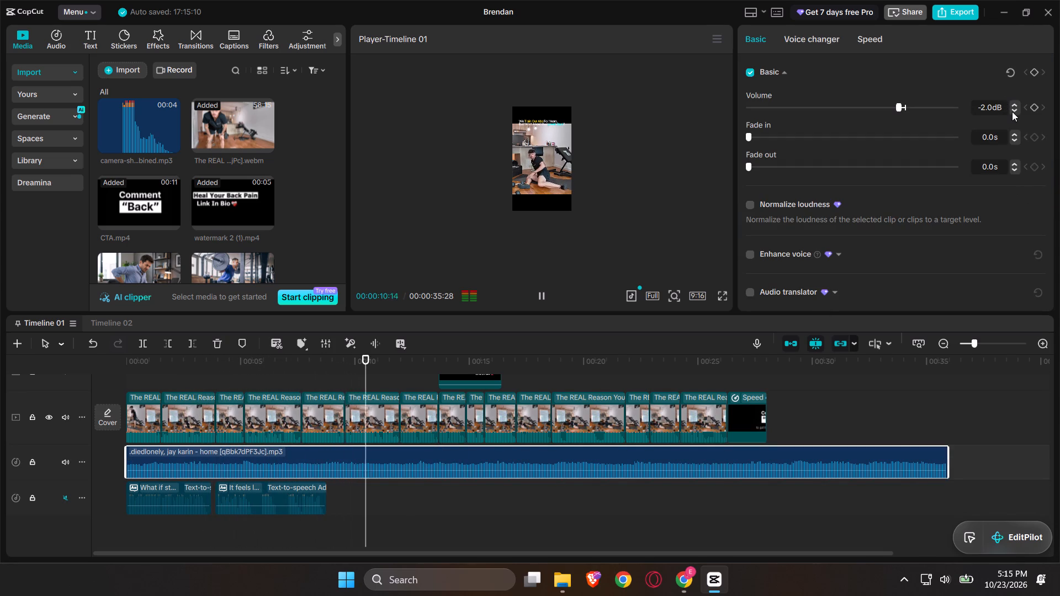
double_click(1013, 111)
double_click(1013, 111)
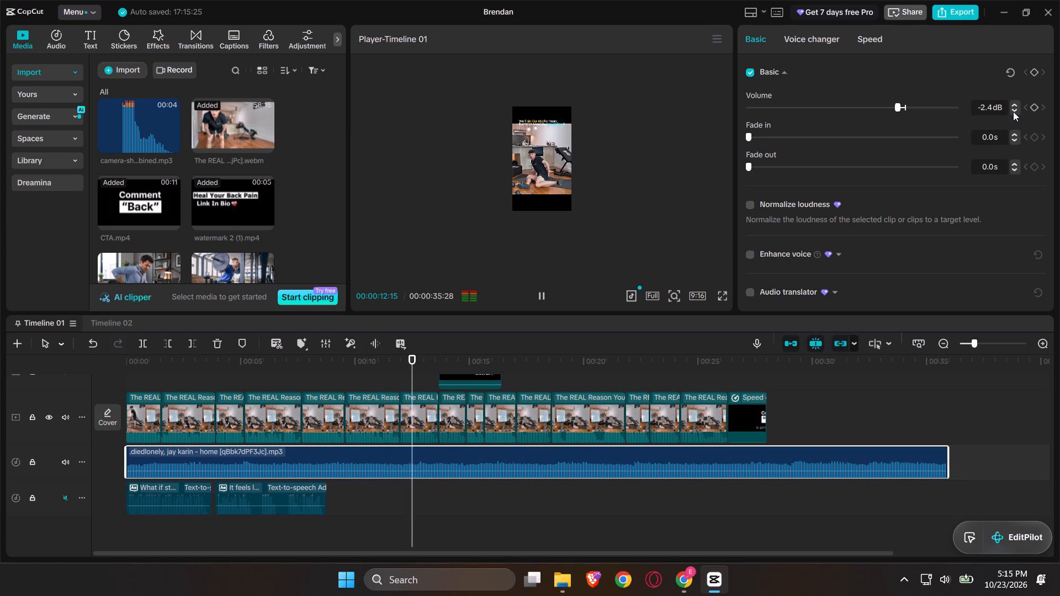
left_click(1013, 111)
triple_click(1013, 111)
left_click(1013, 111)
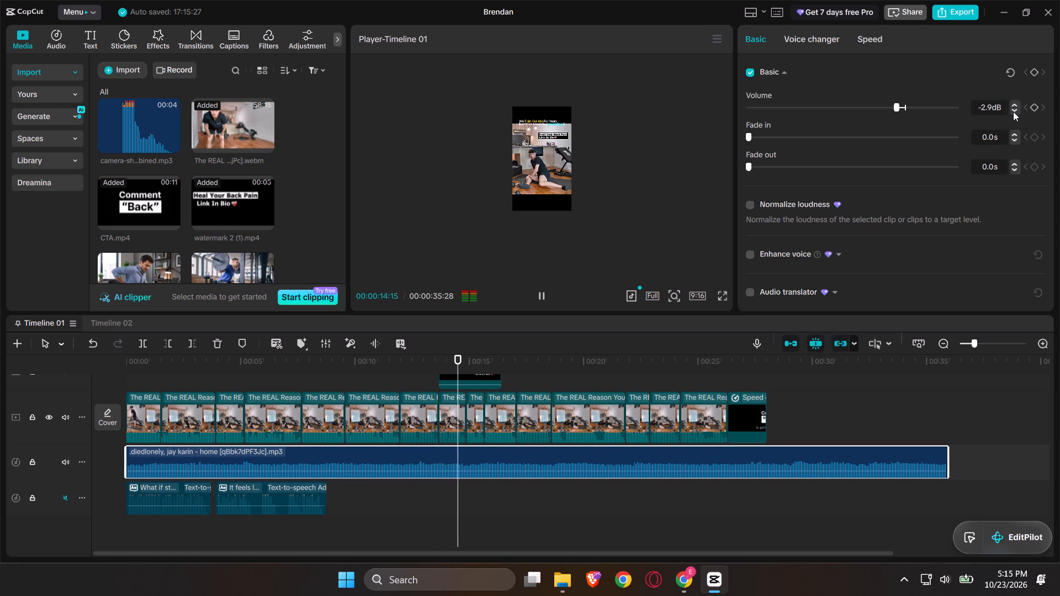
left_click(1013, 111)
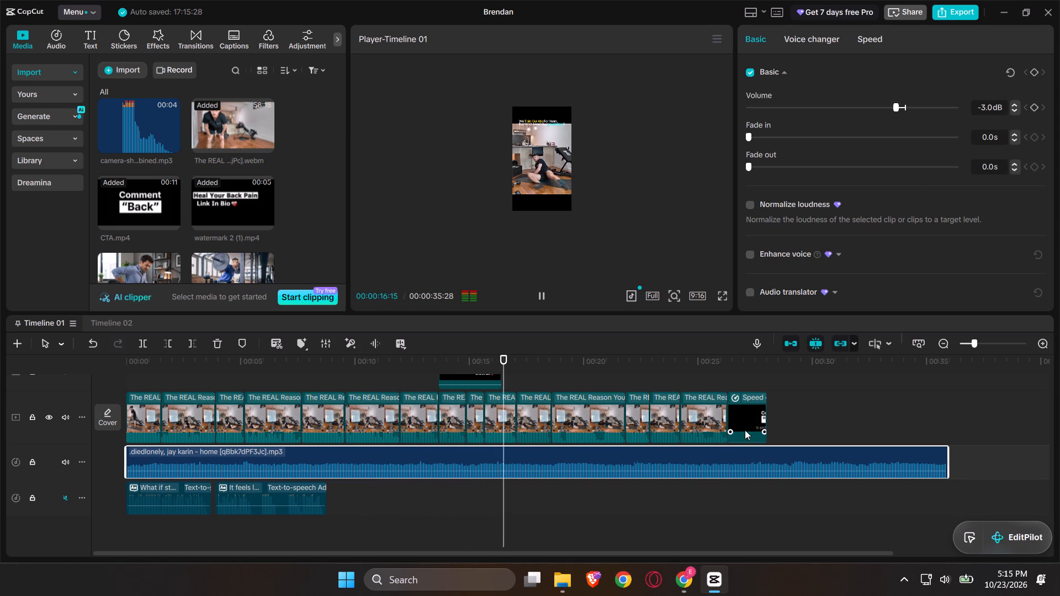
key("space")
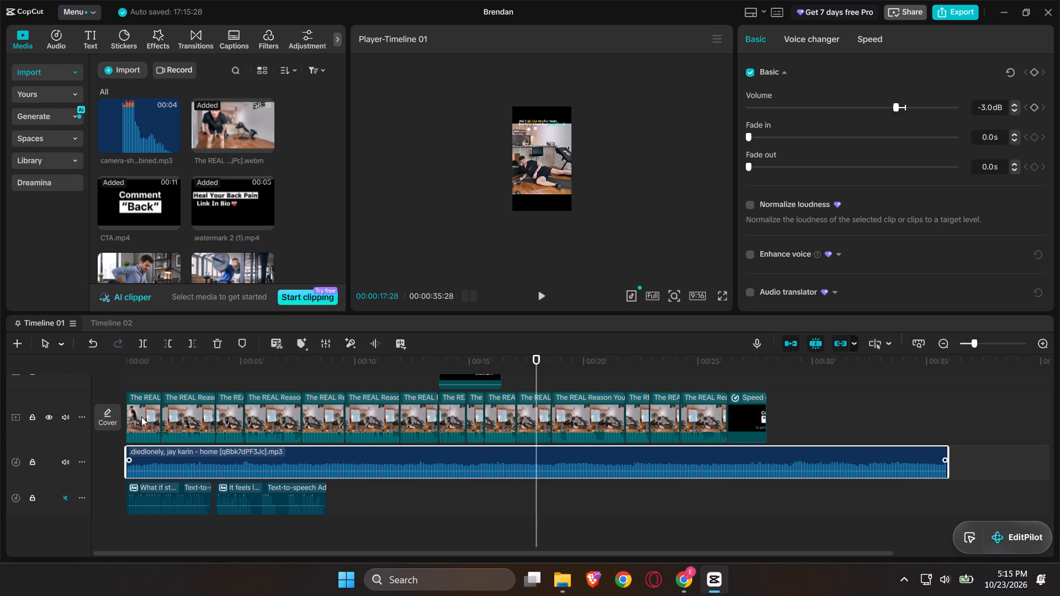
Mute the main video track, unmute the Adam voiceover track, and play the mix from the beginning through the "What if" hook.
left_click(153, 374)
left_click_drag(153, 374, 97, 372)
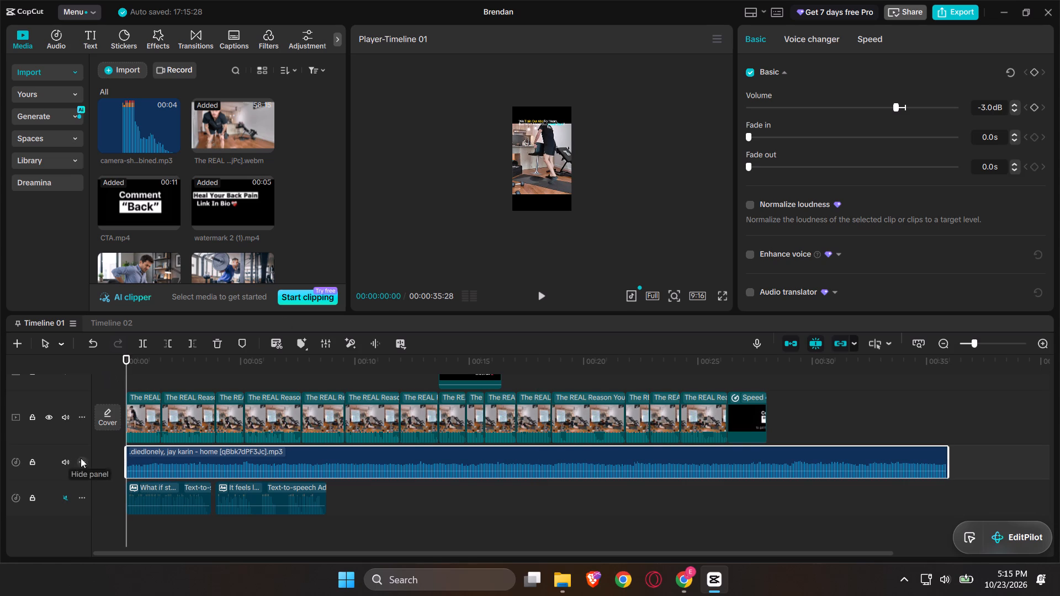
left_click(64, 419)
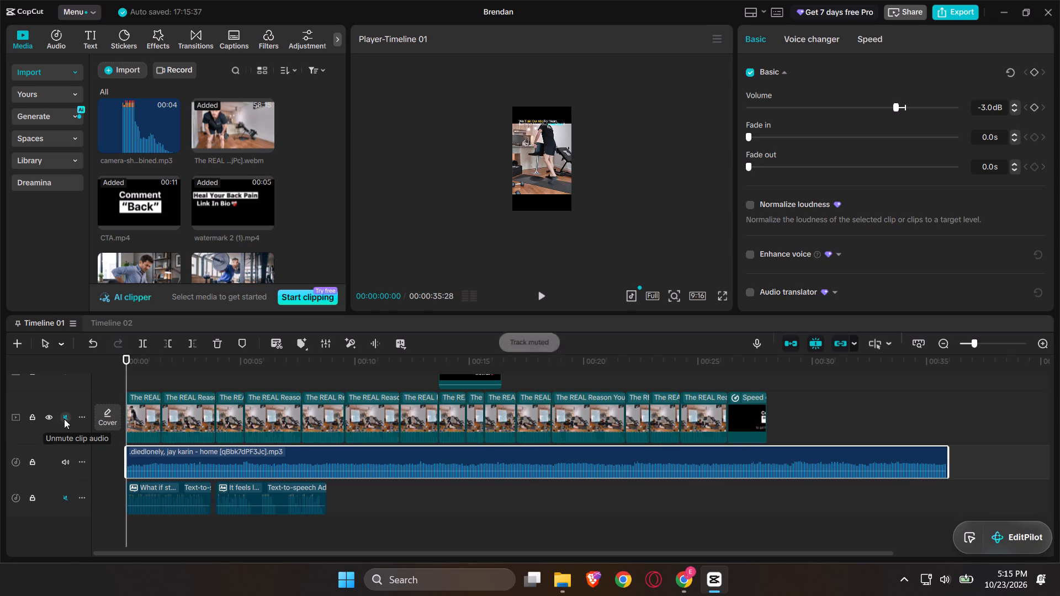
left_click(67, 498)
double_click(157, 366)
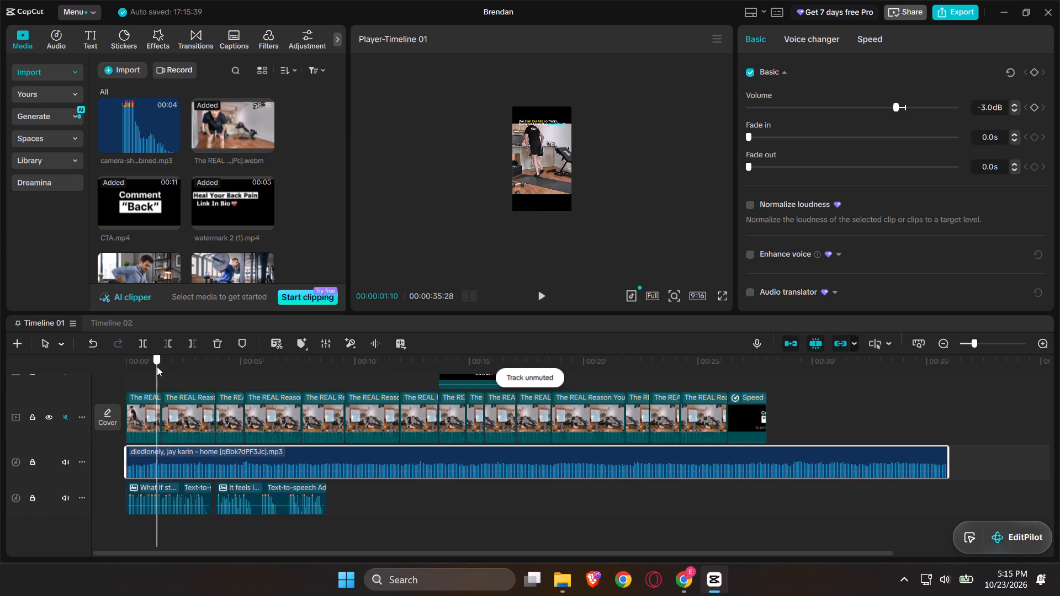
left_click_drag(157, 366, 102, 375)
key("space")
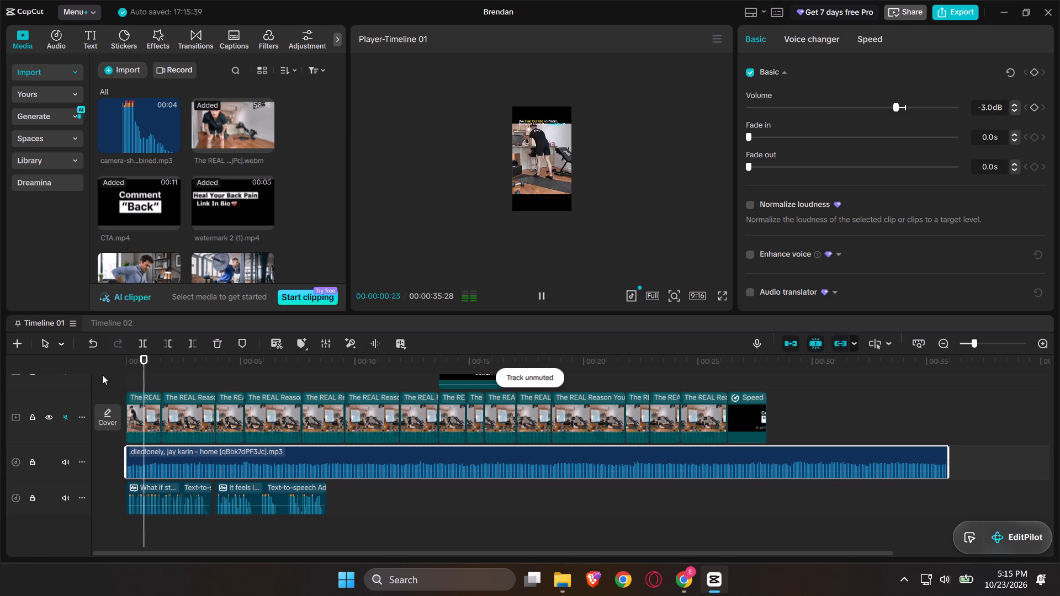
scroll(190, 473, "up", 5, "ctrl")
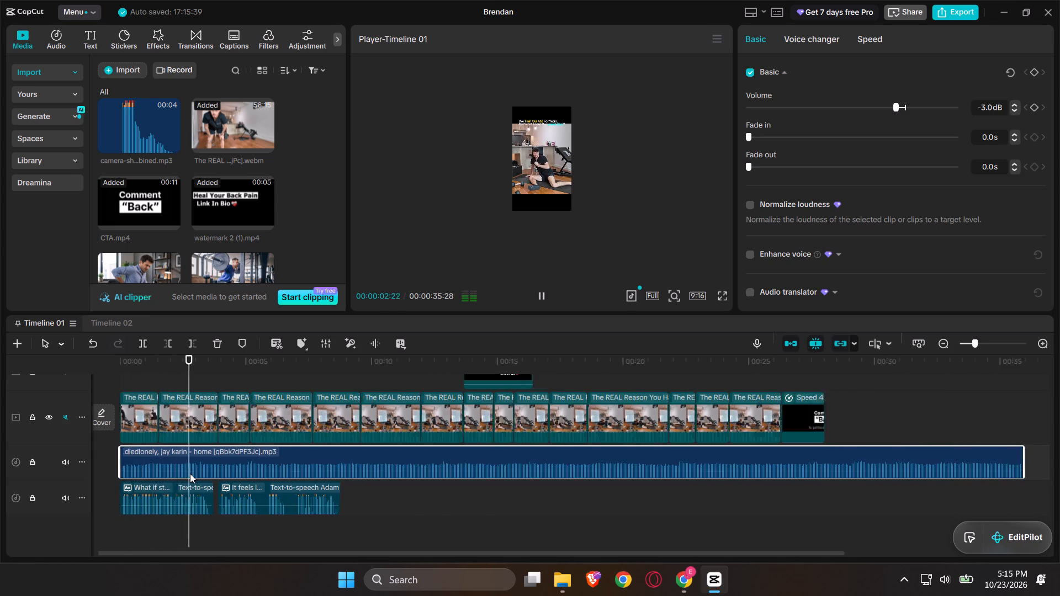
scroll(190, 473, "up", 12, "ctrl")
key("space")
Split the "What if" hook voiceover at 00:00:03:14, where its speech ends, and delete the leftover silent tail.
scroll(190, 473, "right", 1)
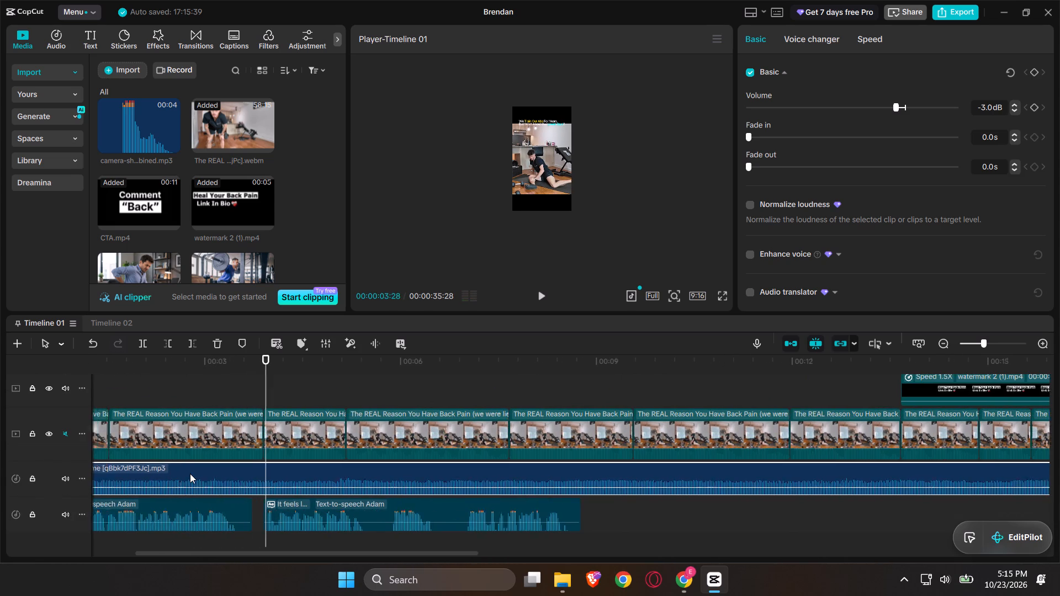
scroll(190, 473, "right", 1)
scroll(190, 473, "down", 1)
double_click(311, 523)
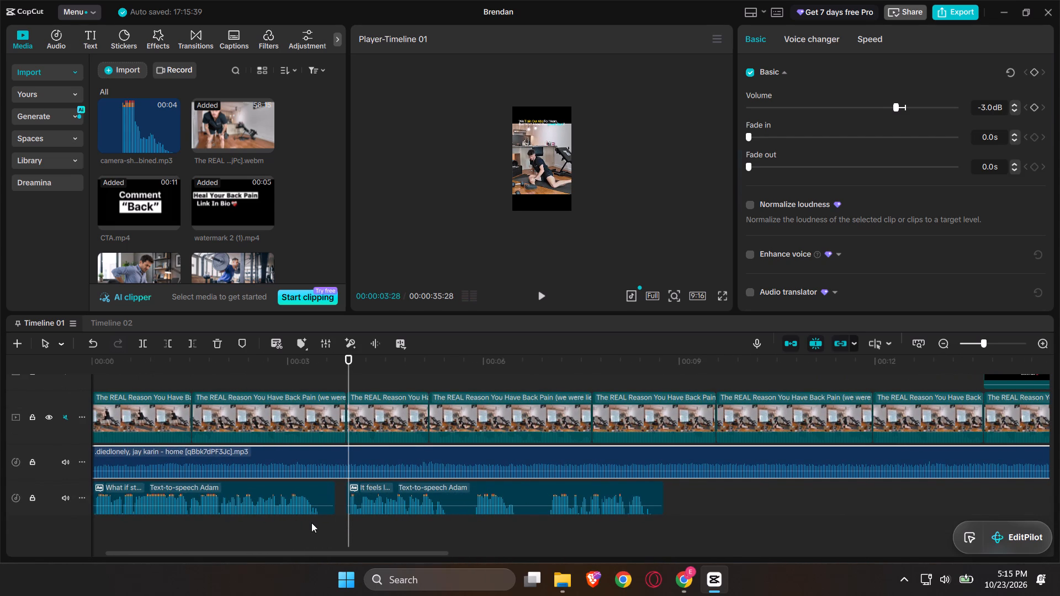
left_click_drag(311, 523, 318, 536)
scroll(318, 536, "up", 4, "ctrl")
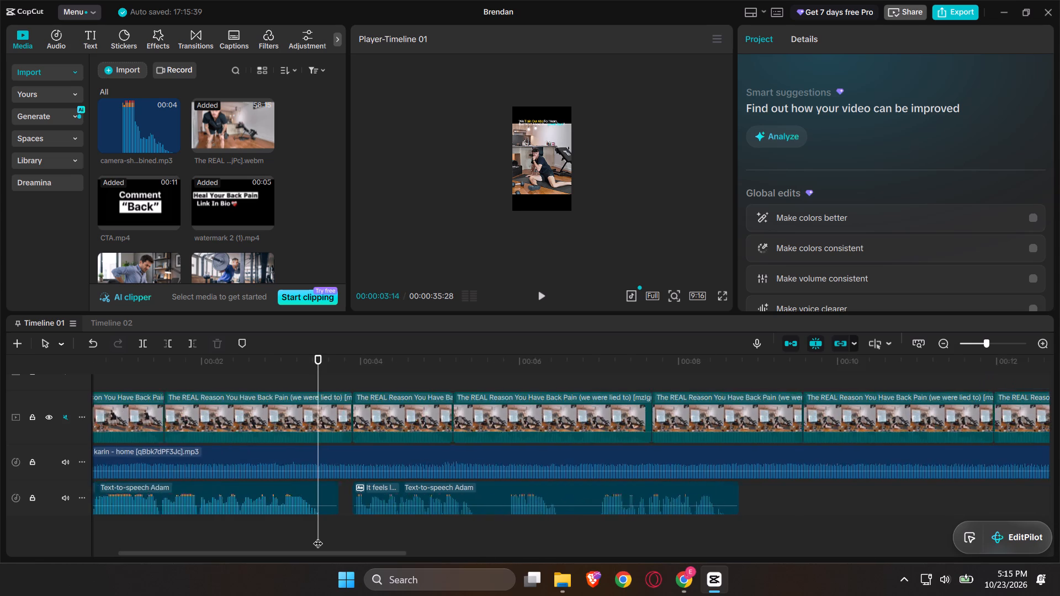
scroll(318, 536, "up", 6, "ctrl")
scroll(318, 536, "right", 7)
left_click(479, 498)
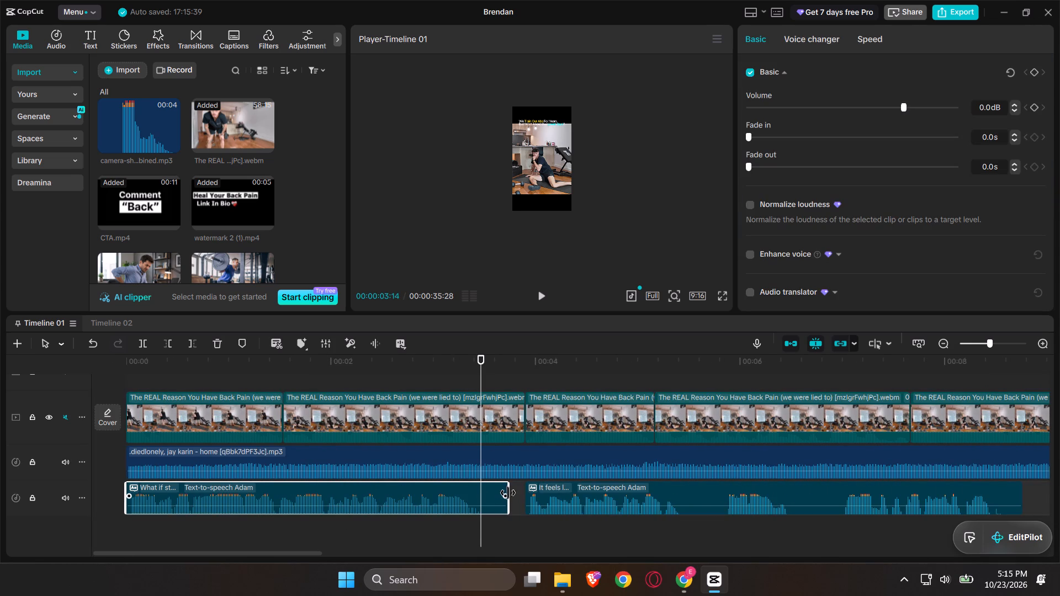
left_click_drag(510, 493, 491, 502)
left_click_drag(491, 502, 498, 503)
double_click(475, 520)
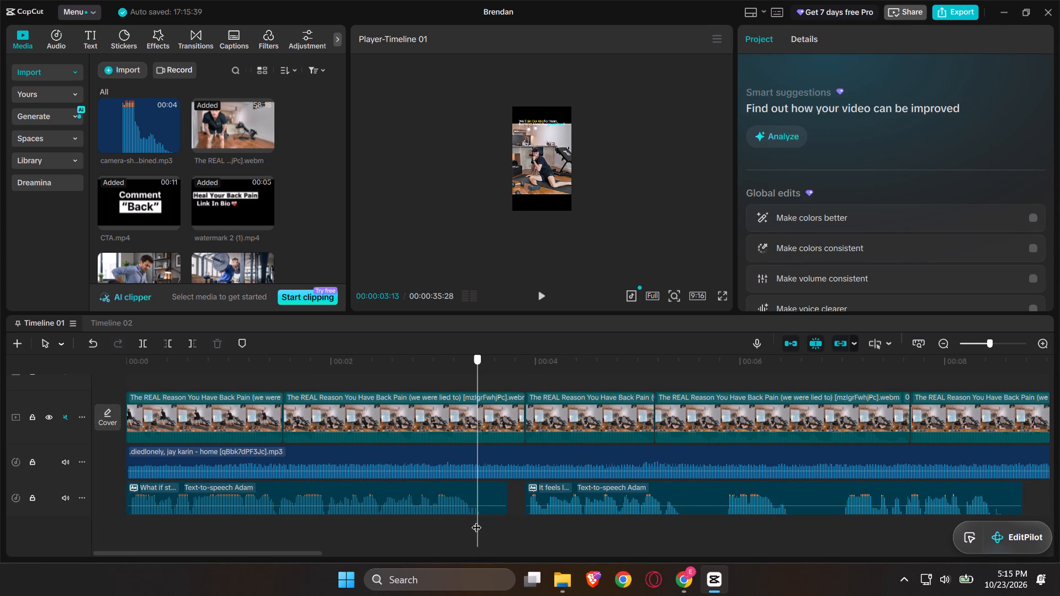
left_click(479, 492)
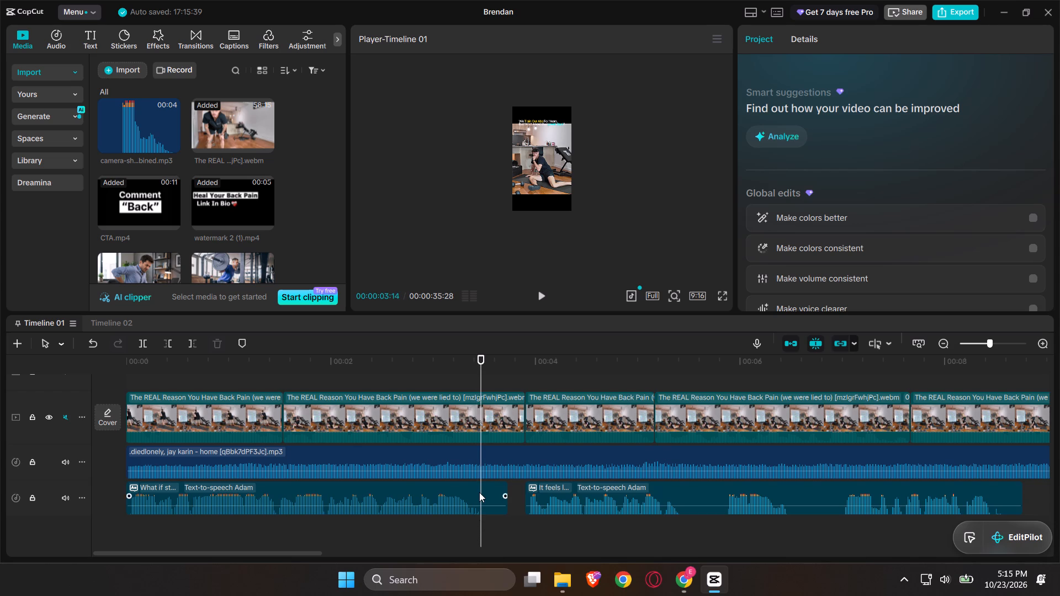
key("ctrl+b")
key("BackSpace")
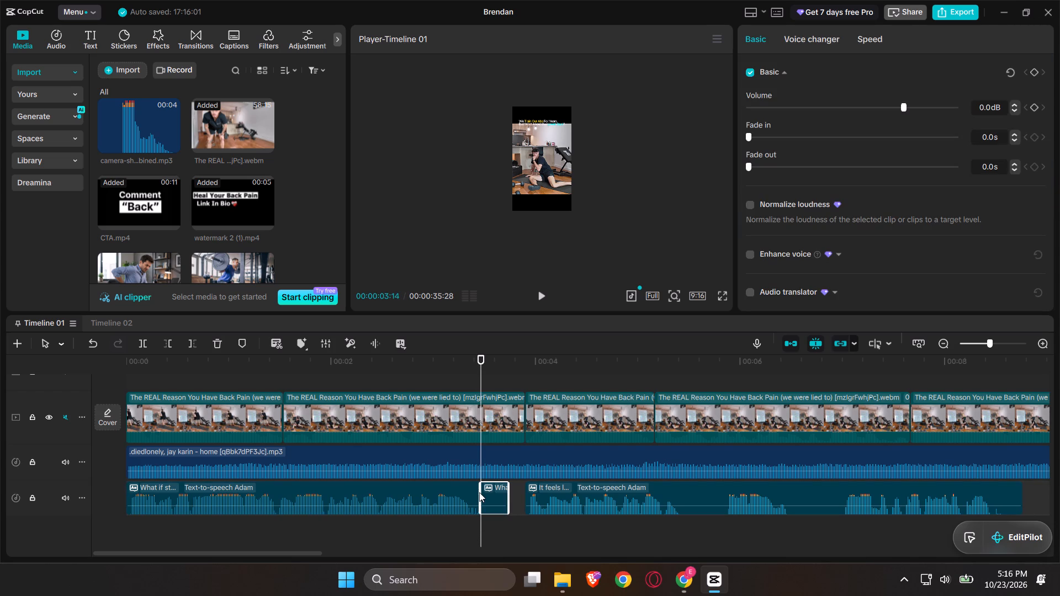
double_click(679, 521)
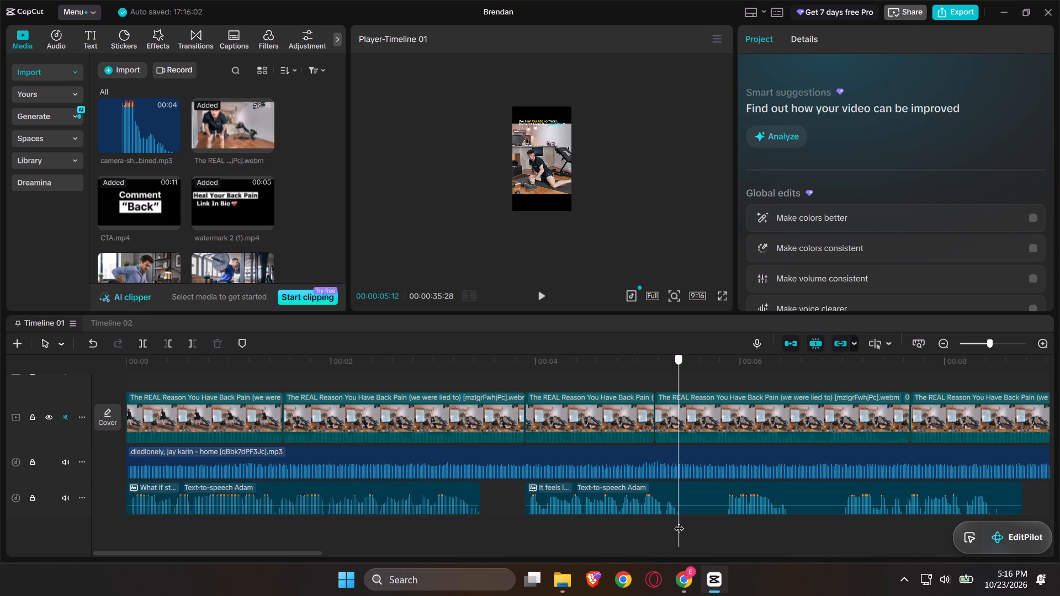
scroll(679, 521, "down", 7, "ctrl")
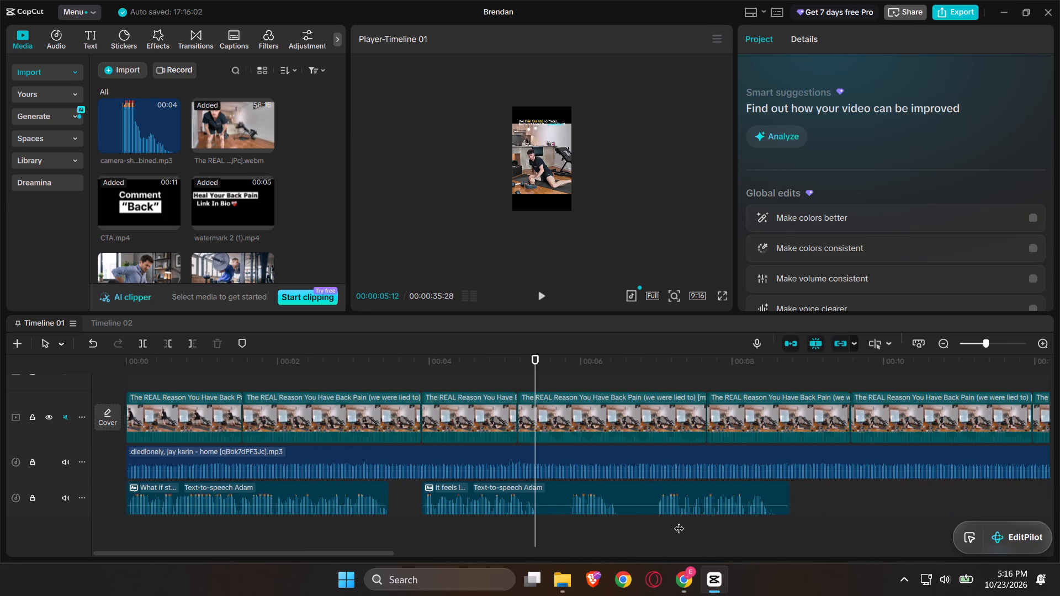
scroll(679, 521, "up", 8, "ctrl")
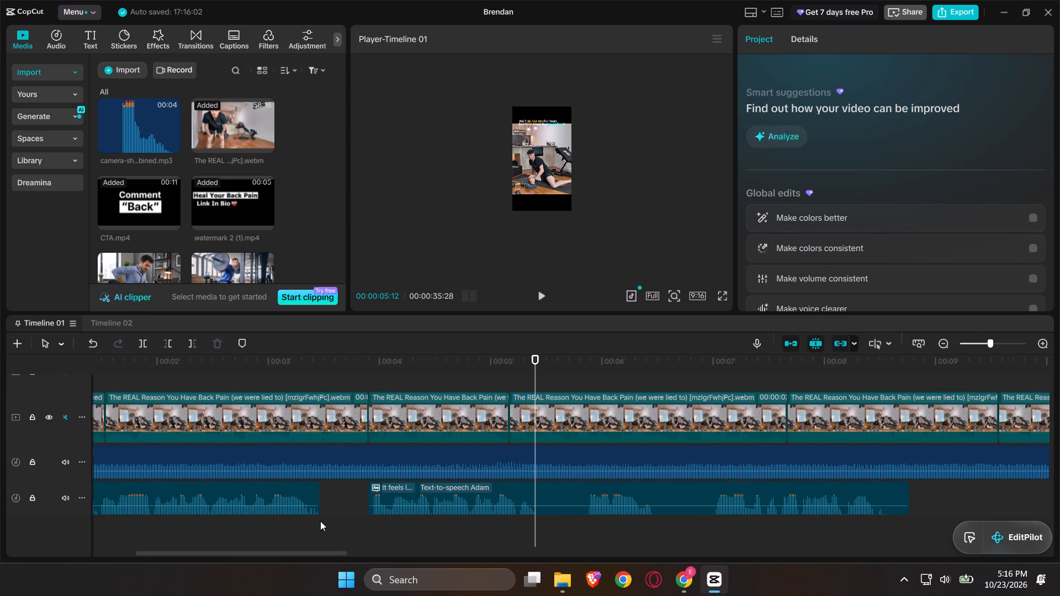
left_click(562, 584)
double_click(308, 228)
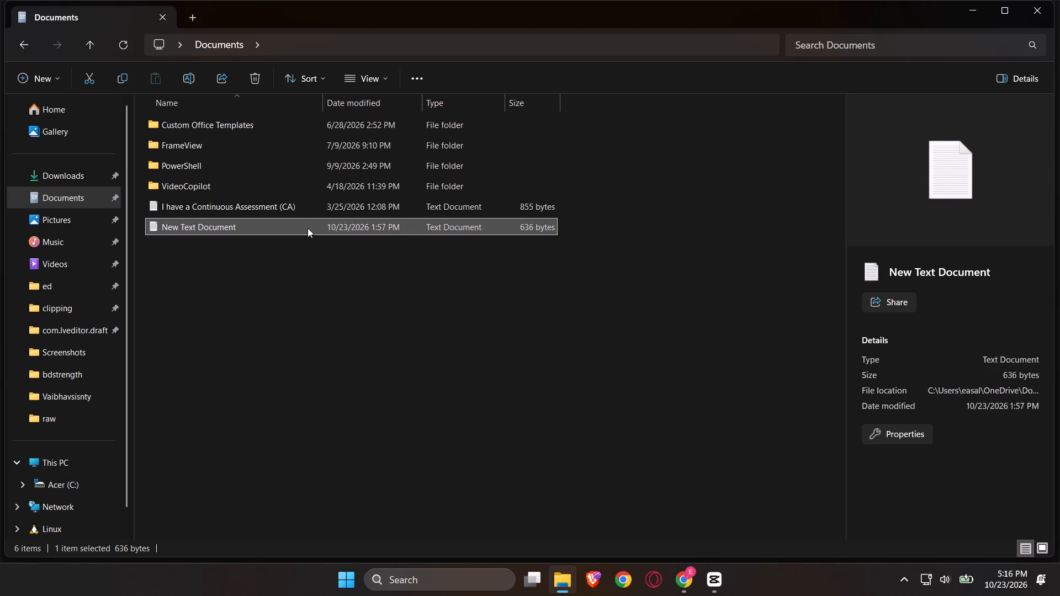
left_click(662, 228)
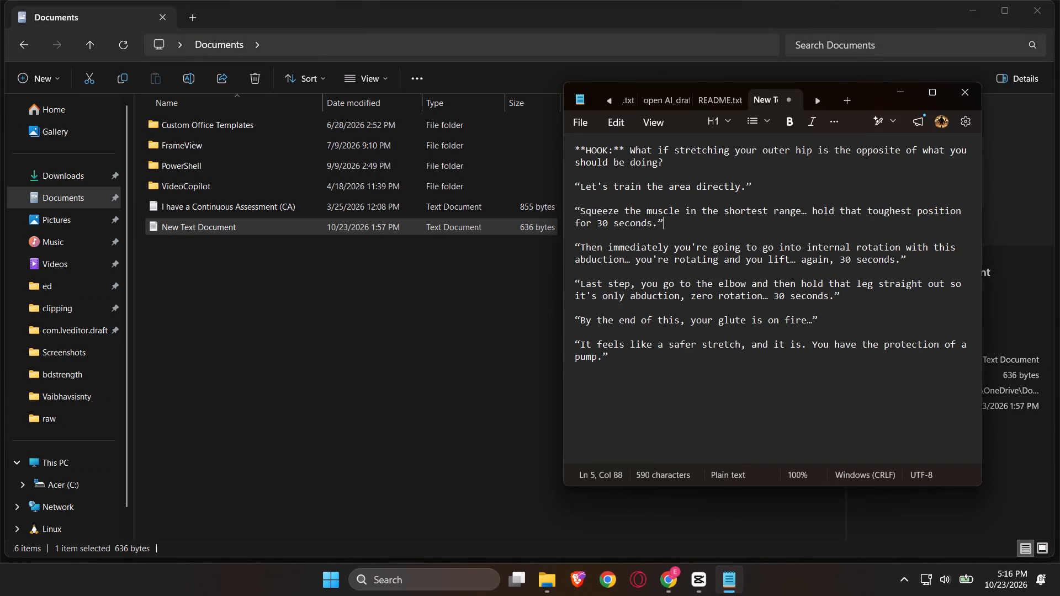
key("ctrl+a")
key("ctrl+c")
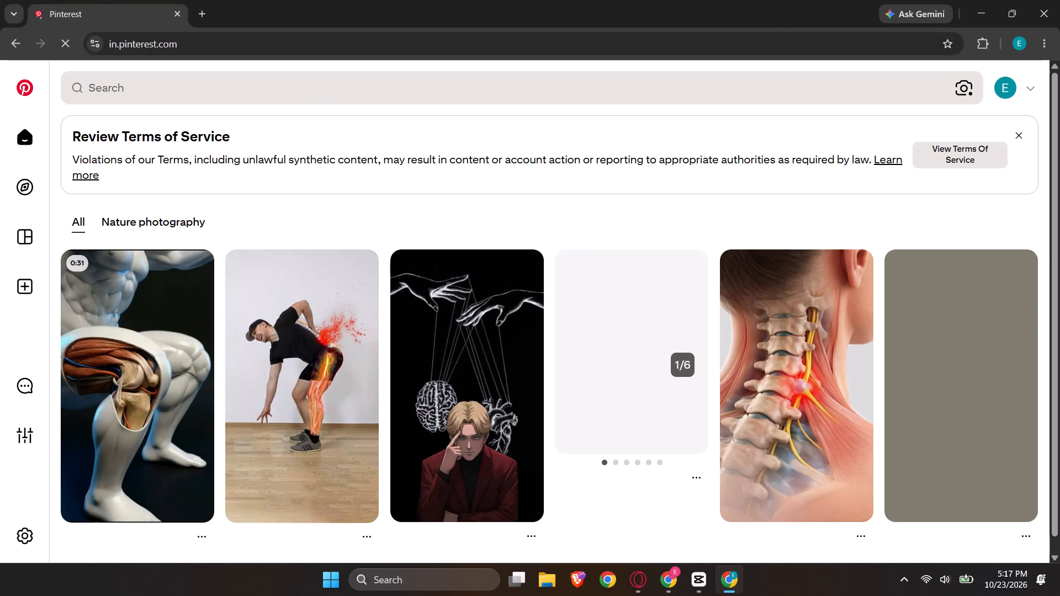
Search Pinterest for "stretching outer hip".
left_click(312, 91)
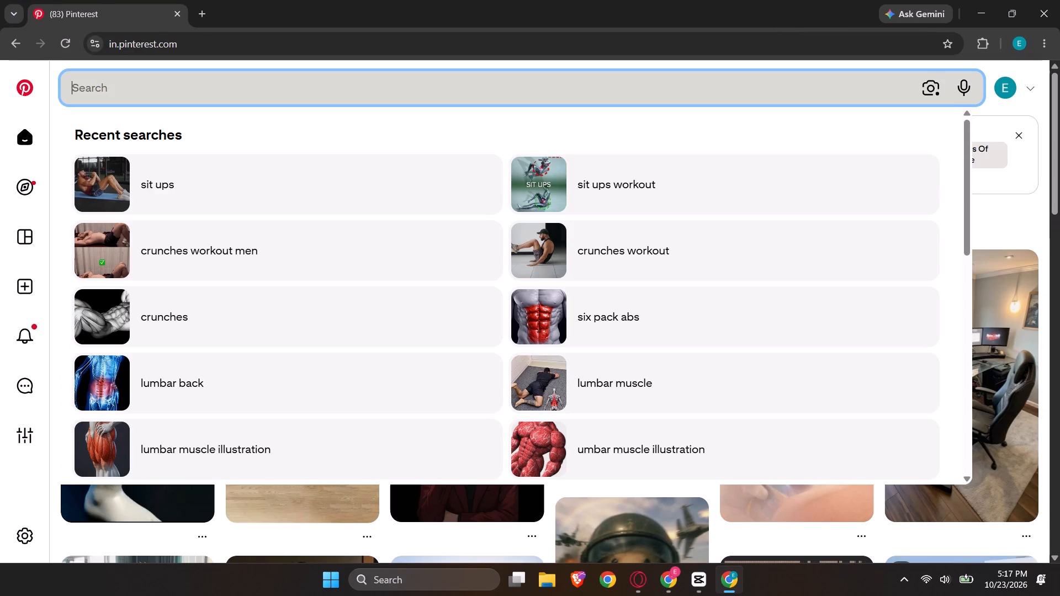
type("stre")
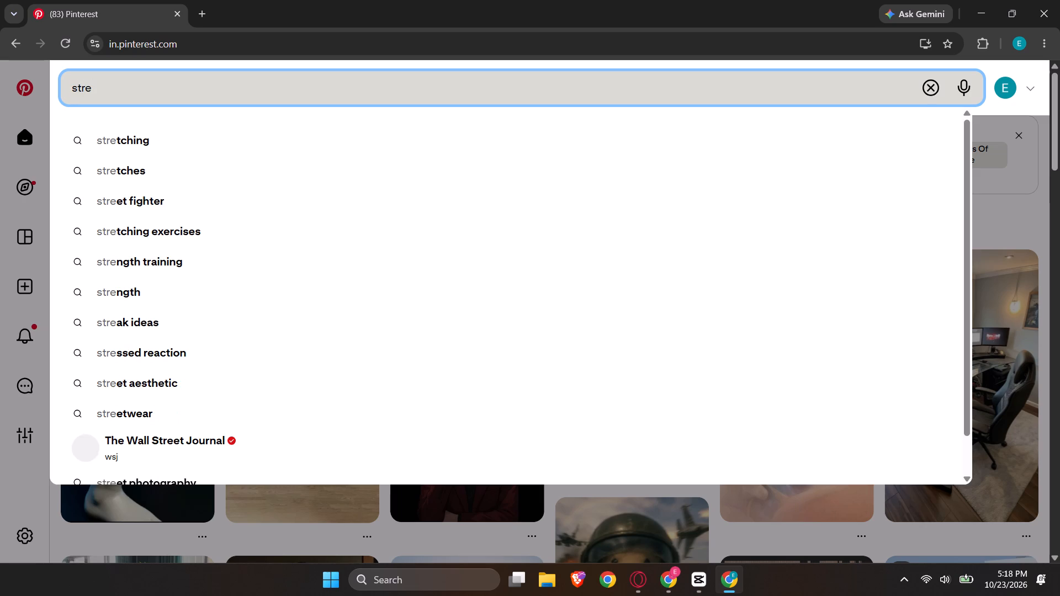
key("Down")
key("space")
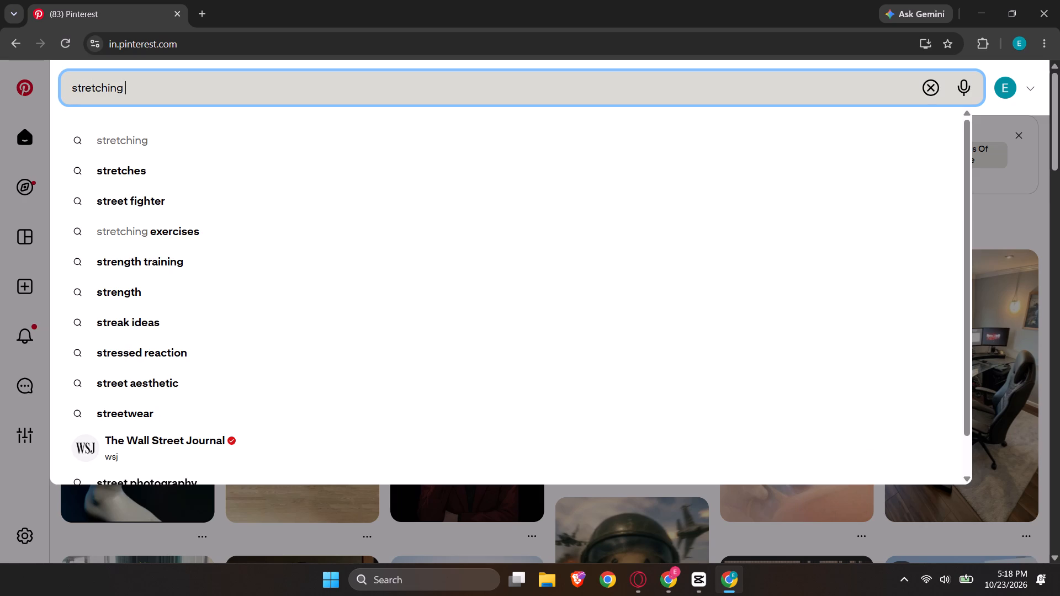
type("outer")
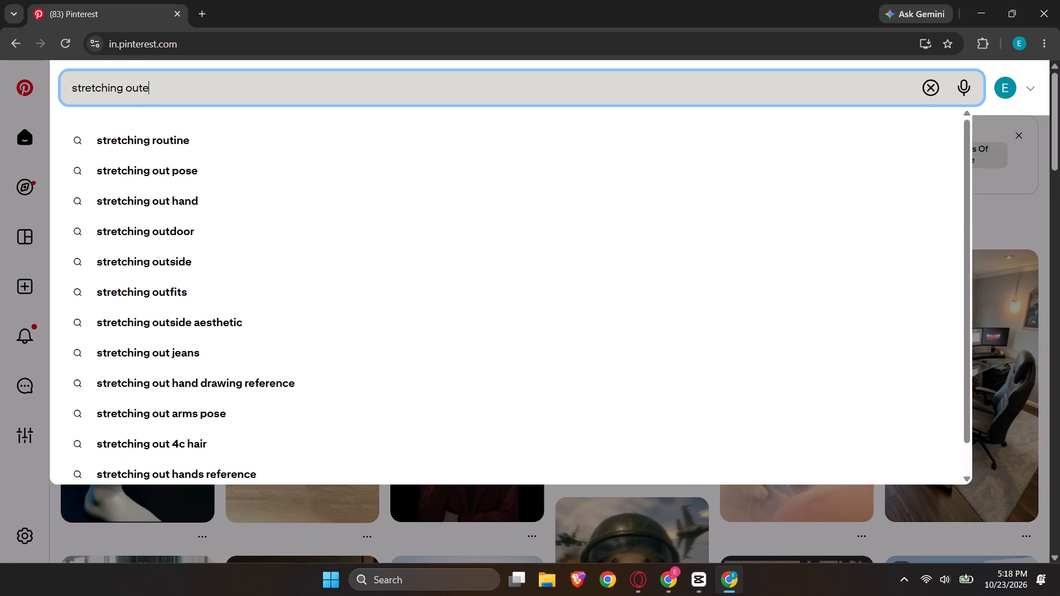
key("space")
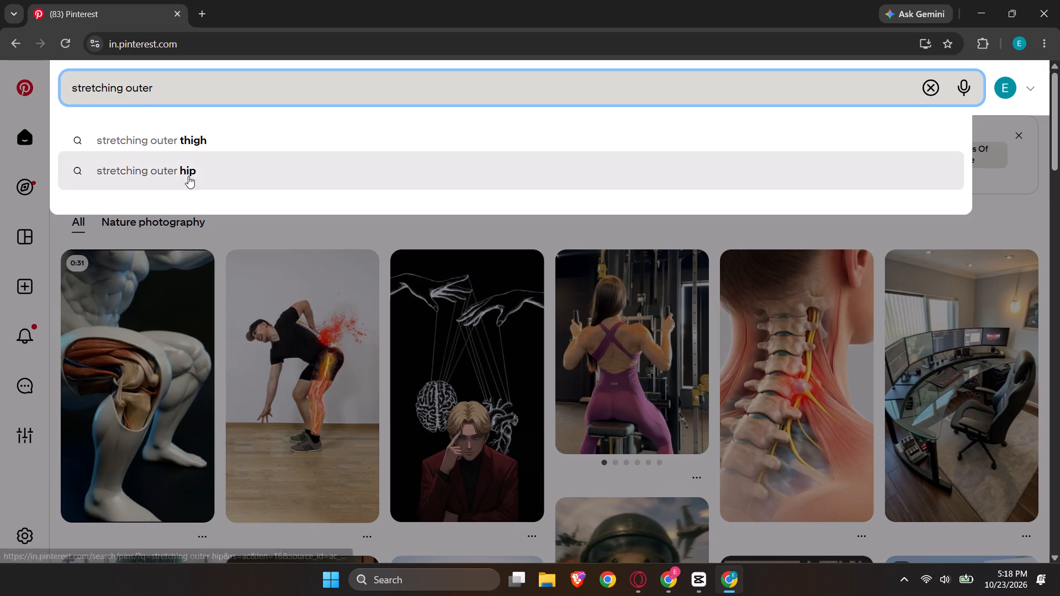
left_click(188, 176)
Recheck the outer-hip script in ChatGPT, then look through the Pinterest "stretching outer hip" results for usable footage.
key("alt+Tab")
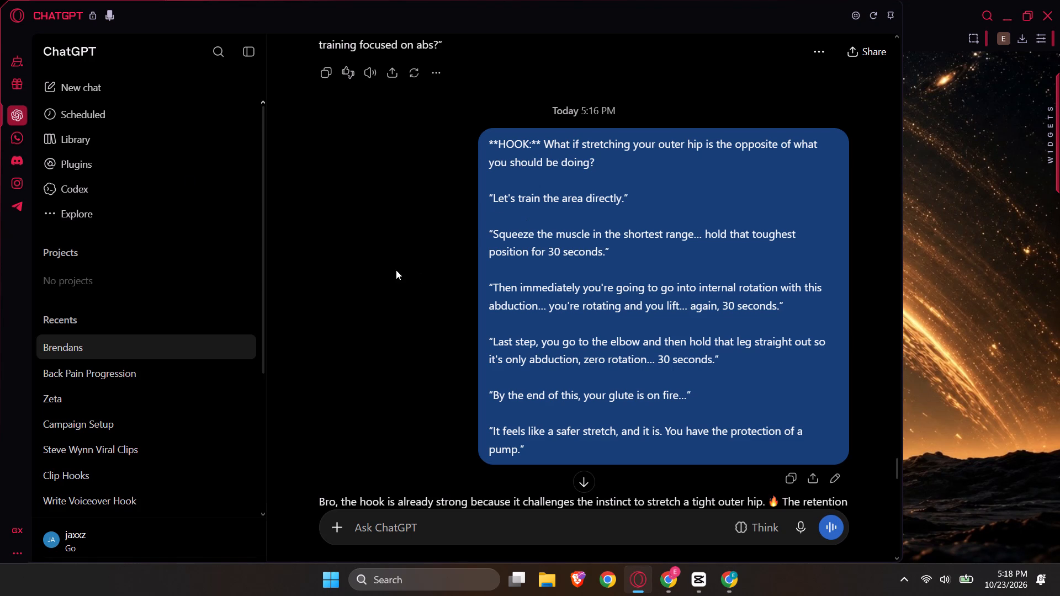
key("alt+Tab")
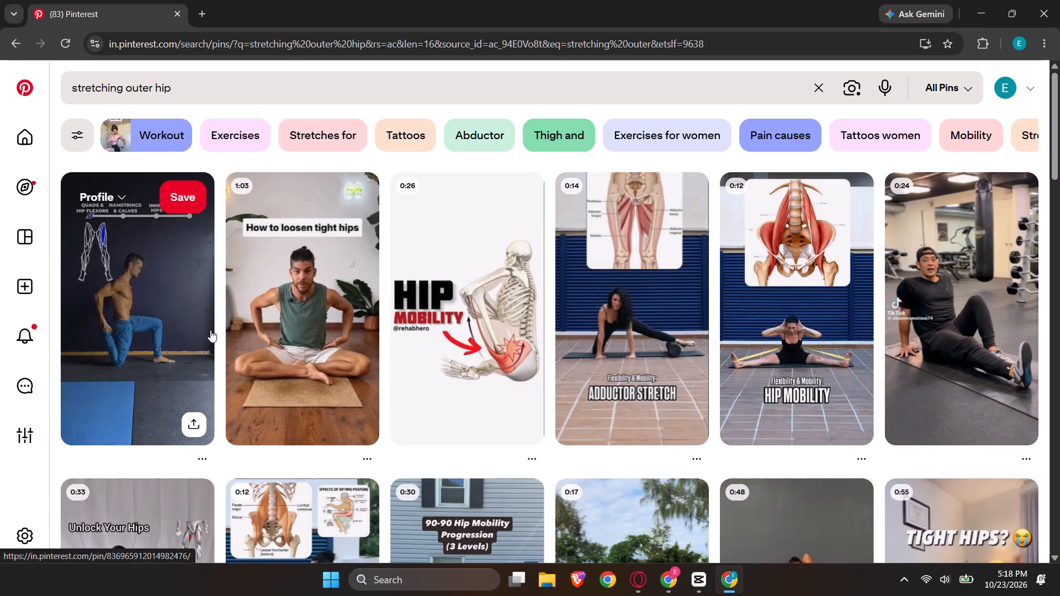
scroll(210, 330, "down", 2)
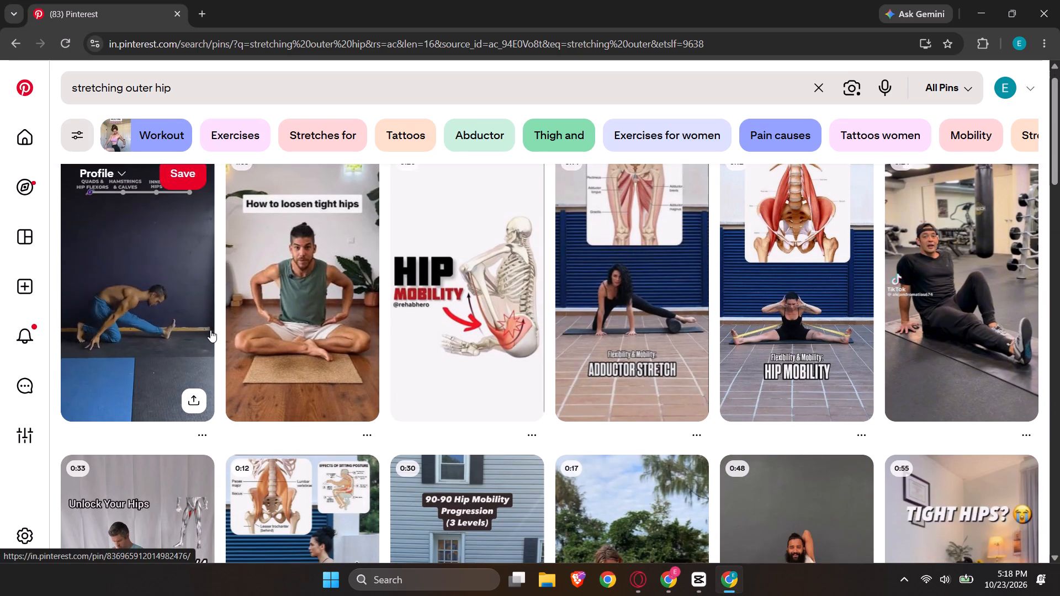
scroll(210, 330, "down", 3)
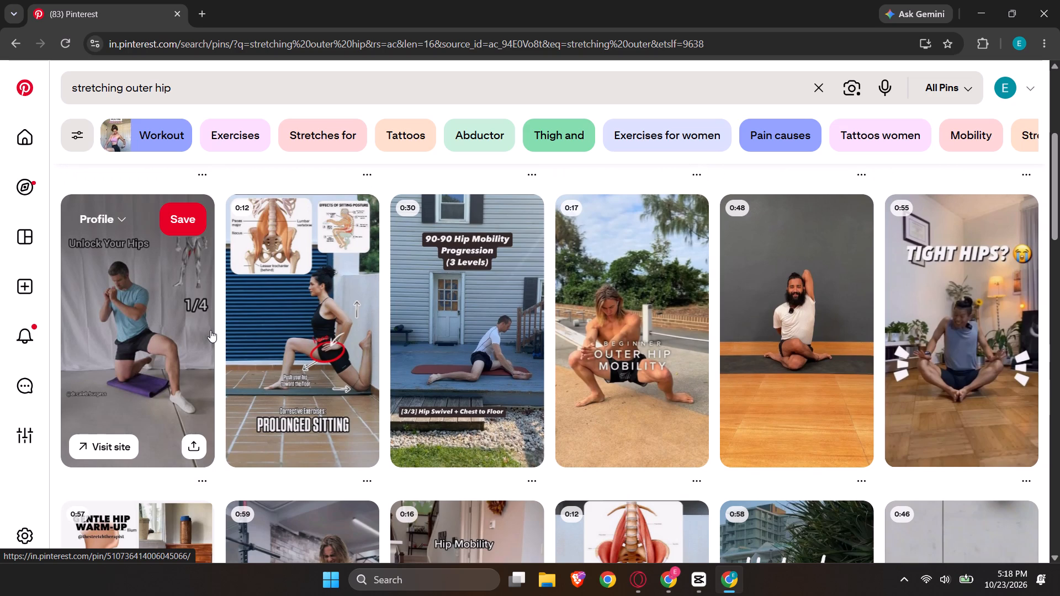
scroll(210, 330, "down", 3)
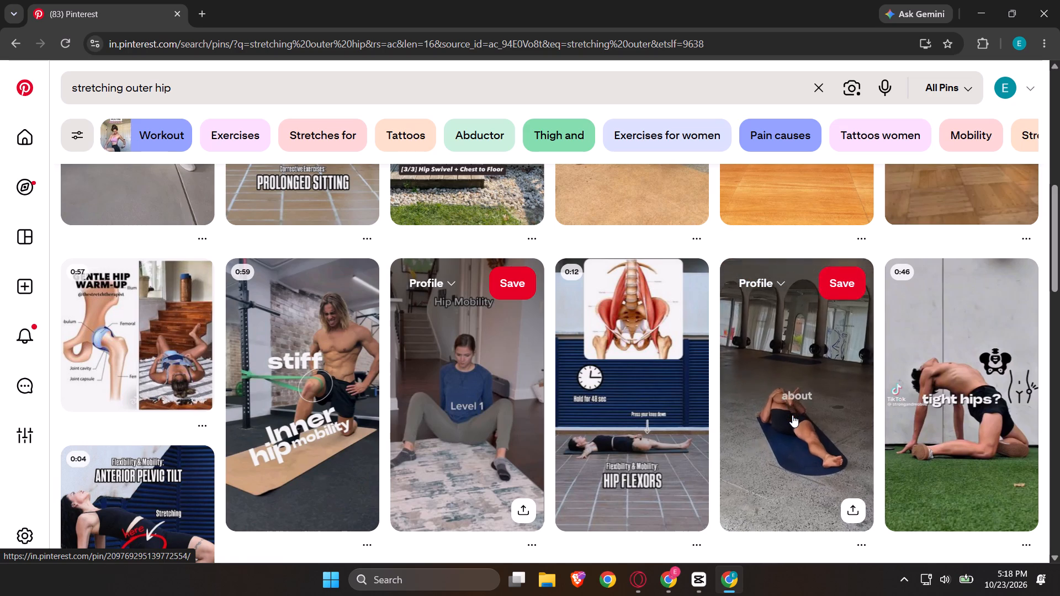
scroll(792, 415, "down", 1)
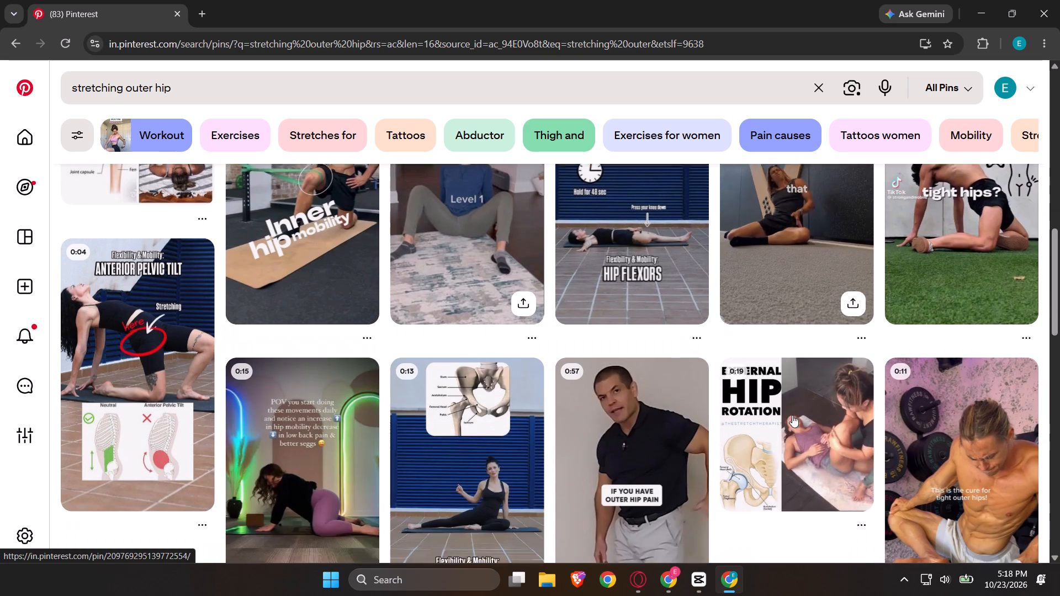
scroll(792, 415, "down", 1)
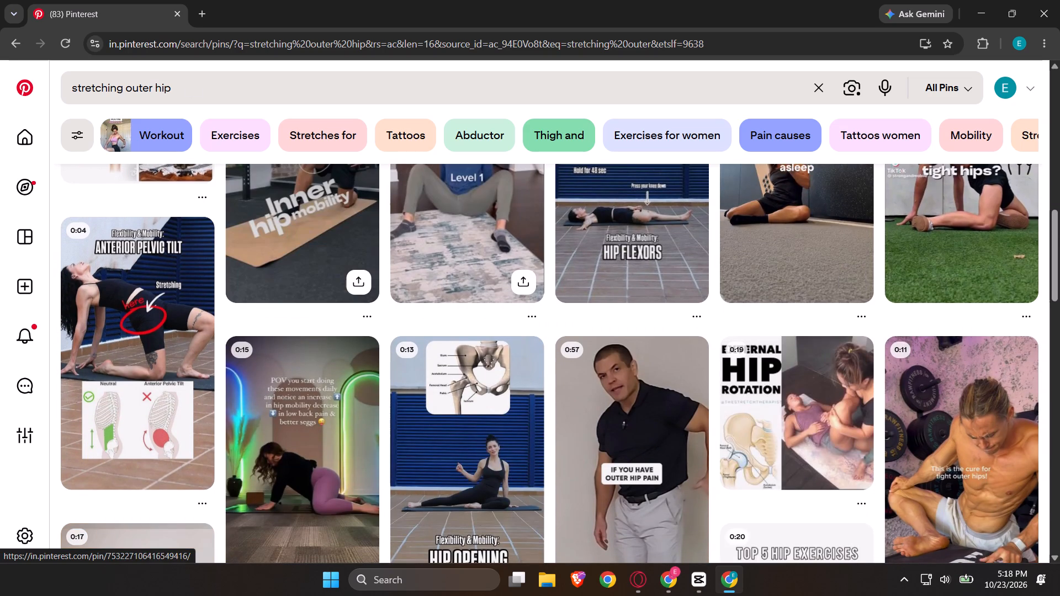
Copy the phrase "stretching outer hip" from Pinterest, switch to Opera GX, and search Google Images for it.
left_click(179, 82)
key("ctrl+a")
key("ctrl+c")
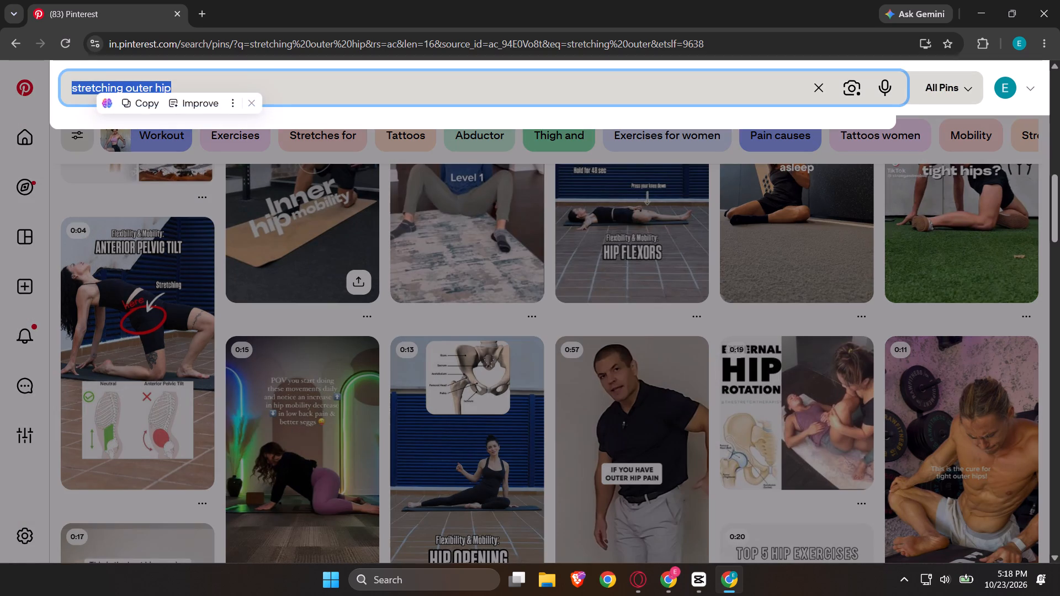
left_click(229, 17)
left_click(219, 10)
left_click(295, 20)
left_click(362, 82)
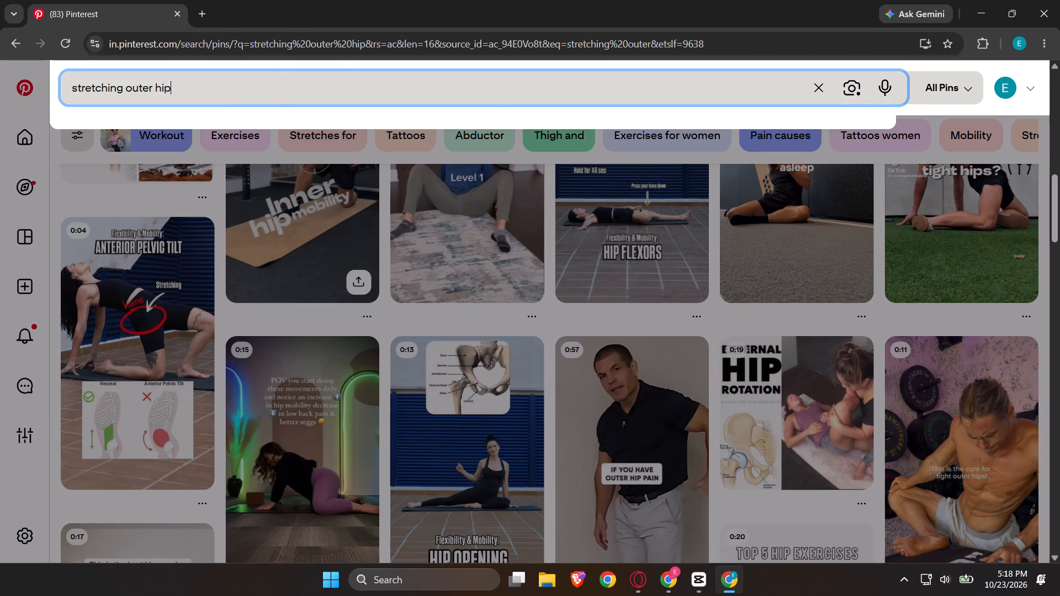
left_click(638, 582)
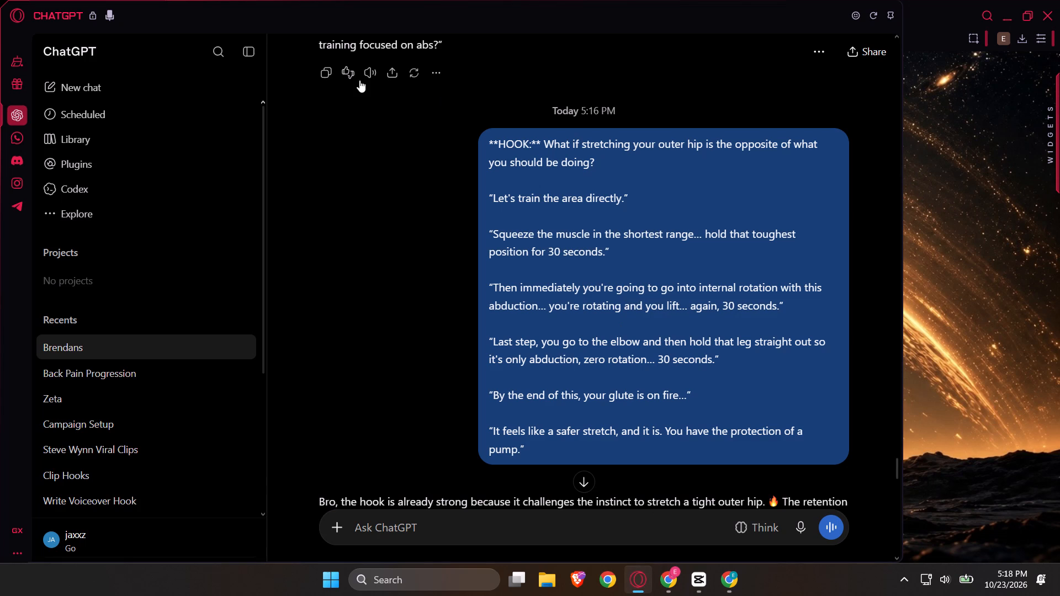
left_click(921, 0)
key("ctrl+v")
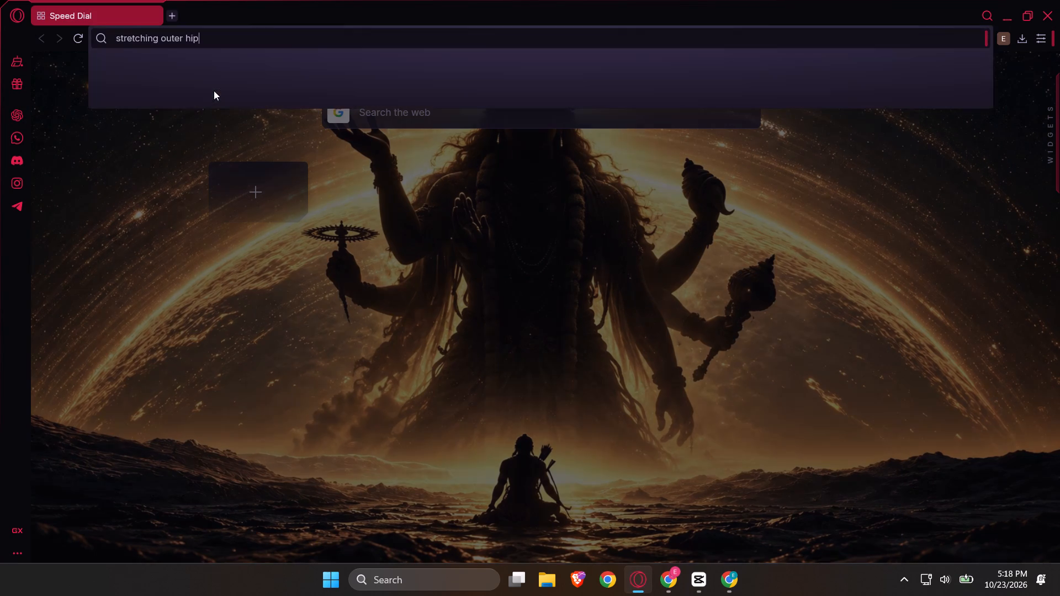
key("Return")
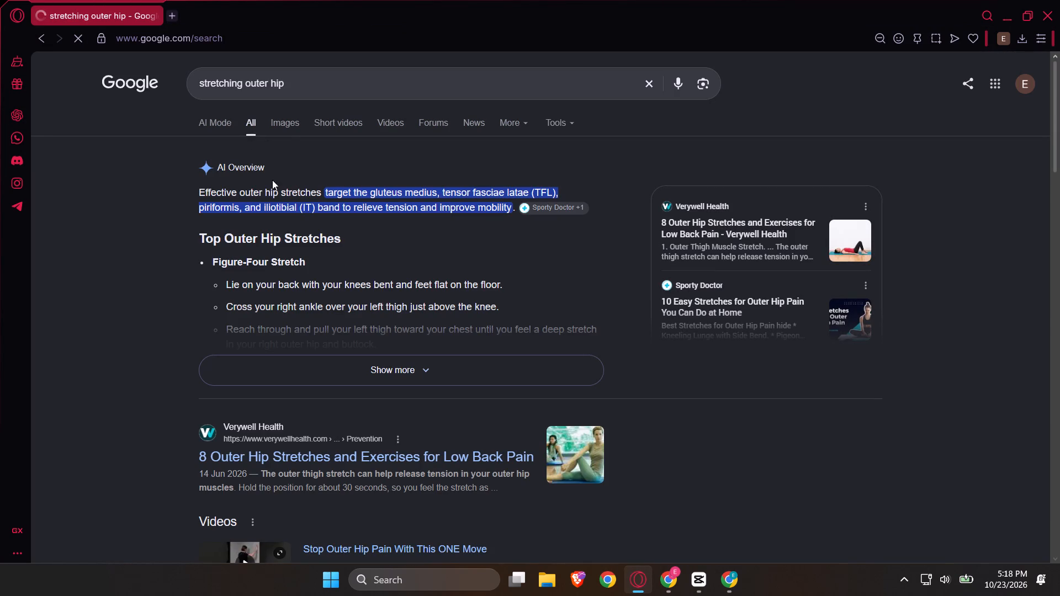
left_click(285, 123)
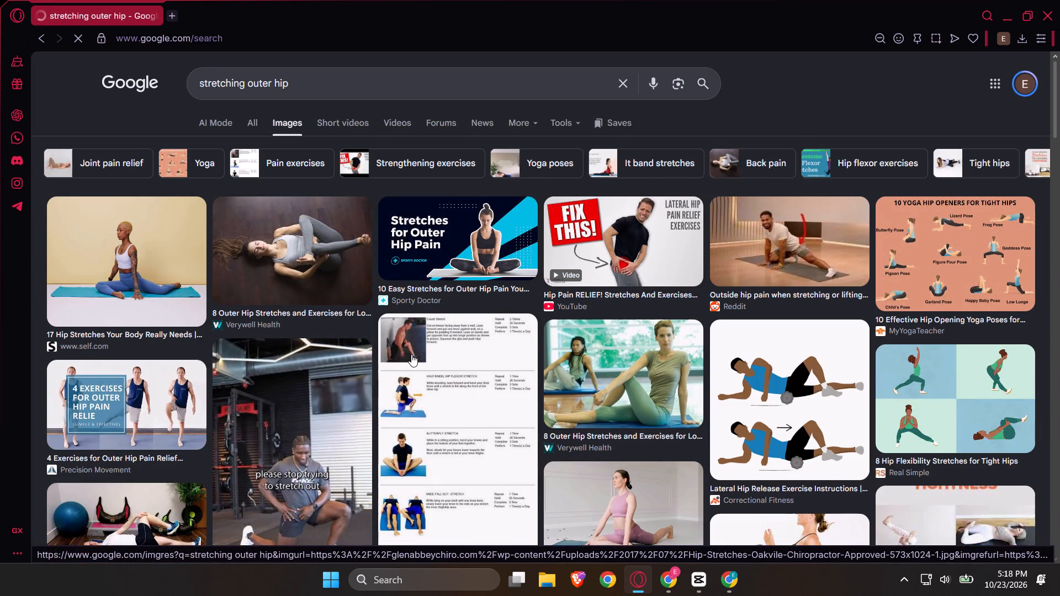
Look through the image results and preview the YouTube result "Outer Hip Stretch (lying)".
scroll(411, 354, "down", 2)
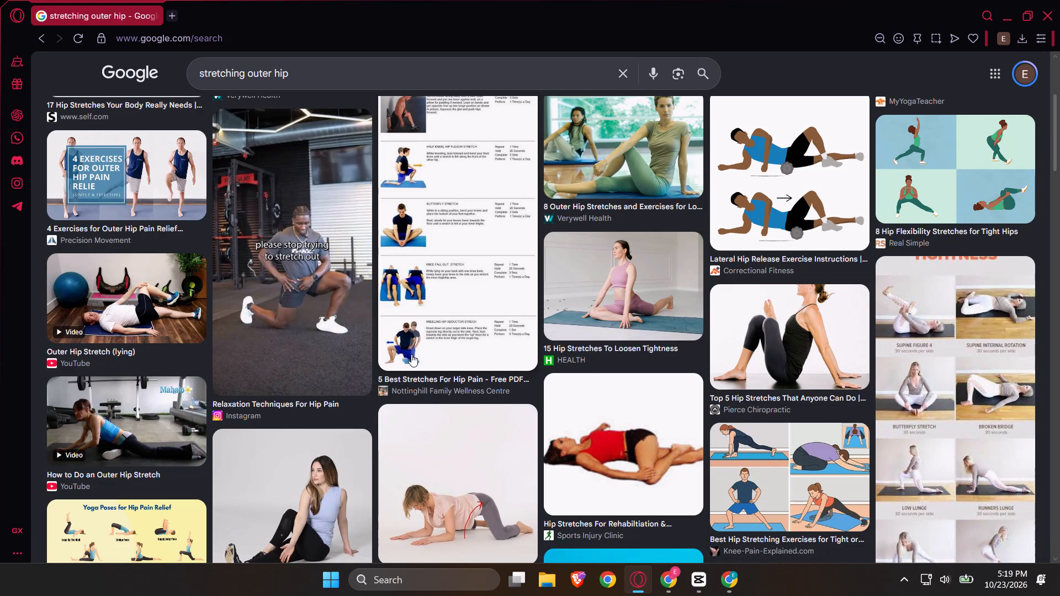
left_click(144, 286)
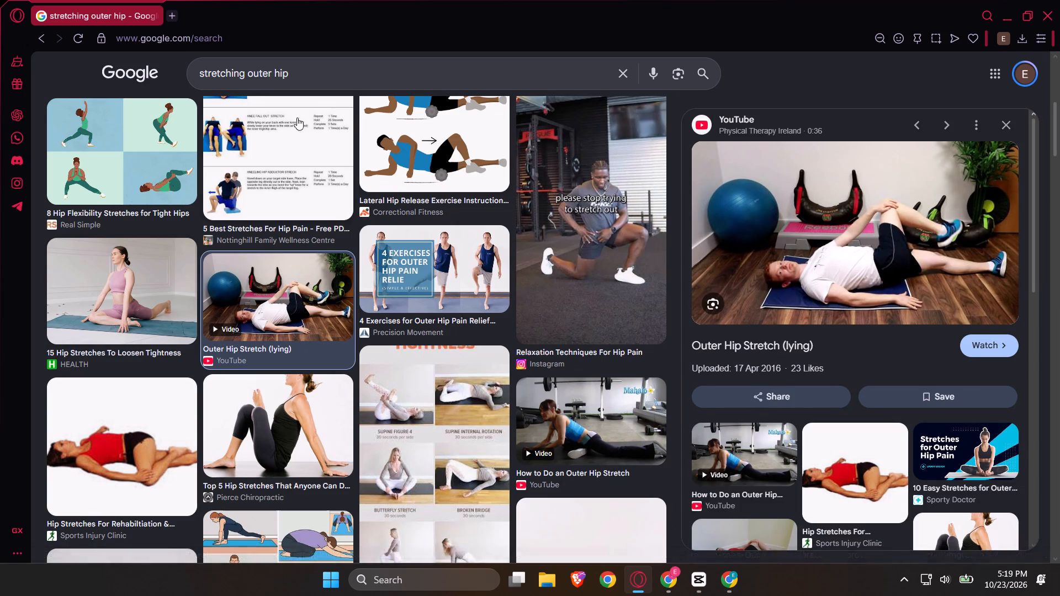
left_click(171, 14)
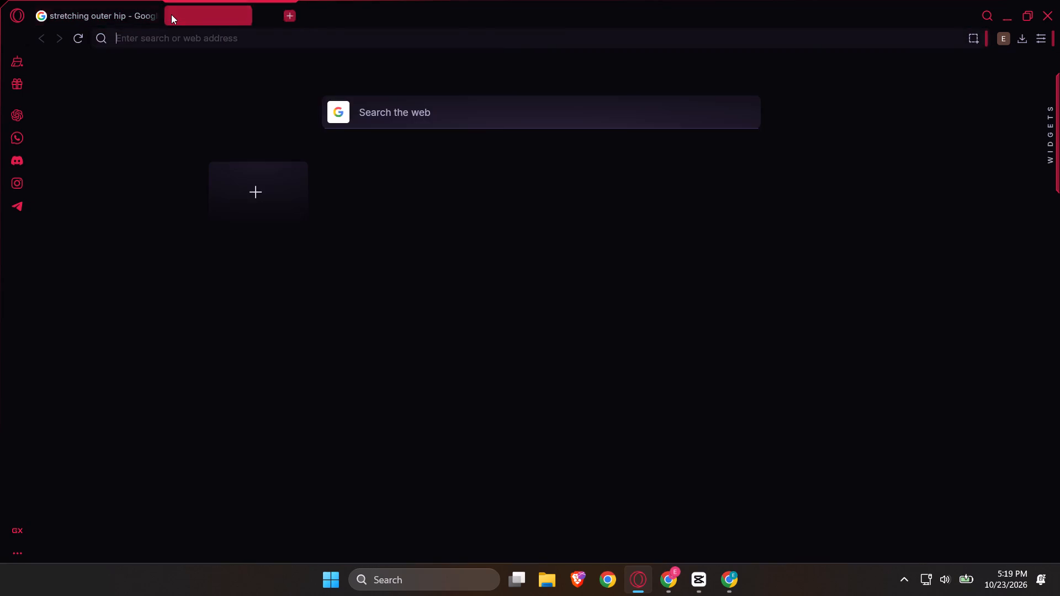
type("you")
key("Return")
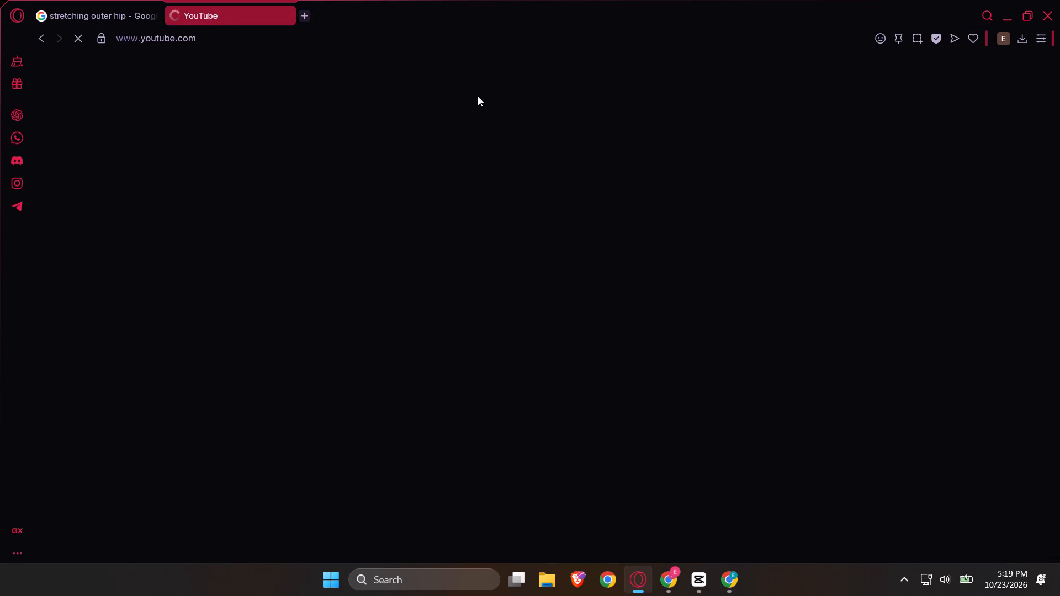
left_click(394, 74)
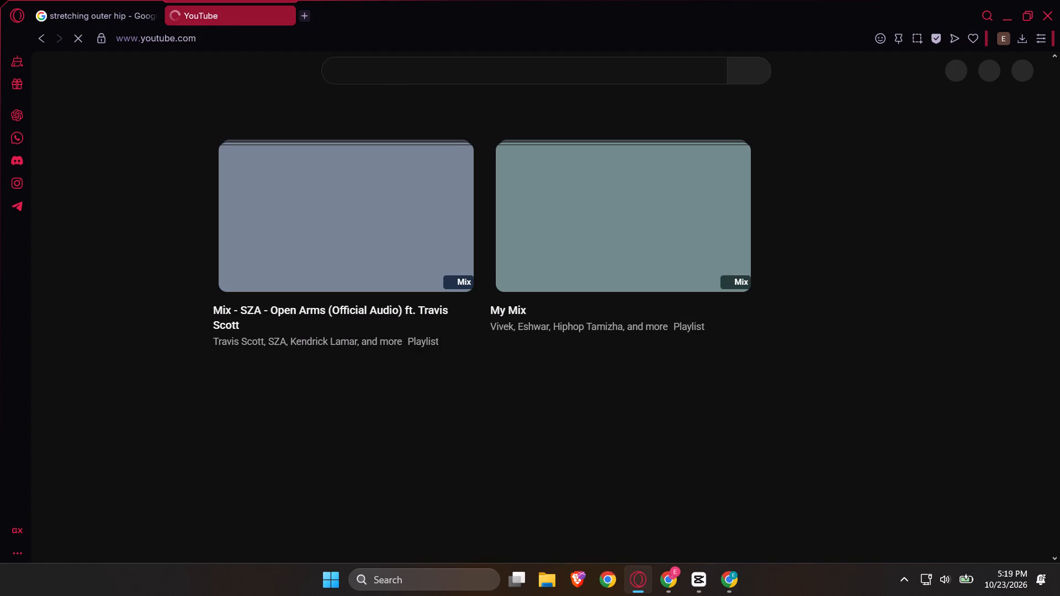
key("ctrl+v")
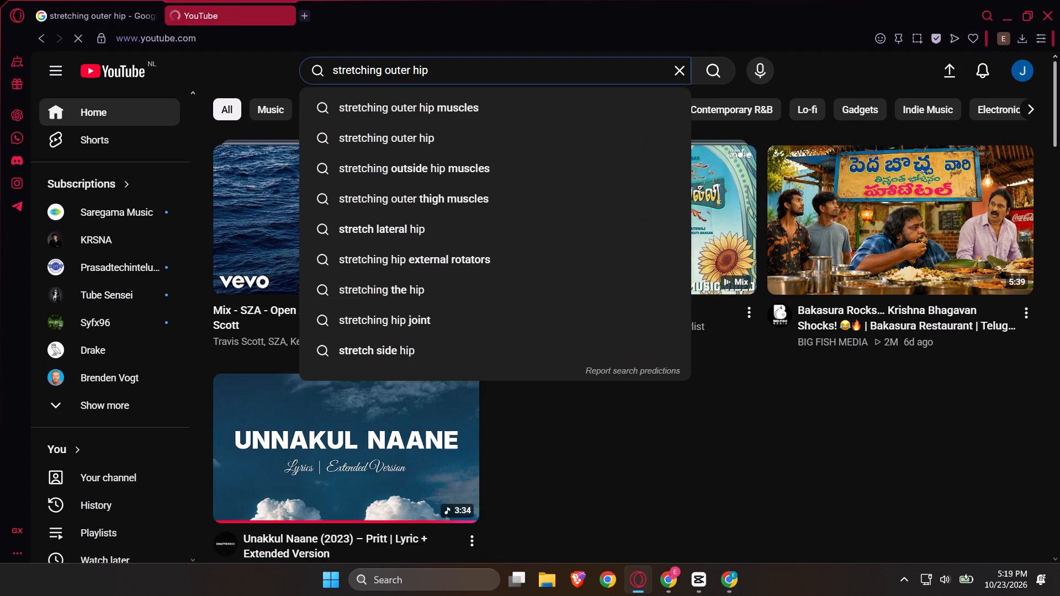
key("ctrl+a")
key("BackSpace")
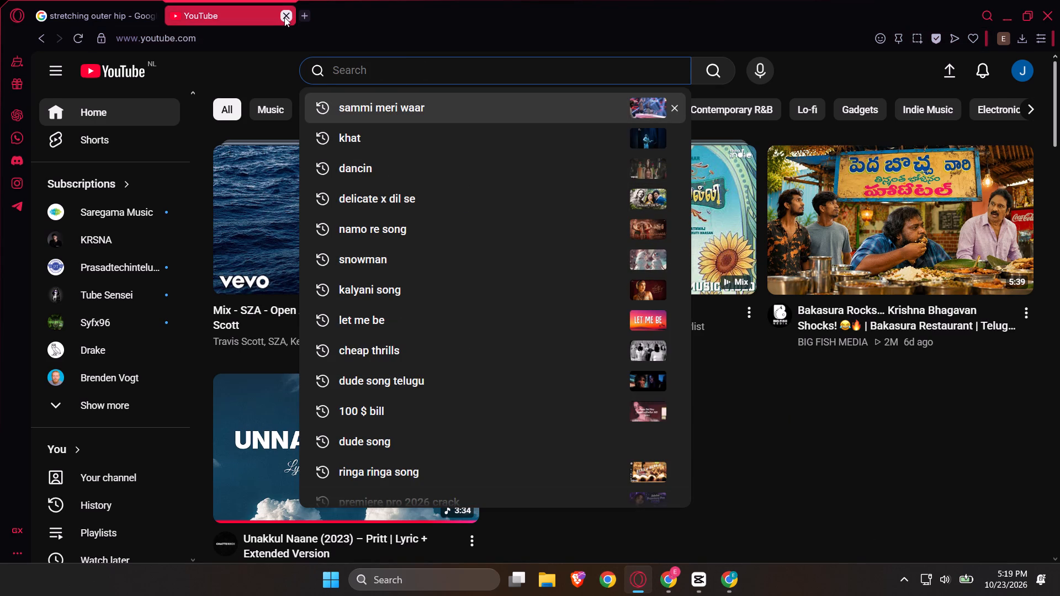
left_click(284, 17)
Switch to Google Chrome, open the zxa profile, and search YouTube for "stretching outer hip"; also launch Brave.
left_click(597, 574)
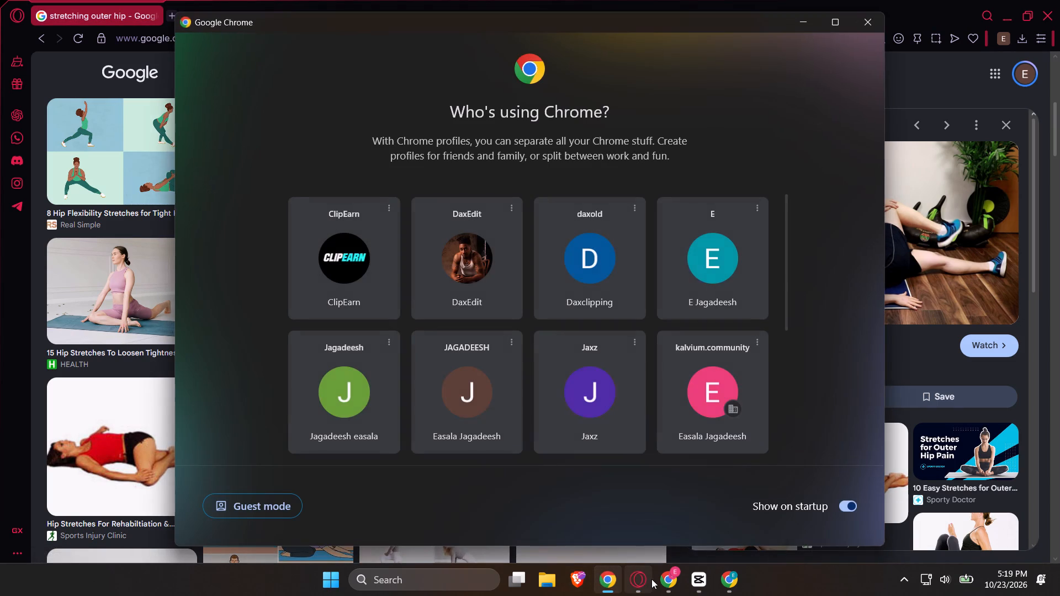
scroll(565, 419, "down", 4)
left_click(592, 425)
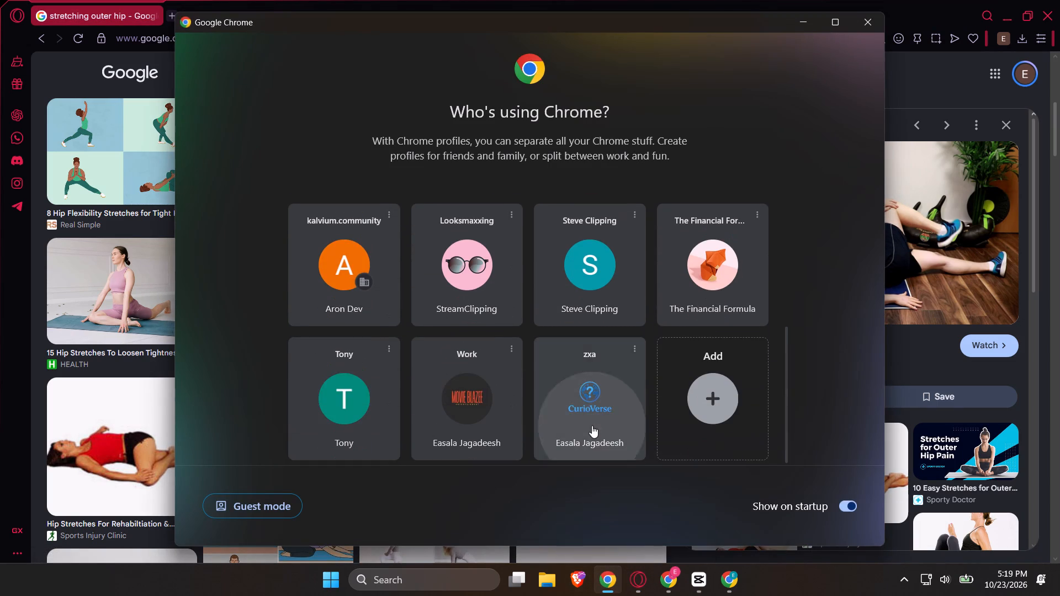
left_click(430, 400)
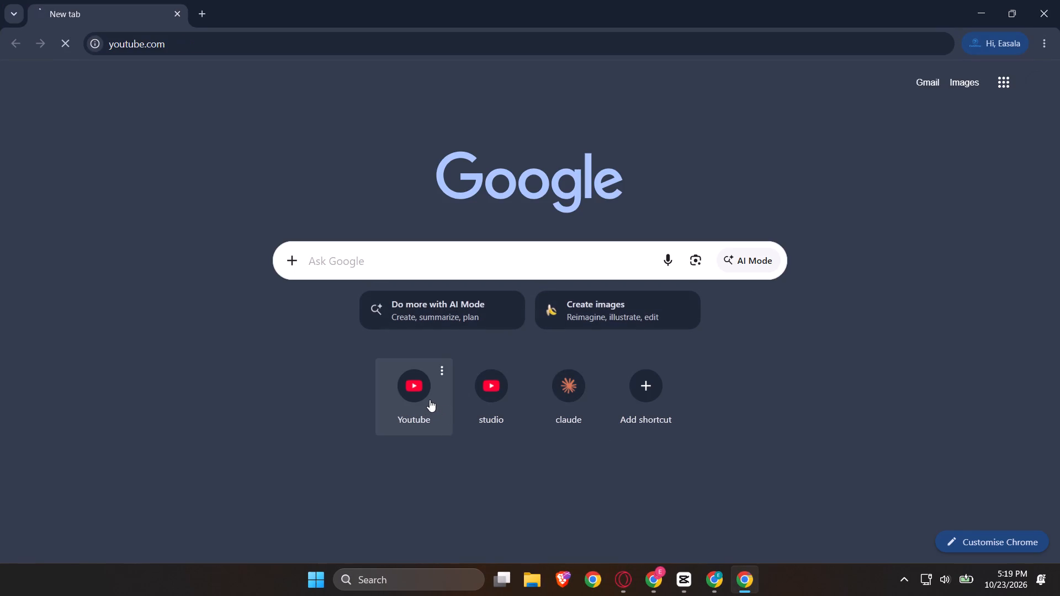
left_click(564, 580)
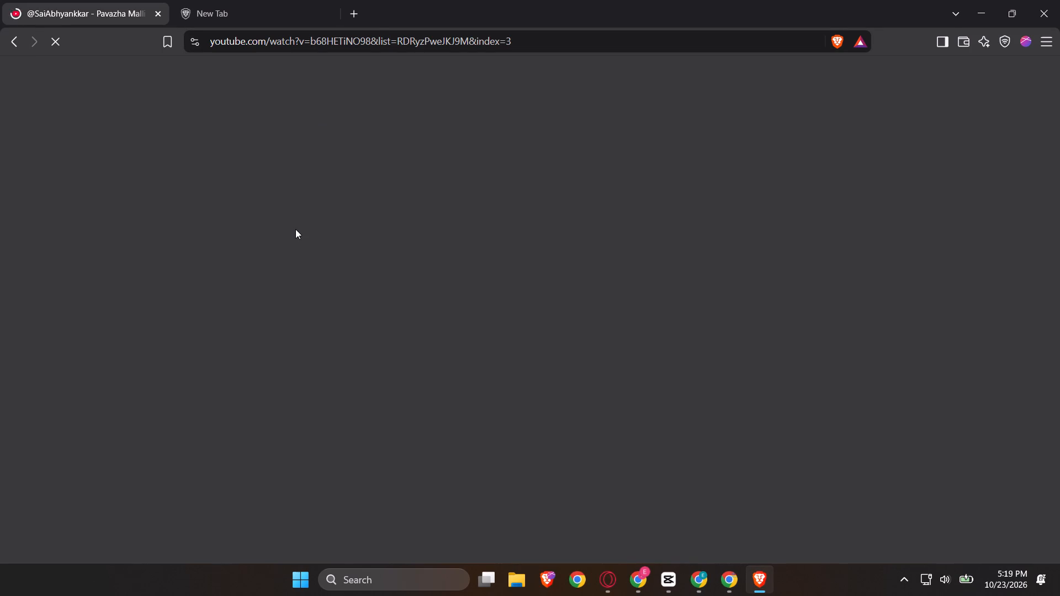
key("alt+Tab")
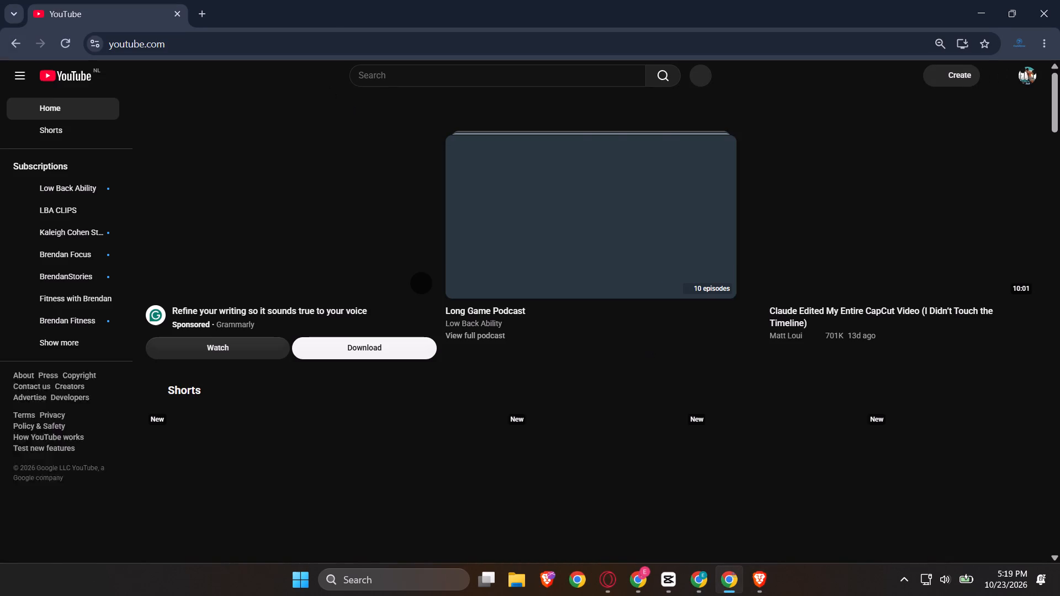
left_click(389, 71)
key("ctrl+v")
key("Return")
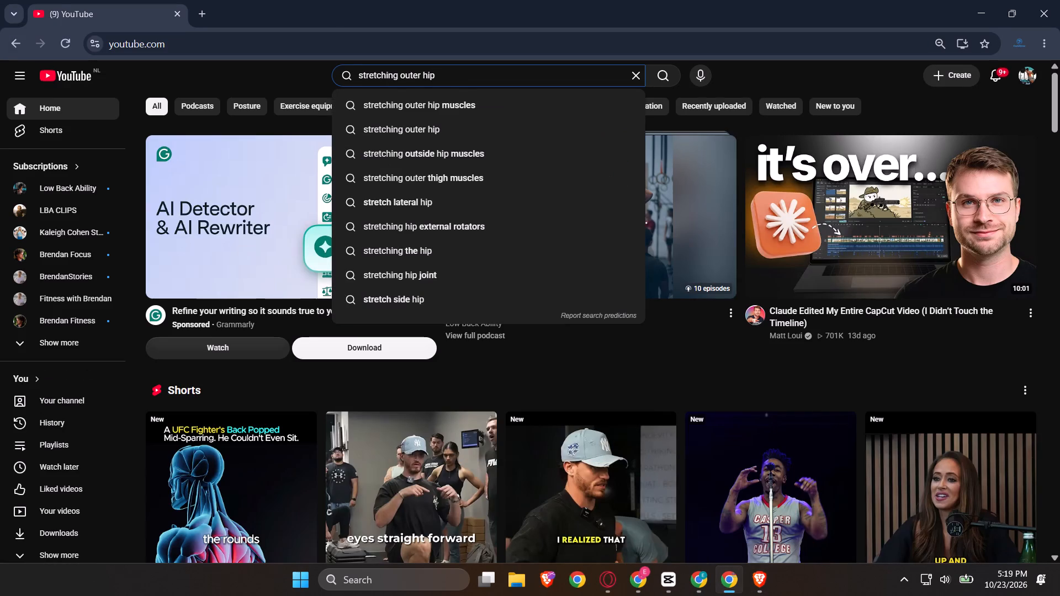
Switch to Brave, browse the YouTube music recommendations beside the Pavazha Malli video, and open "Violin Song Full Video".
key("alt+Tab")
scroll(424, 413, "down", 1)
key("space")
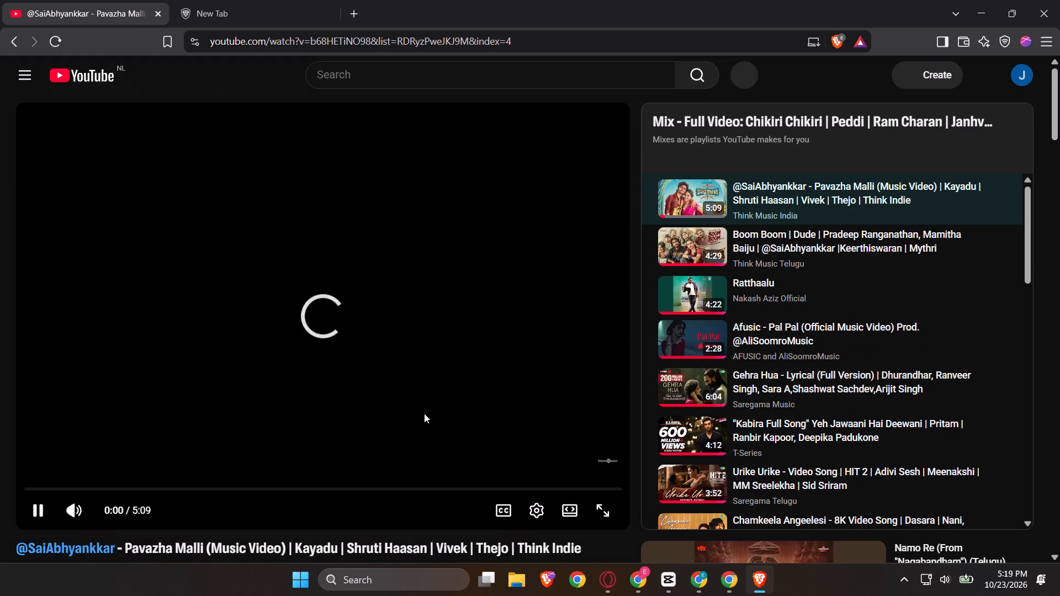
scroll(424, 413, "down", 4)
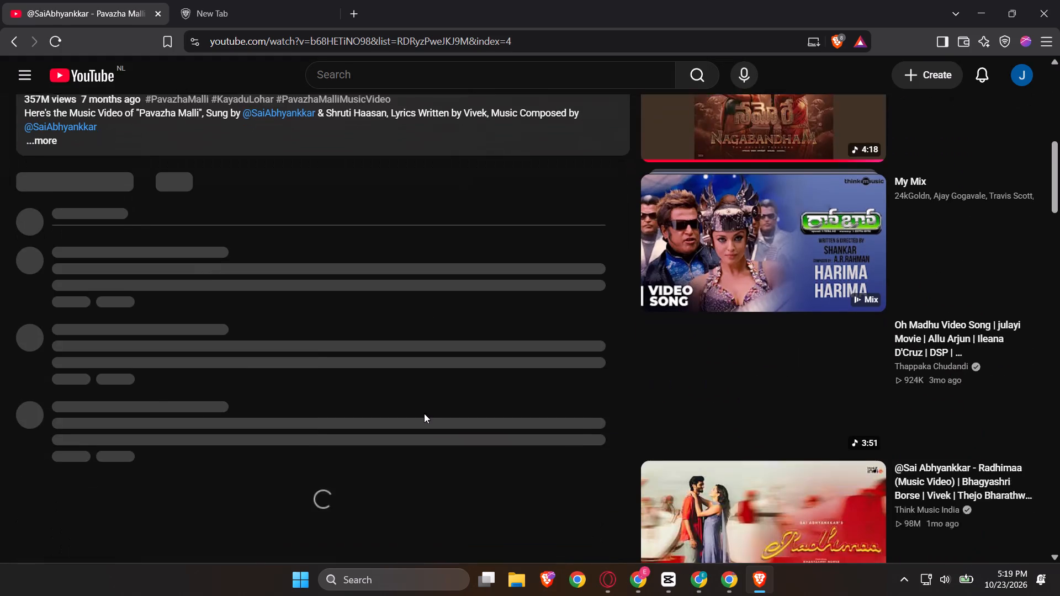
scroll(424, 413, "down", 1)
key("space")
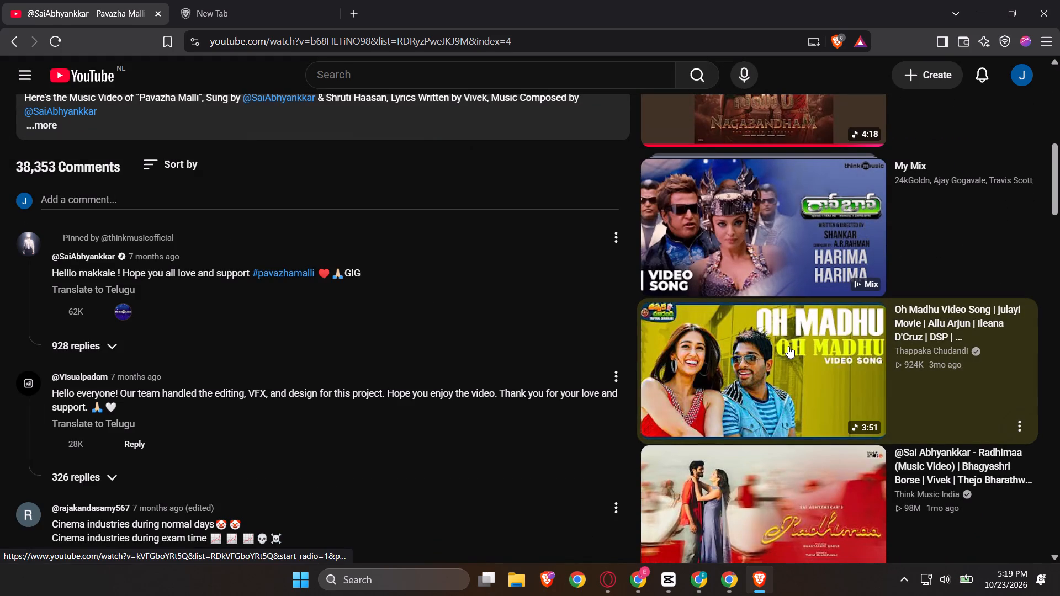
scroll(788, 346, "down", 1)
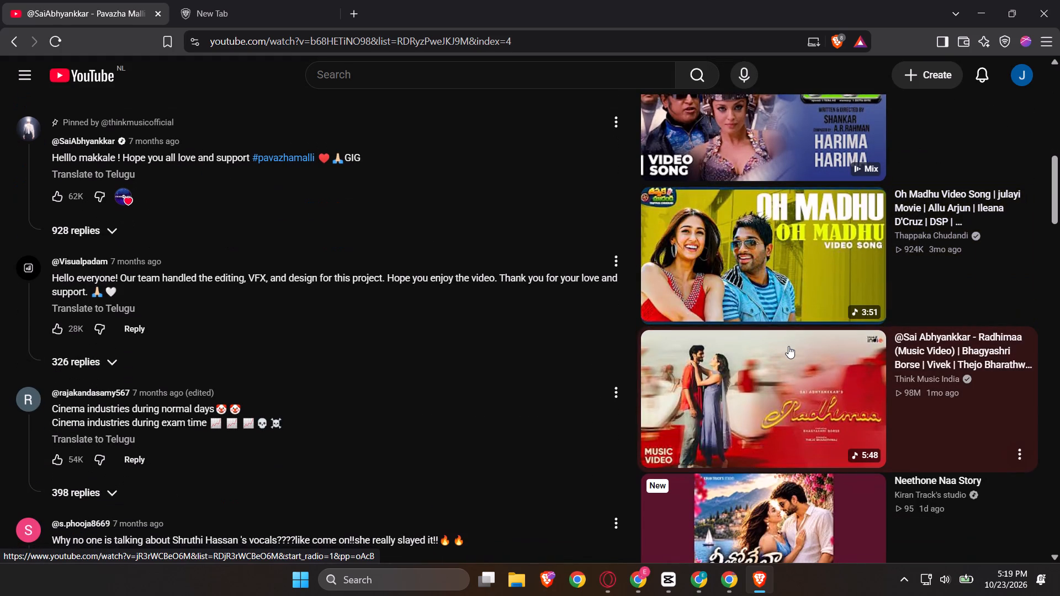
scroll(788, 346, "down", 3)
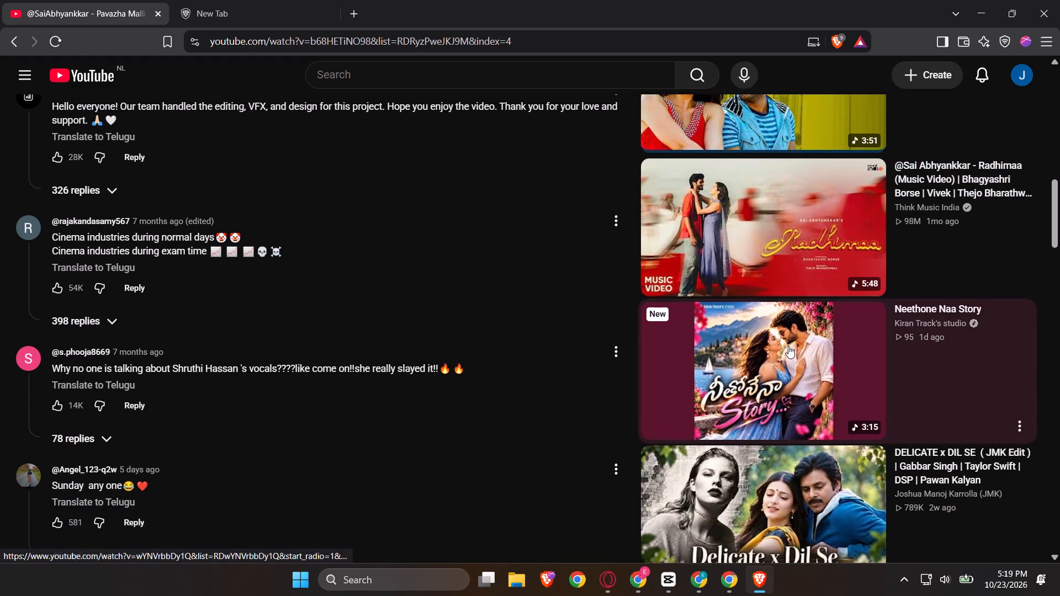
scroll(788, 346, "down", 5)
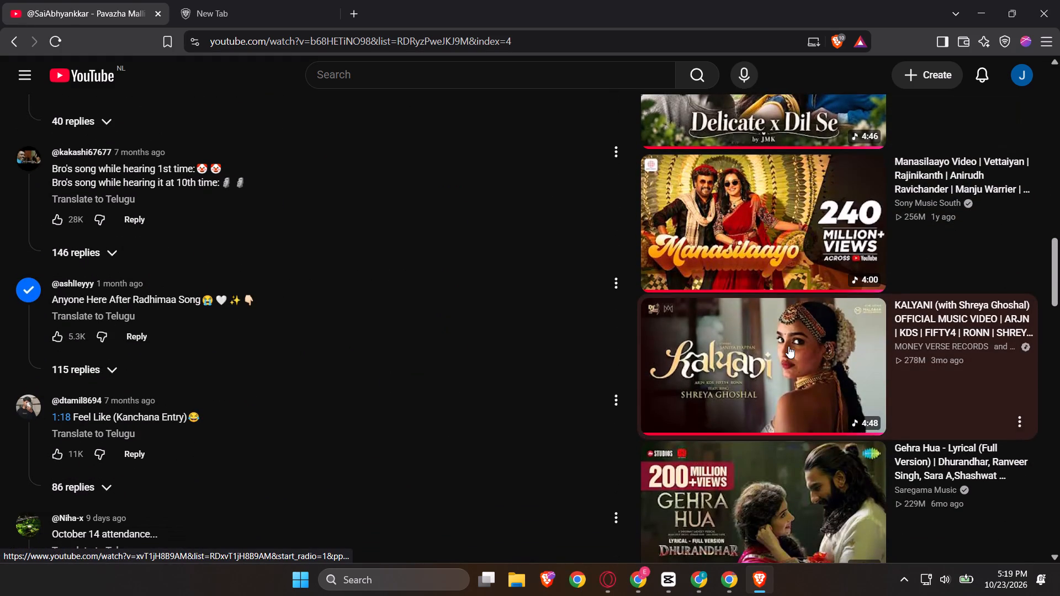
scroll(780, 232, "down", 4)
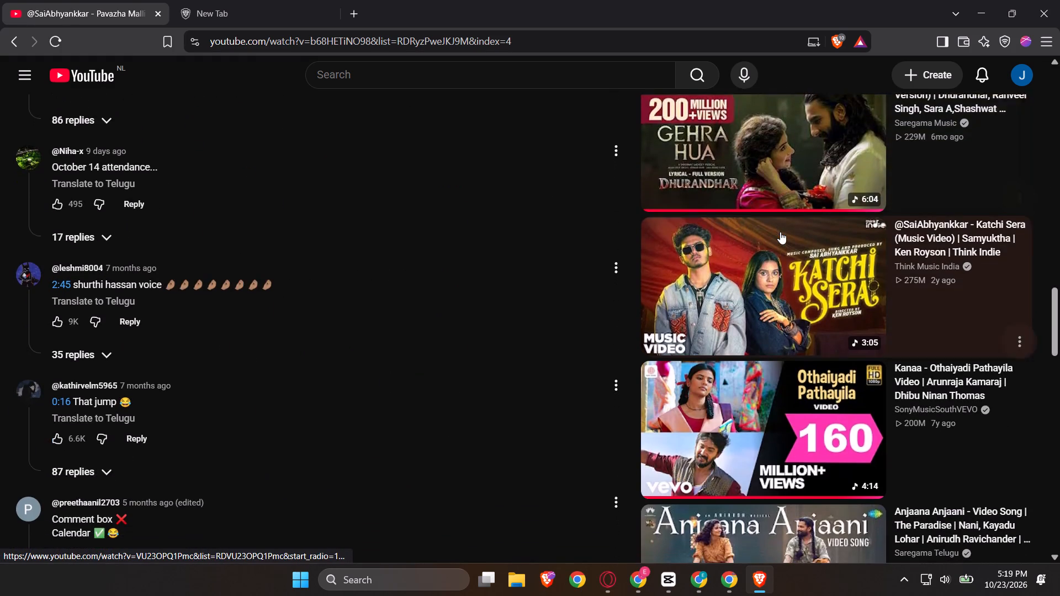
scroll(780, 232, "down", 4)
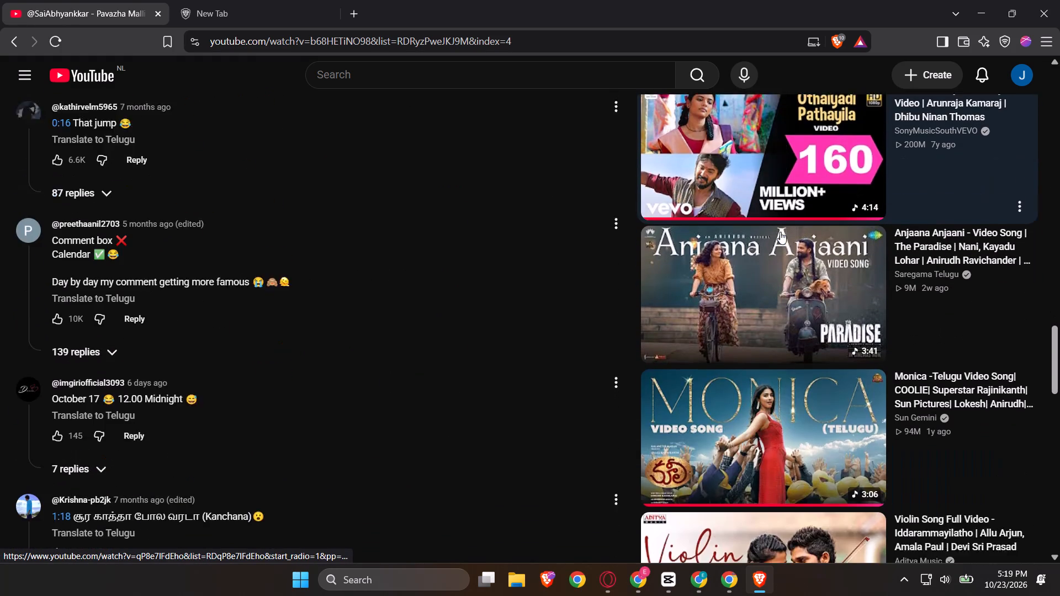
scroll(780, 232, "down", 4)
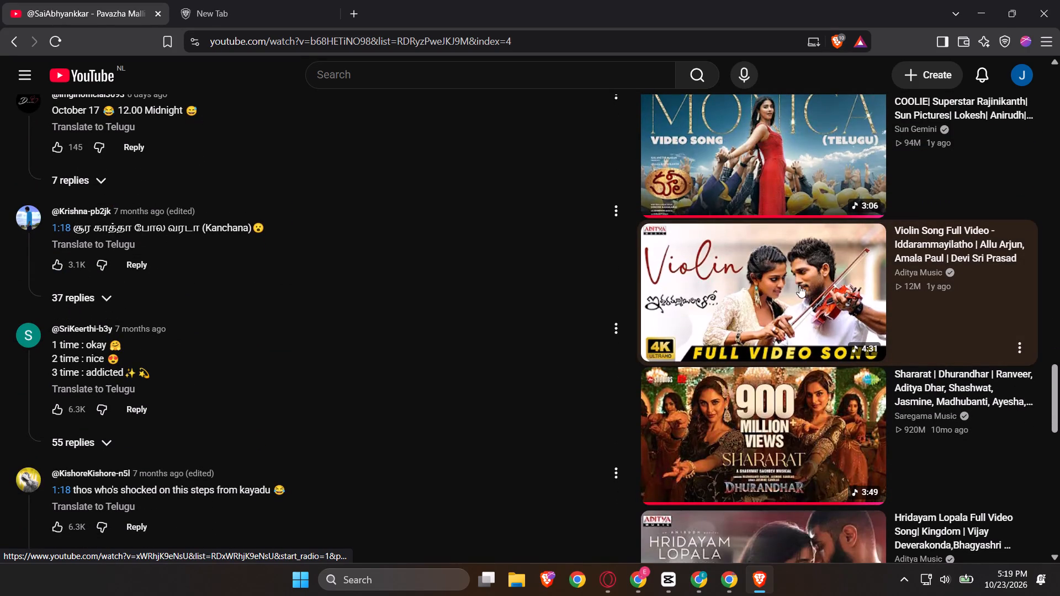
left_click(775, 306)
Return to Google Chrome, run the YouTube search for "stretching outer hip" again, and look over the first results for usable footage.
key("alt+Tab")
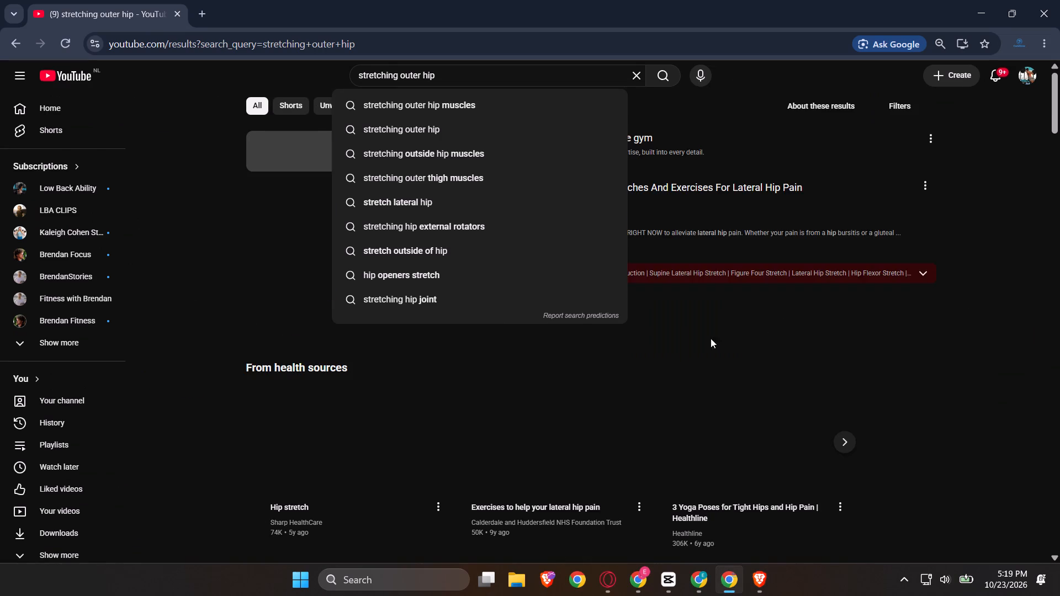
key("Return")
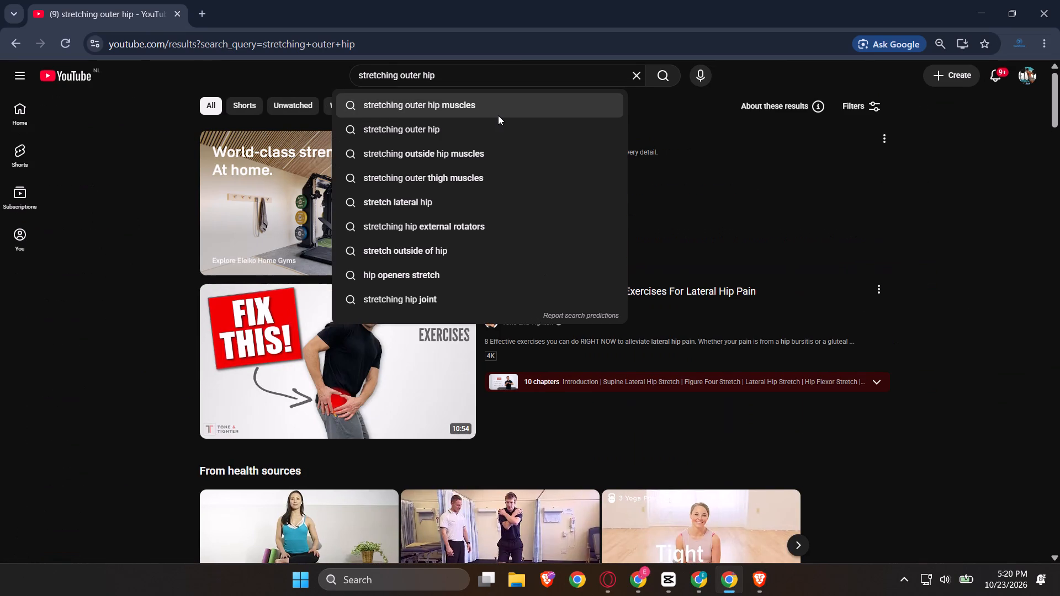
left_click(92, 406)
left_click(185, 92)
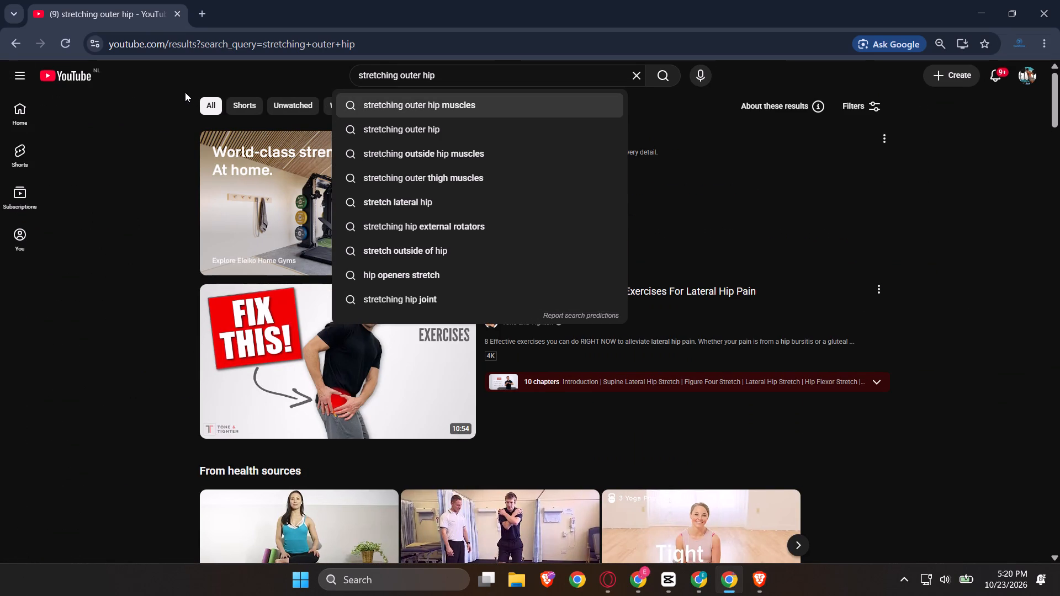
left_click(470, 68)
left_click(482, 76)
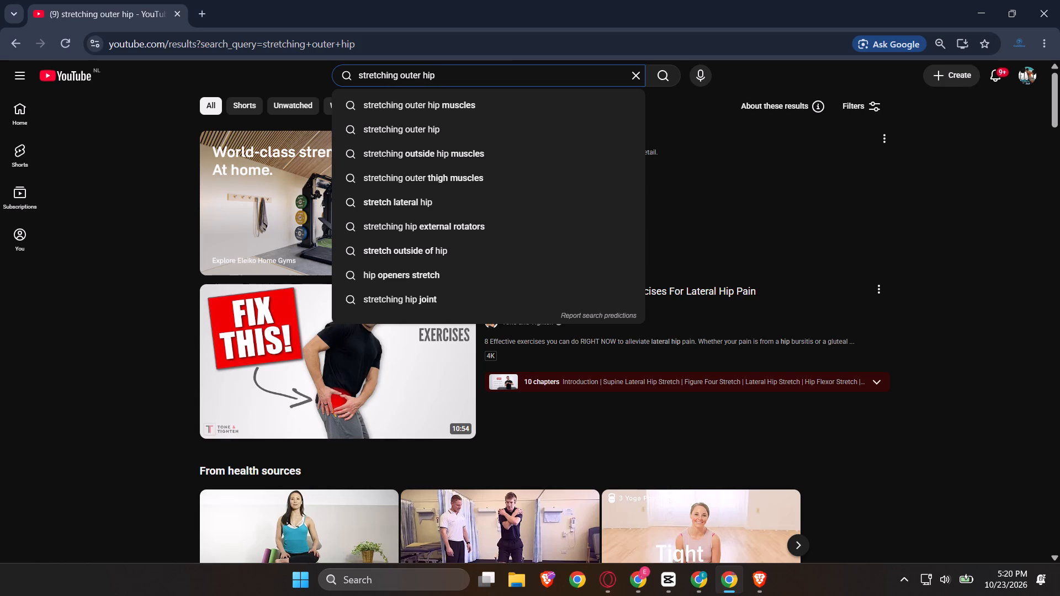
key("Return")
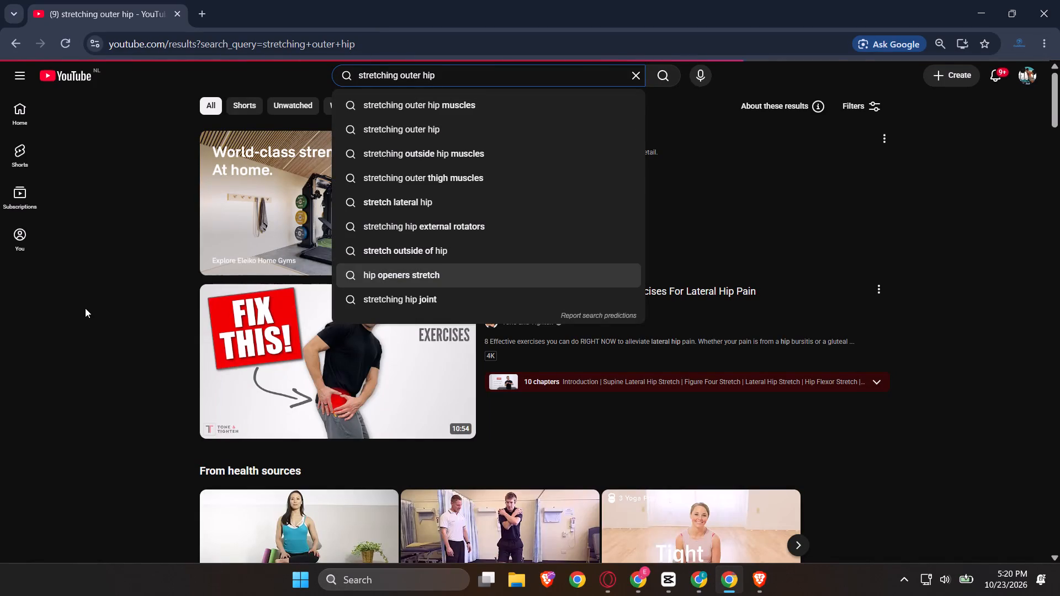
left_click(85, 308)
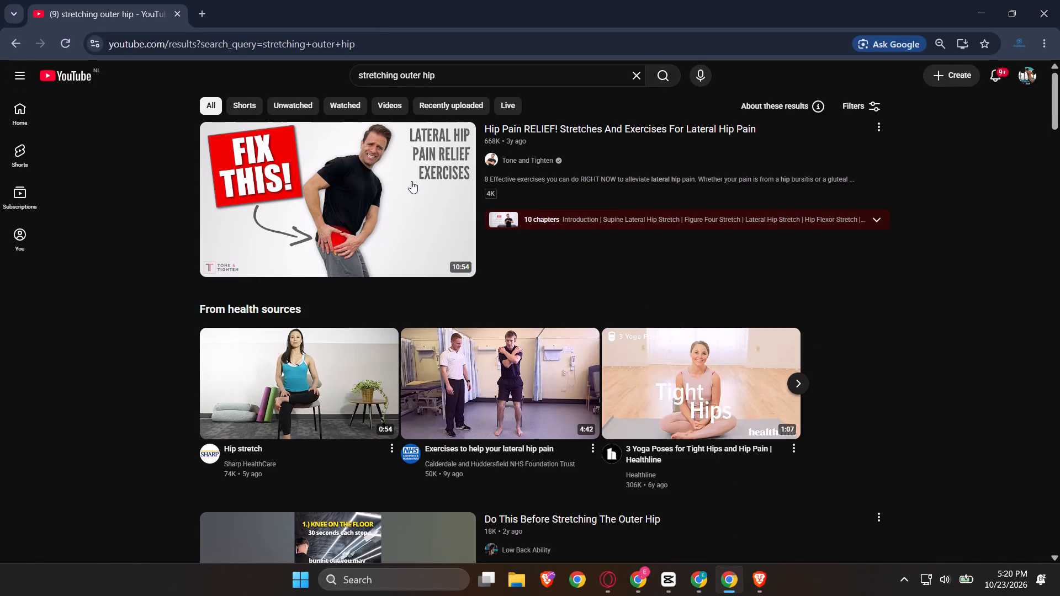
scroll(699, 240, "down", 2)
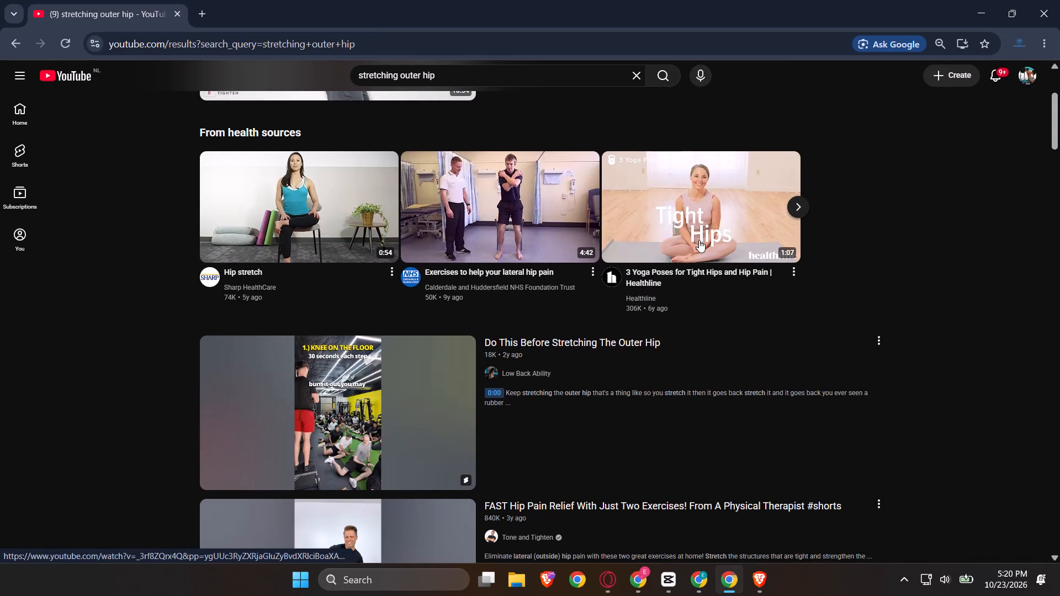
scroll(699, 240, "up", 2)
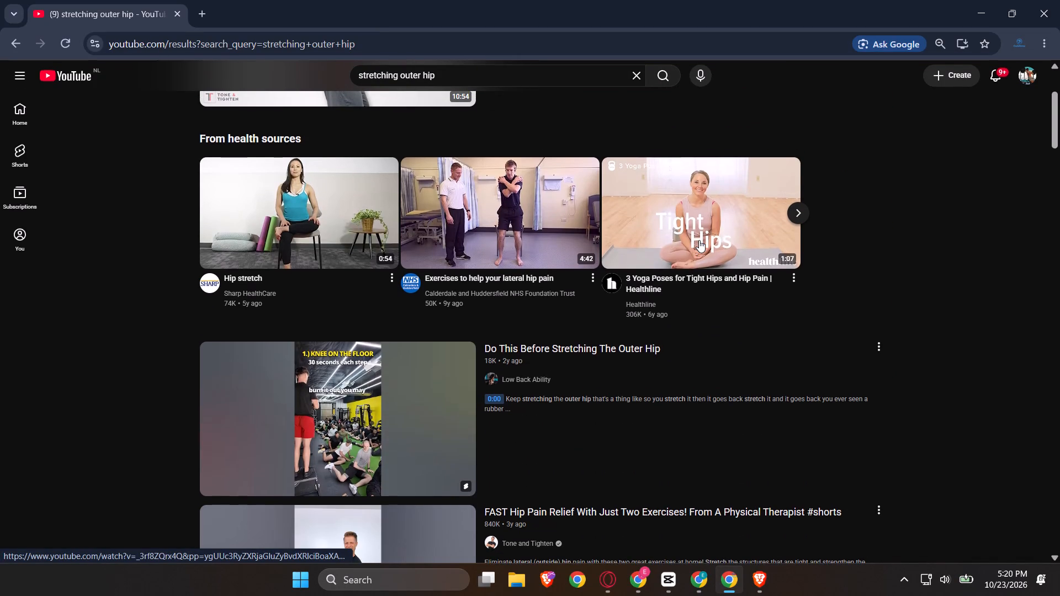
scroll(699, 240, "up", 5)
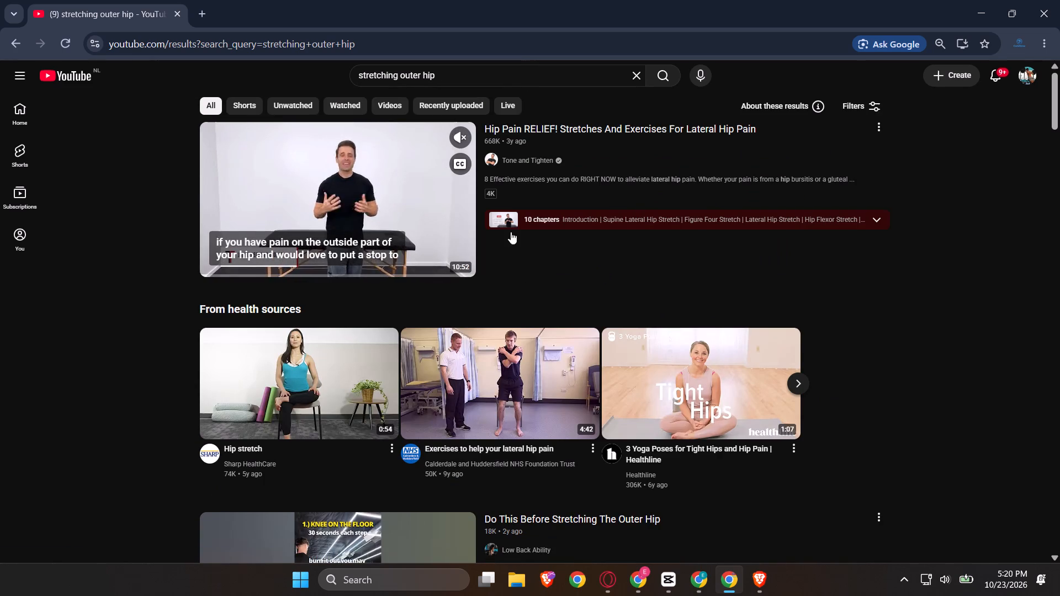
Narrow the "stretching outer hip" results to Shorts and look over the clips.
left_click(238, 112)
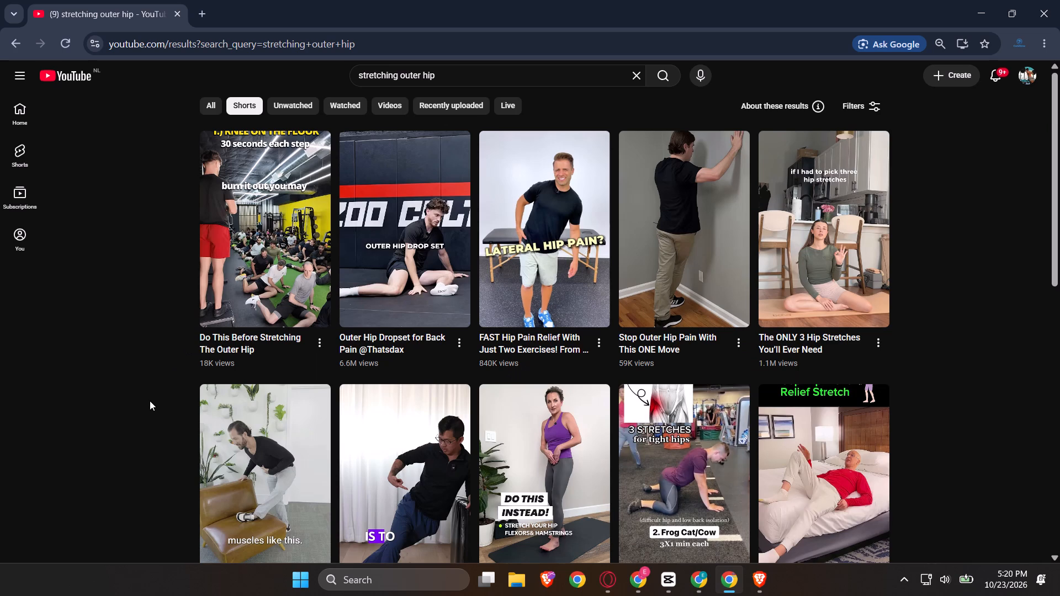
scroll(150, 401, "down", 1)
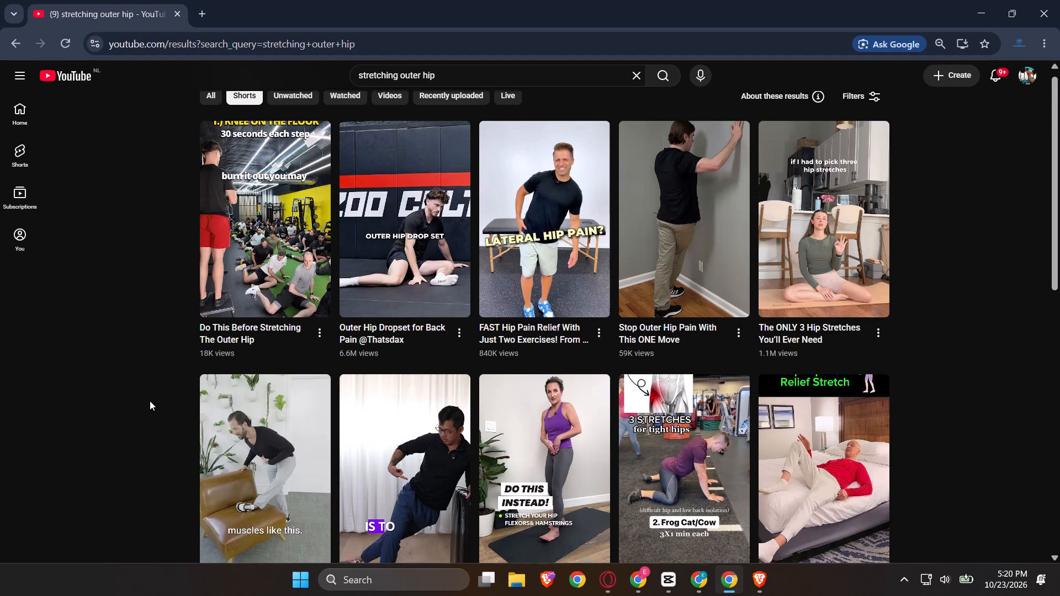
scroll(150, 401, "down", 1)
scroll(150, 401, "up", 3)
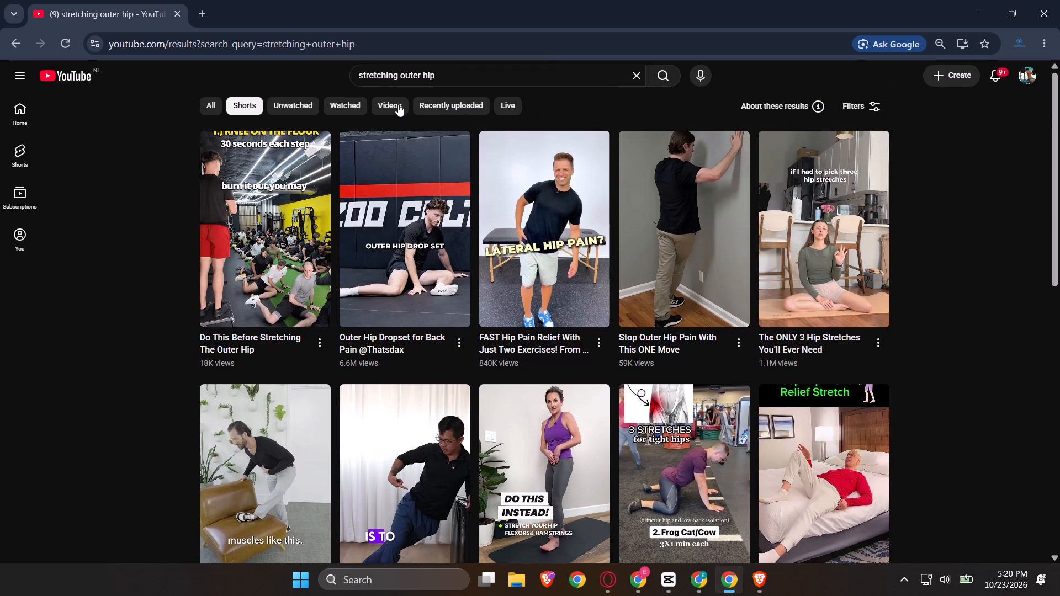
Set the YouTube search filter to prioritize results by popularity.
left_click(873, 103)
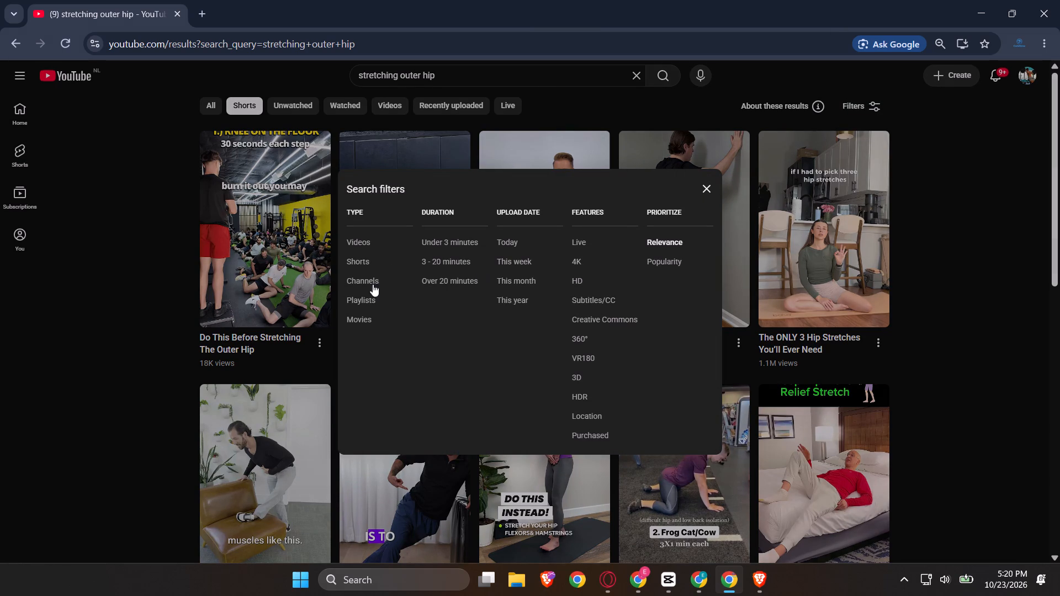
left_click(656, 261)
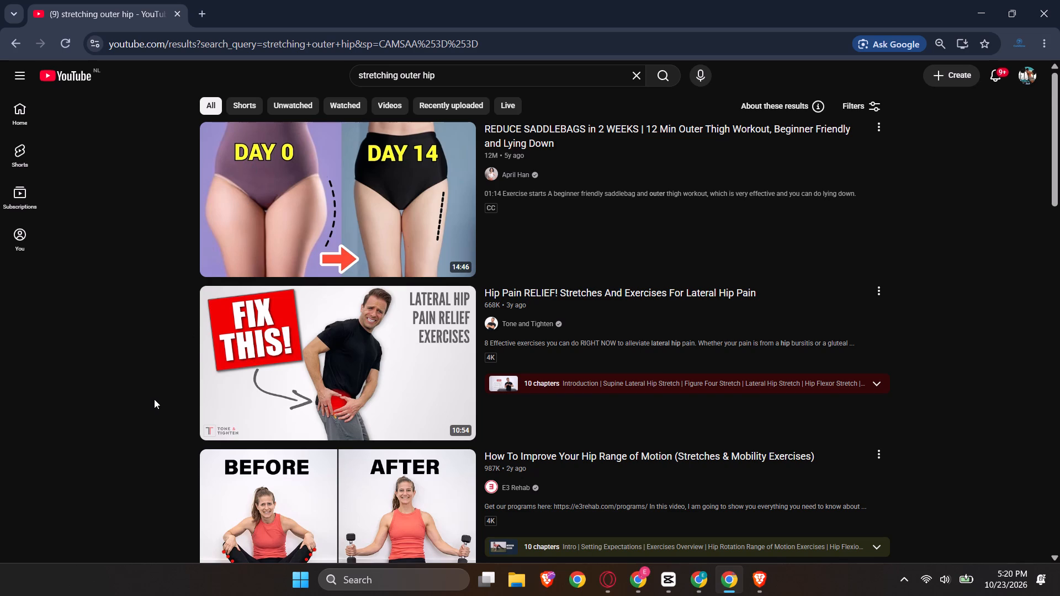
Examine the popularity-ranked "stretching outer hip" videos for usable B-roll, including a preview of "Your Poor Hip Internal Rotation is WRECKING Your Knees".
scroll(154, 399, "down", 4)
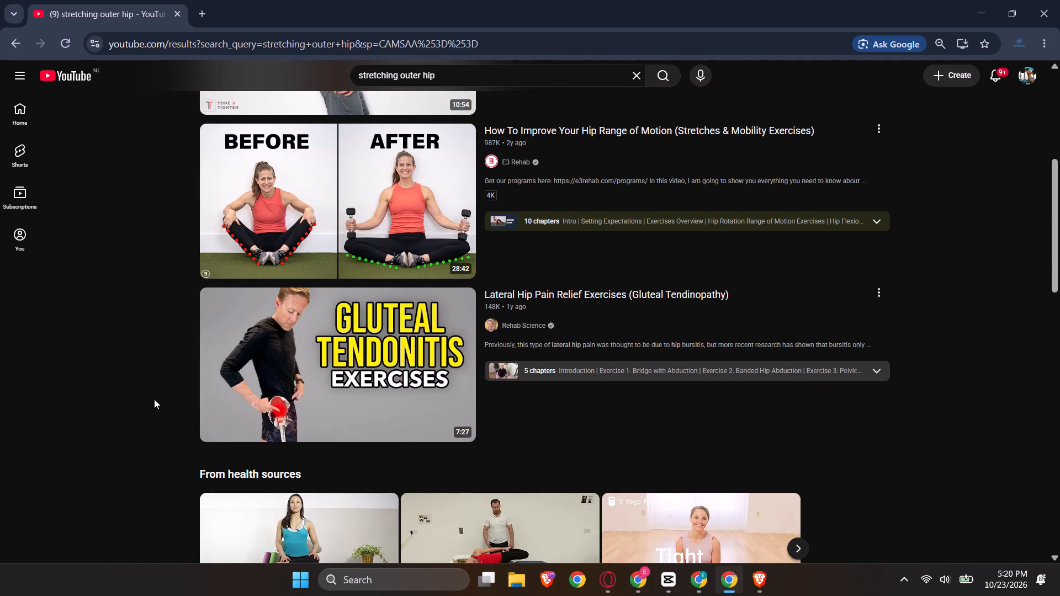
scroll(154, 399, "down", 5)
scroll(154, 399, "up", 3)
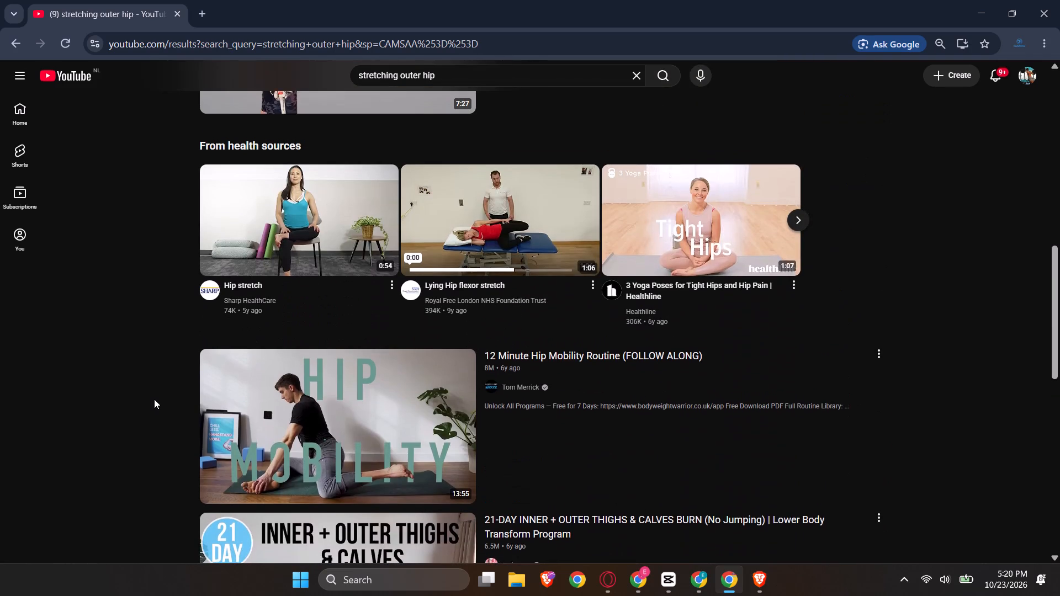
scroll(154, 399, "down", 5)
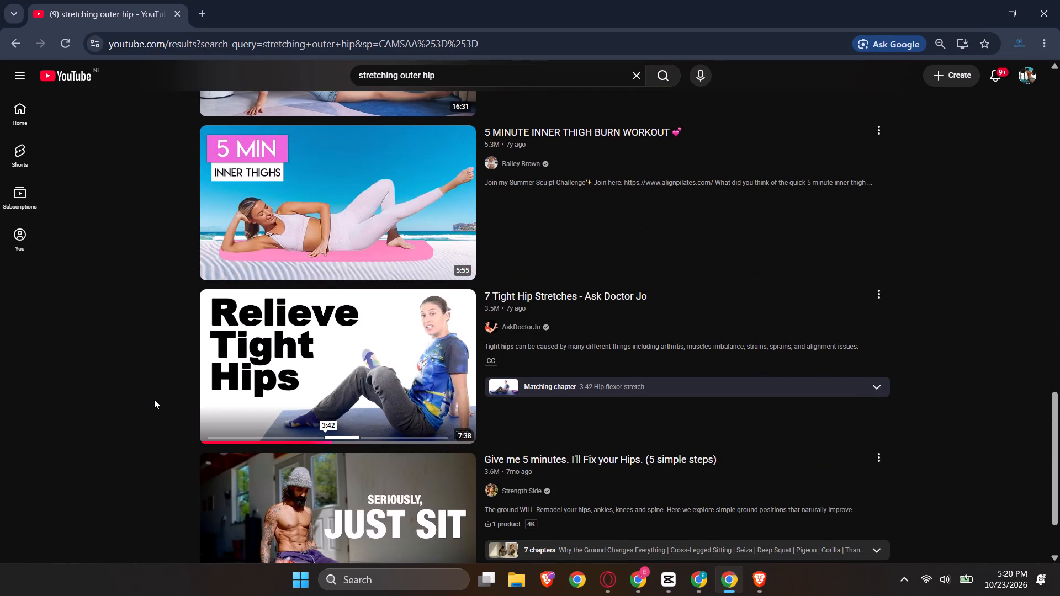
scroll(154, 399, "down", 1)
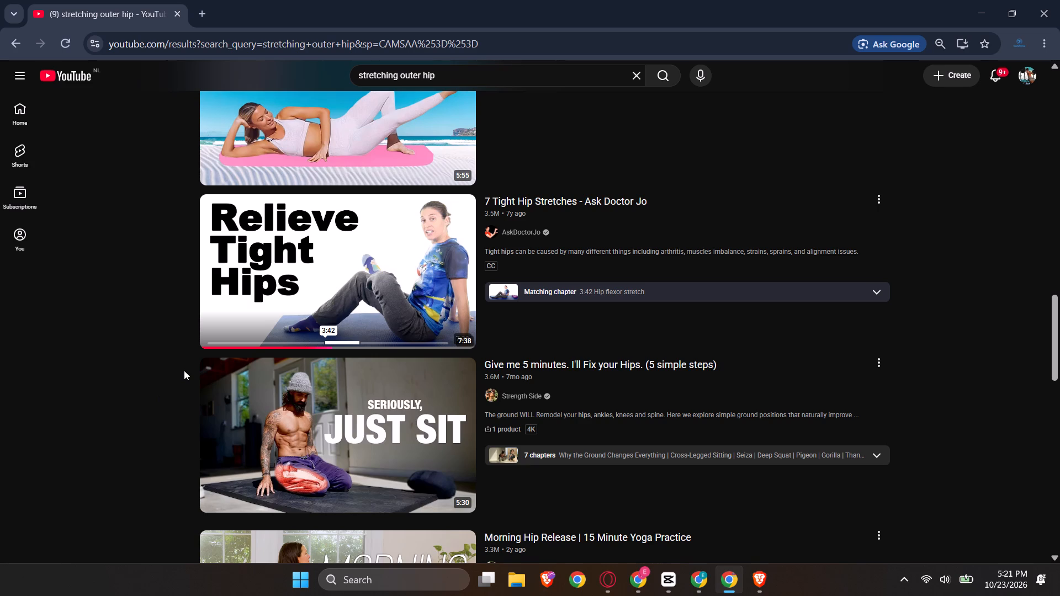
scroll(253, 490, "down", 3)
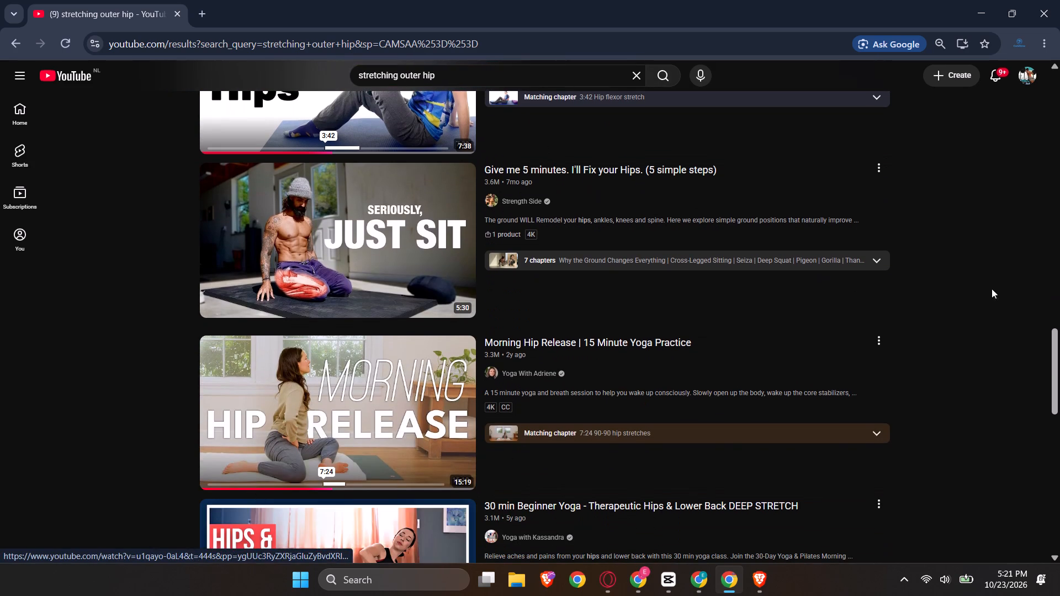
scroll(994, 336, "down", 1)
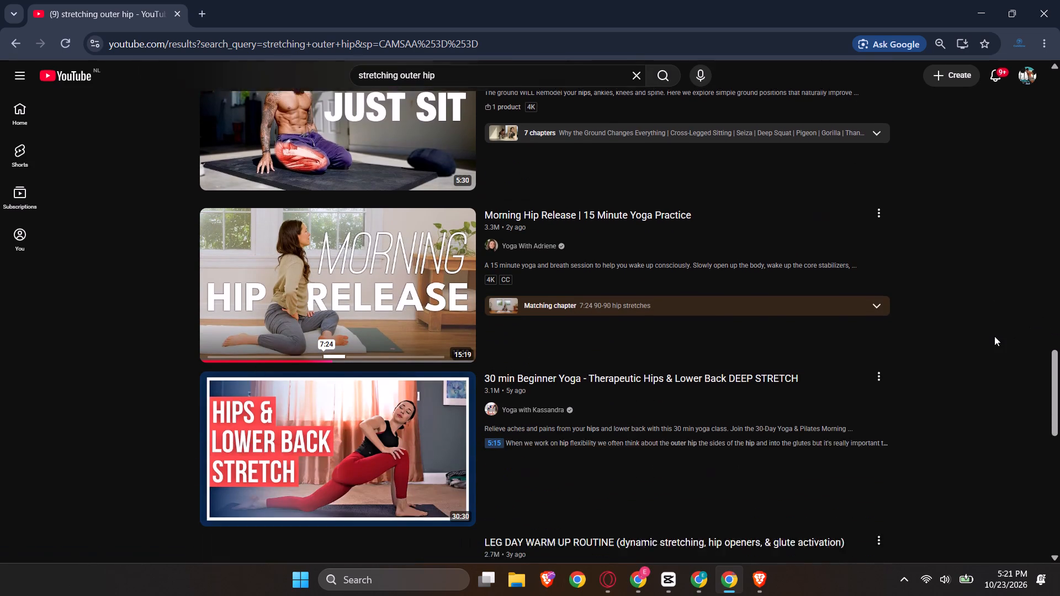
scroll(994, 336, "down", 5)
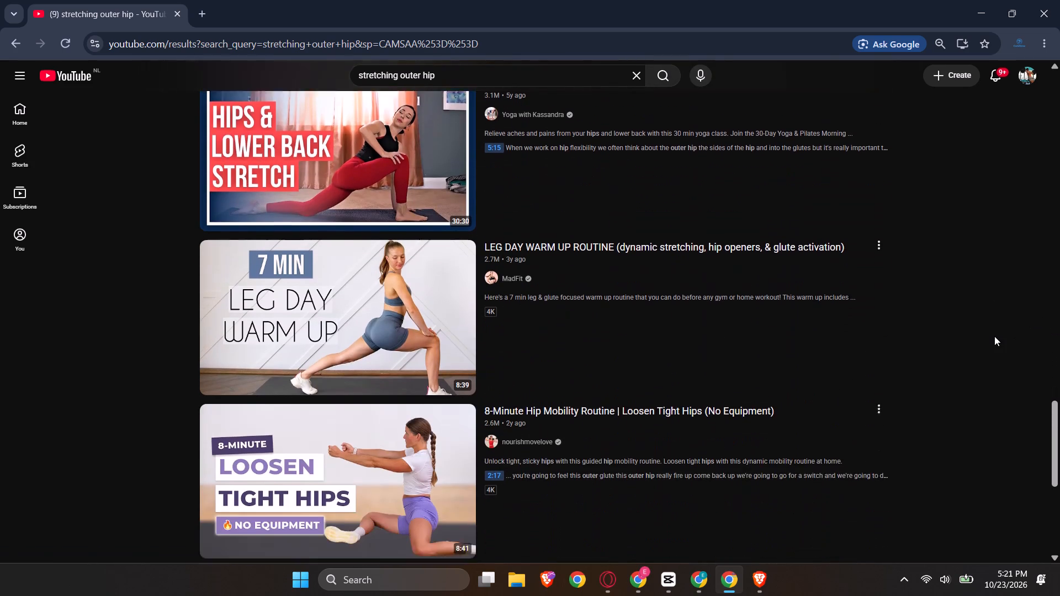
scroll(994, 336, "down", 4)
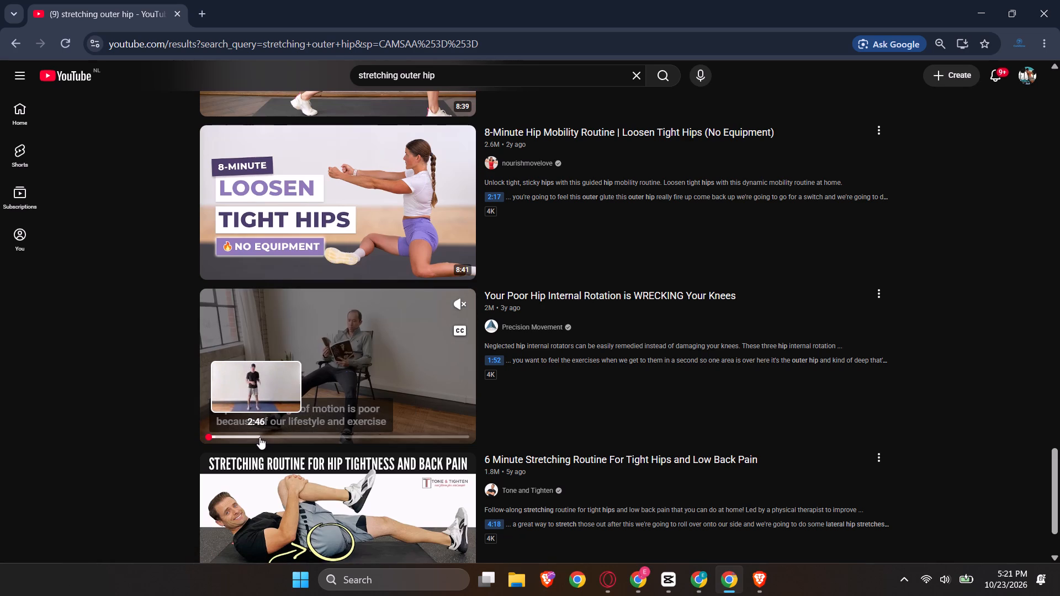
scroll(319, 443, "down", 3)
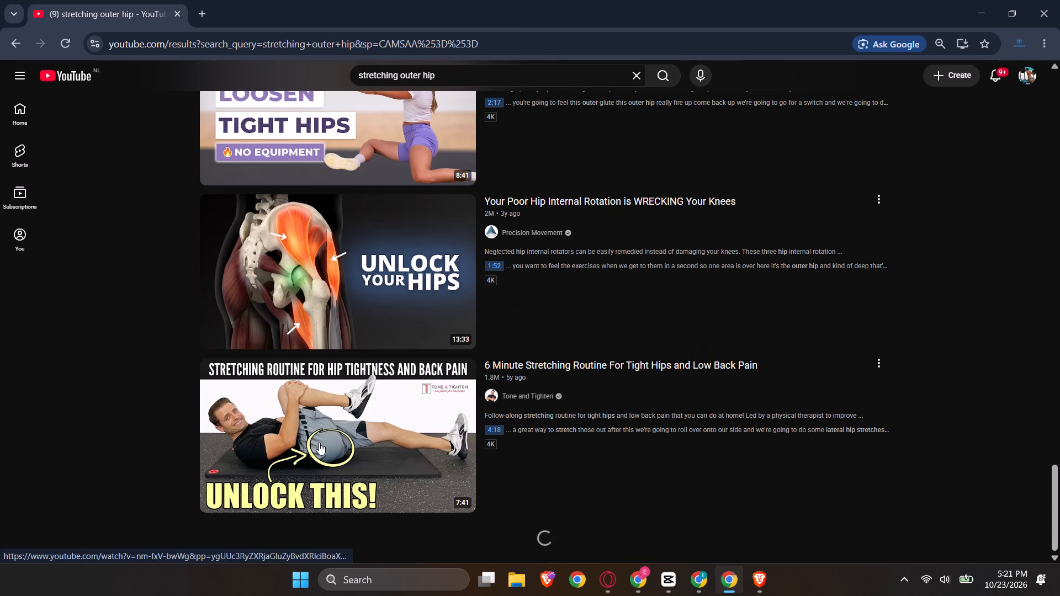
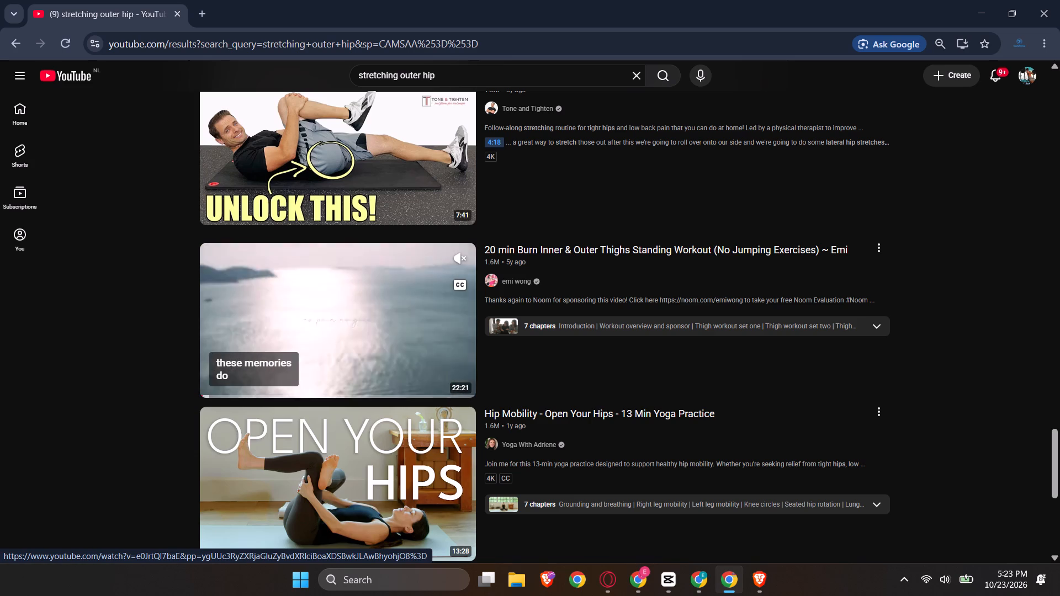
Look further through the popularity-ranked "stretching outer hip" videos for hip-stretch footage usable as B-roll.
scroll(360, 352, "down", 6)
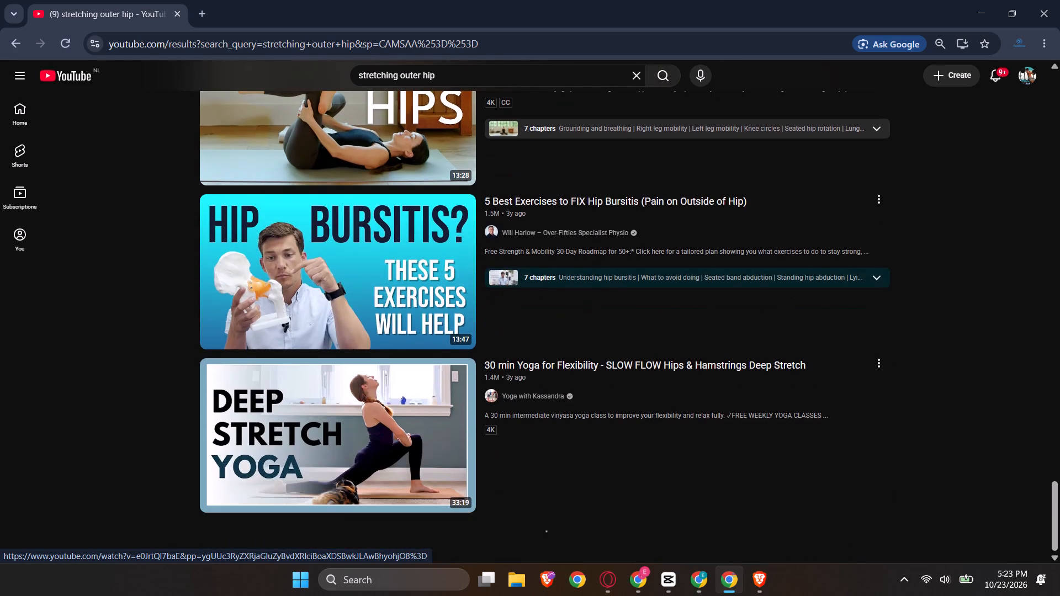
scroll(360, 352, "down", 1)
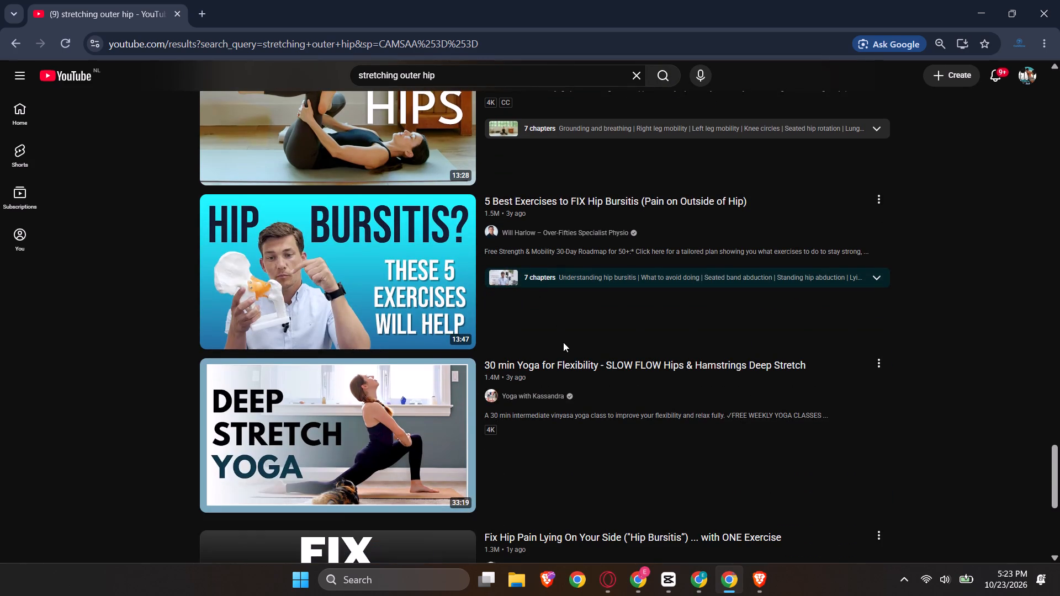
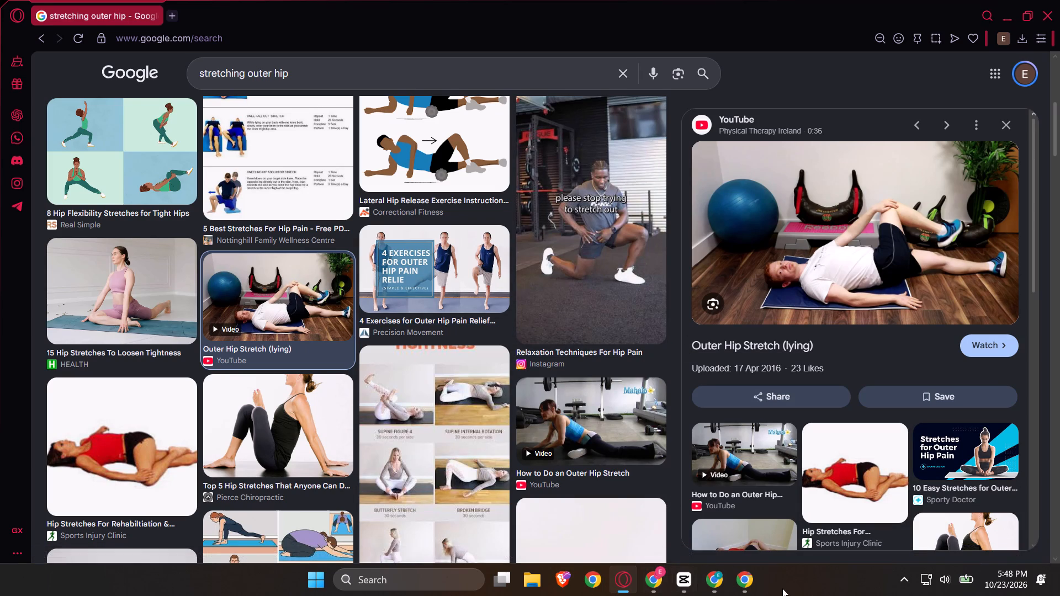
Look back up through the YouTube results for "stretching outer hip" for usable hip-stretch B-roll footage.
left_click(747, 586)
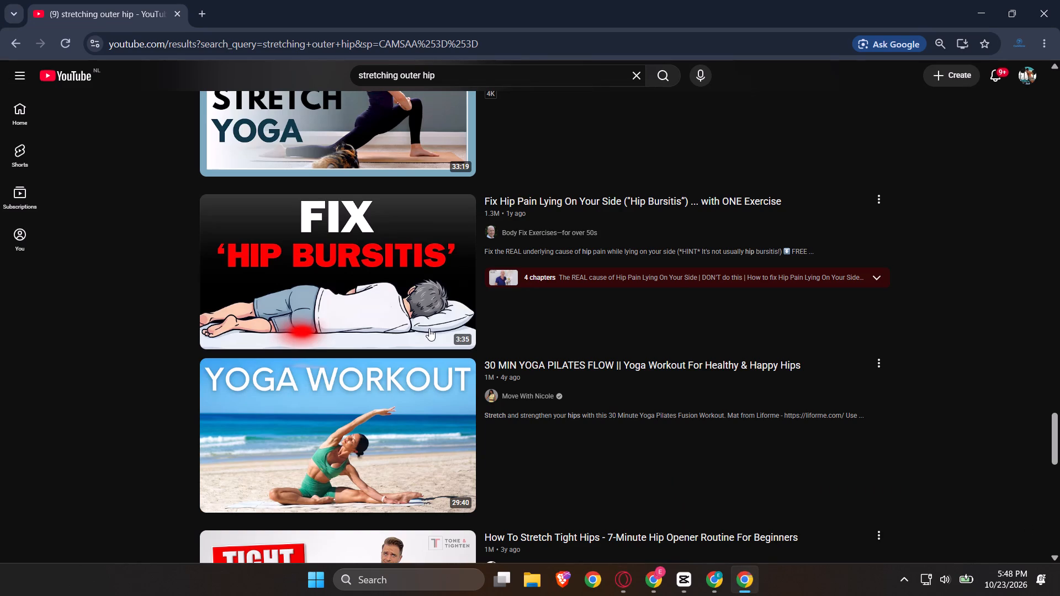
scroll(360, 246, "up", 3)
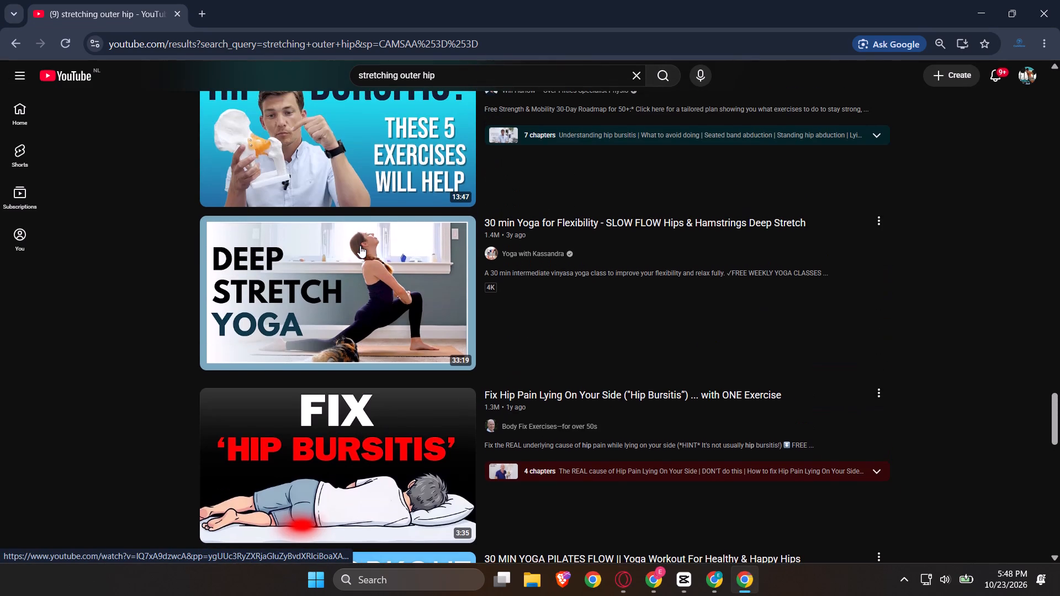
scroll(360, 246, "up", 6)
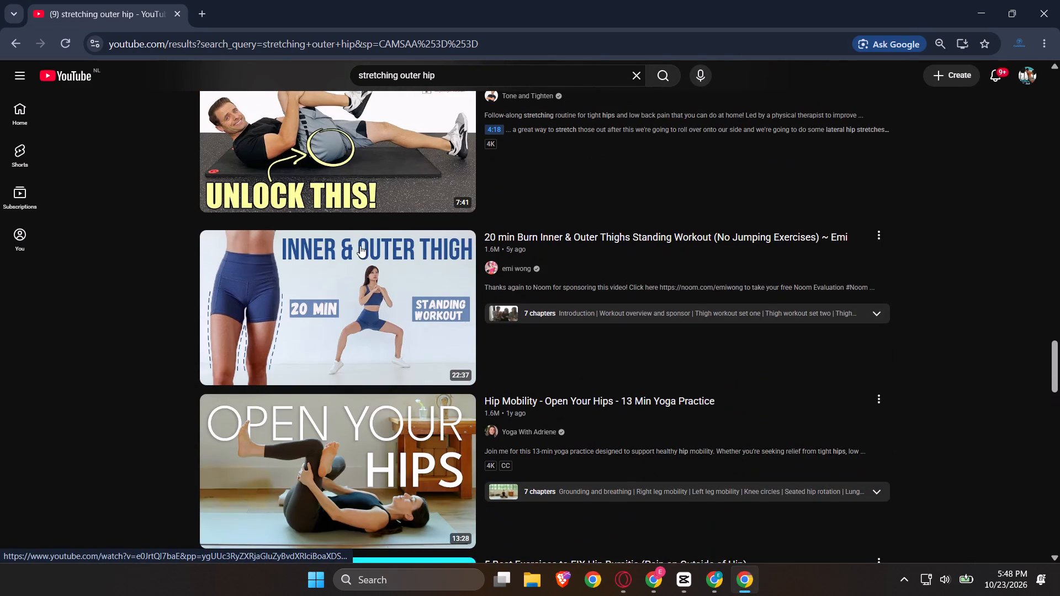
scroll(360, 246, "up", 5)
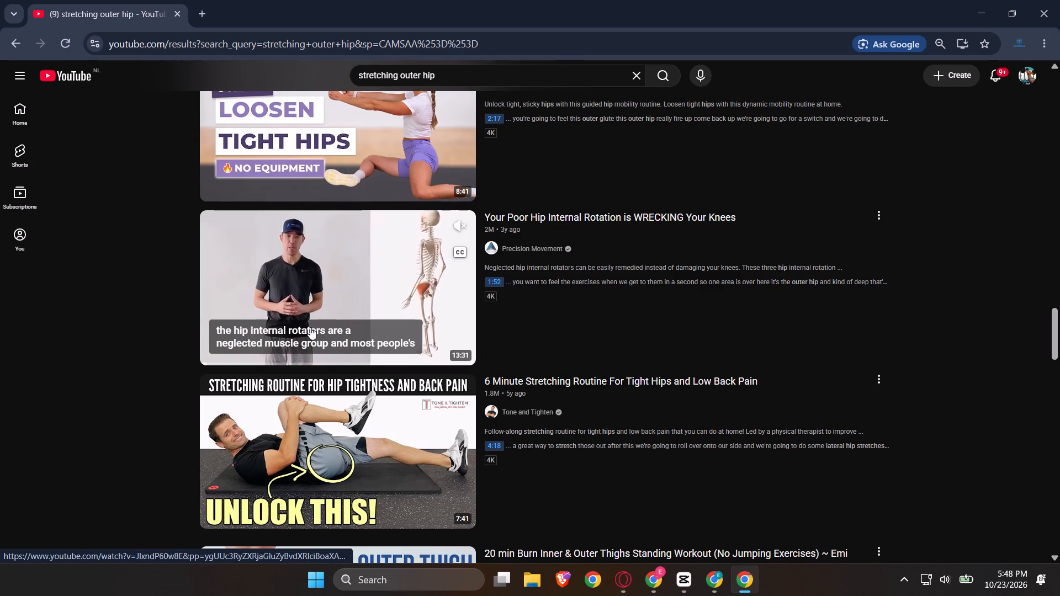
key("alt+Tab")
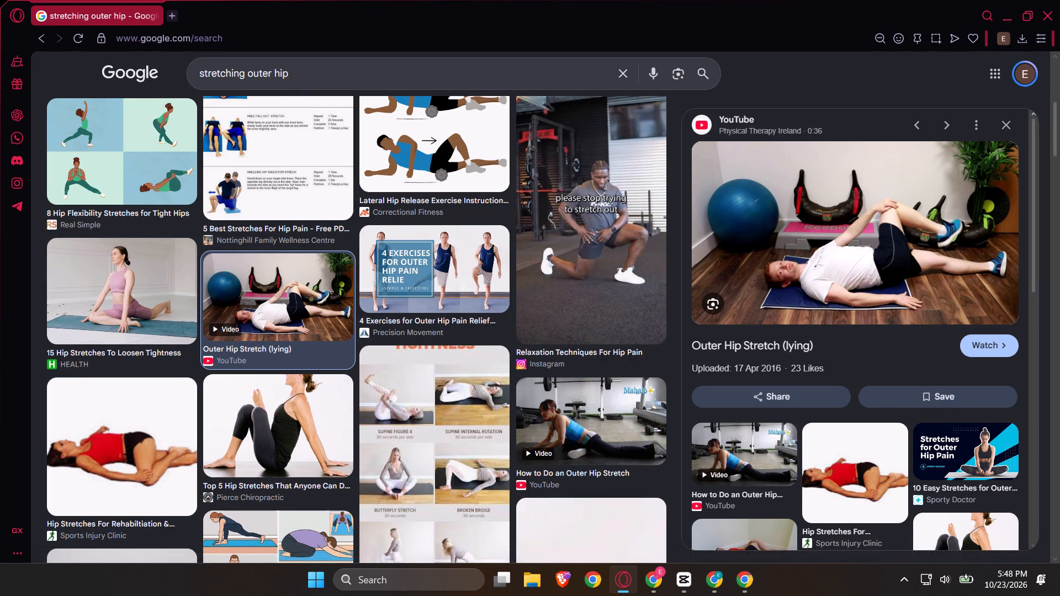
key("alt+Tab")
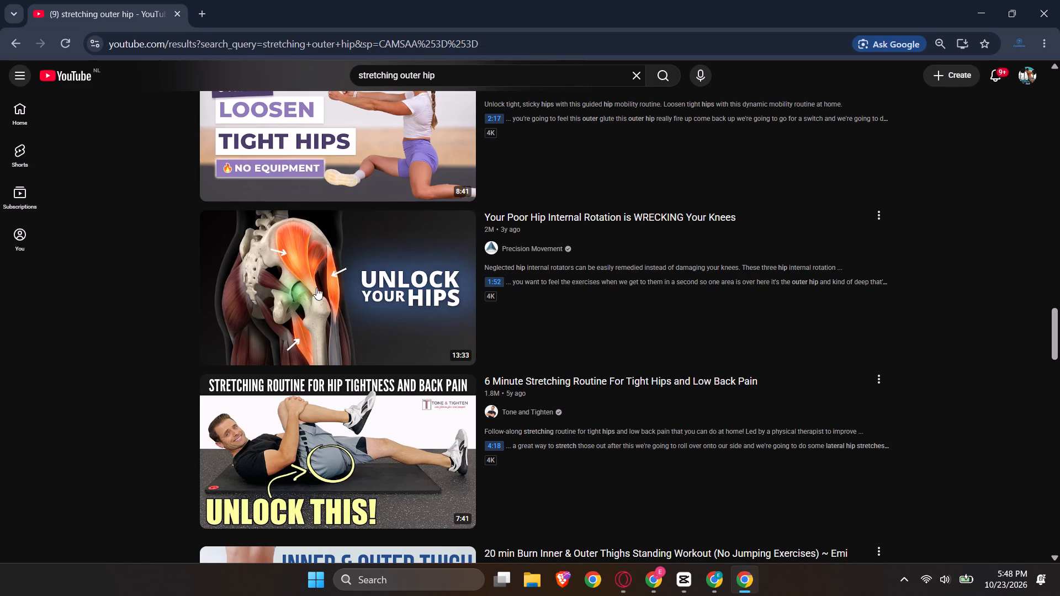
Switch to Pinterest and search for "stretching outer hips".
key("alt+Tab")
key("alt+Tab")
key("alt+Tab")
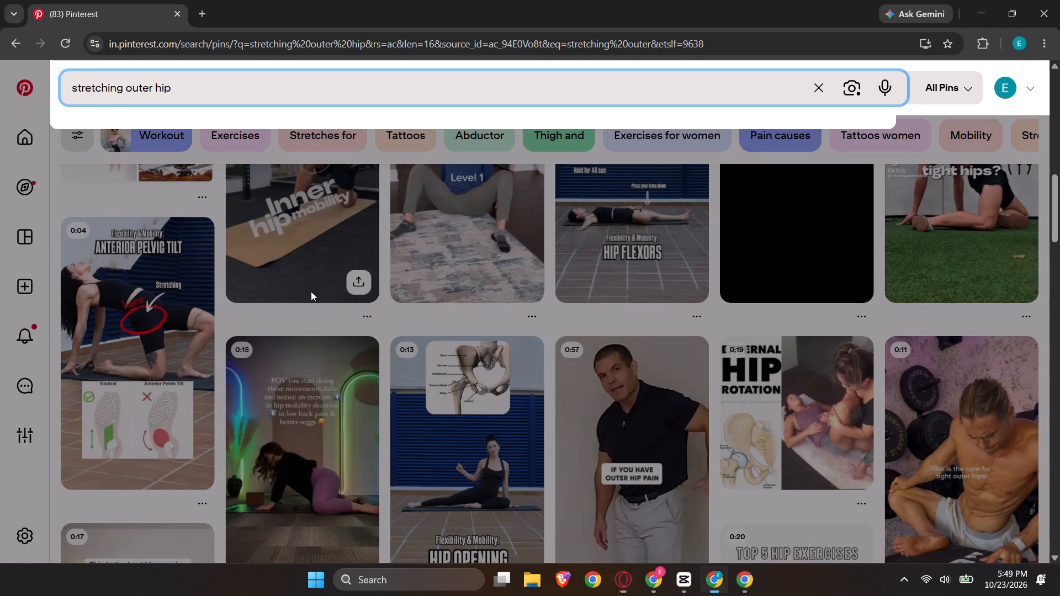
key("s")
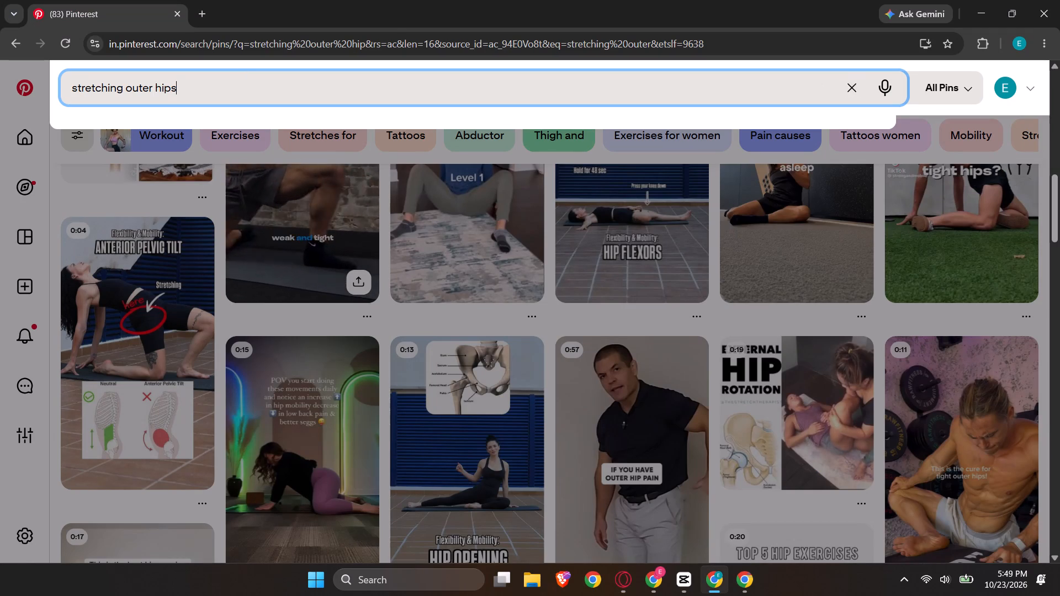
key("Return")
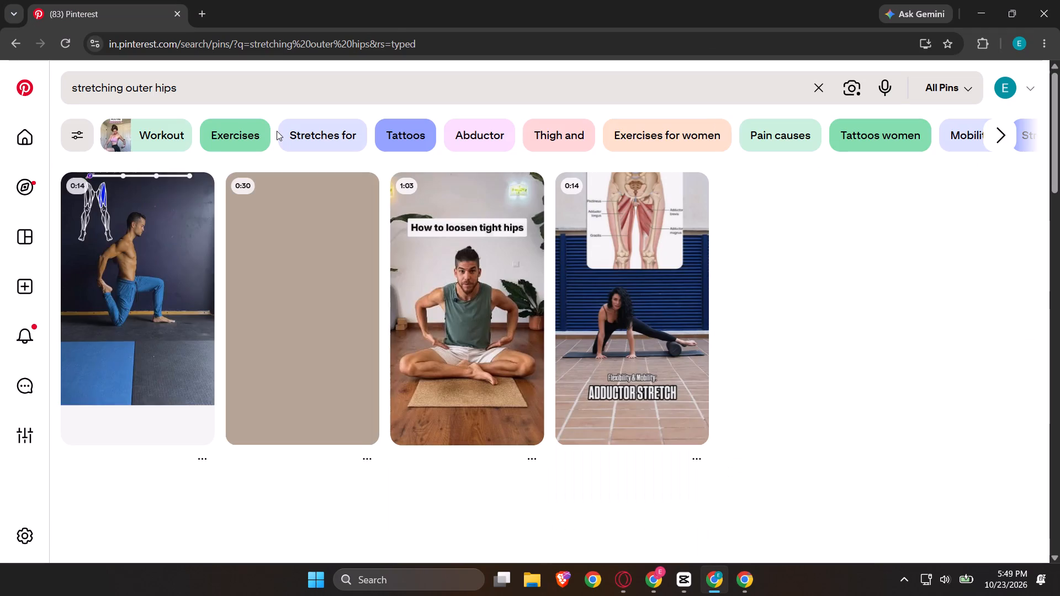
Look through the "stretching outer hips" pins for stretching or hip anatomy clips usable as B-roll.
scroll(712, 331, "down", 4)
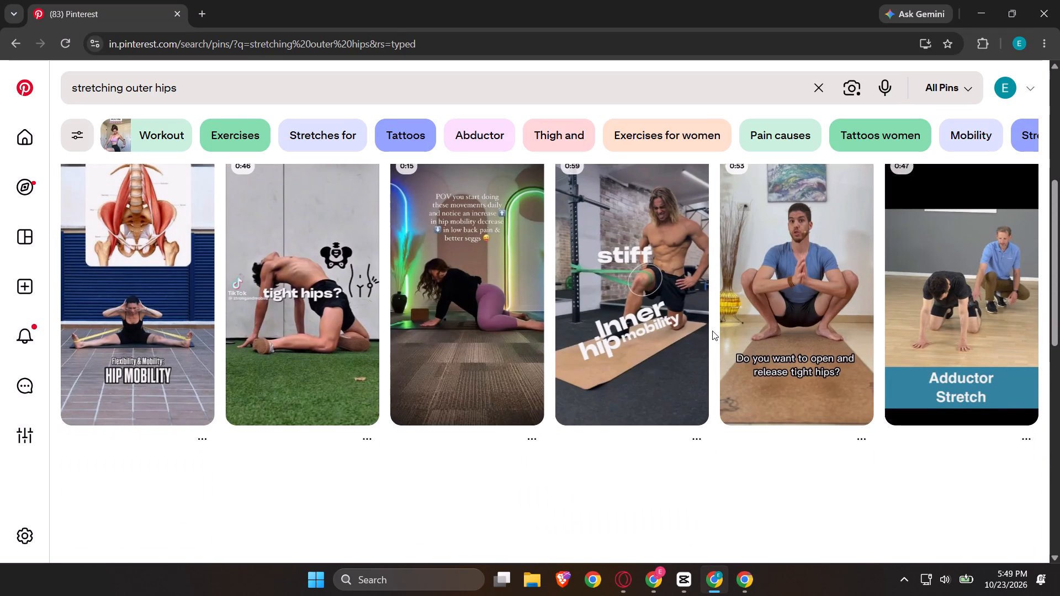
scroll(712, 331, "down", 4)
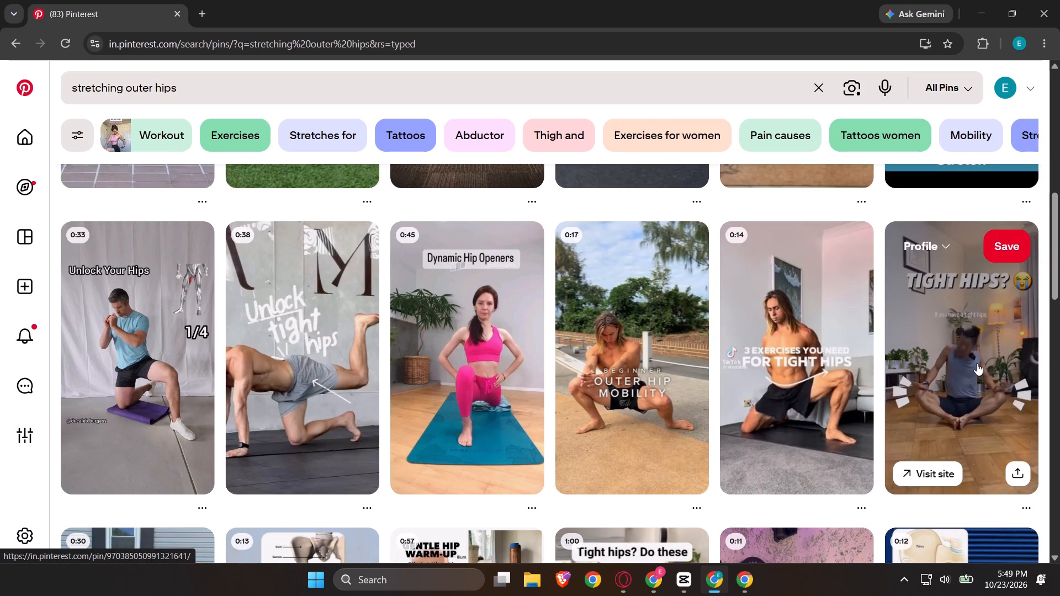
scroll(462, 411, "down", 1)
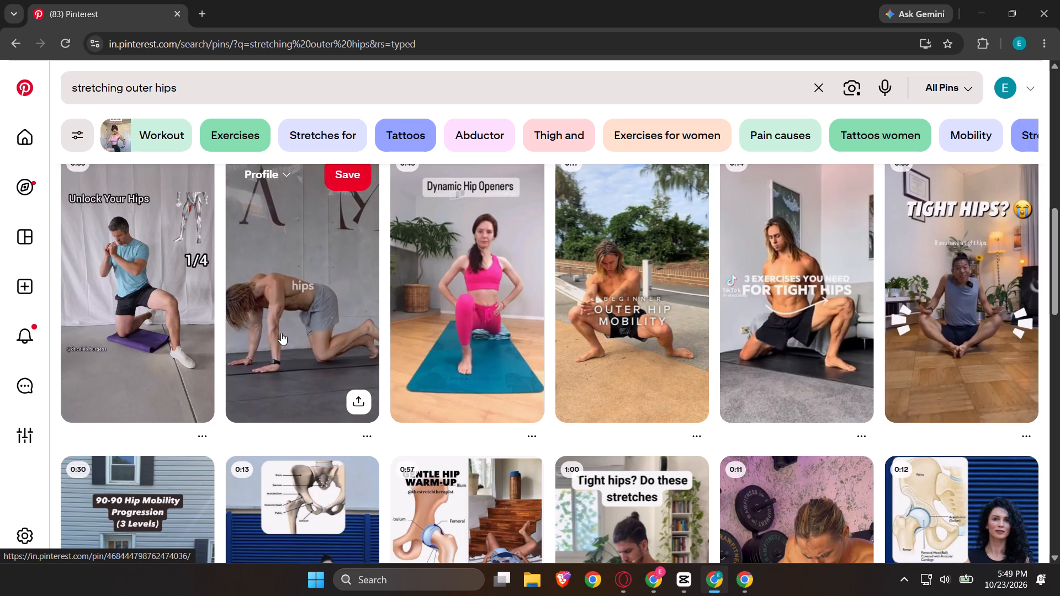
scroll(281, 333, "down", 3)
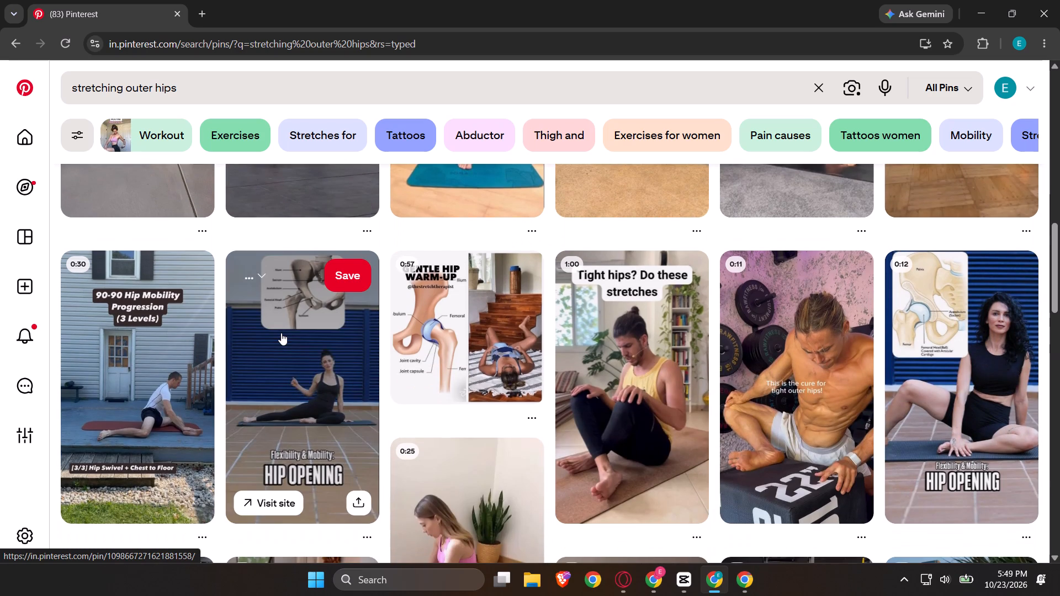
scroll(281, 333, "down", 5)
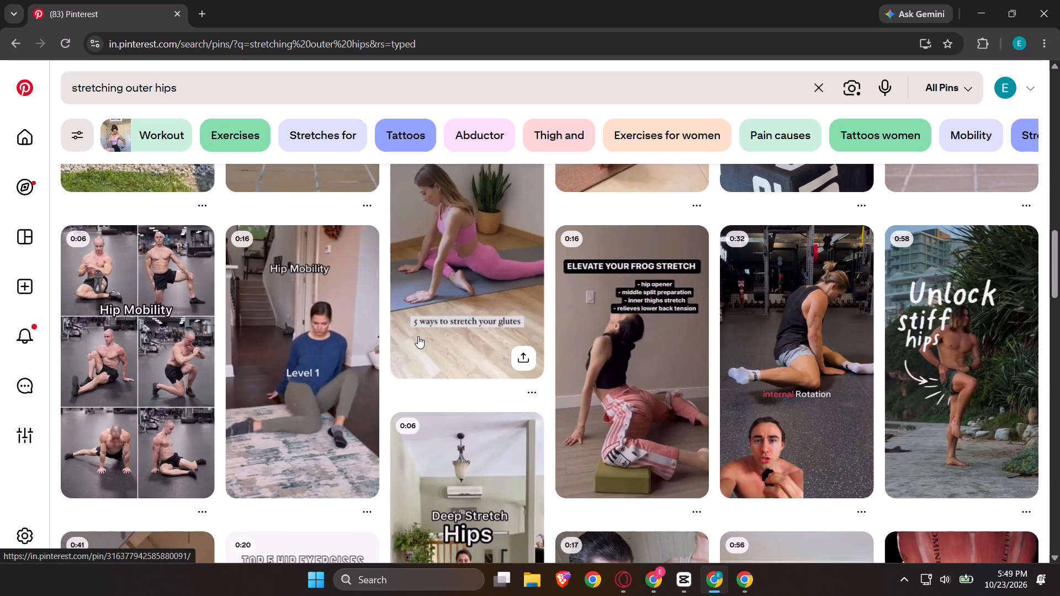
scroll(145, 351, "down", 4)
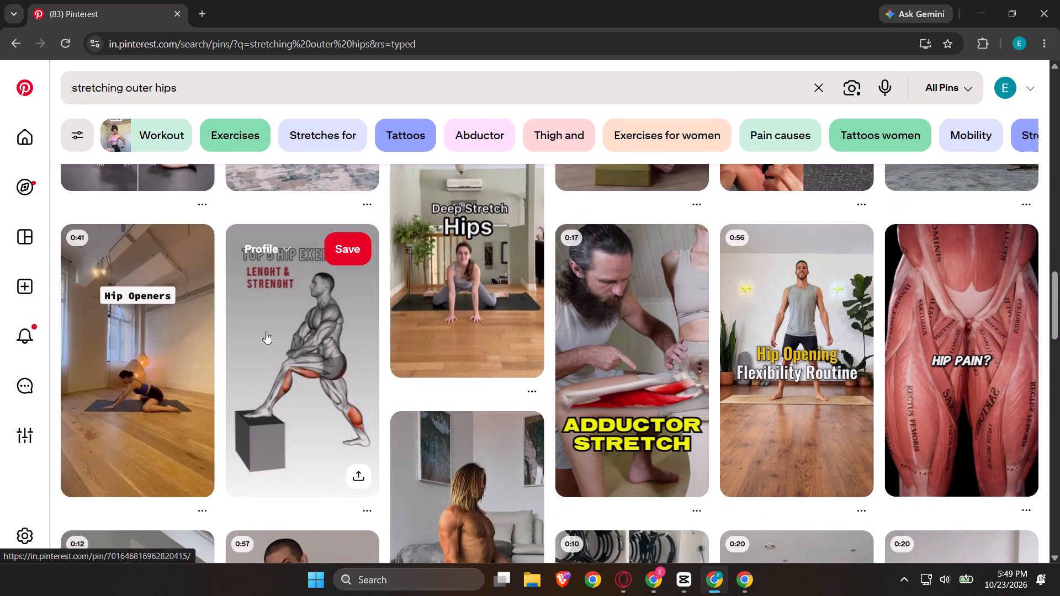
scroll(266, 332, "down", 2)
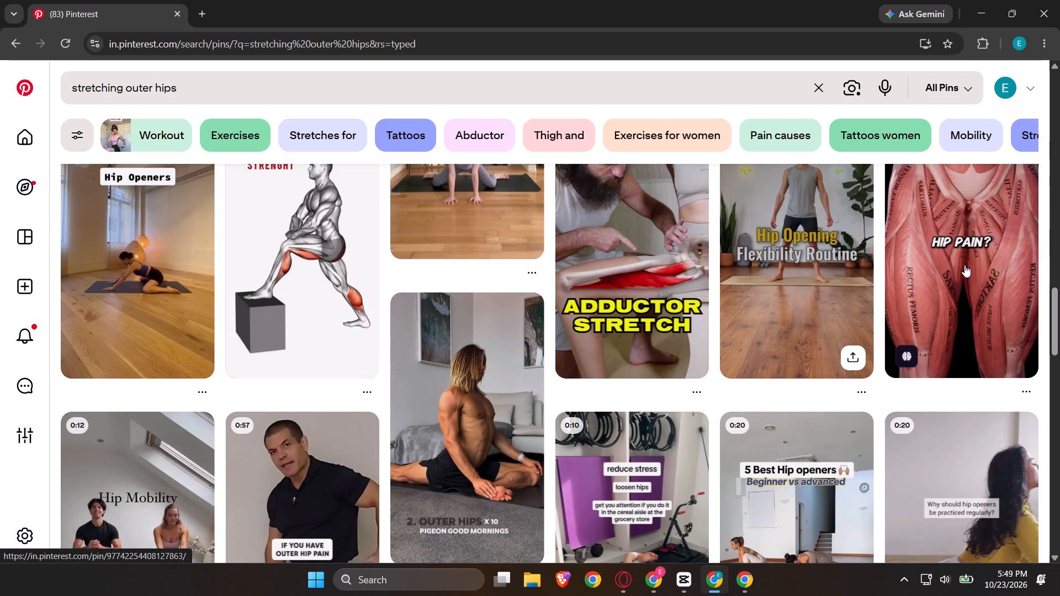
scroll(964, 265, "up", 2)
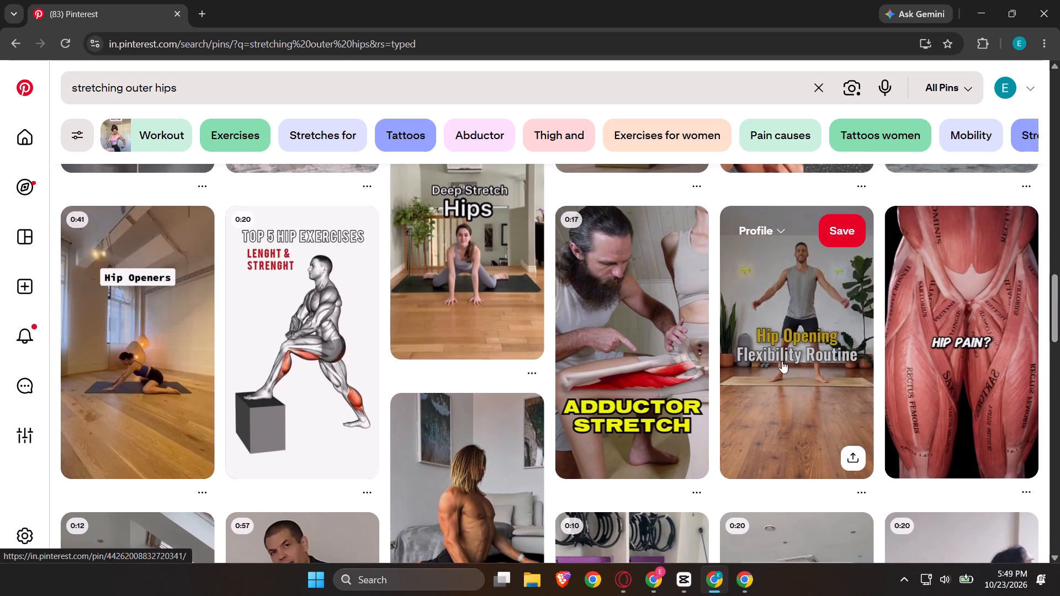
Open the "HIP PAIN?" muscle anatomy pin and examine its video and related pins.
left_click(975, 319)
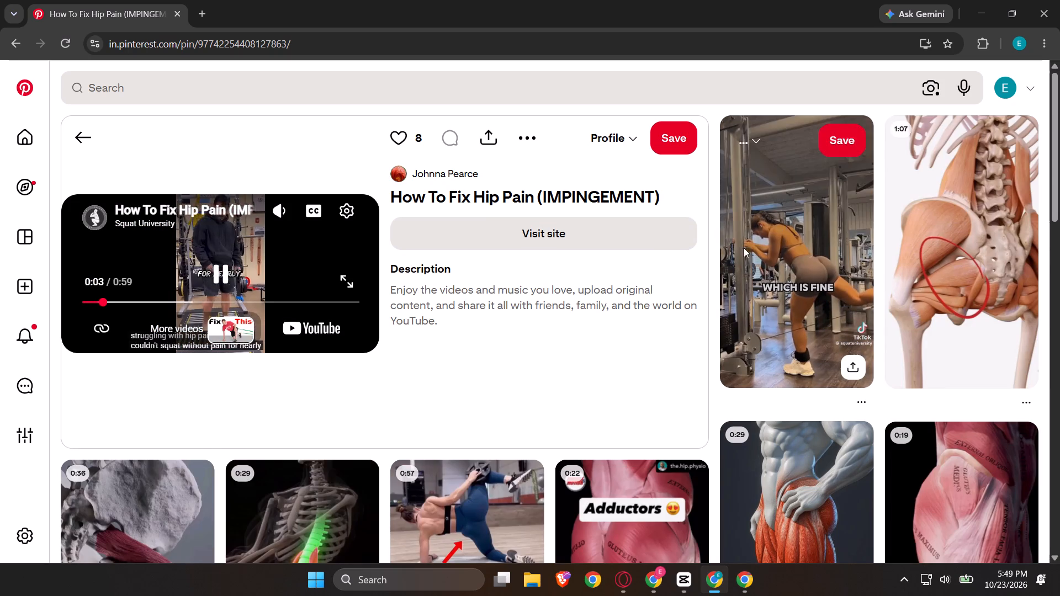
scroll(485, 318, "down", 3)
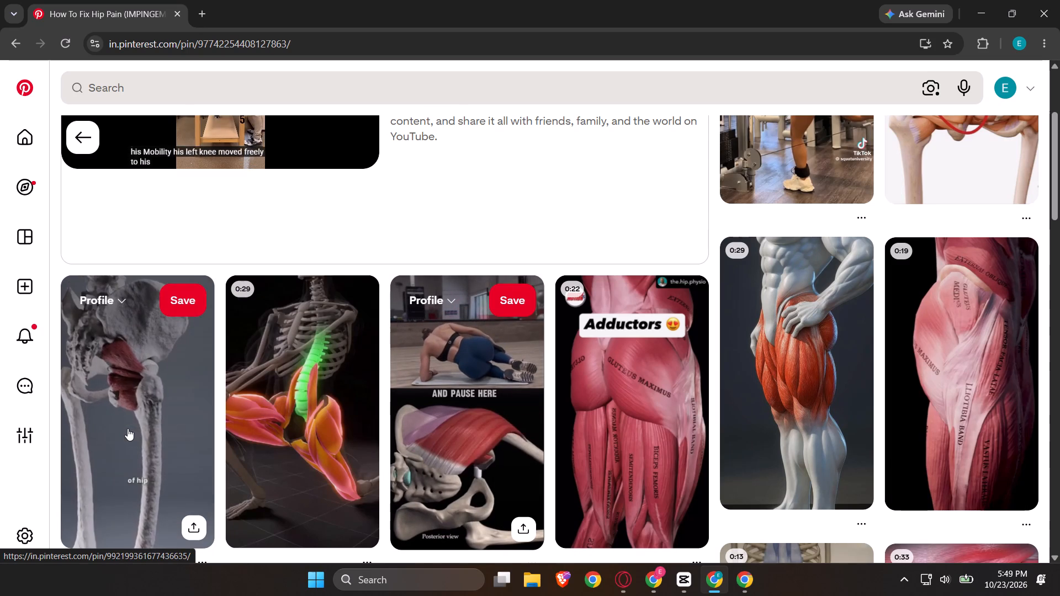
Switch to CapCut and close the separate browser window showing the Kalvium dashboard.
key("alt+Tab")
key("alt+Tab")
key("alt+Tab")
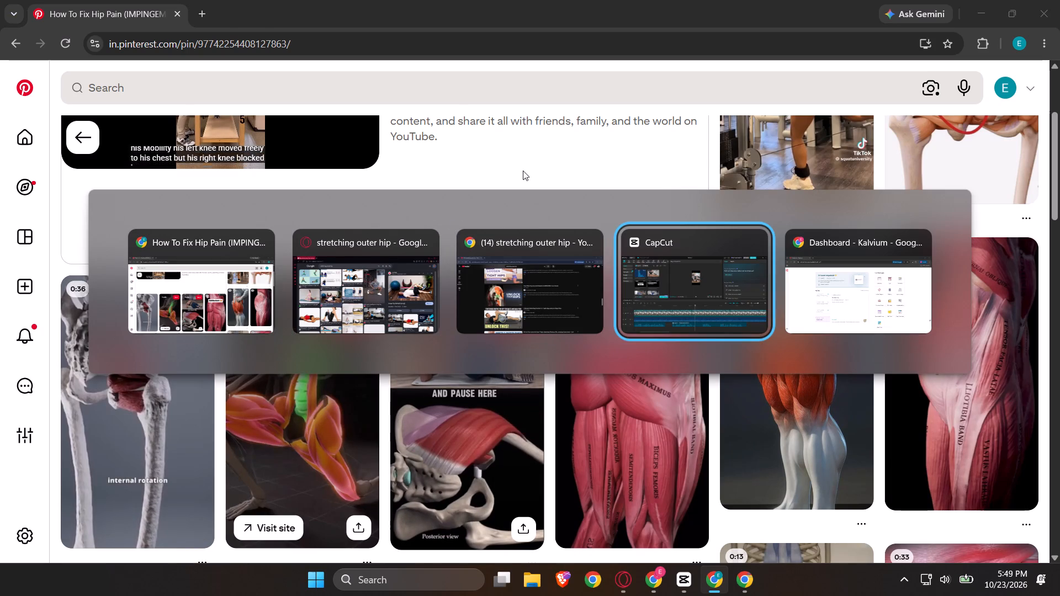
left_click(642, 584)
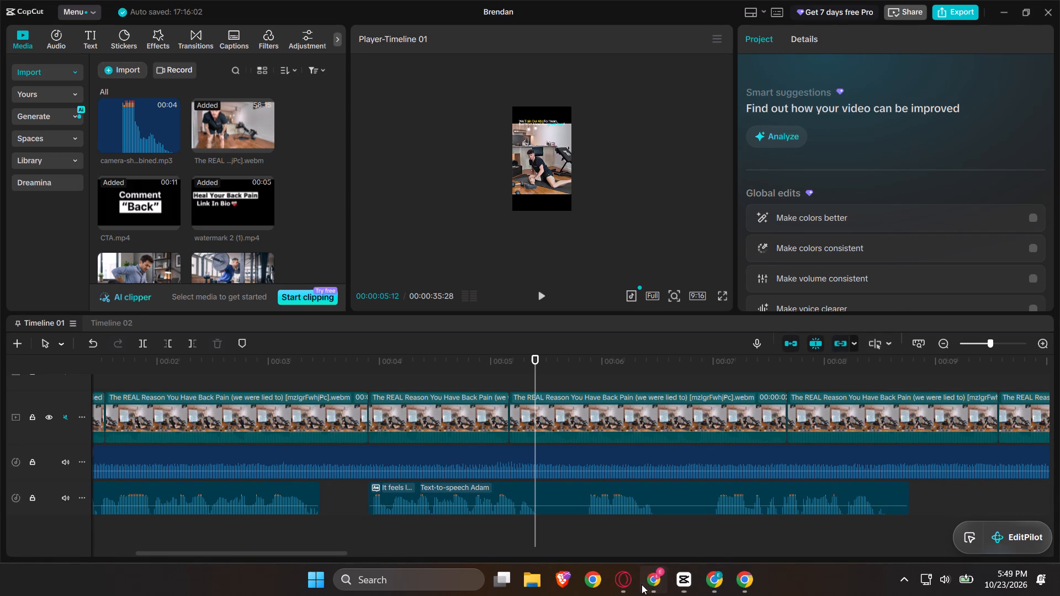
left_click(1059, 0)
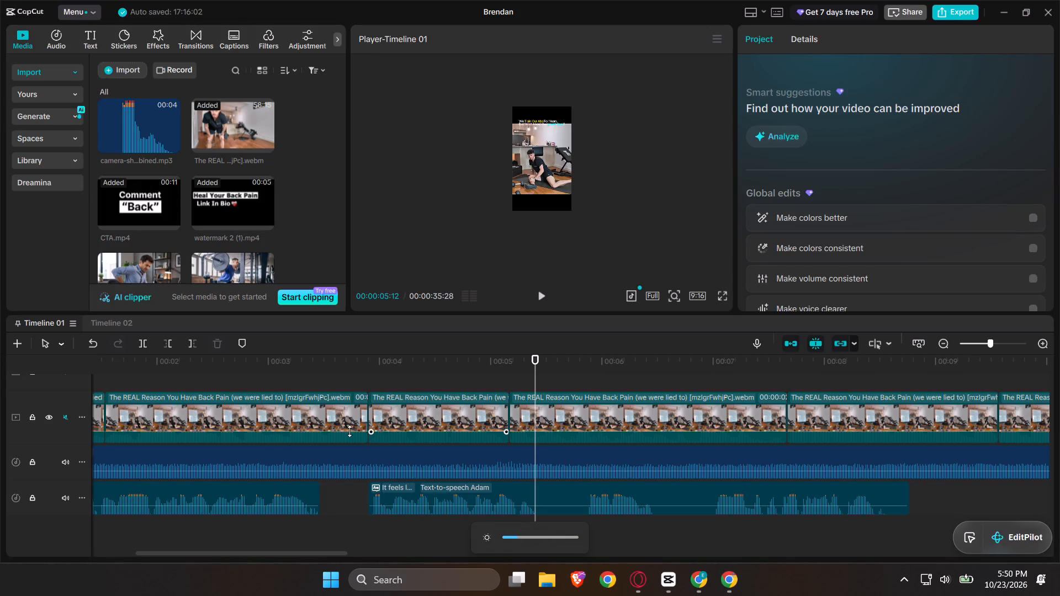
Play the Brendan timeline in CapCut from the start to about 3 seconds to review the opening voiceover section.
double_click(327, 497)
left_click_drag(327, 497, 16, 506)
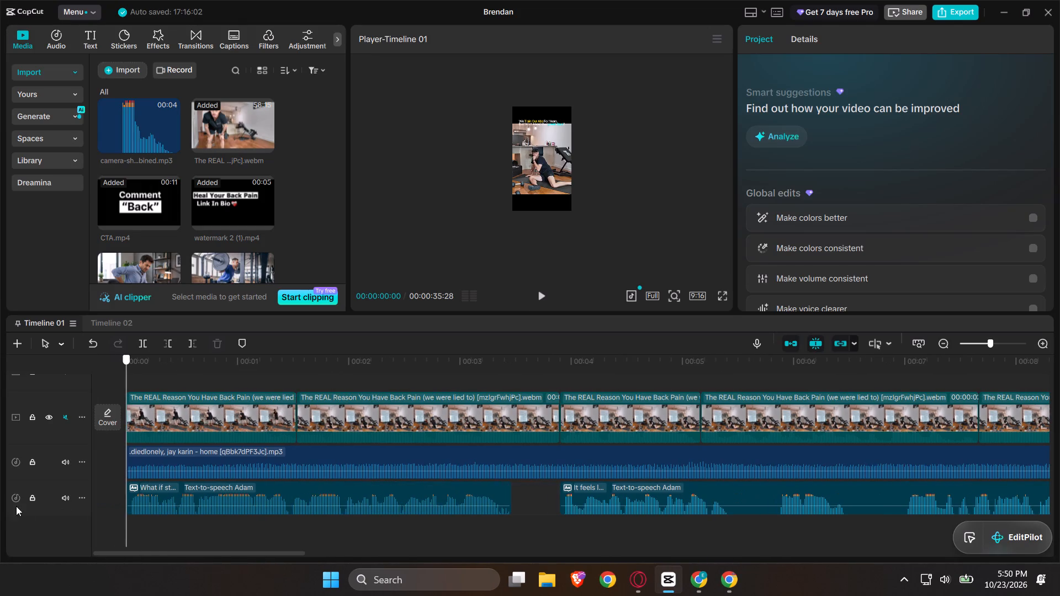
left_click_drag(16, 506, 0, 507)
key("space")
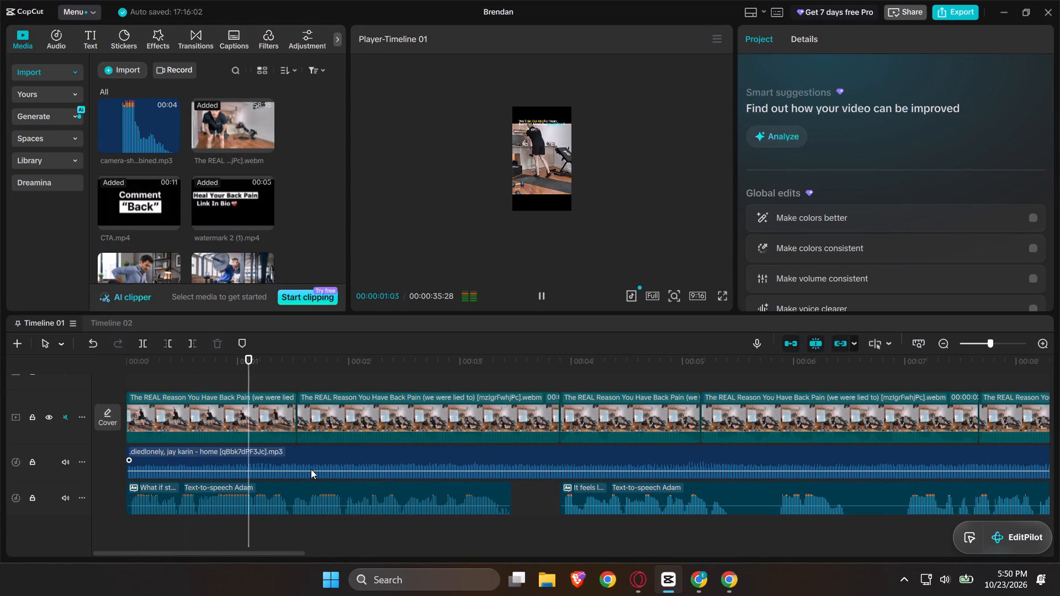
scroll(311, 469, "down", 9, "ctrl")
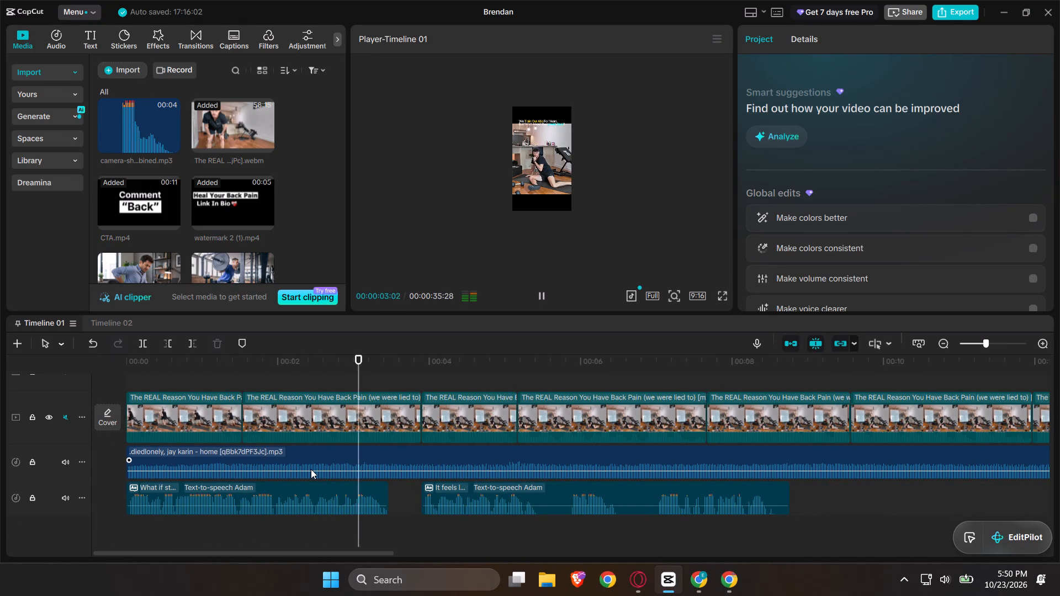
key("space")
Return to Pinterest and look through the pins related to "How To Fix Hip Pain (IMPINGEMENT)" for hip anatomy clips.
key("alt+Tab")
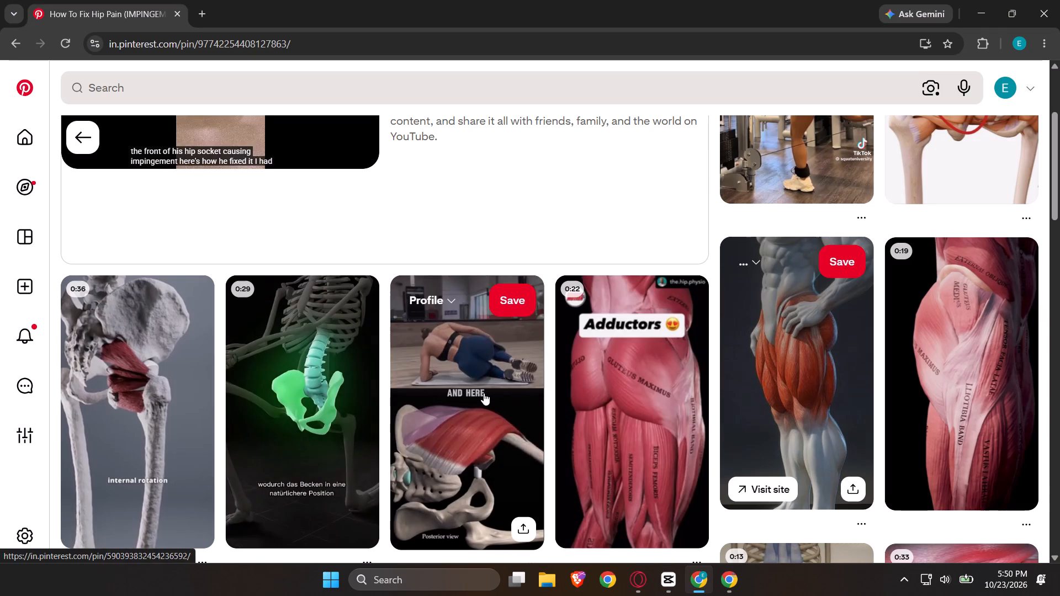
scroll(314, 389, "up", 4)
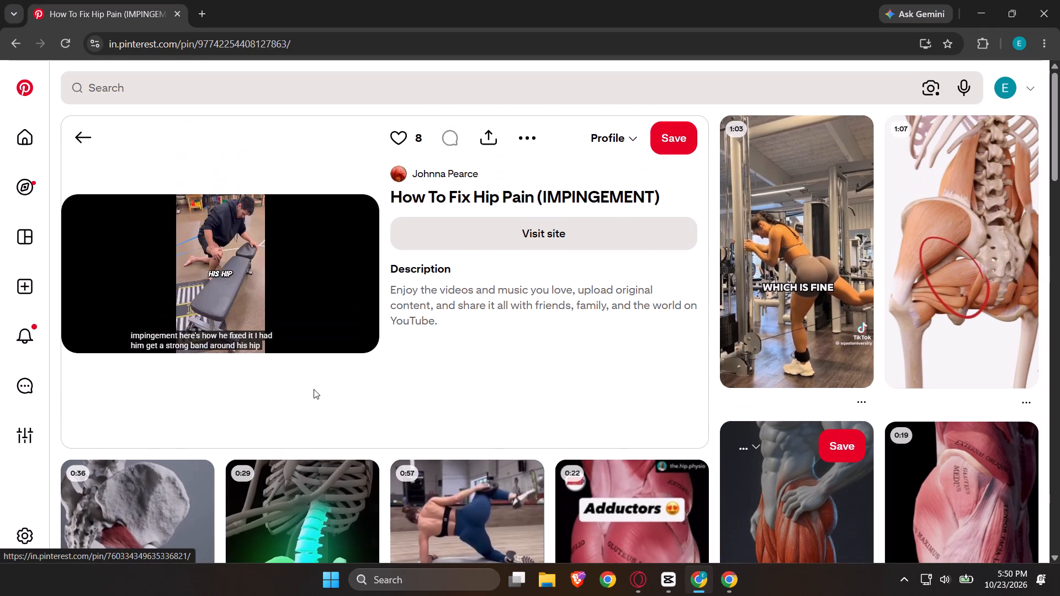
scroll(650, 369, "down", 3)
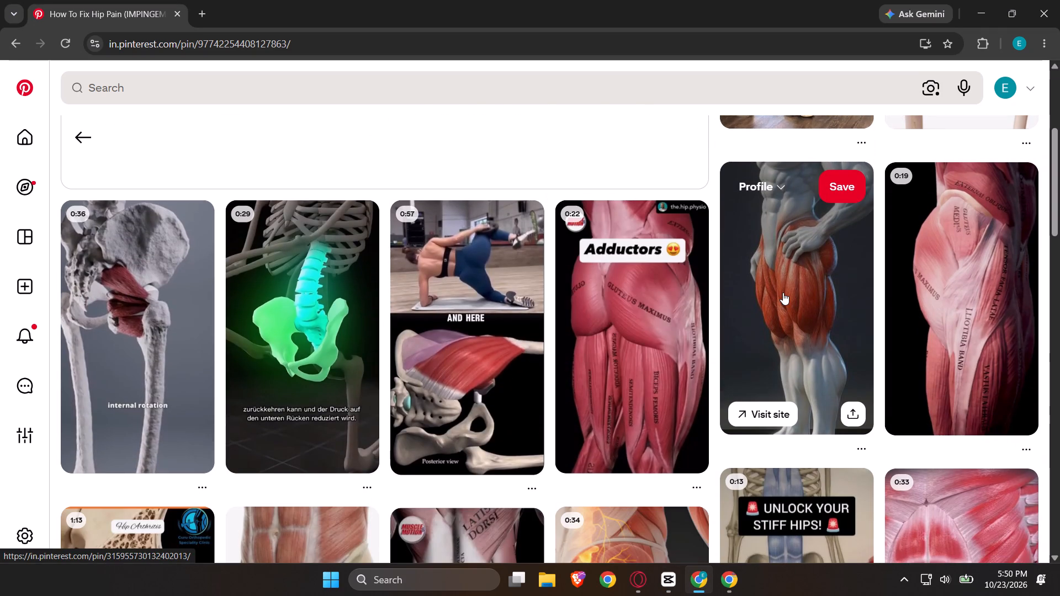
scroll(486, 441, "down", 4)
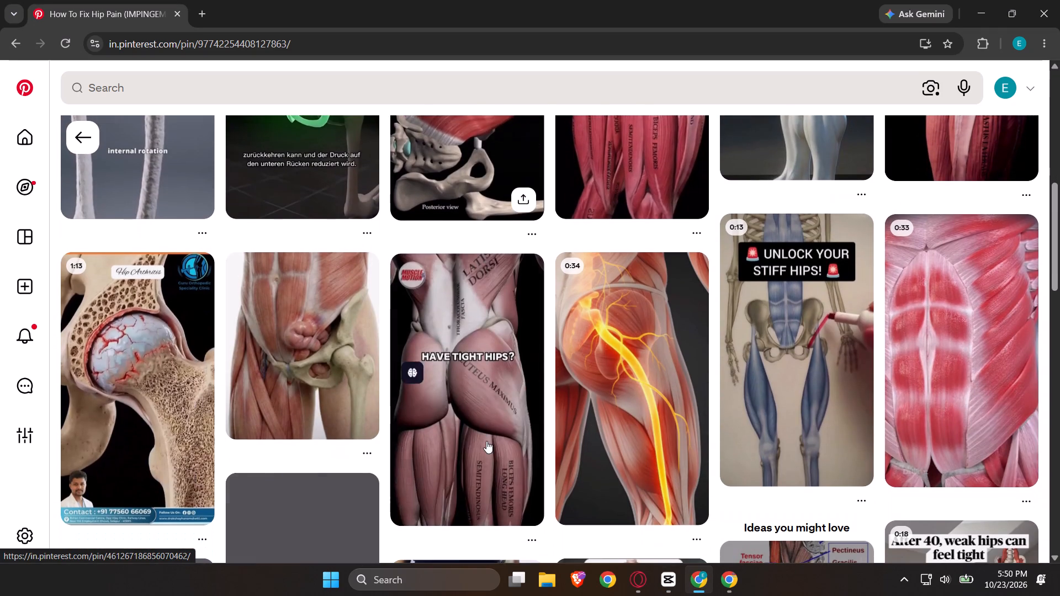
scroll(787, 437, "down", 2)
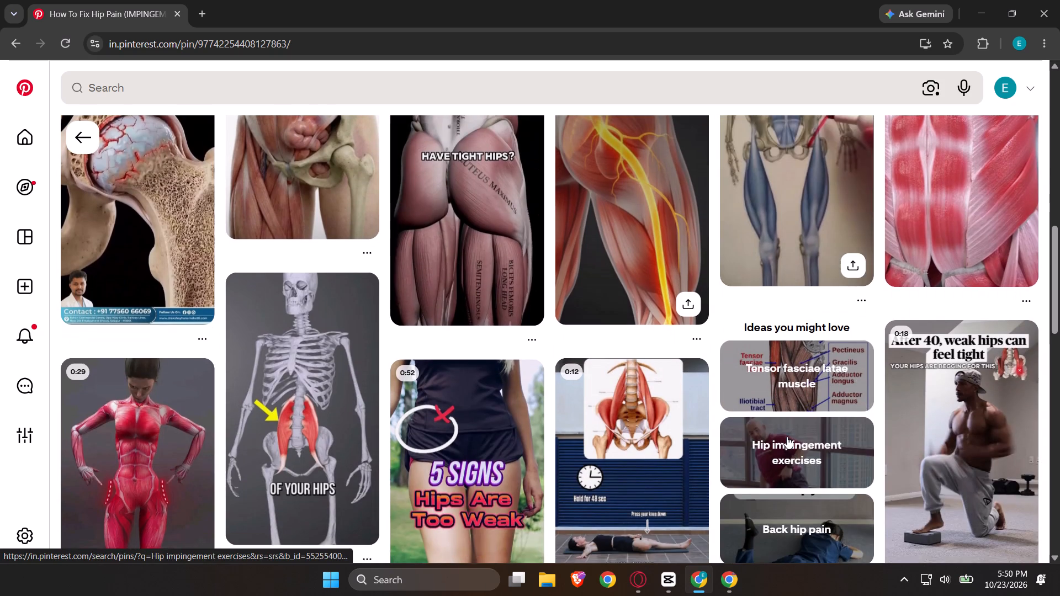
scroll(787, 437, "down", 1)
Open the brendan folder inside Downloads > clipping in File Explorer.
key("alt+Tab")
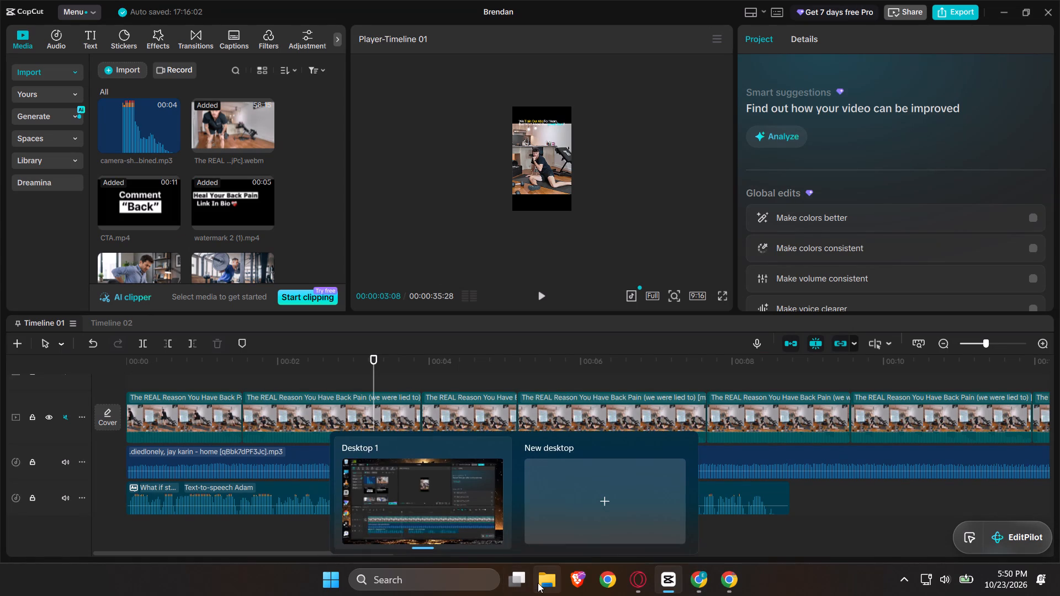
left_click(538, 583)
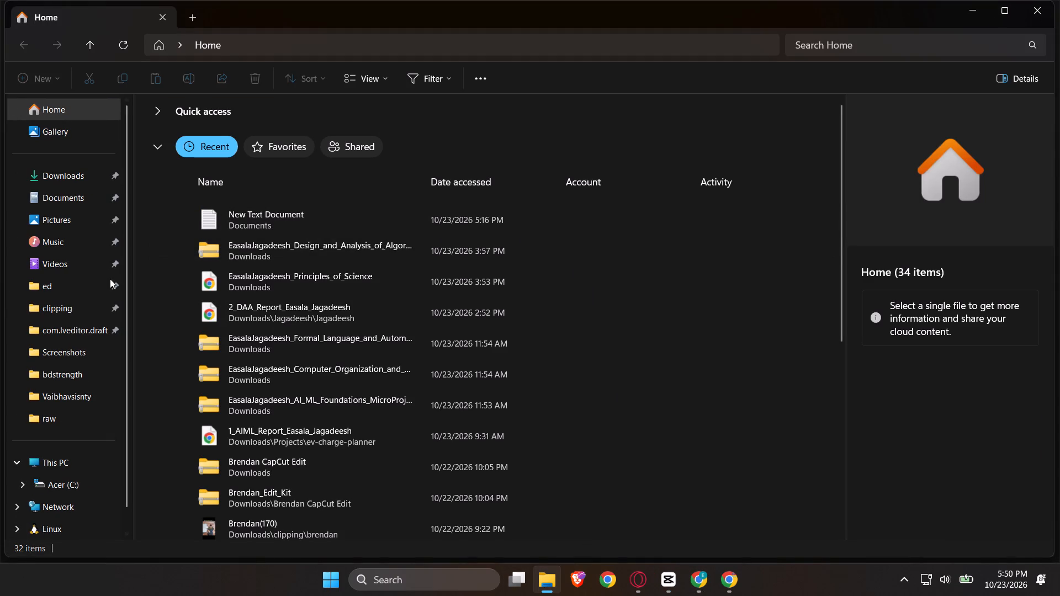
left_click(65, 292)
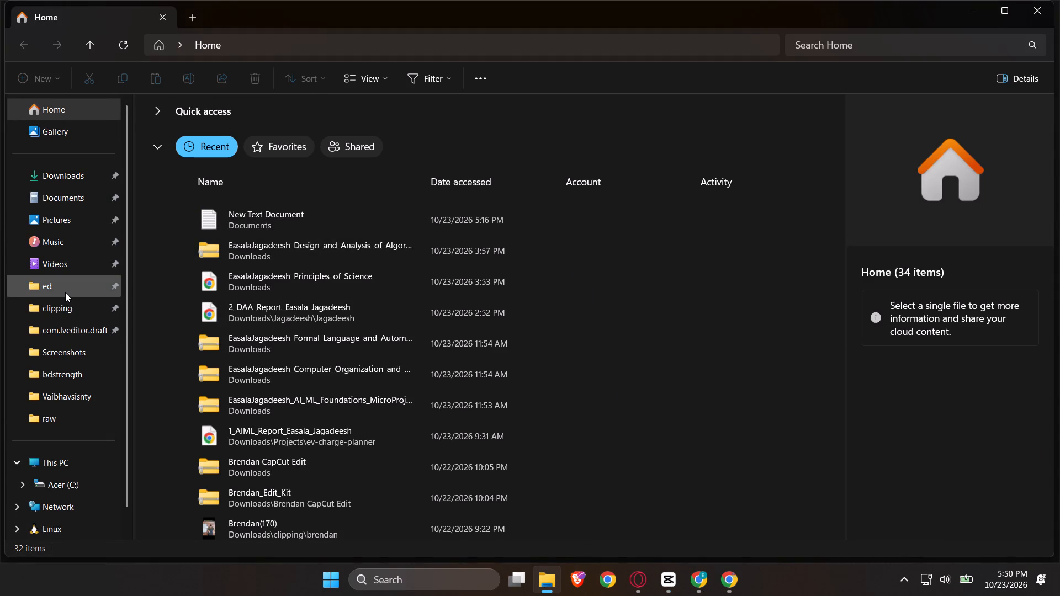
left_click(63, 308)
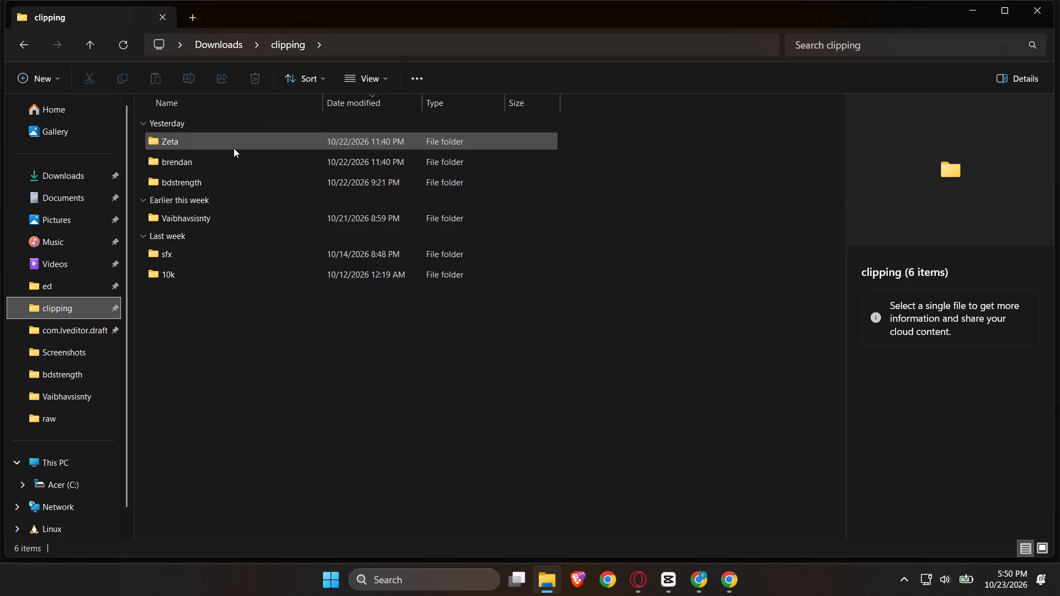
double_click(229, 161)
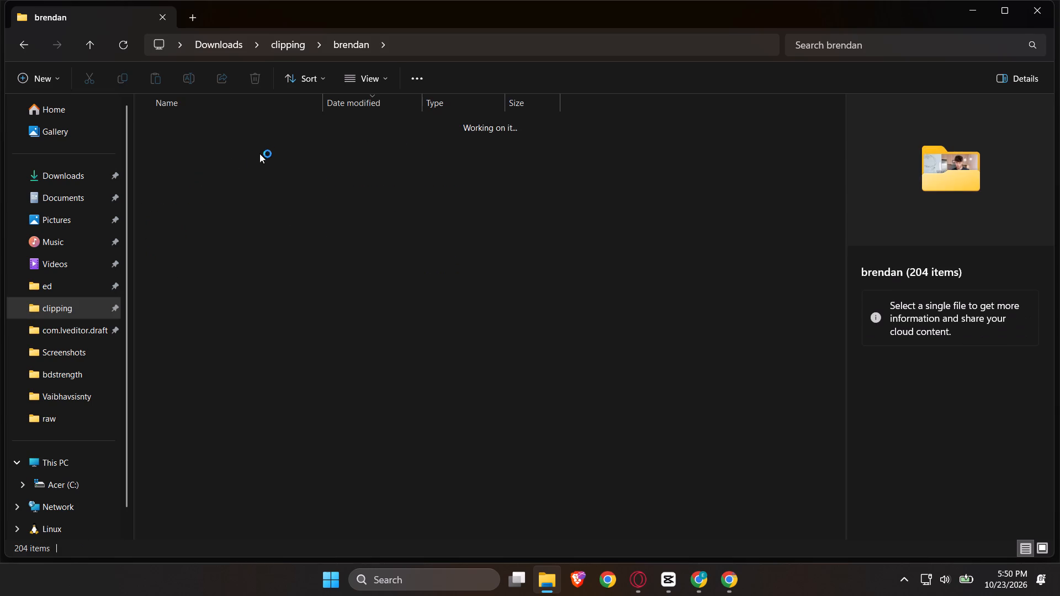
Open the bdclips folder inside brendan and go into its raw subfolder.
double_click(189, 284)
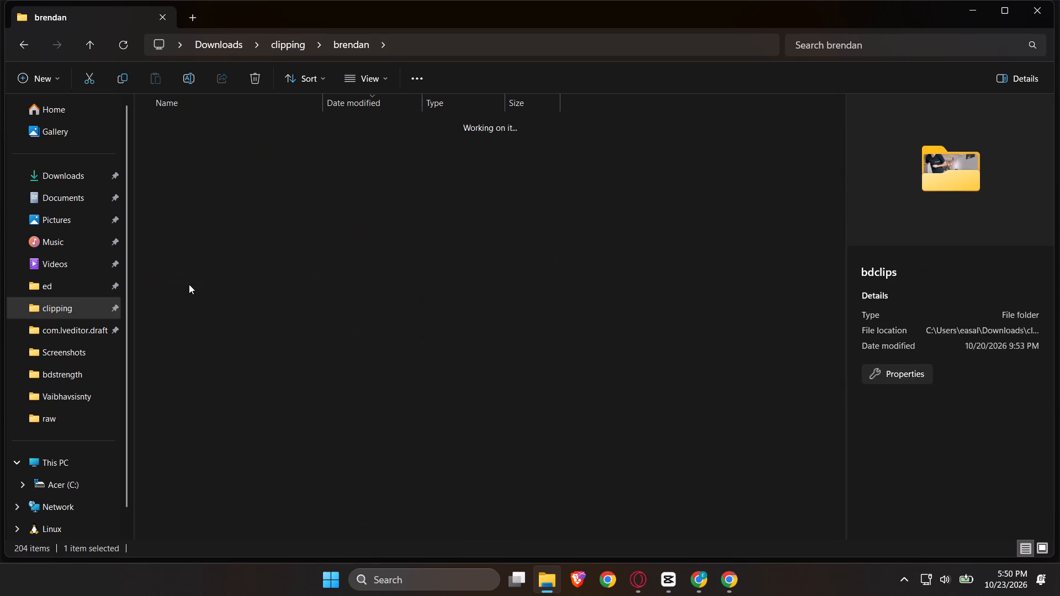
left_click(234, 143)
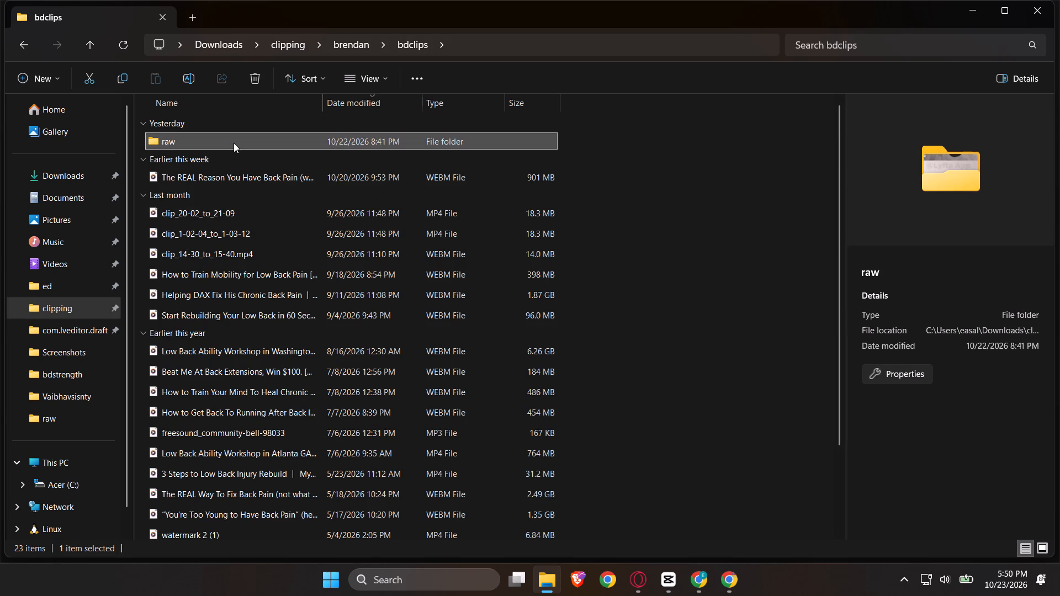
double_click(234, 143)
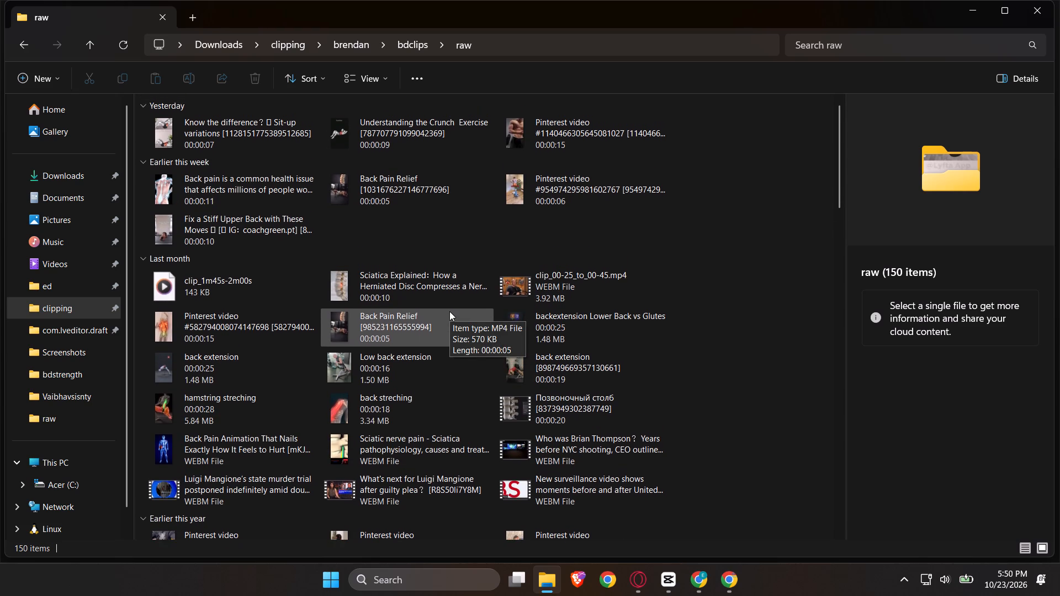
Add the "Stop Hip Pain & Tightness | Fix Your Hip Rotators" clip from the raw folder to the CapCut timeline at 00:00:03:08.
scroll(449, 311, "down", 4)
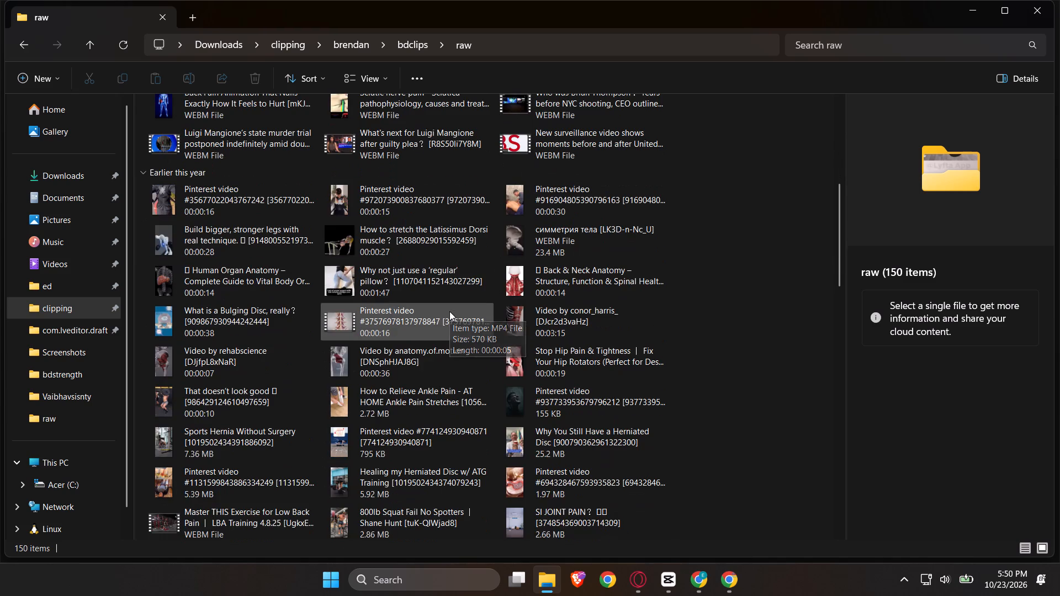
left_click(517, 371)
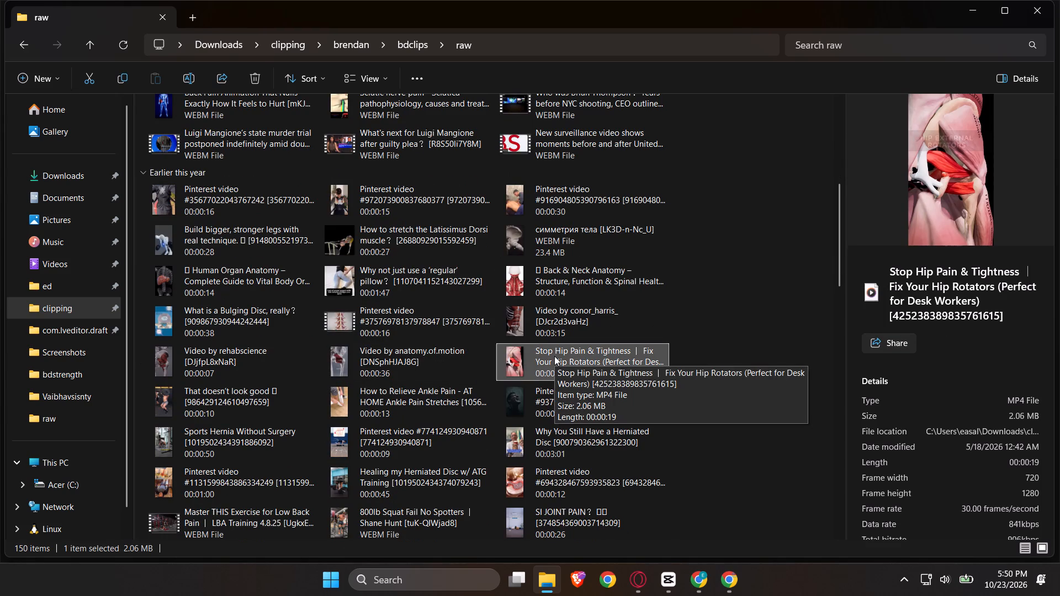
left_click_drag(534, 358, 714, 533)
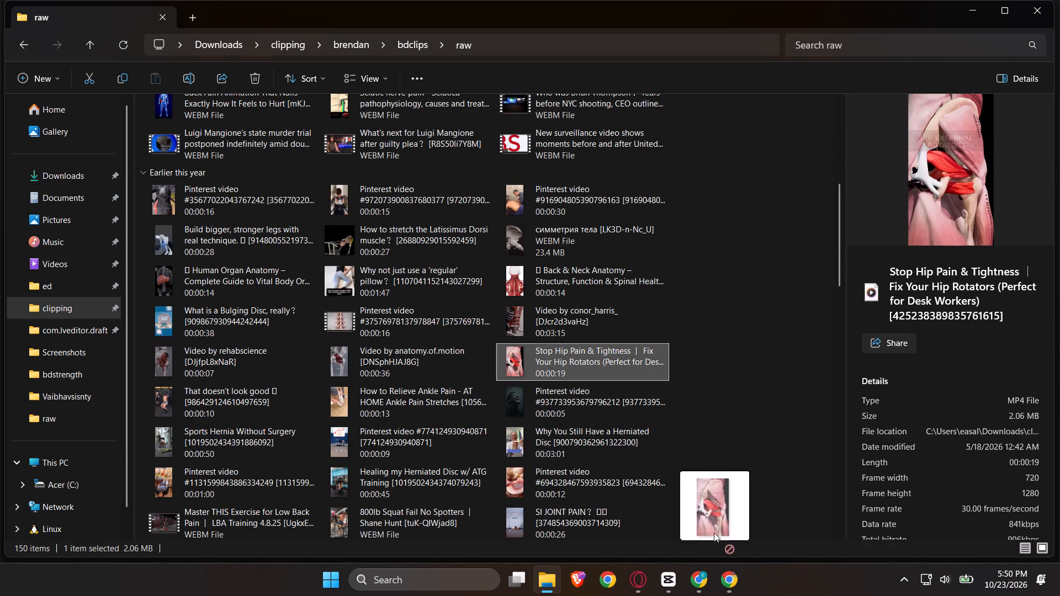
left_click_drag(714, 533, 265, 432)
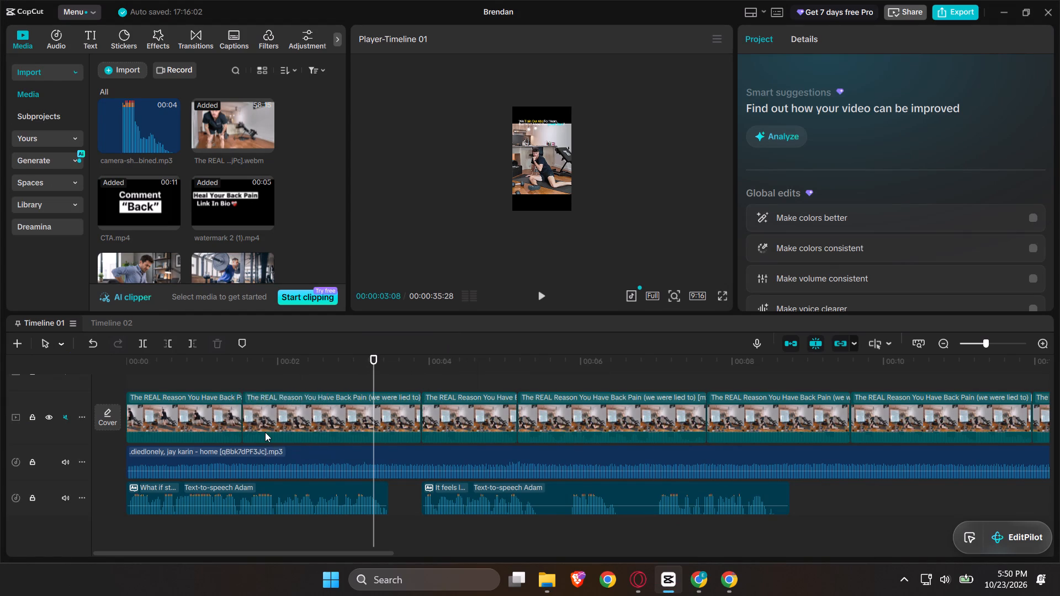
key("alt+Tab")
scroll(357, 423, "down", 1)
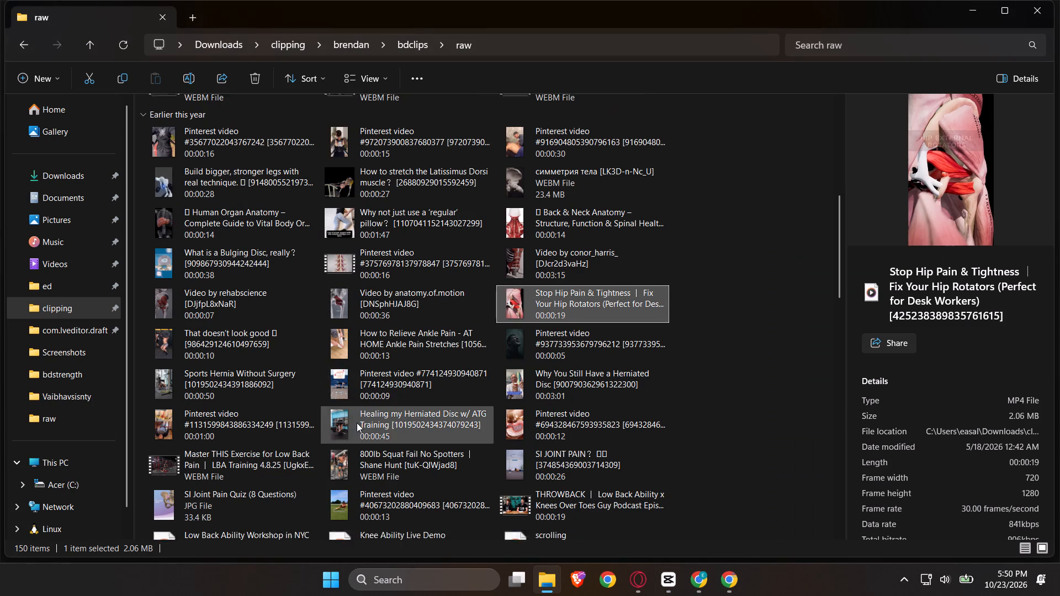
scroll(357, 423, "down", 1)
left_click(347, 360)
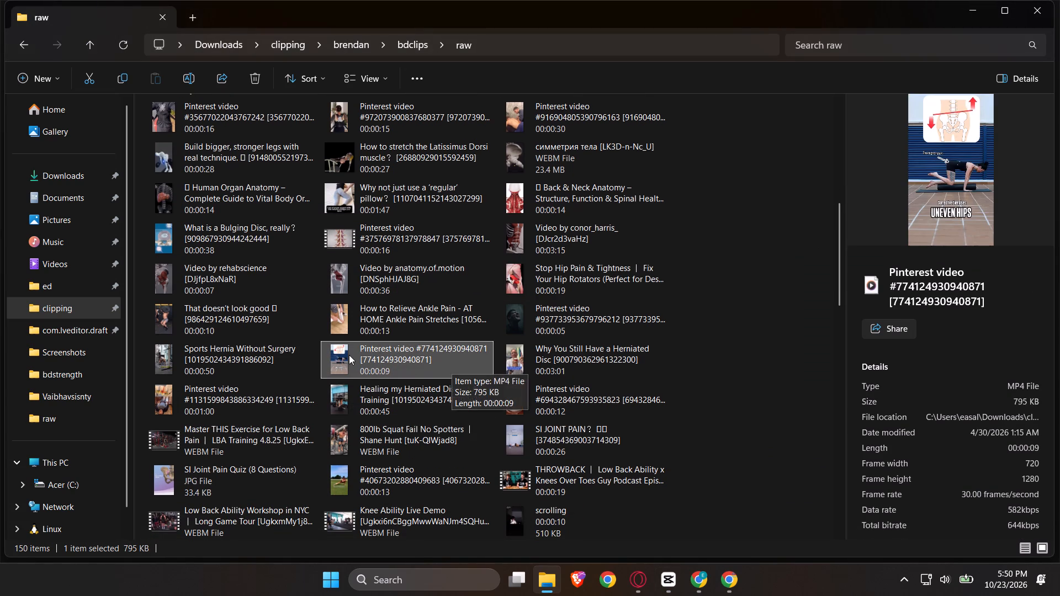
double_click(349, 355)
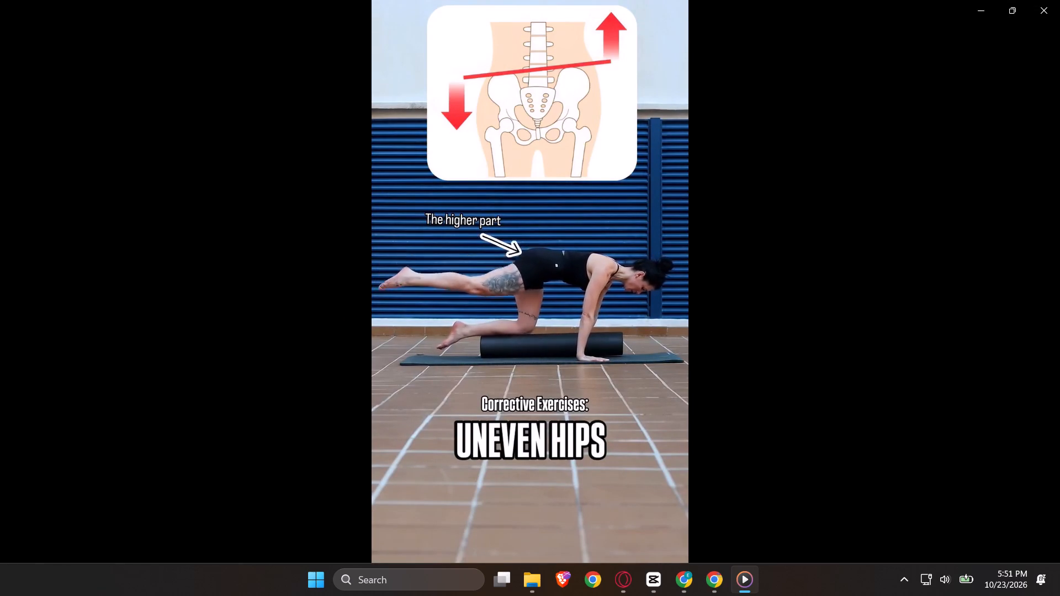
left_click(1059, 0)
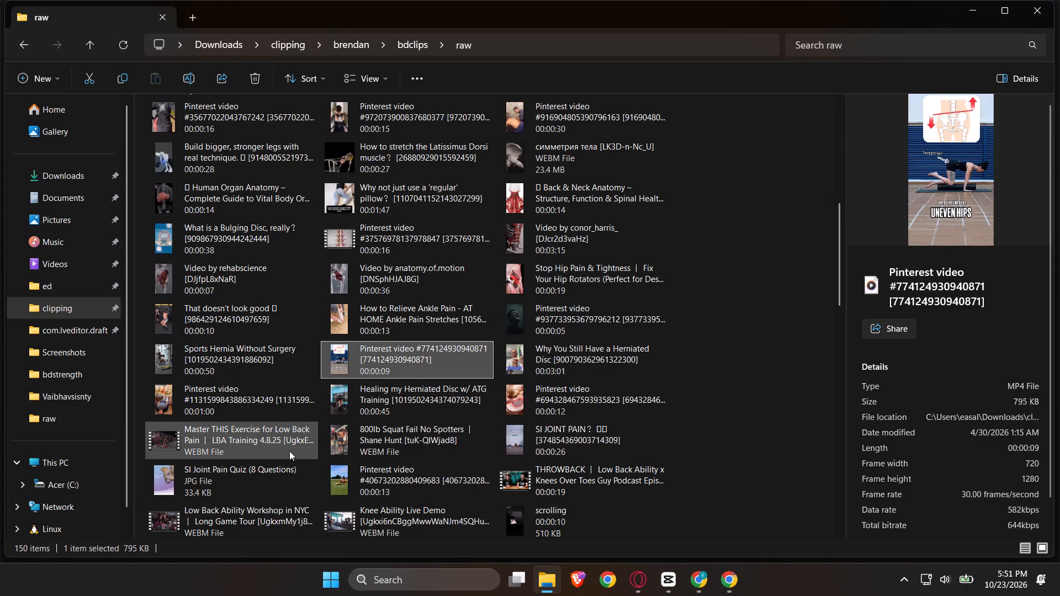
Look through the clips in the raw folder for hip footage, including the "How to stretch the Latissimus Dorsi muscle?" preview.
left_click(216, 421)
left_click(210, 409)
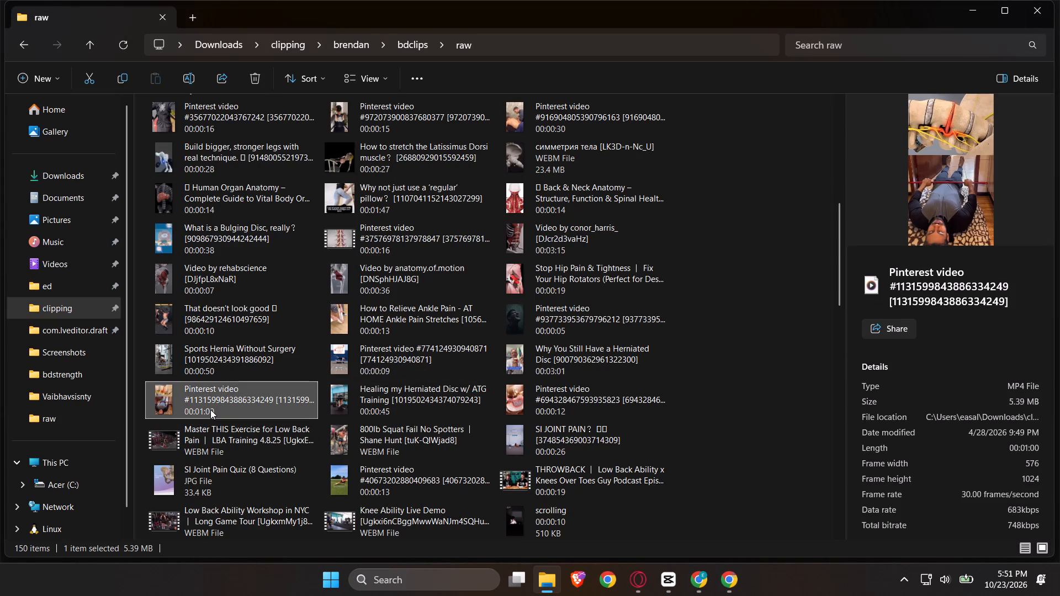
scroll(233, 459, "down", 2)
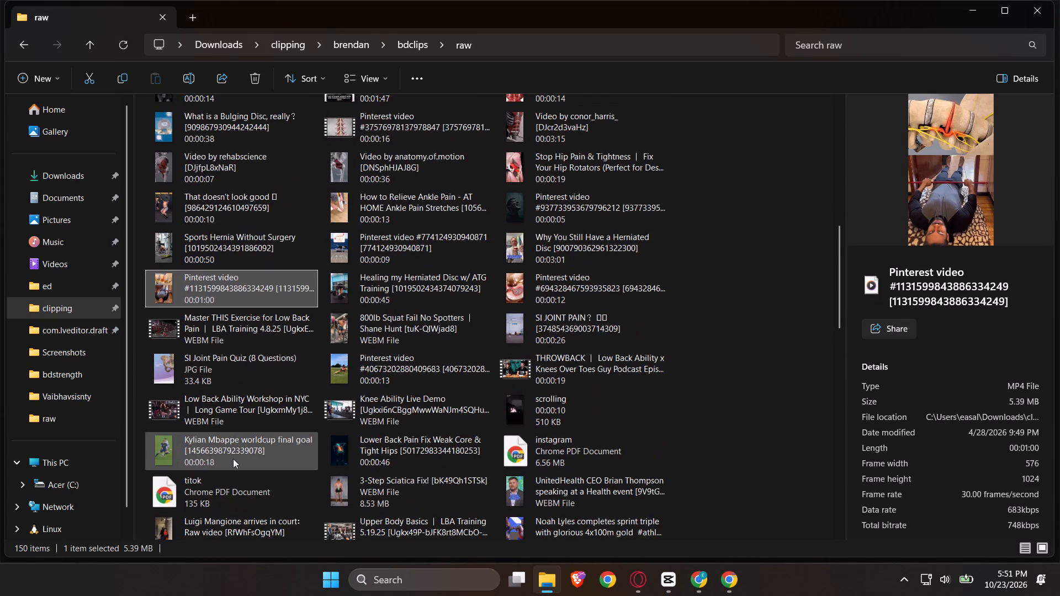
scroll(233, 459, "down", 2)
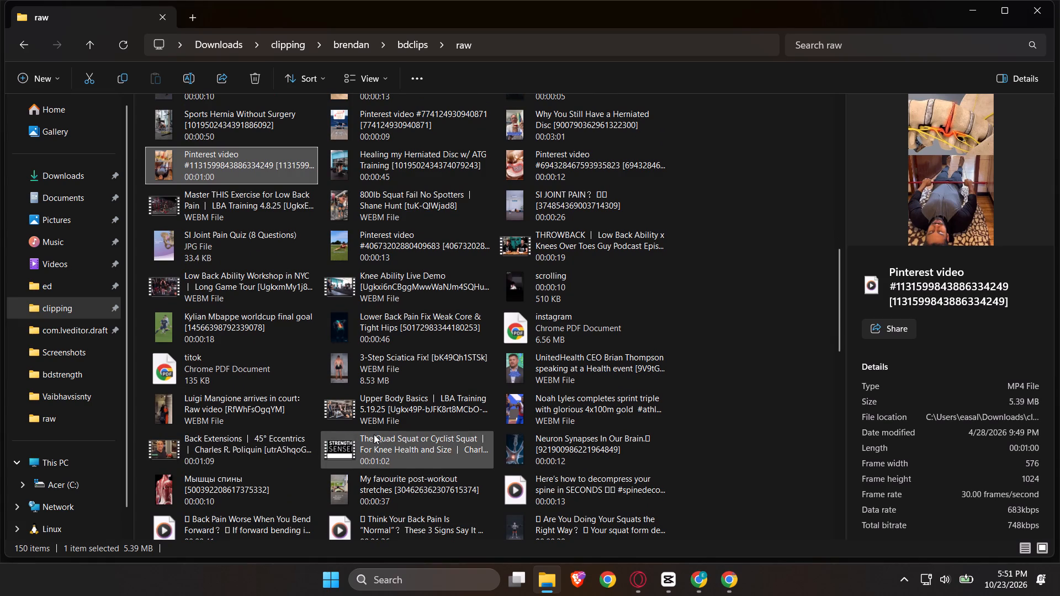
scroll(487, 221, "up", 1)
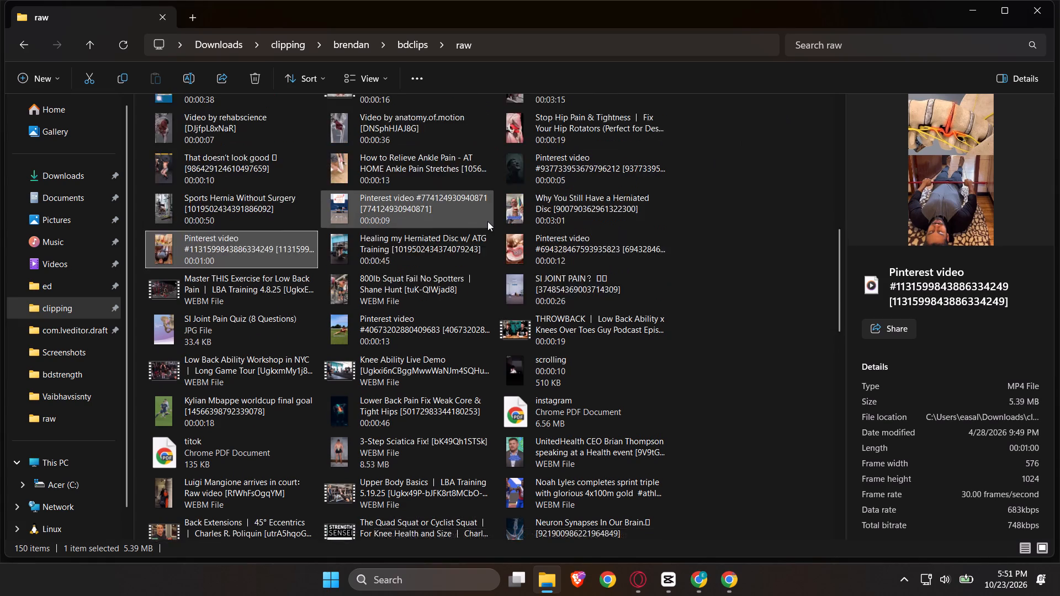
scroll(487, 221, "up", 1)
scroll(412, 241, "up", 1)
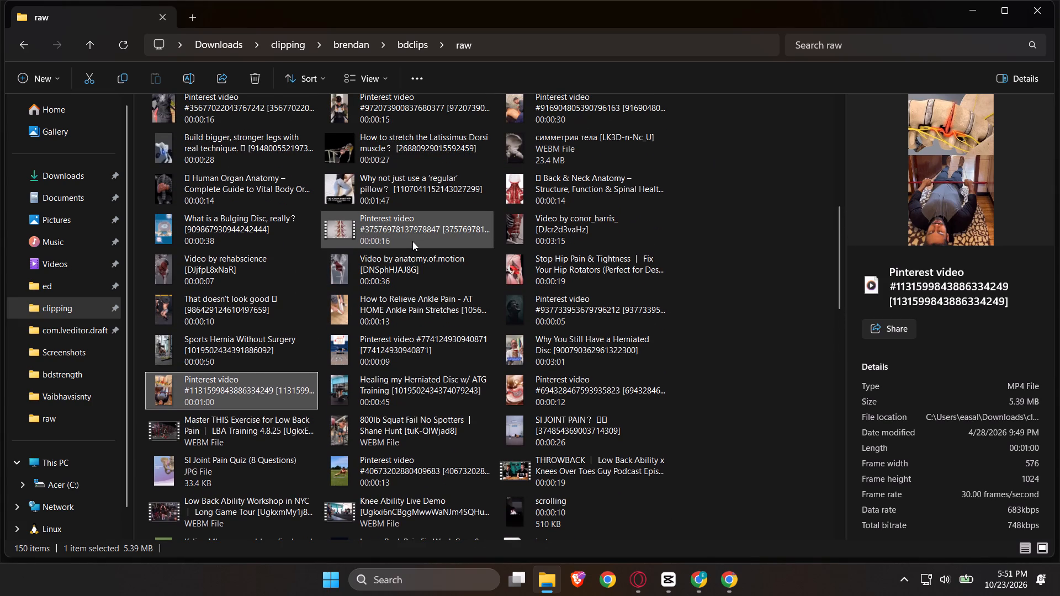
scroll(353, 218, "up", 1)
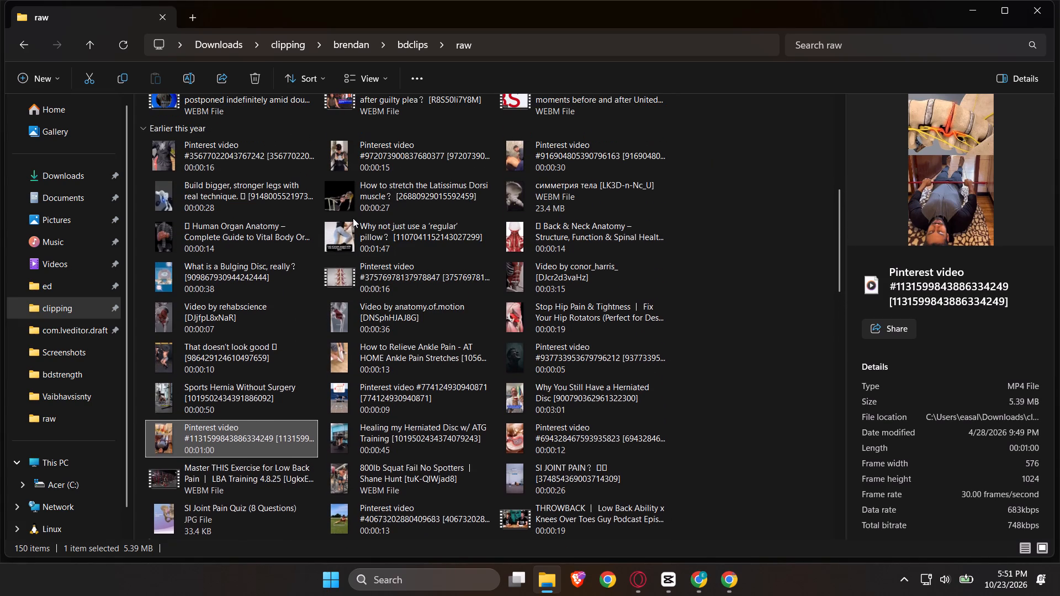
scroll(353, 218, "up", 2)
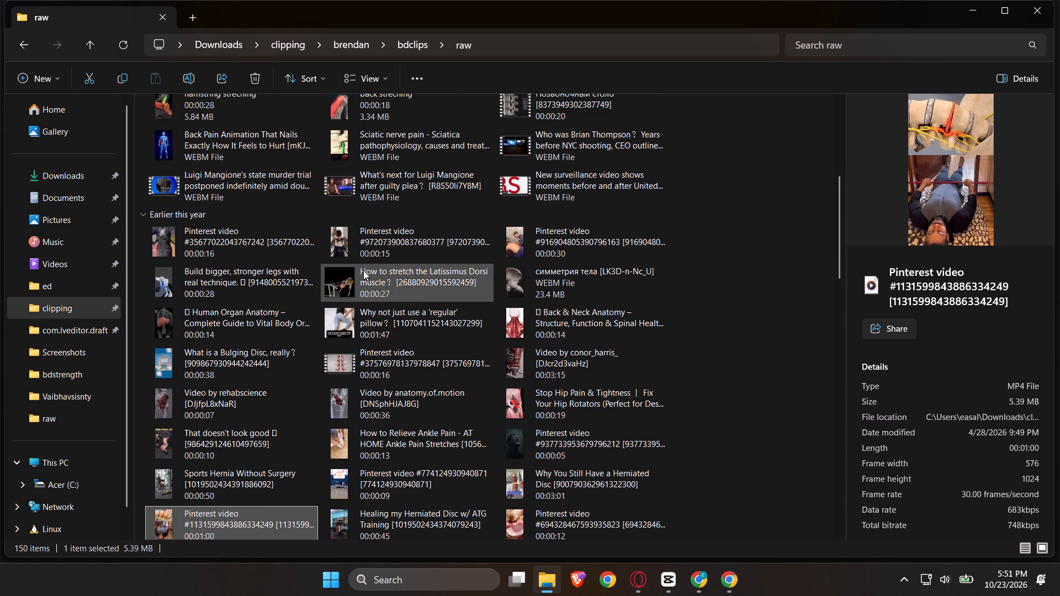
left_click(363, 270)
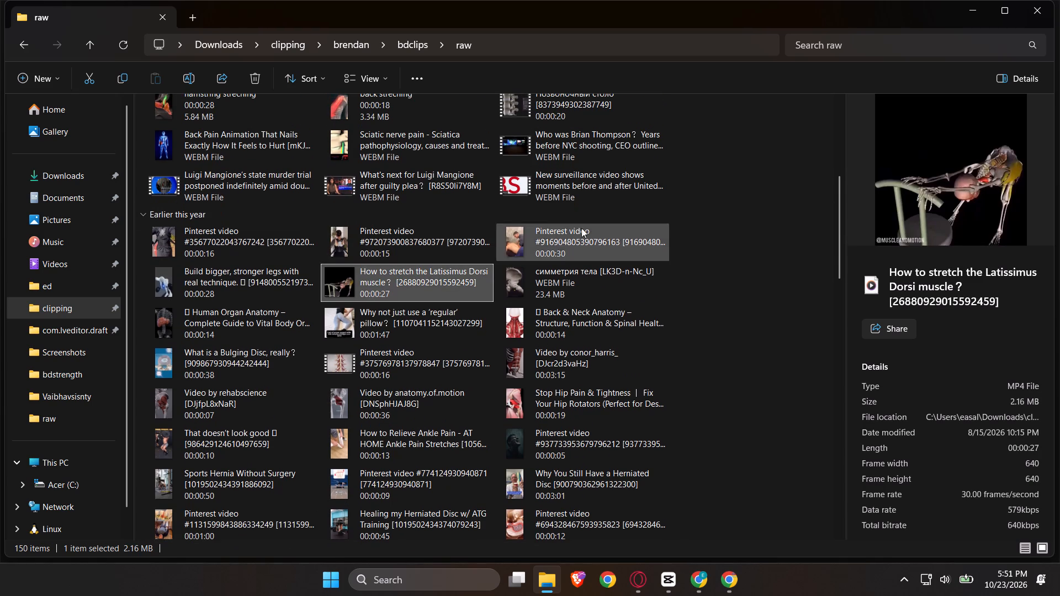
Play the "симметрия тела [LK3D-n-Nc_U]" clip to check it, close the player and delete the file from the raw folder.
left_click(534, 298)
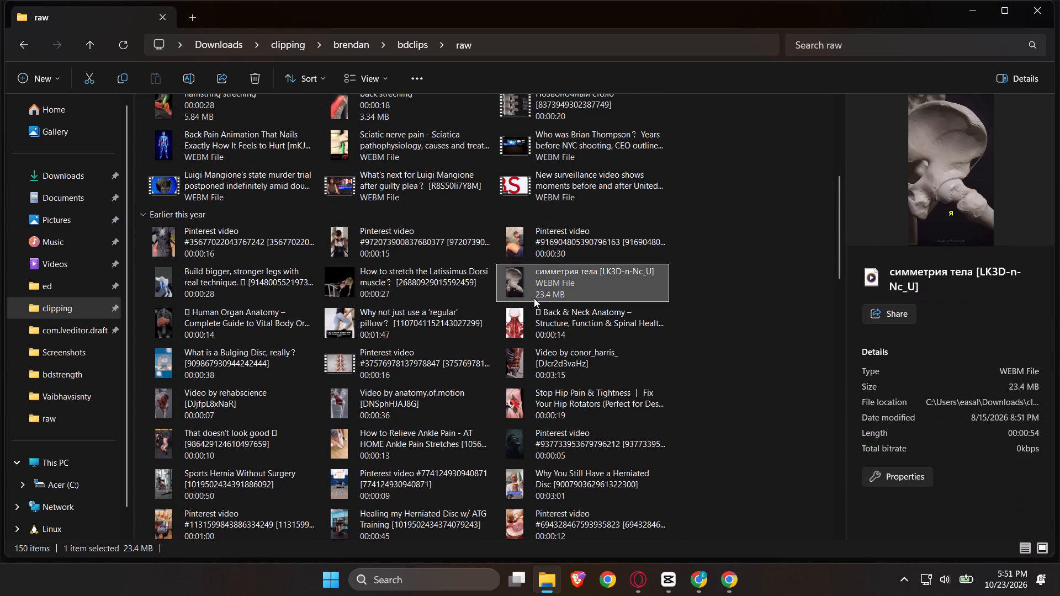
double_click(544, 284)
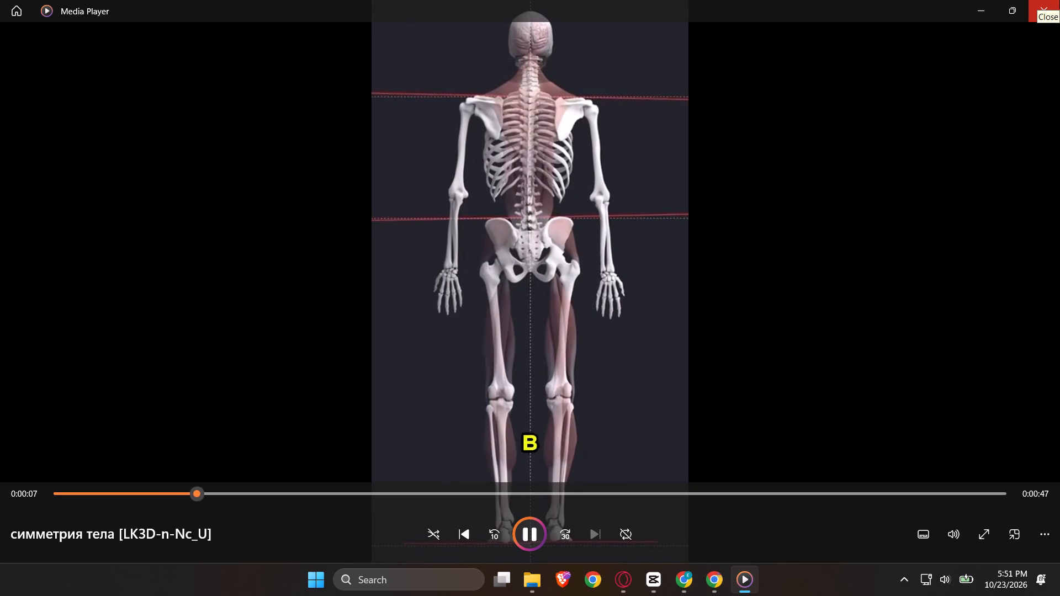
left_click(1059, 0)
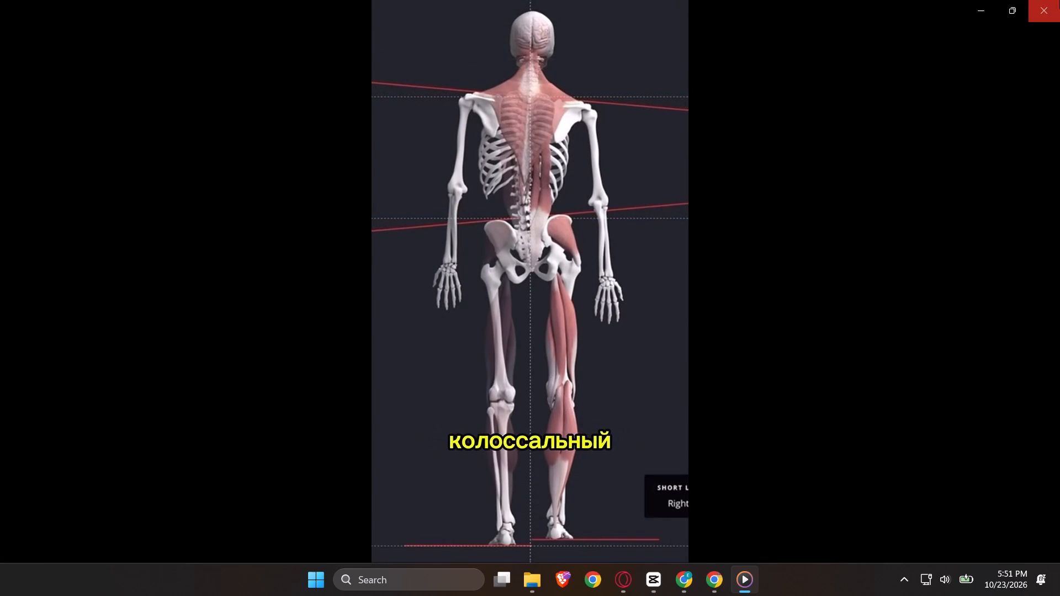
left_click(246, 71)
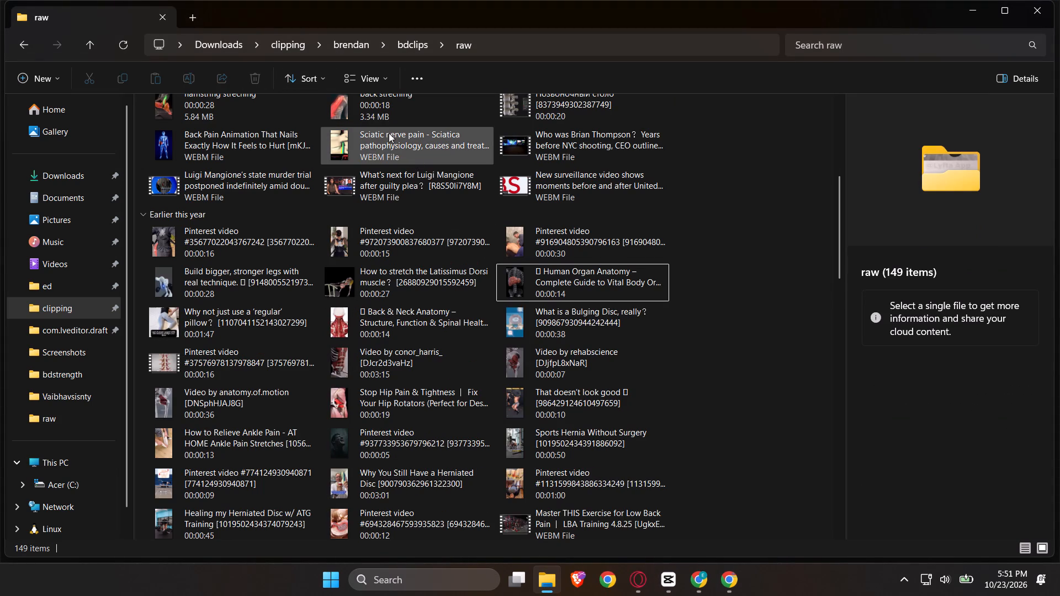
Check the previews of the "back streching" and "hamstring streching" clips.
left_click(362, 110)
left_click_drag(362, 110, 411, 161)
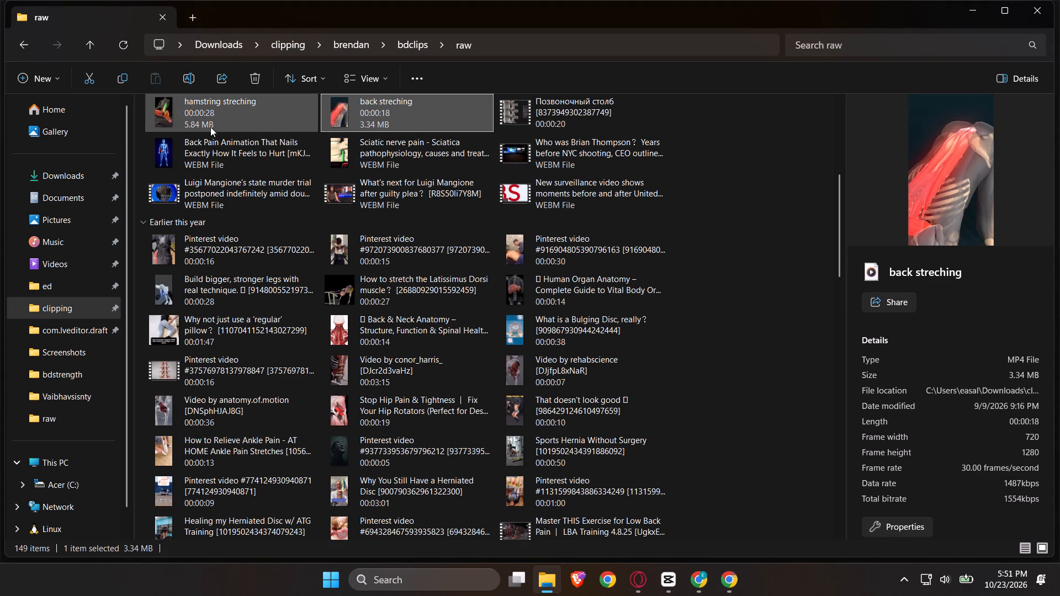
left_click(221, 111)
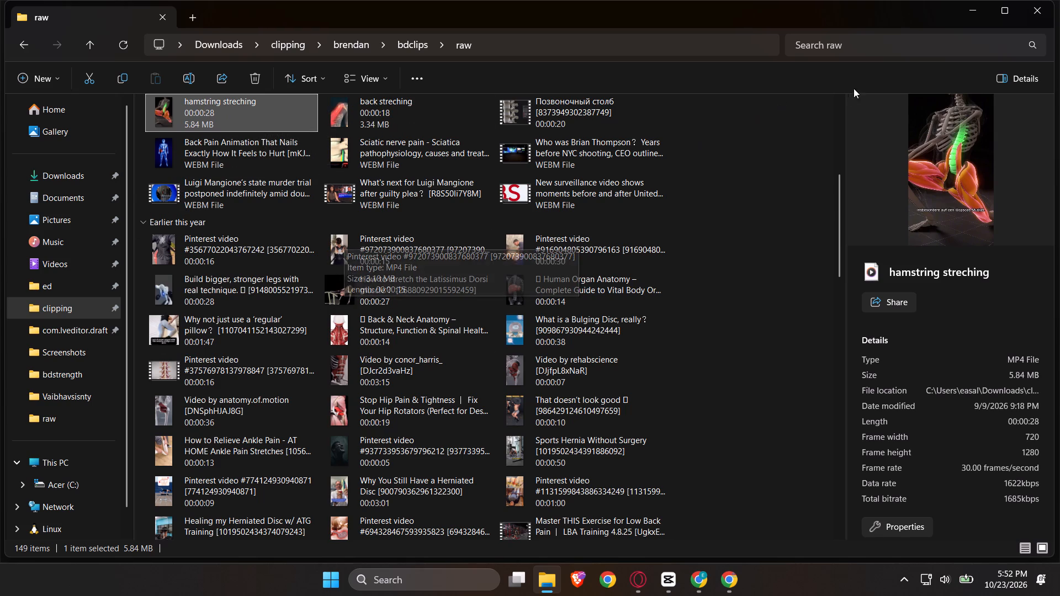
Search the raw folder for "hip" and check the matching clips, playing "Hip Hinge" in the media player.
left_click(817, 43)
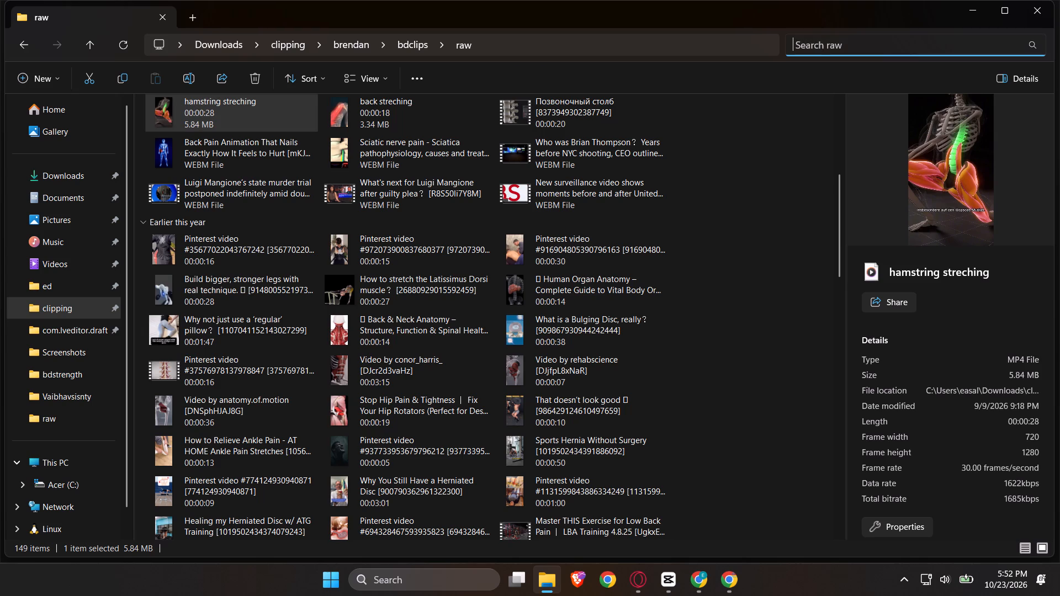
type("hip")
key("Return")
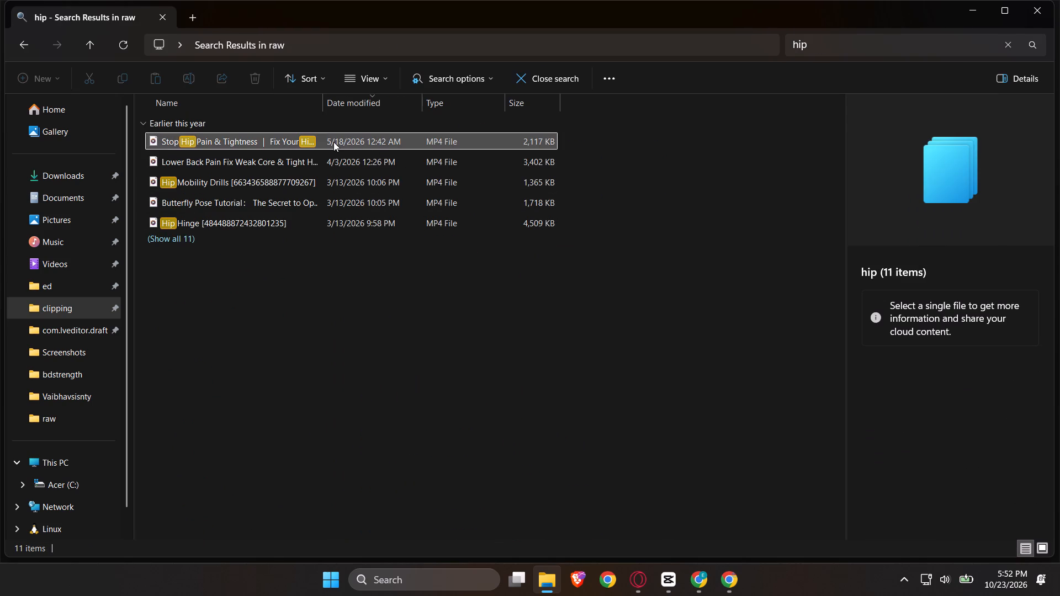
left_click(333, 142)
left_click(287, 168)
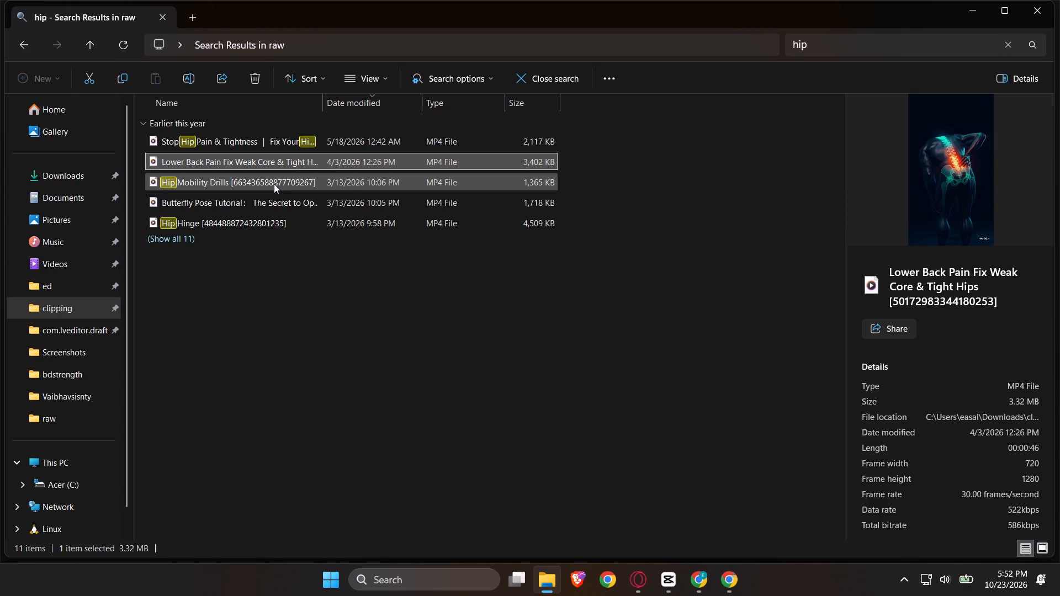
left_click(274, 184)
left_click(261, 200)
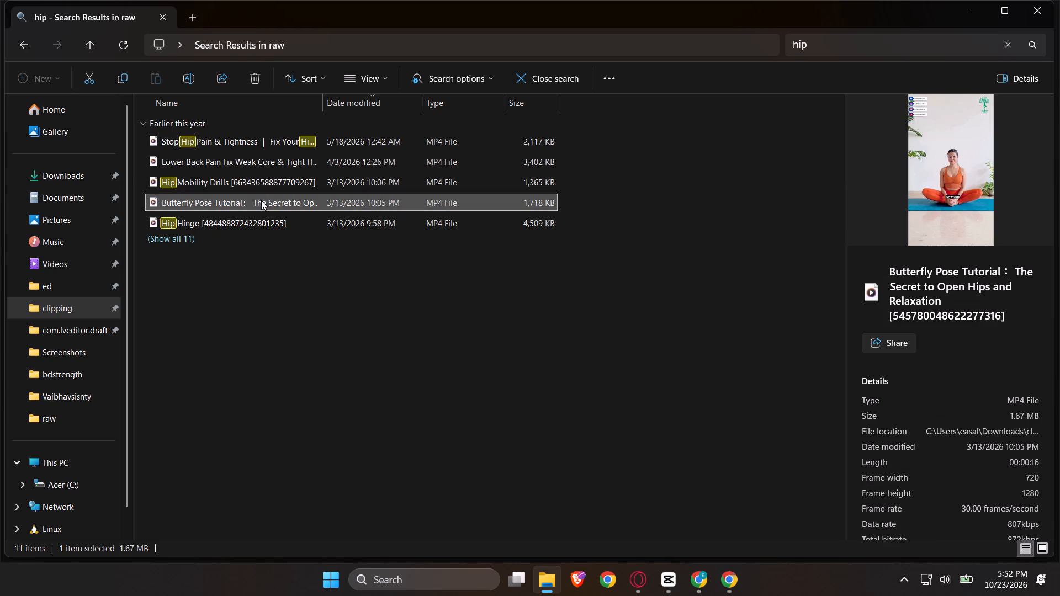
left_click(235, 224)
double_click(235, 224)
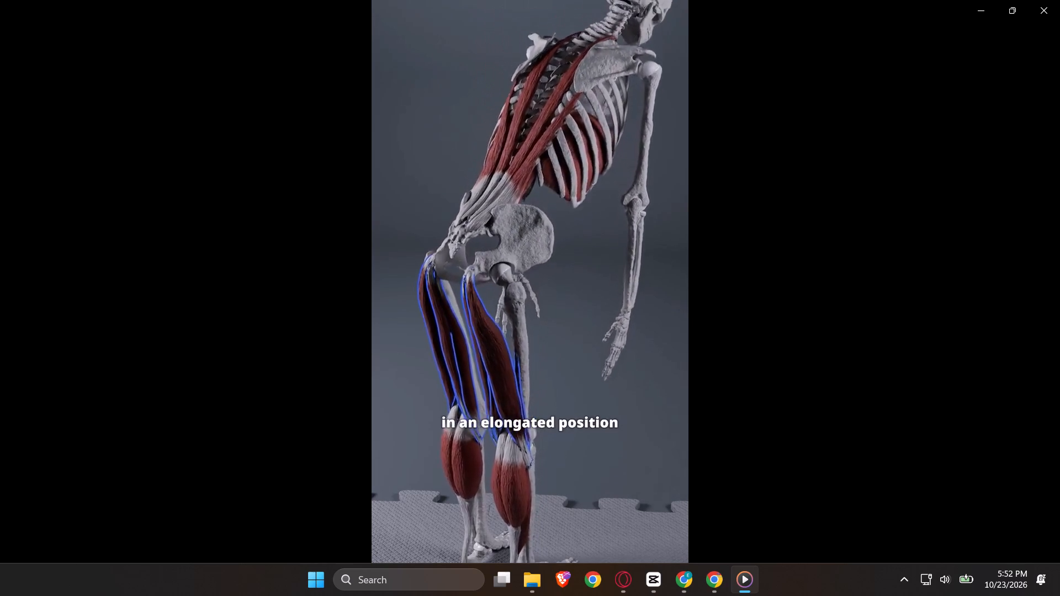
left_click(1050, 0)
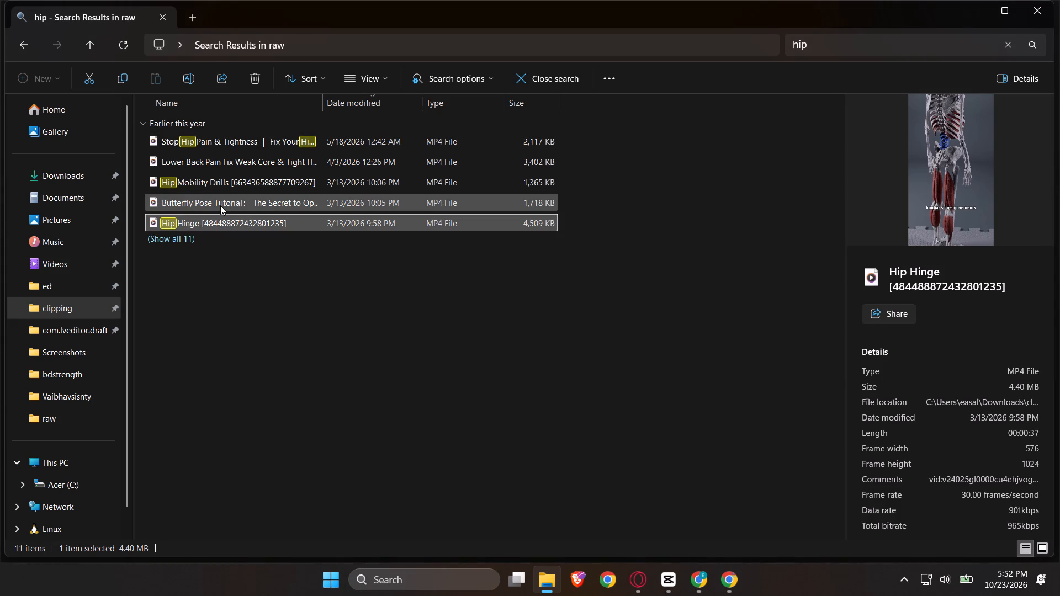
Add the "Hip Mobility Drills" clip to the CapCut timeline at 00:00:03:08, on an overlay track above the main video.
left_click(198, 189)
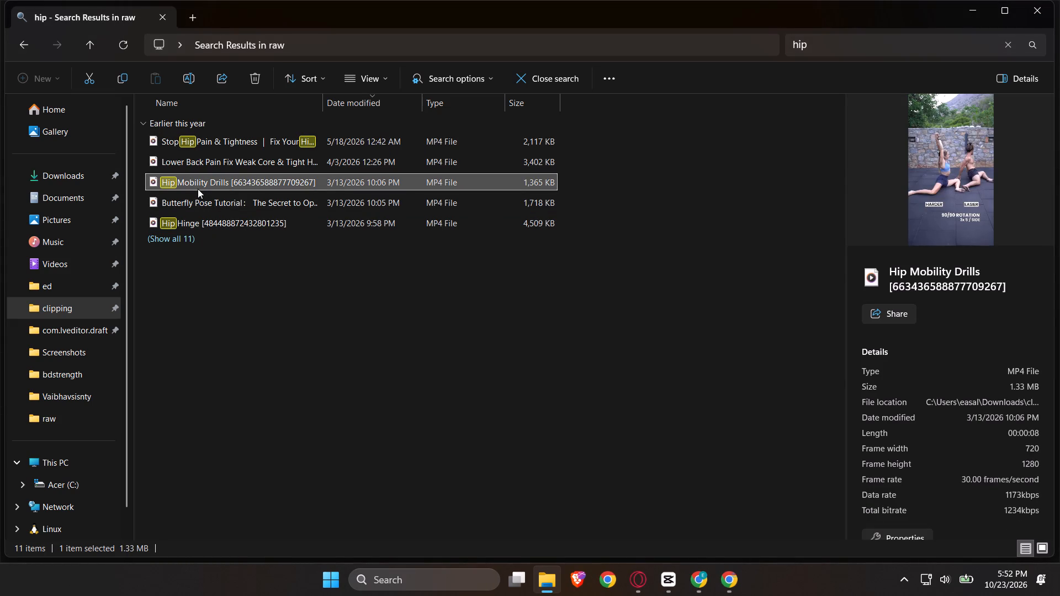
left_click_drag(198, 189, 667, 561)
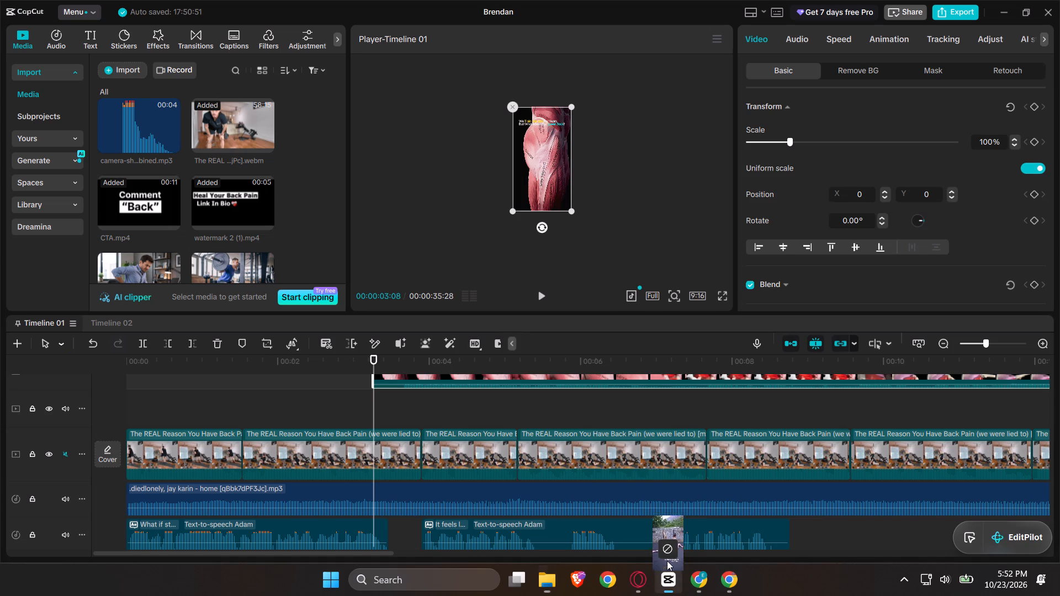
left_click_drag(667, 561, 499, 406)
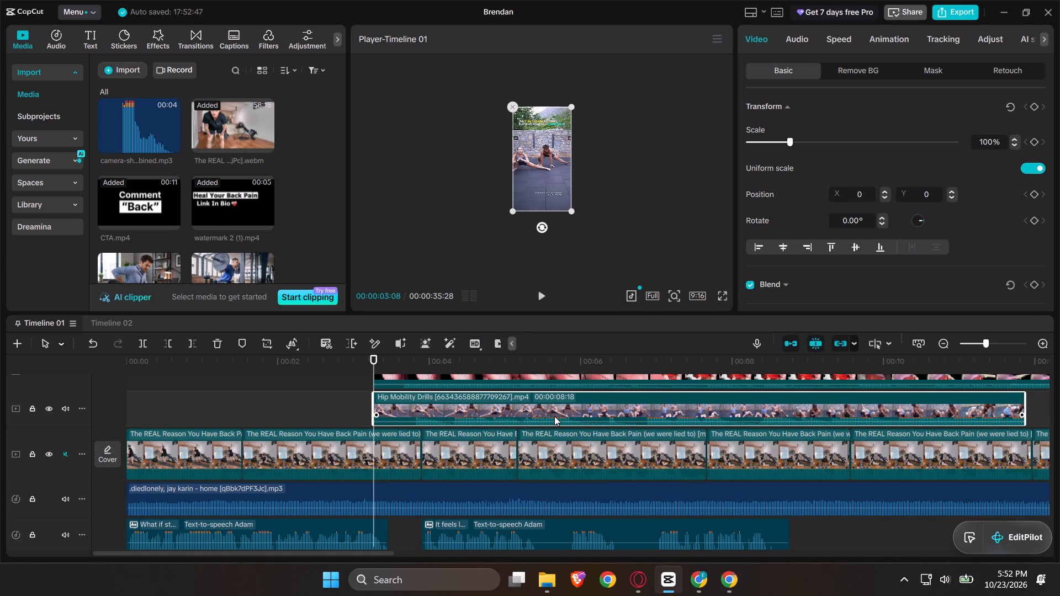
Mute the "Hip Mobility Drills" and "Stop Hip Pain & Tightness" overlay clips by lowering their volume to -∞ dB.
left_click_drag(555, 421, 540, 595)
scroll(534, 421, "up", 1)
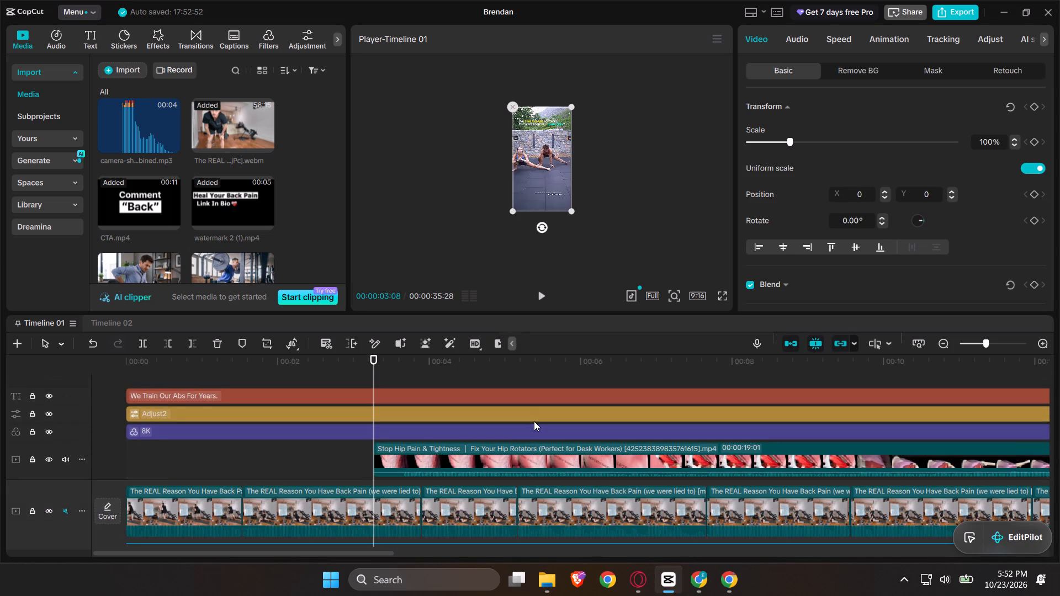
scroll(542, 475, "down", 1)
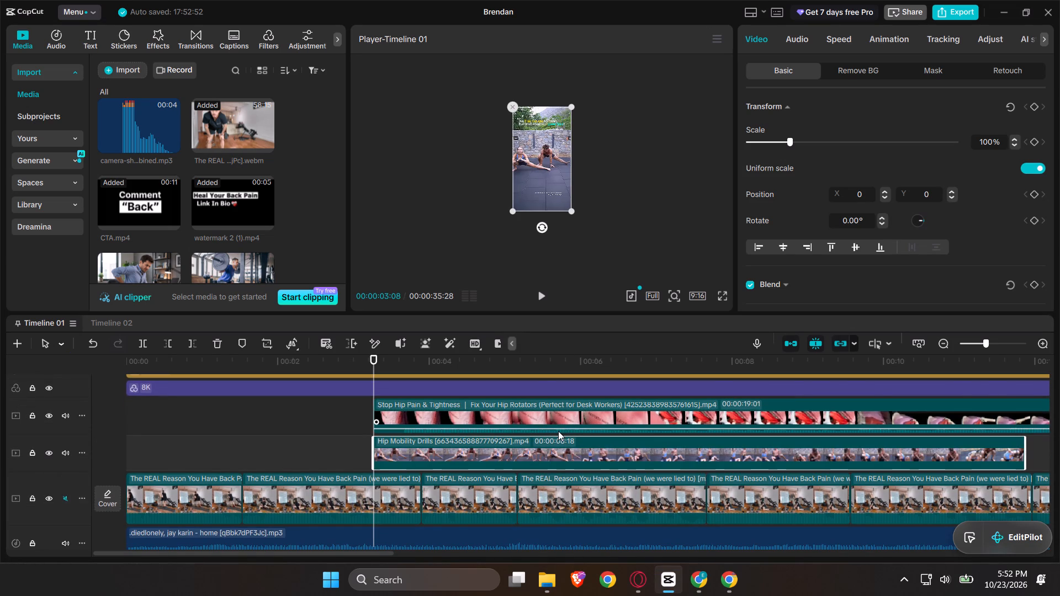
left_click_drag(558, 428, 541, 591)
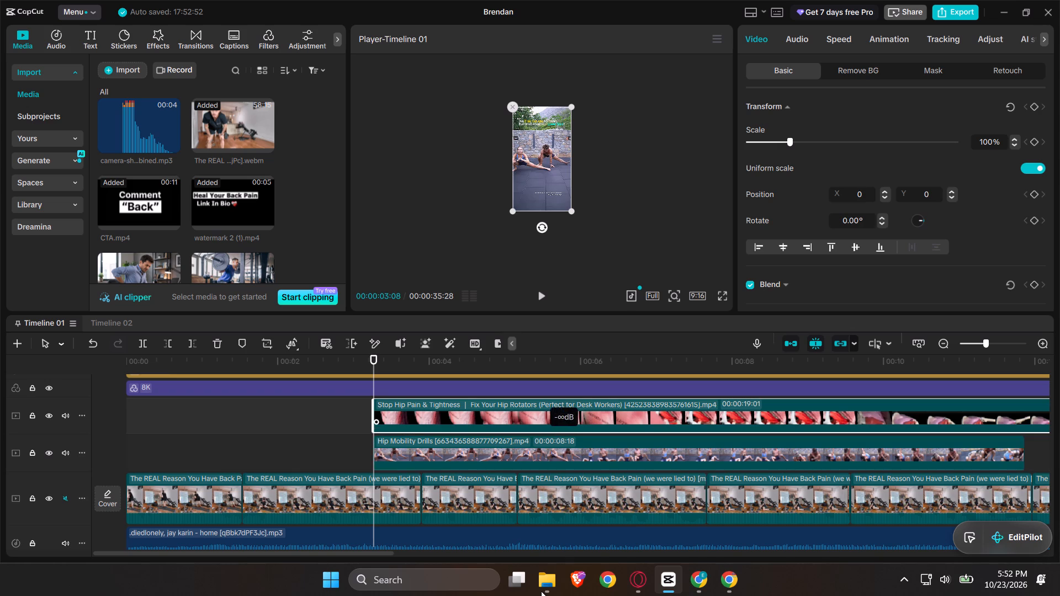
Switch to File Explorer and check the previews of the lower back pain, "Stop Hip Pain & Tightness" and "Butterfly Pose Tutorial" clips.
key("alt+Tab")
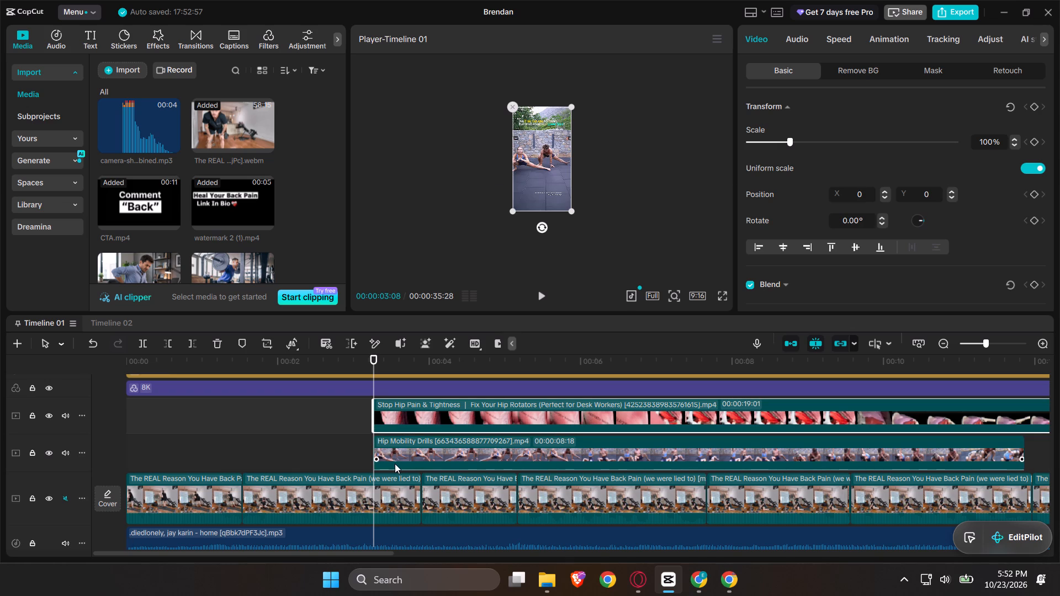
left_click(217, 158)
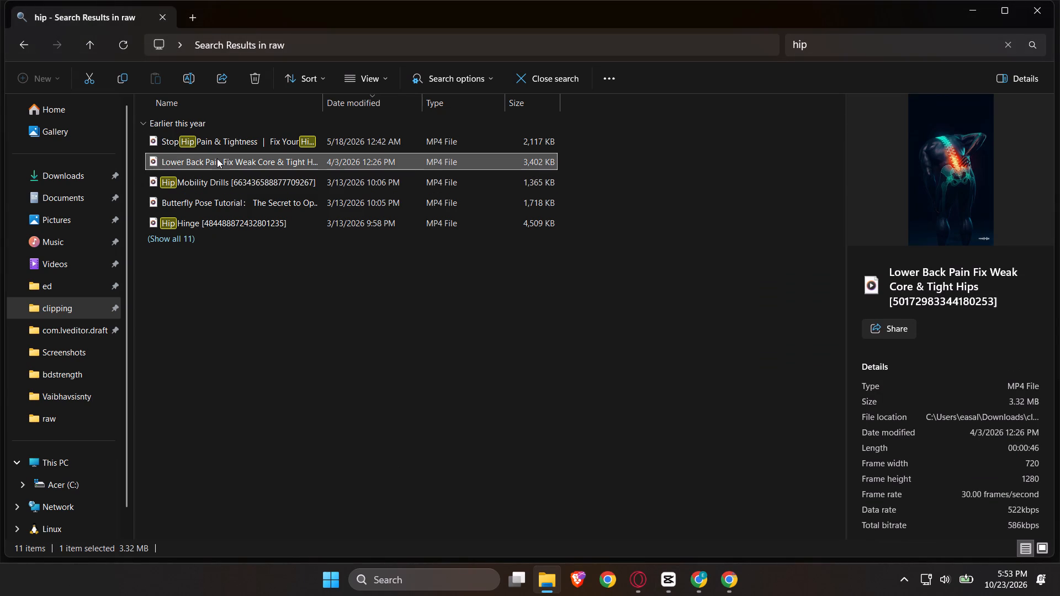
left_click(232, 137)
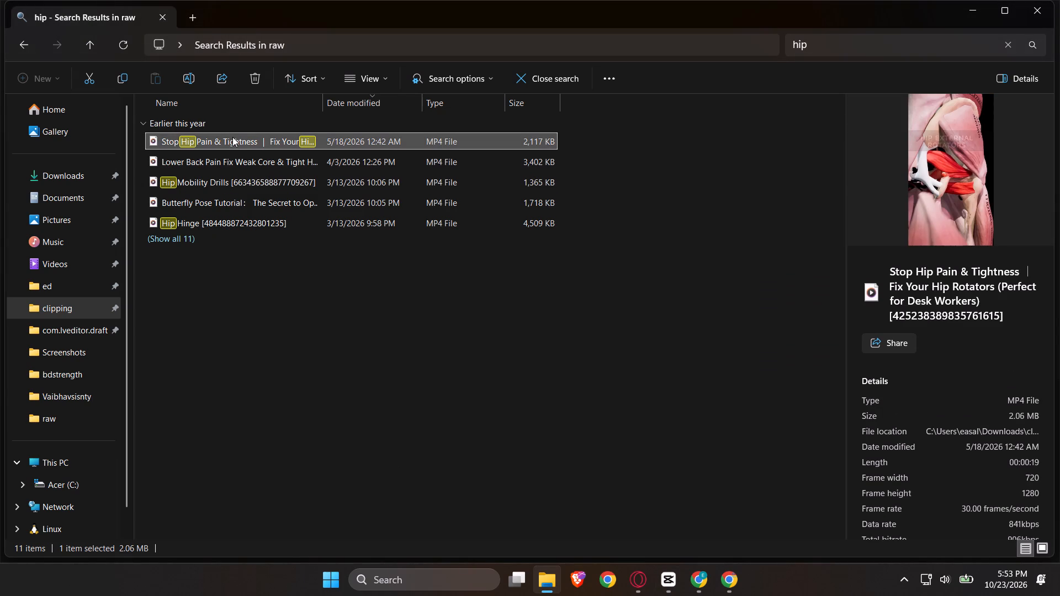
left_click(232, 137)
key("alt+Tab")
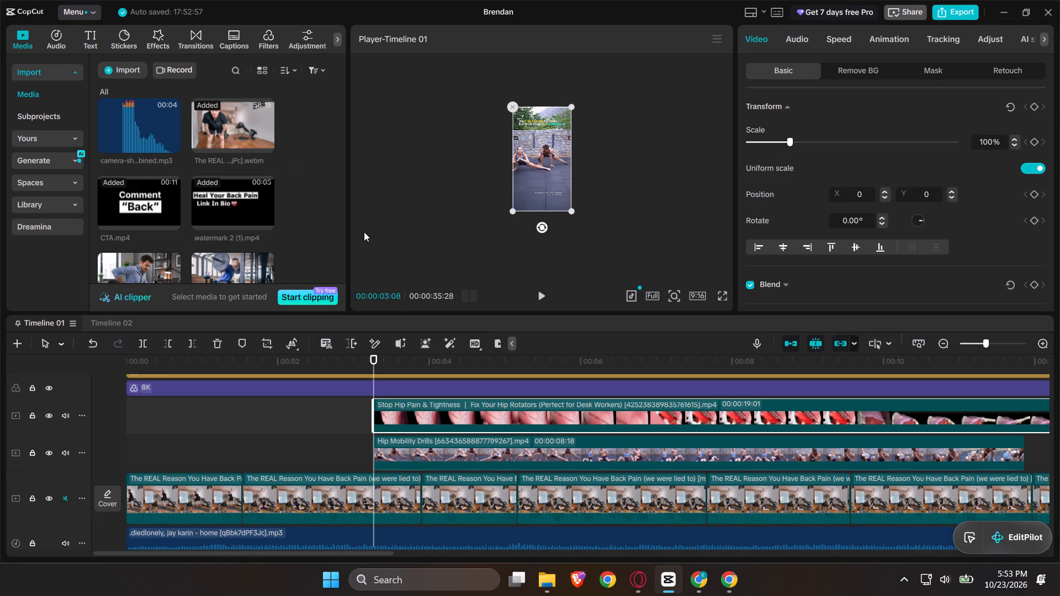
key("alt+Tab")
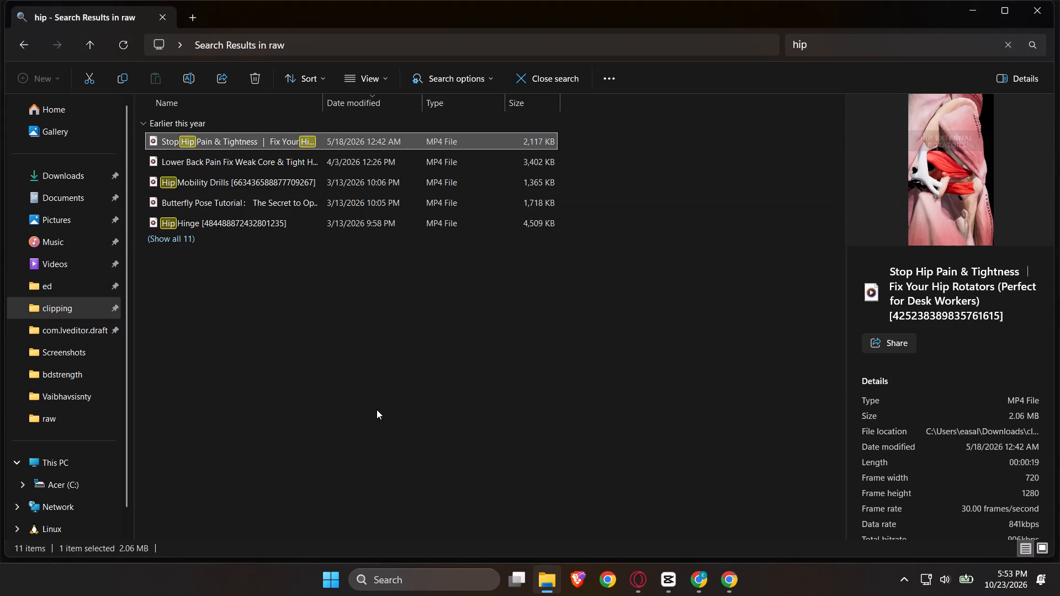
left_click(271, 201)
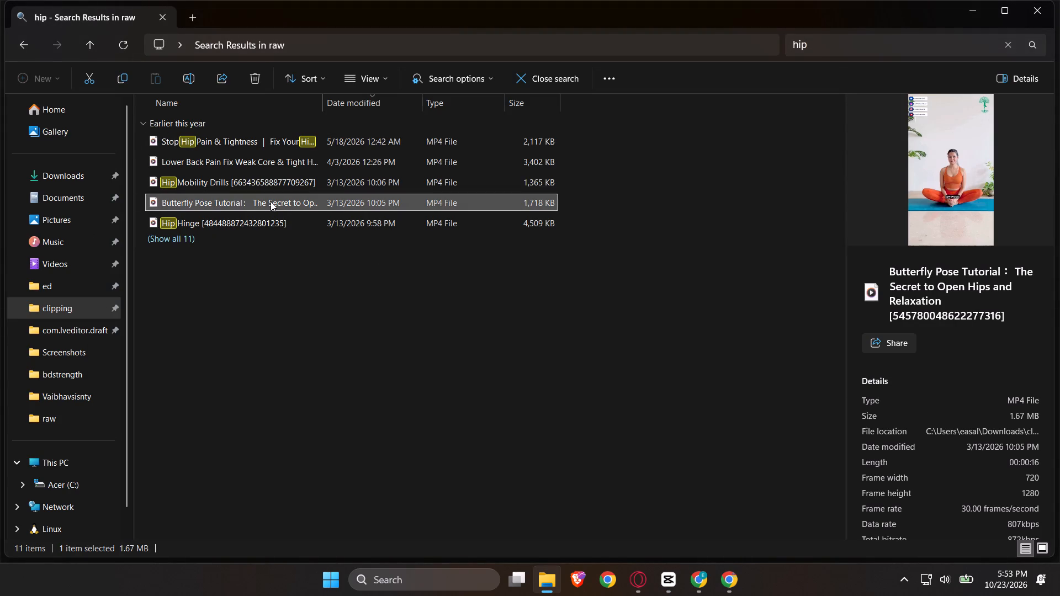
Return to the full raw folder, play "hamstring streching" in the media player to check it, and close the player.
left_click(26, 43)
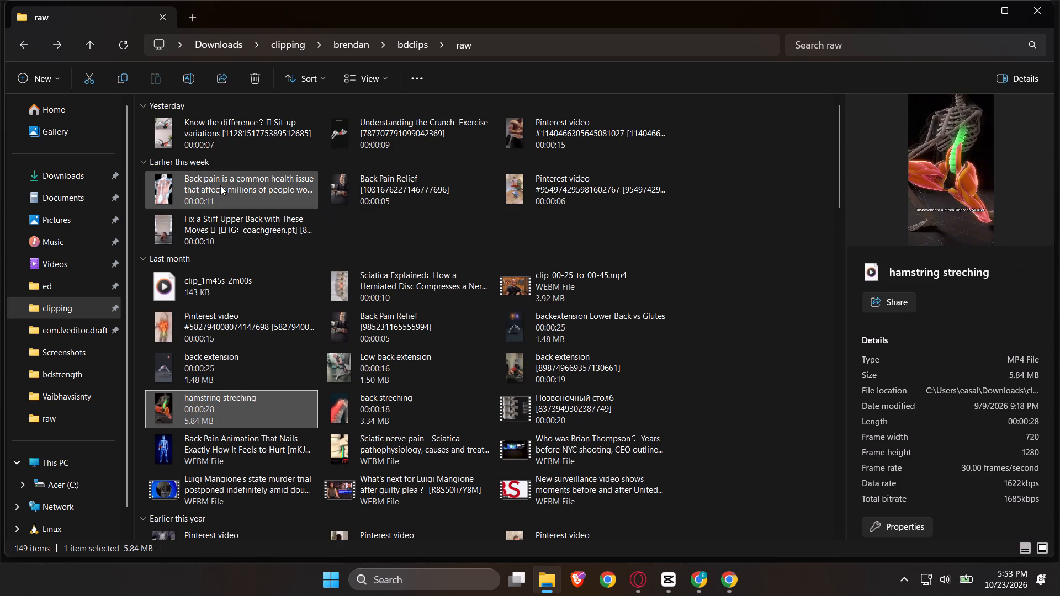
left_click(220, 185)
left_click(219, 391)
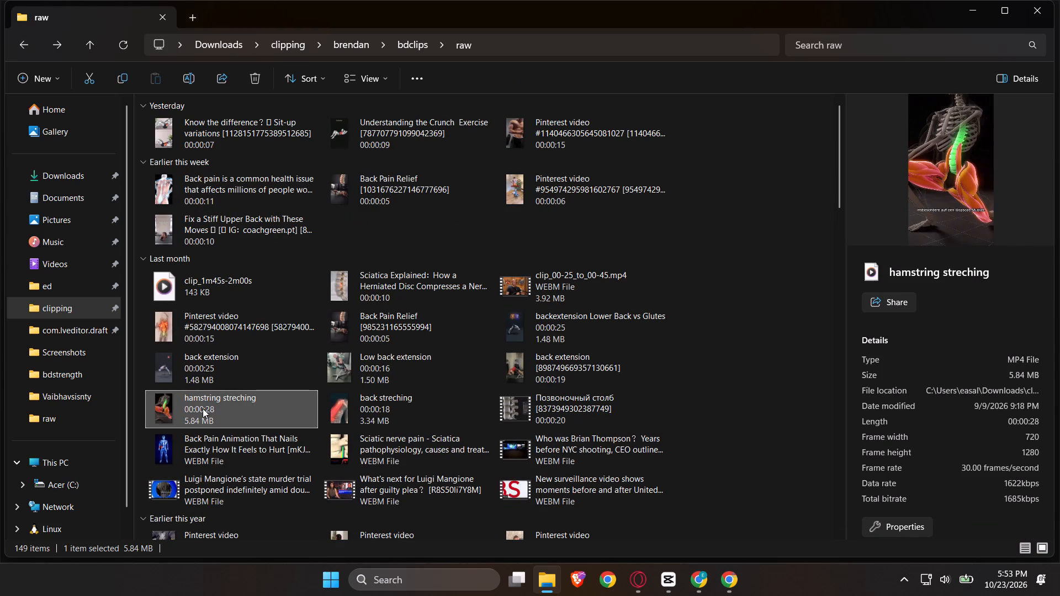
double_click(203, 408)
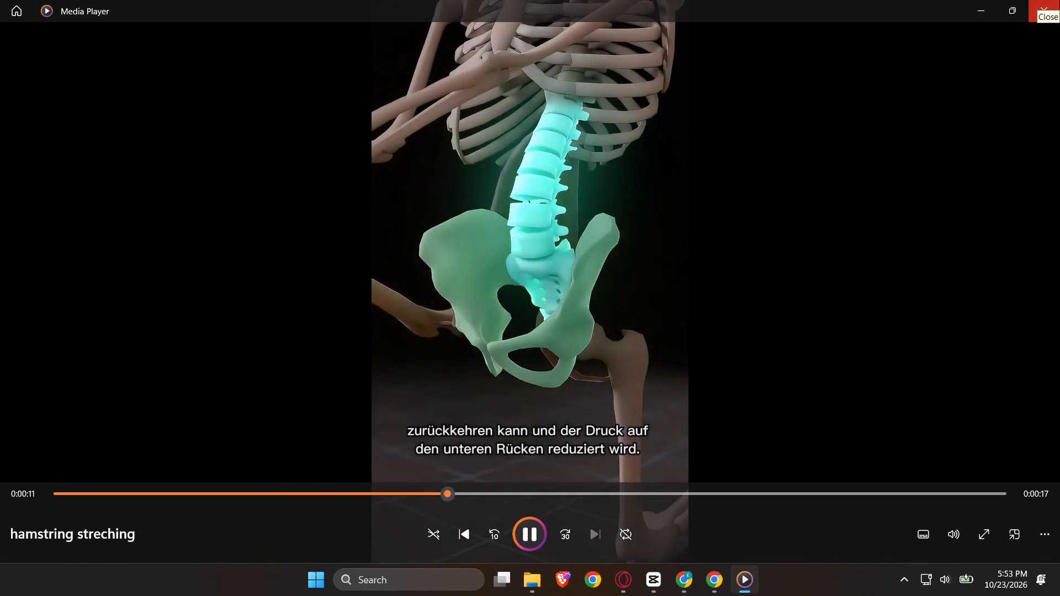
left_click(1059, 0)
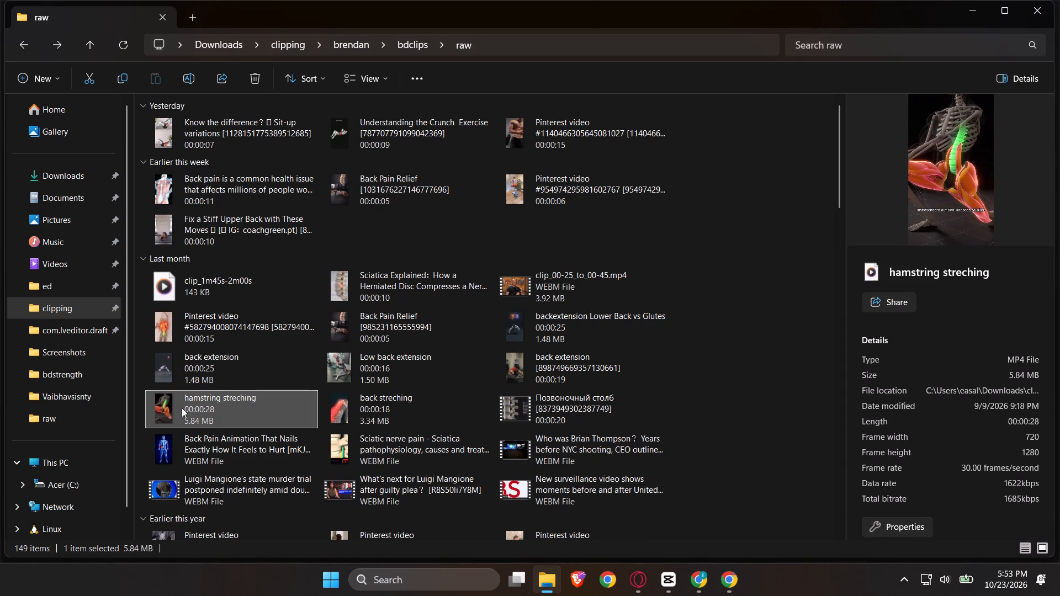
Add the "hamstring streching" clip to the CapCut timeline at 00:00:03:08, on a new overlay track above the other hip clips.
left_click_drag(182, 408, 518, 455)
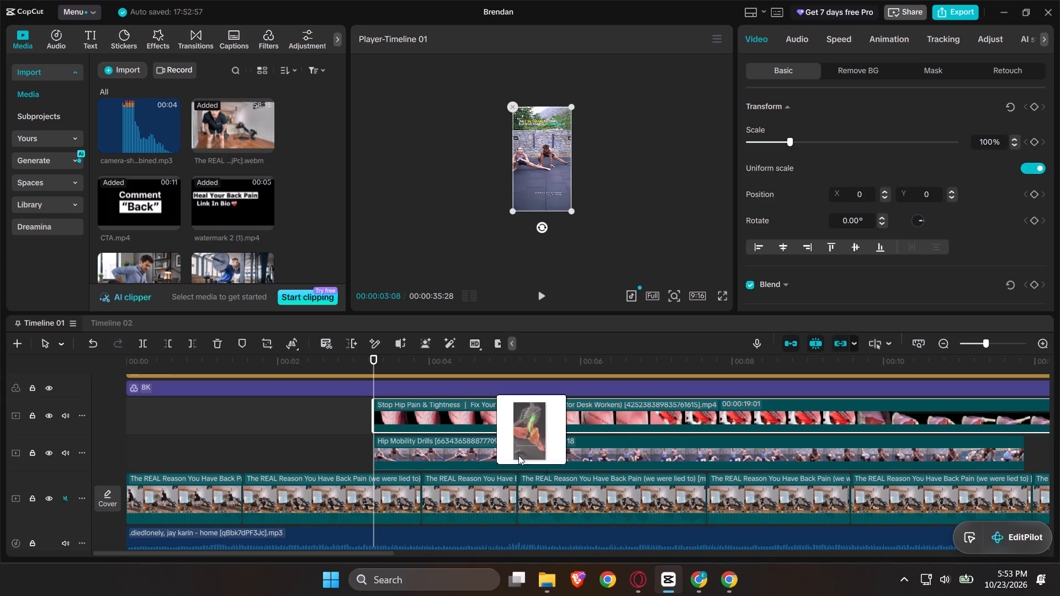
left_click_drag(518, 455, 415, 468)
Enlarge the timeline area and stagger the overlays: "Stop Hip Pain" starting at about 00:00:06, "hamstring streching" where "Hip Mobility Drills" ends.
scroll(415, 468, "down", 12, "ctrl")
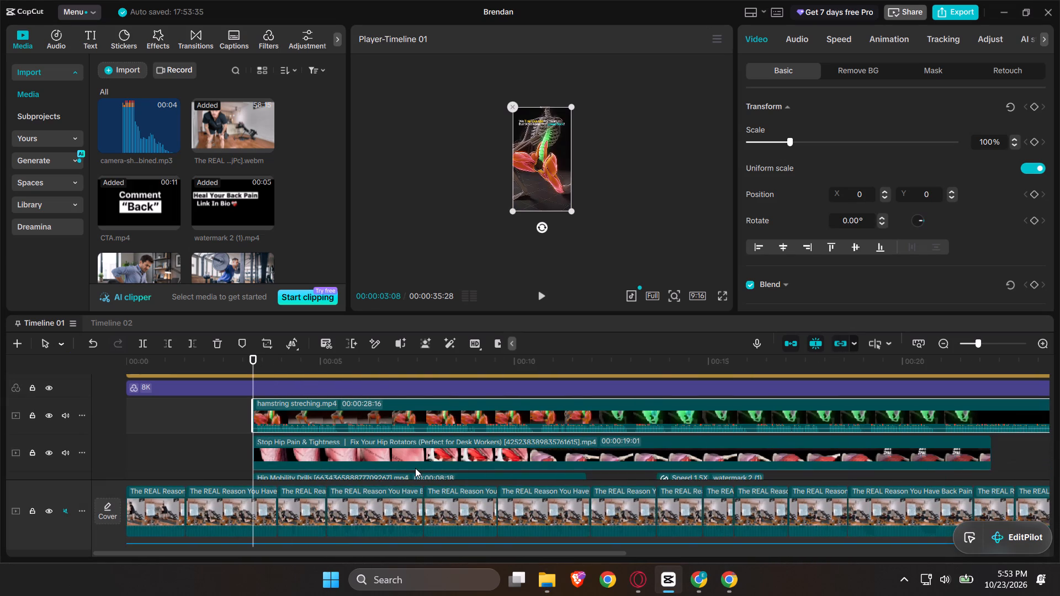
scroll(415, 468, "down", 1)
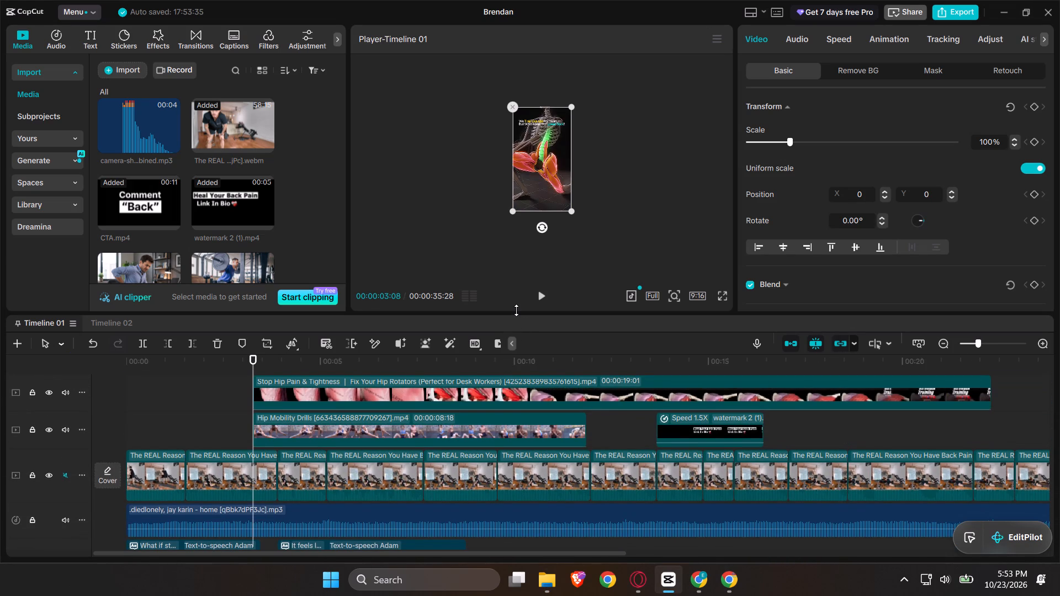
left_click_drag(516, 310, 518, 264)
left_click_drag(492, 314, 494, 249)
scroll(515, 169, "up", 4, "ctrl")
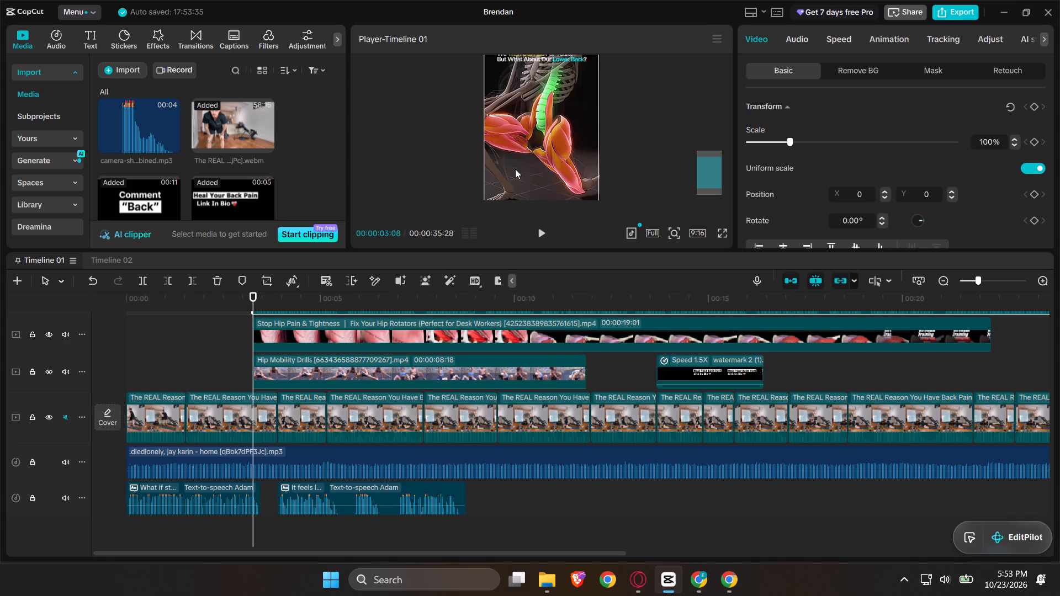
scroll(515, 169, "down", 1)
scroll(248, 390, "up", 1)
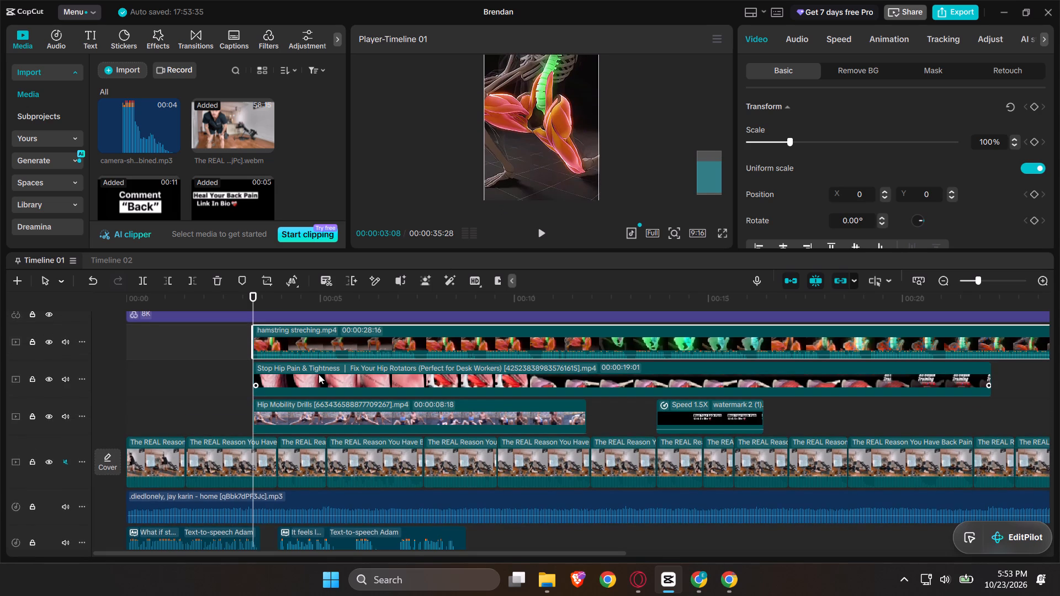
left_click_drag(319, 375, 427, 380)
left_click_drag(363, 348, 694, 338)
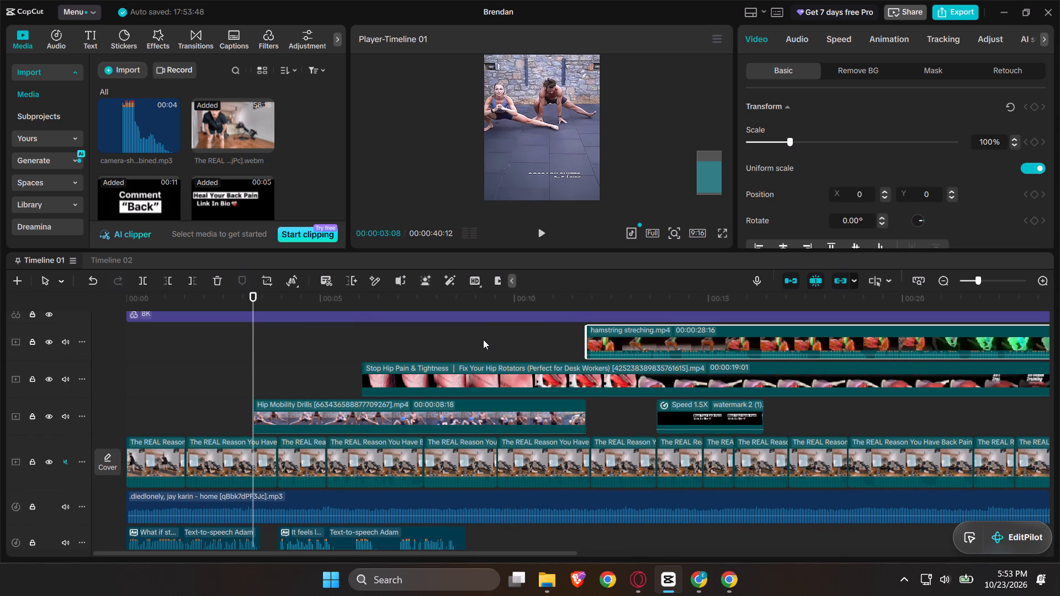
Scrub through the "Hip Mobility Drills" overlay and play it from 00:00:04:15 to about 00:00:07 to review the footage.
double_click(483, 339)
left_click_drag(483, 339, 427, 346)
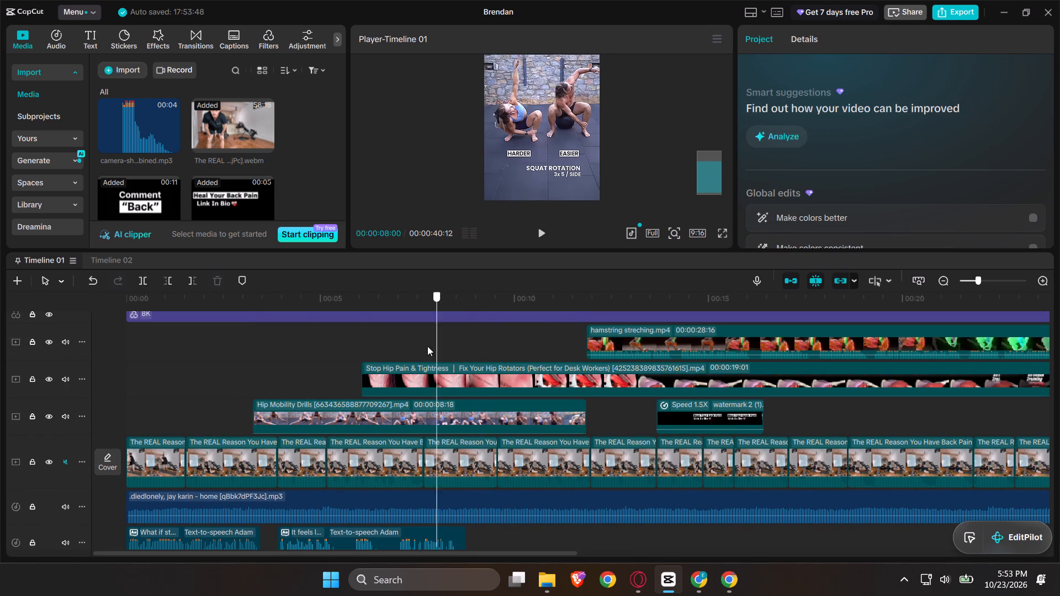
left_click_drag(427, 346, 301, 369)
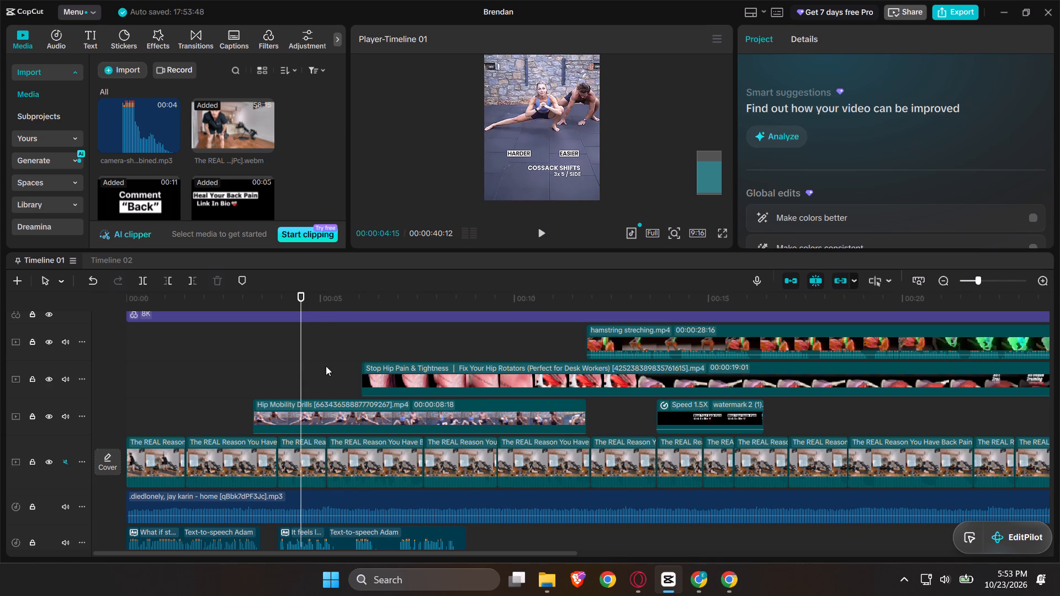
key("space")
scroll(599, 118, "up", 2)
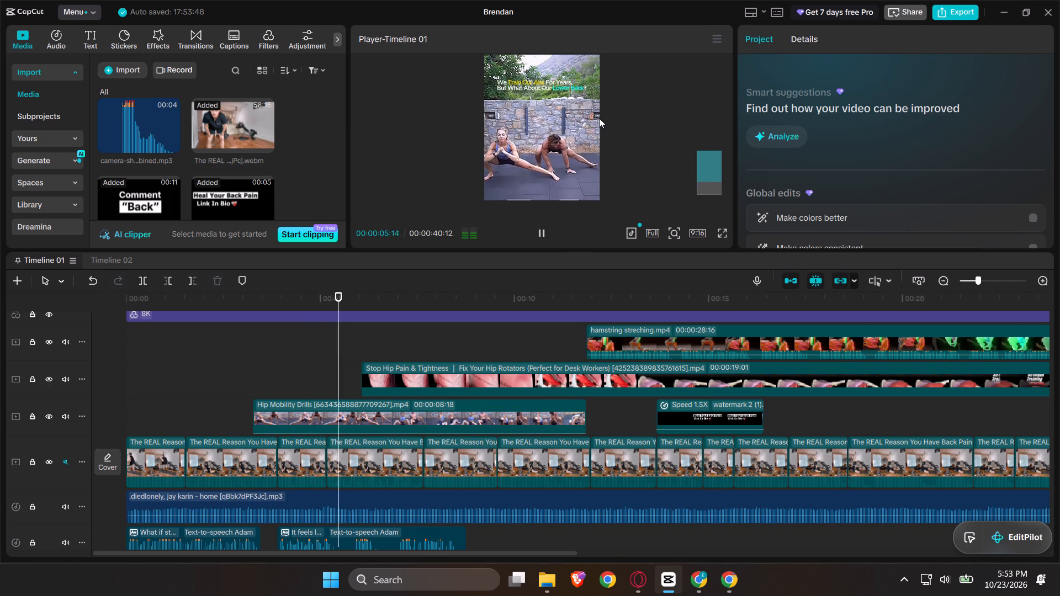
key("space")
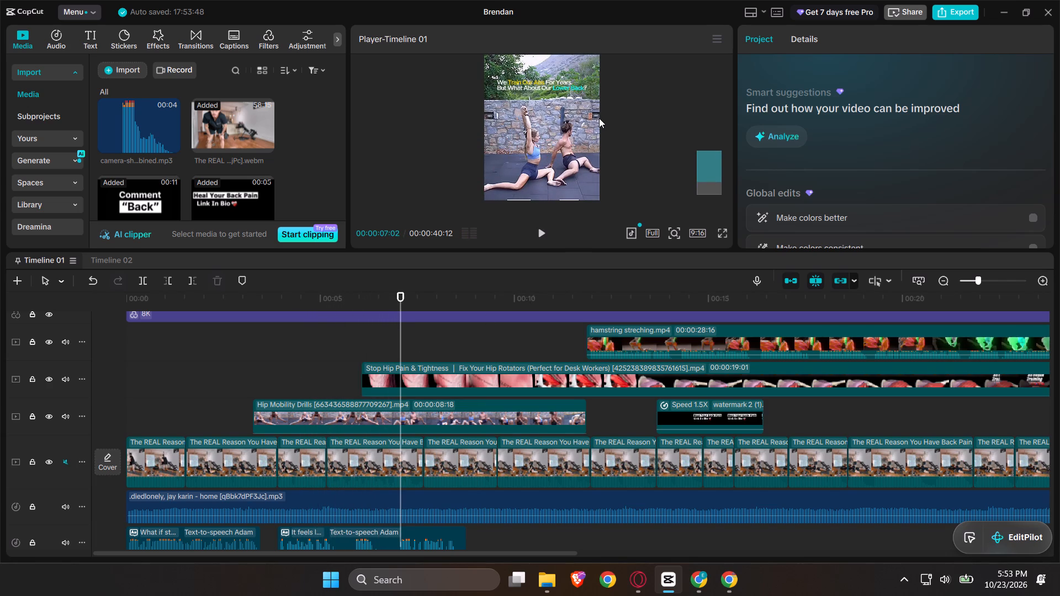
Temporarily hide the "Hip Mobility Drills" track, play the "Stop Hip Pain" overlay up to 00:00:10:14, and show the track again.
left_click(50, 417)
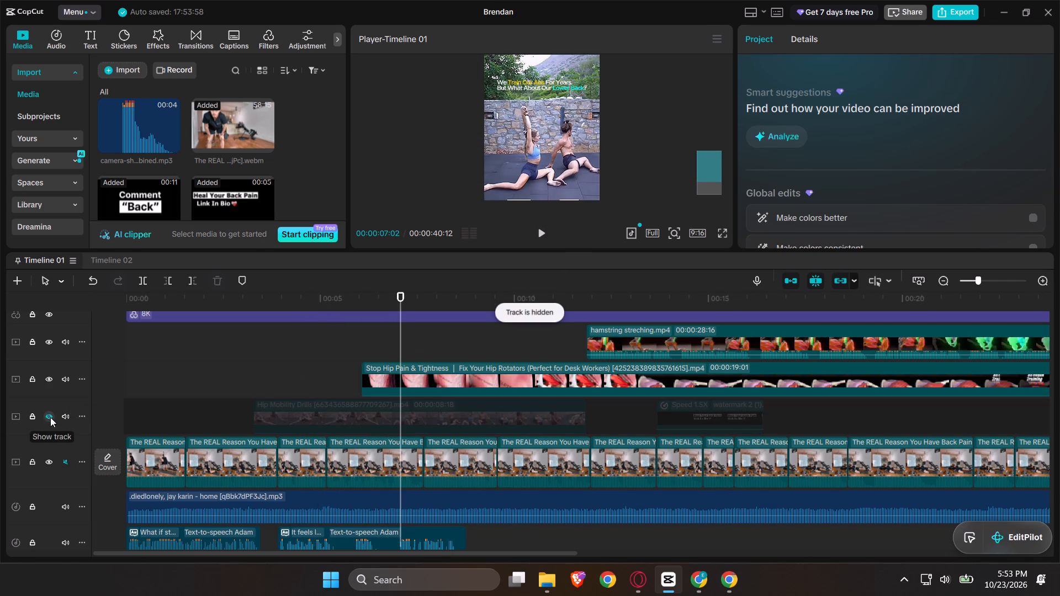
key("space")
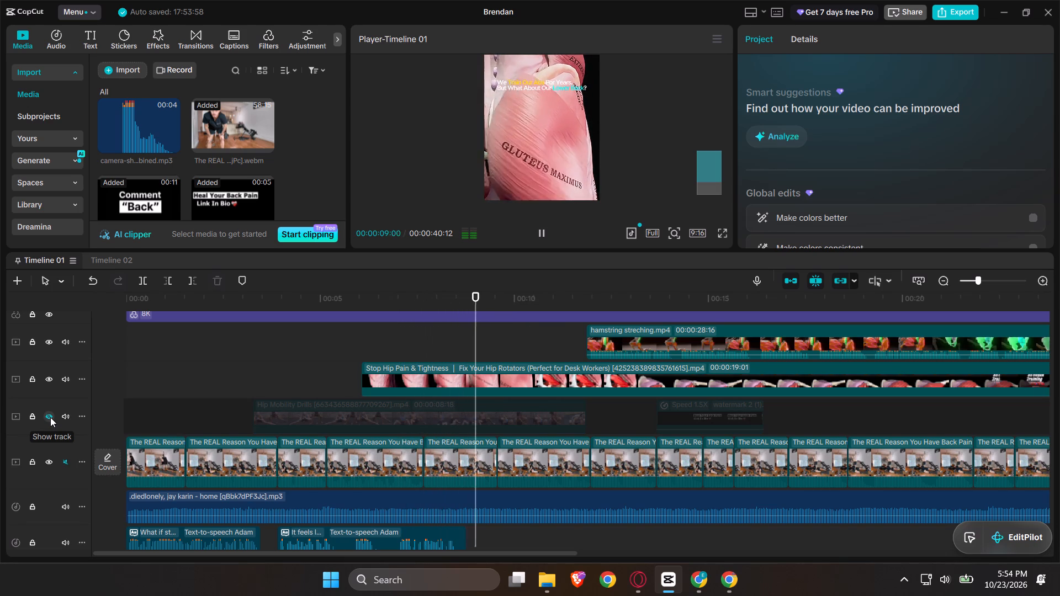
key("space")
key("space")
key("space")
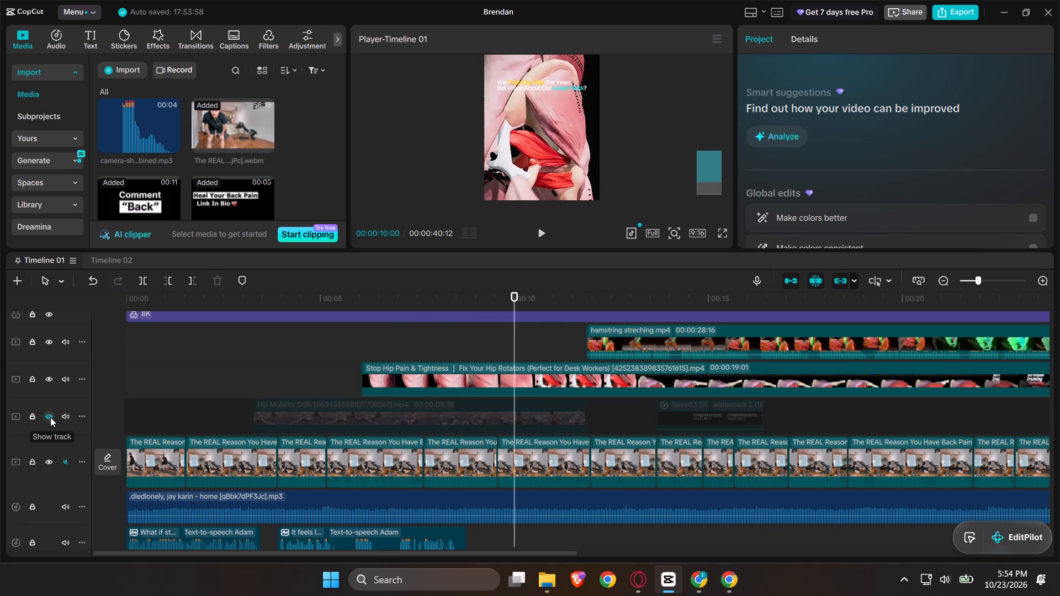
key("space")
key("space")
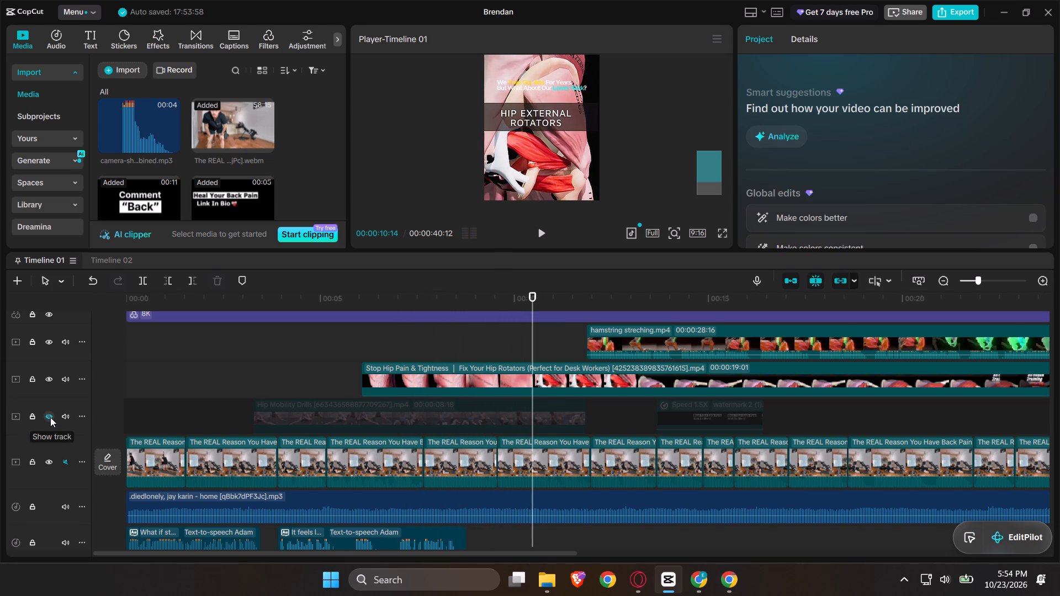
left_click(50, 417)
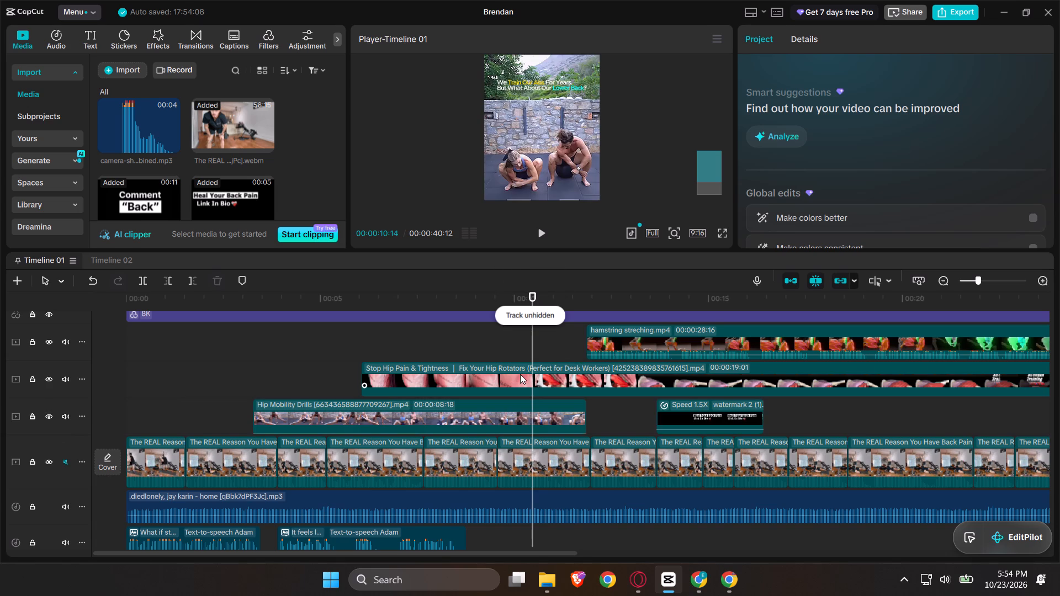
Hide the "hamstring streching" track and play the "Stop Hip Pain" overlay from 00:00:10:14 to about 00:00:19:26.
left_click_drag(538, 343, 597, 354)
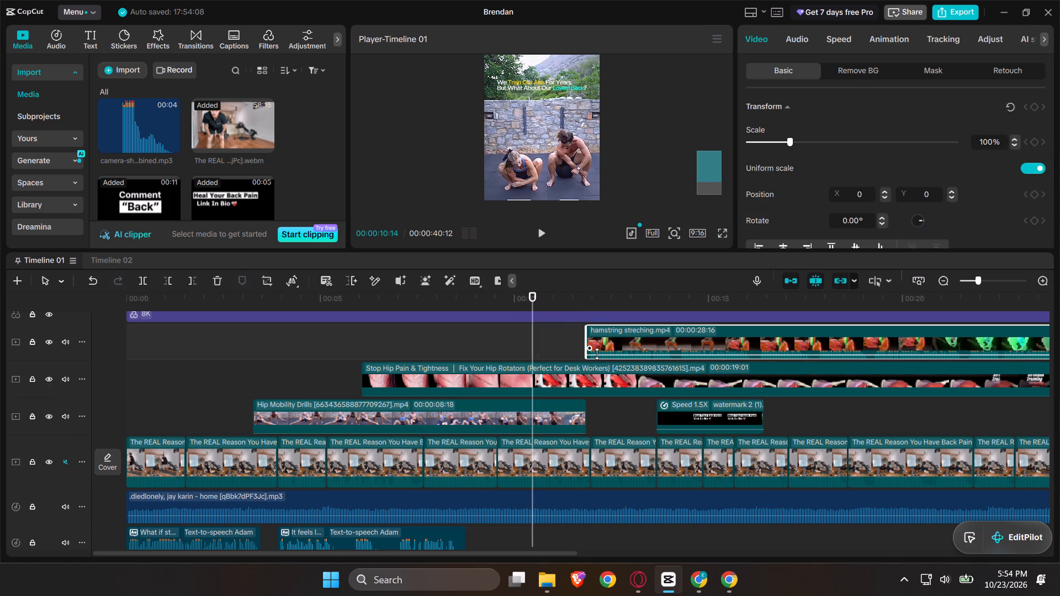
left_click(50, 342)
key("space")
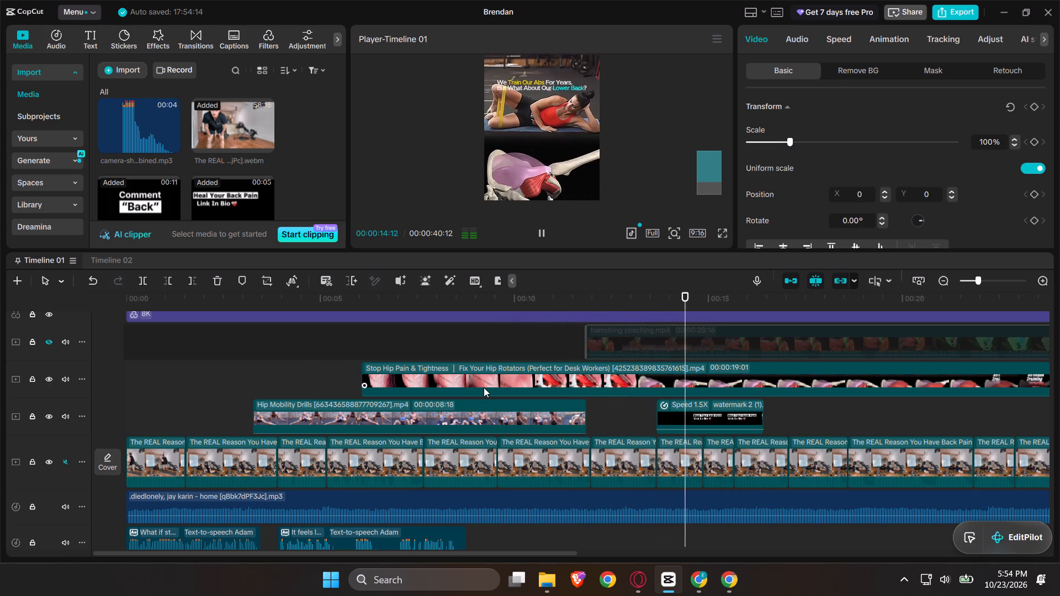
scroll(484, 387, "down", 5, "ctrl")
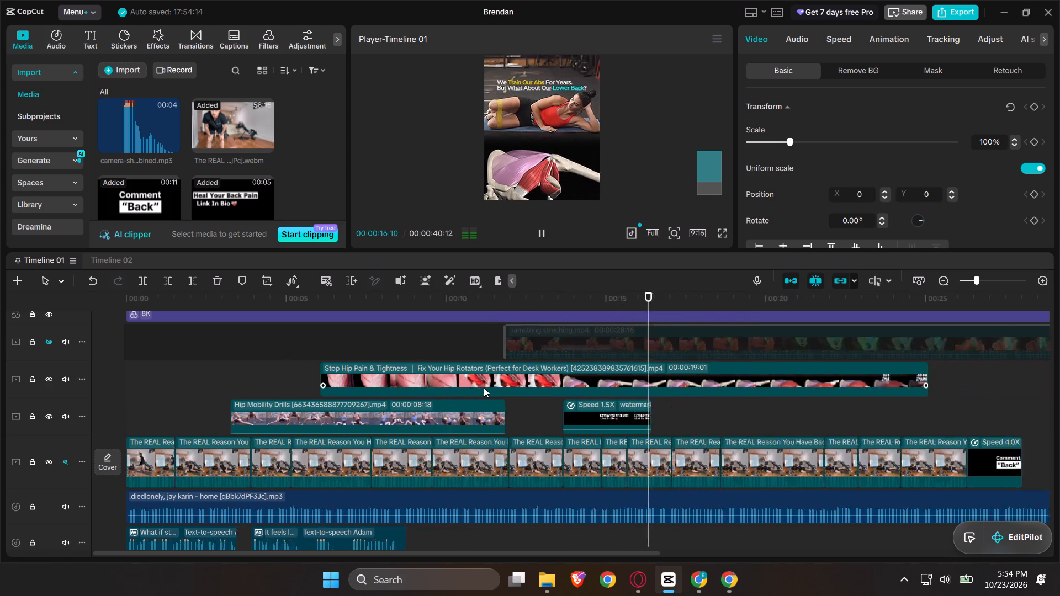
scroll(484, 387, "down", 3, "ctrl")
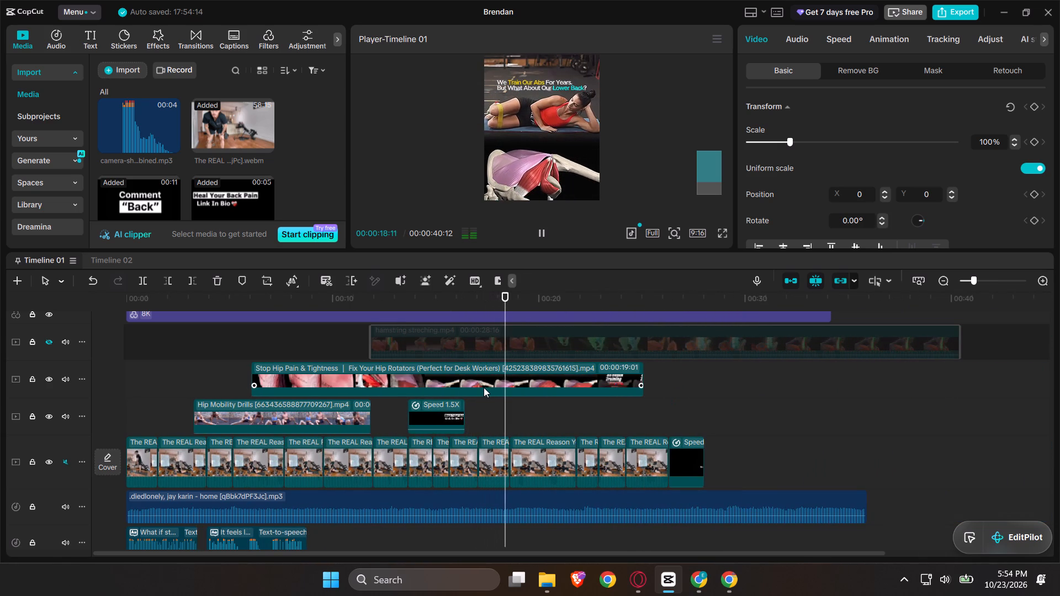
key("space")
key("space")
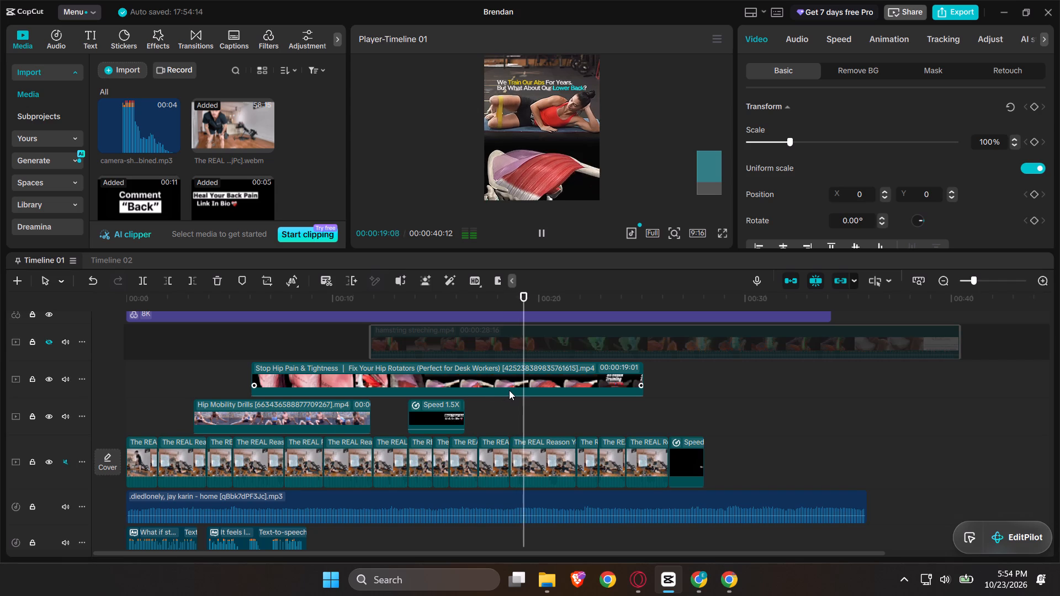
key("space")
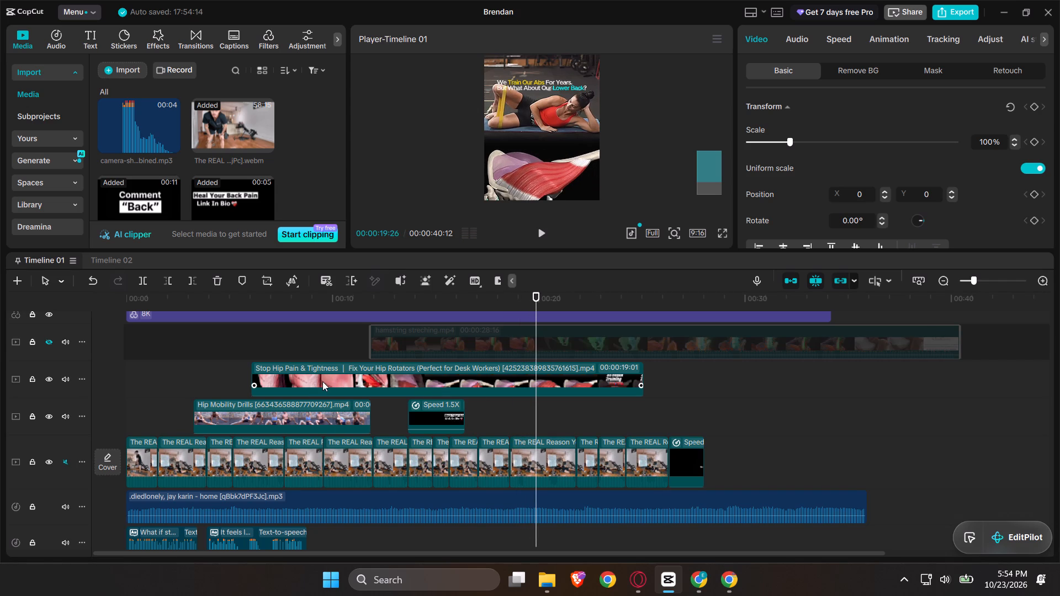
Move the "Hip Mobility Drills" overlay onto the "Stop Hip Pain" track, starting at about 00:00:32, past the end of the main video.
left_click(278, 406)
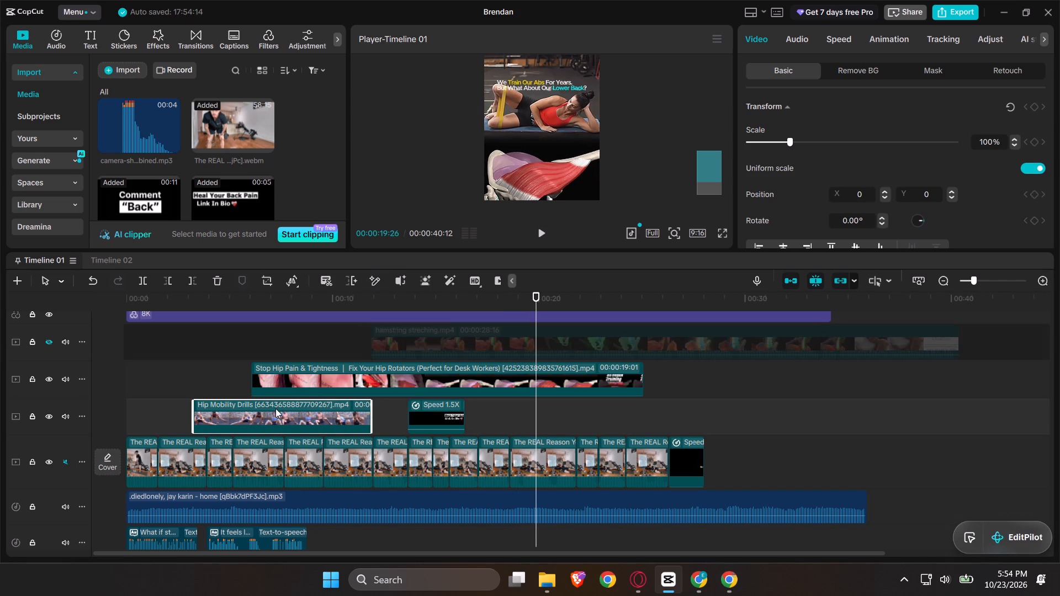
left_click_drag(269, 411, 861, 364)
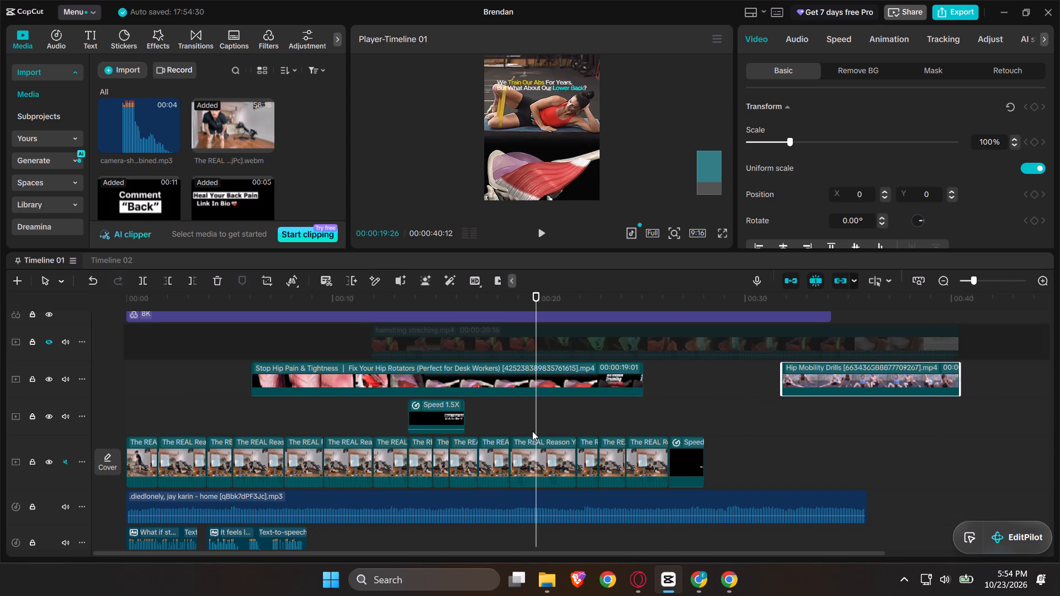
Move the "Stop Hip Pain" overlay to the track directly above the main video, starting at 00:00:00.
scroll(532, 431, "right", 7)
scroll(314, 453, "up", 10, "ctrl")
scroll(314, 453, "right", 4)
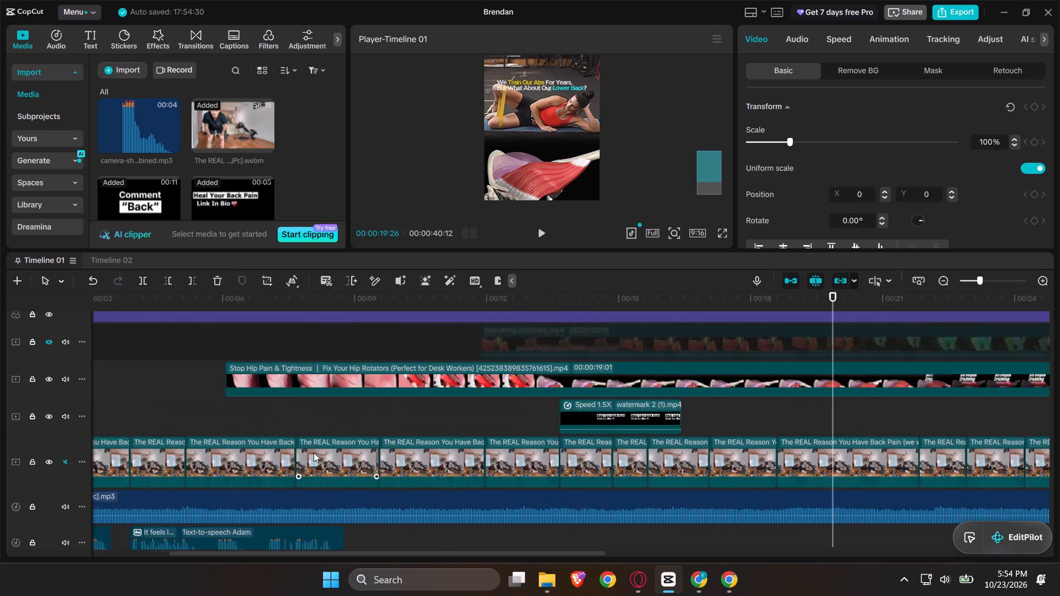
scroll(314, 453, "right", 2)
left_click_drag(680, 374, 661, 436)
scroll(661, 436, "down", 2)
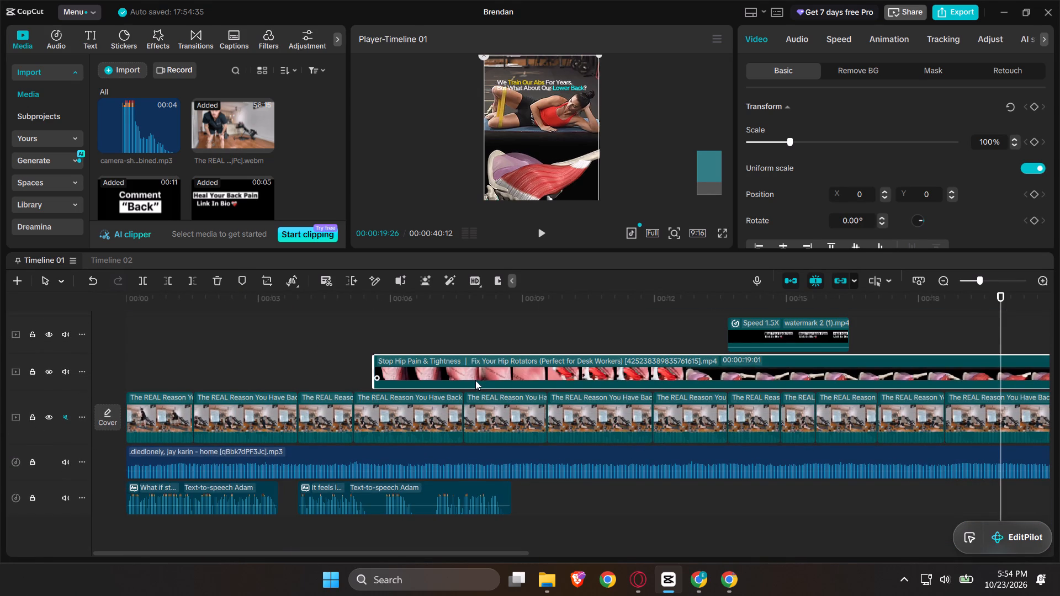
left_click_drag(473, 376, 195, 365)
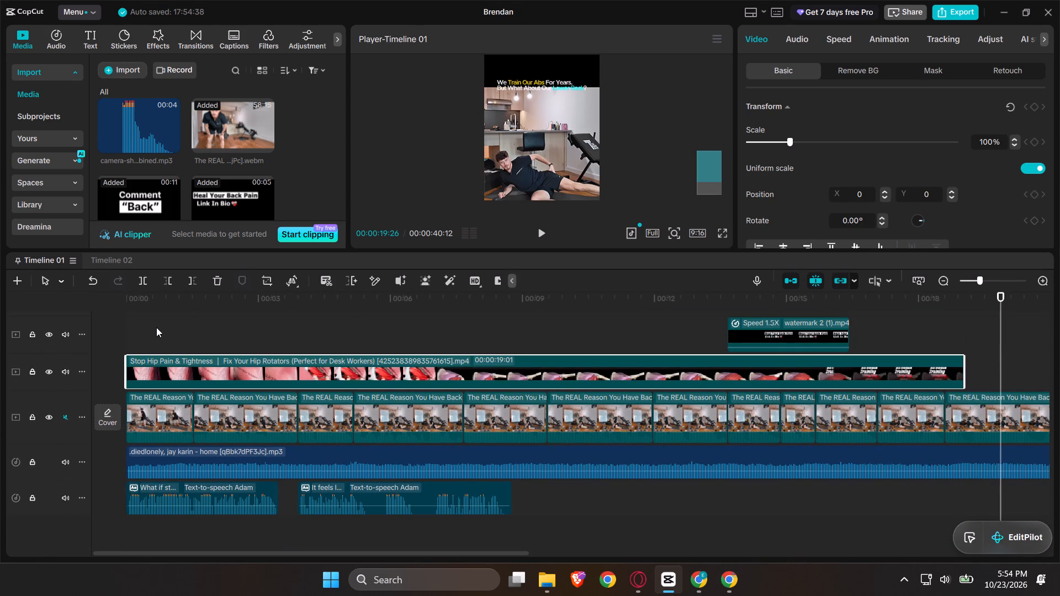
left_click_drag(285, 370, 243, 356)
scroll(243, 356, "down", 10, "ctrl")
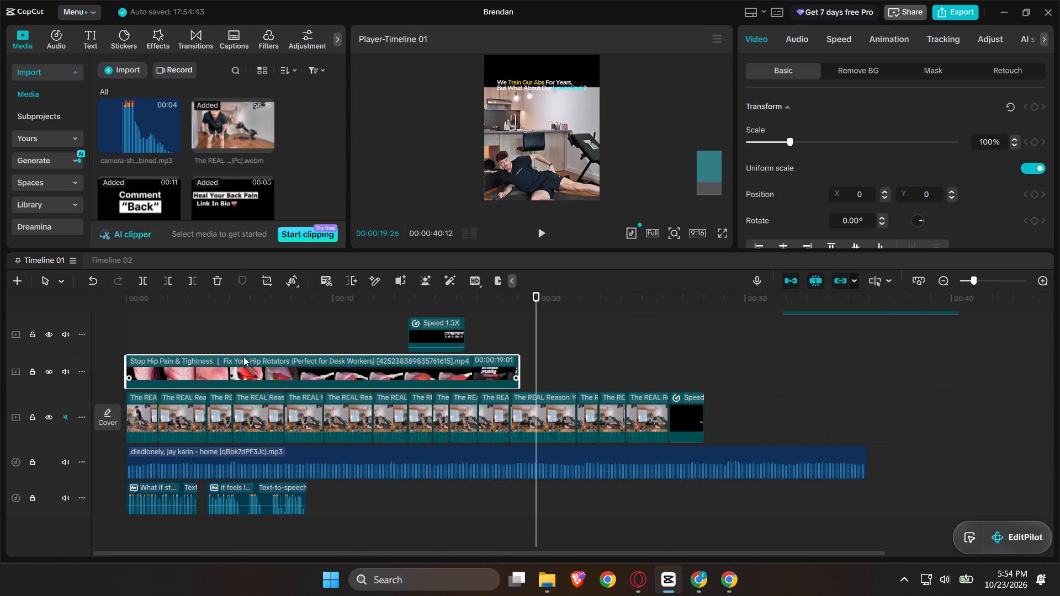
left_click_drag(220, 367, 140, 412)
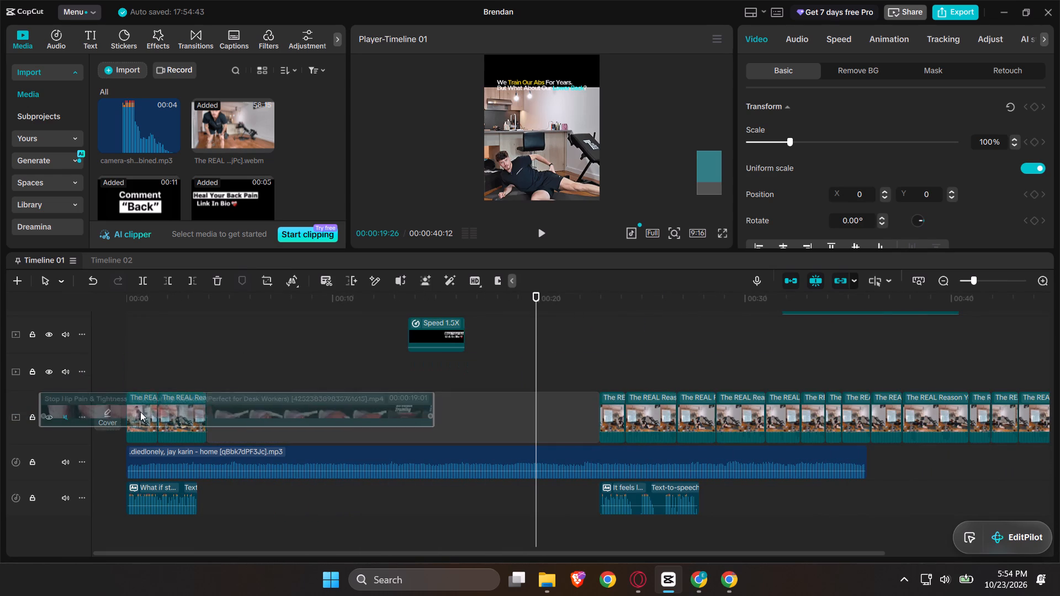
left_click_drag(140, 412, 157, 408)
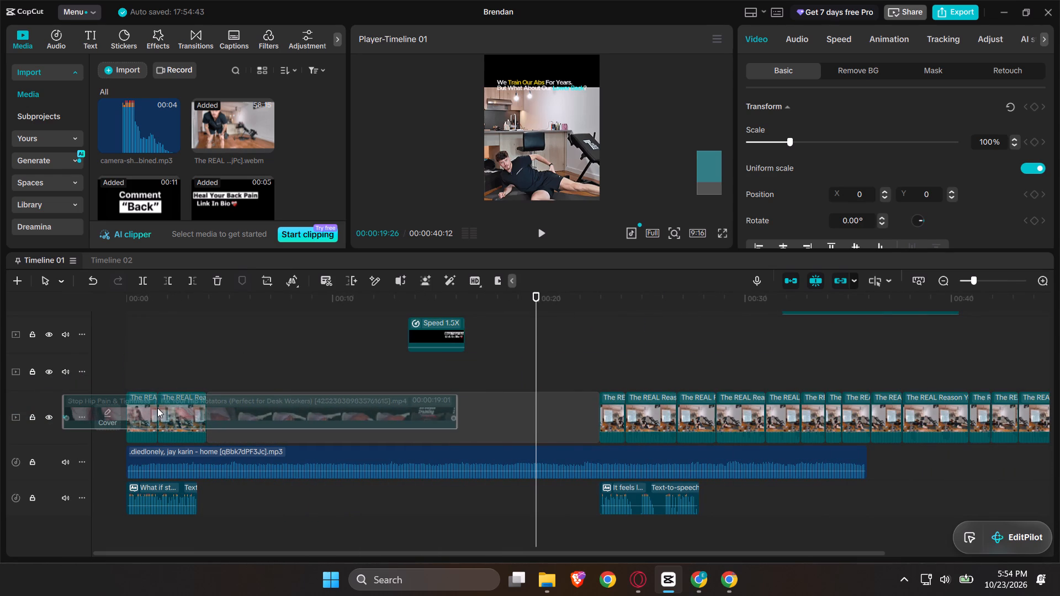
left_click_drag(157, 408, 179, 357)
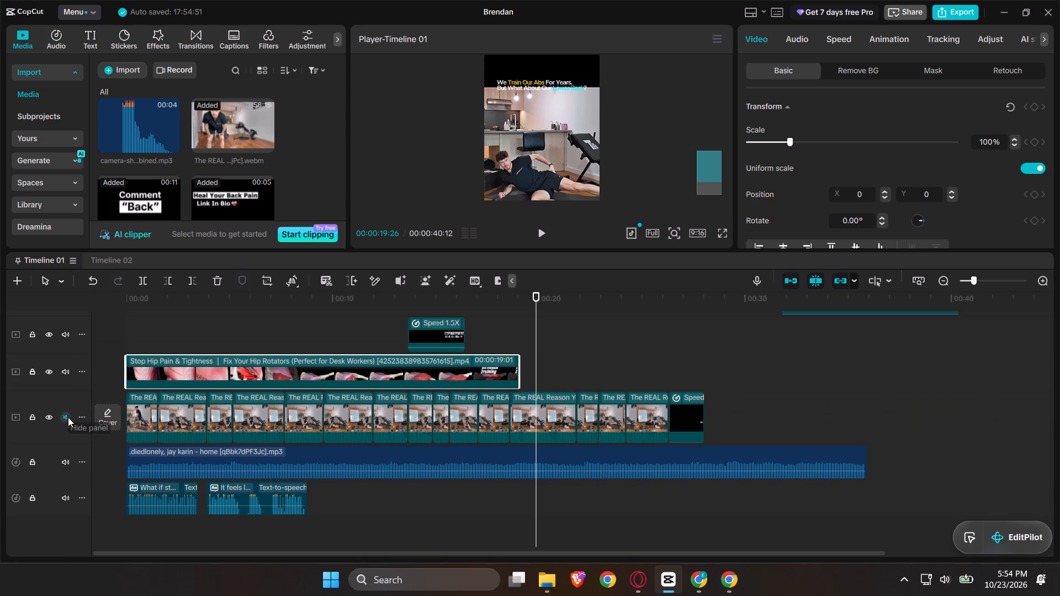
Unmute the main video track.
left_click(66, 417)
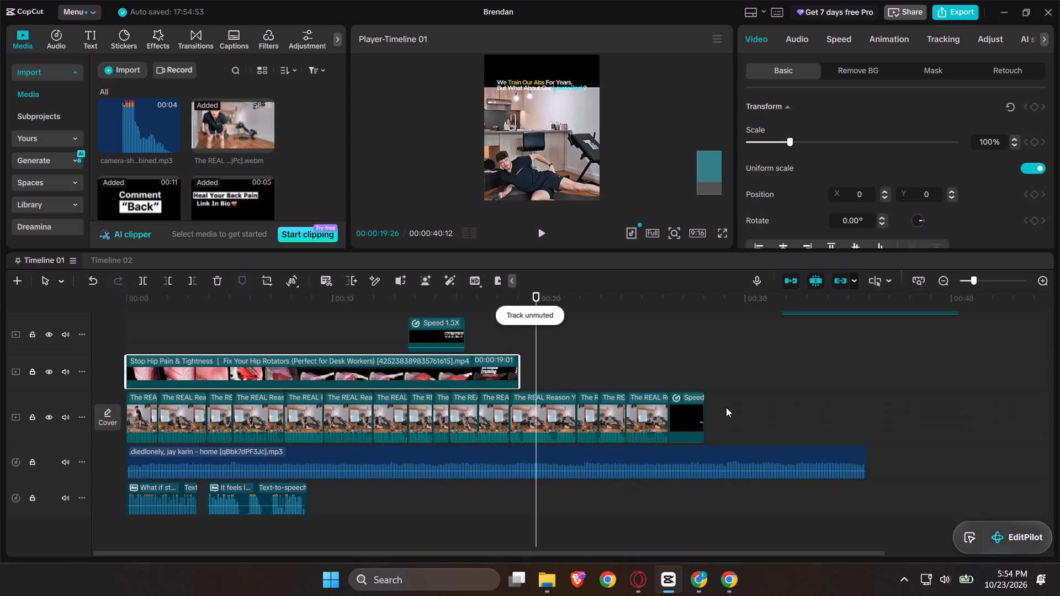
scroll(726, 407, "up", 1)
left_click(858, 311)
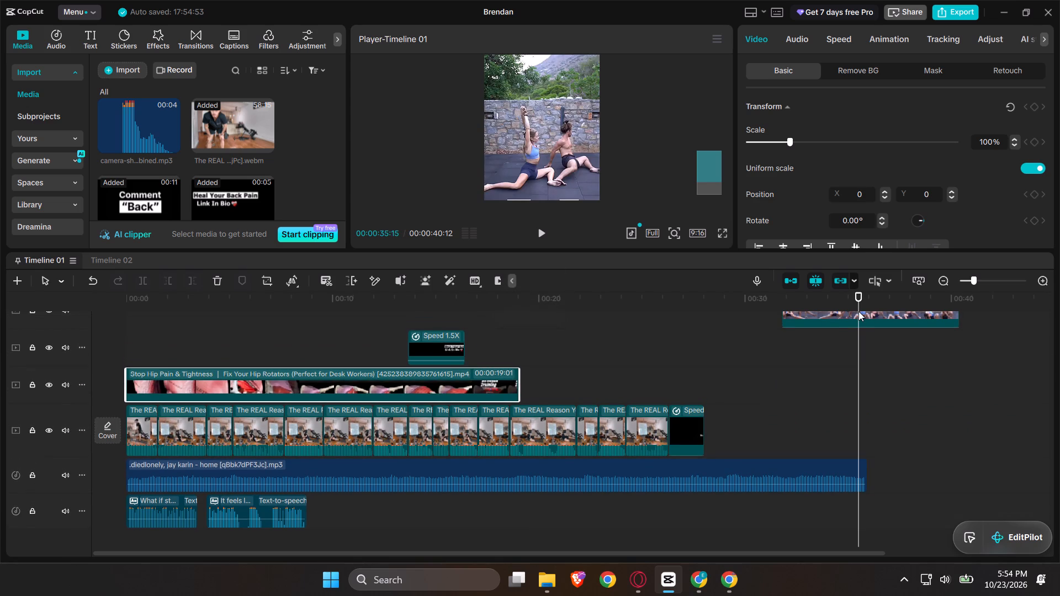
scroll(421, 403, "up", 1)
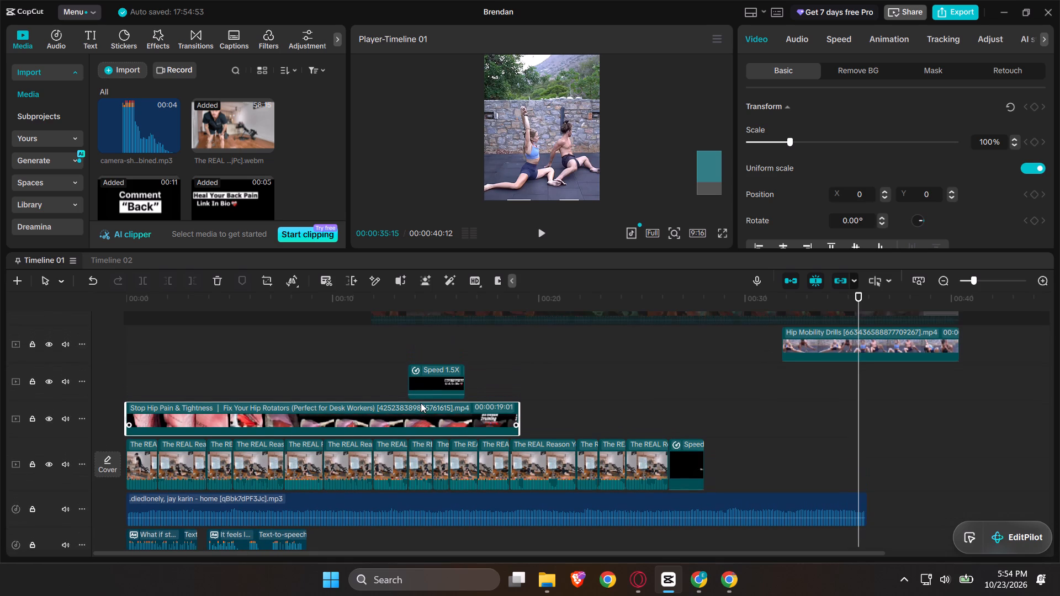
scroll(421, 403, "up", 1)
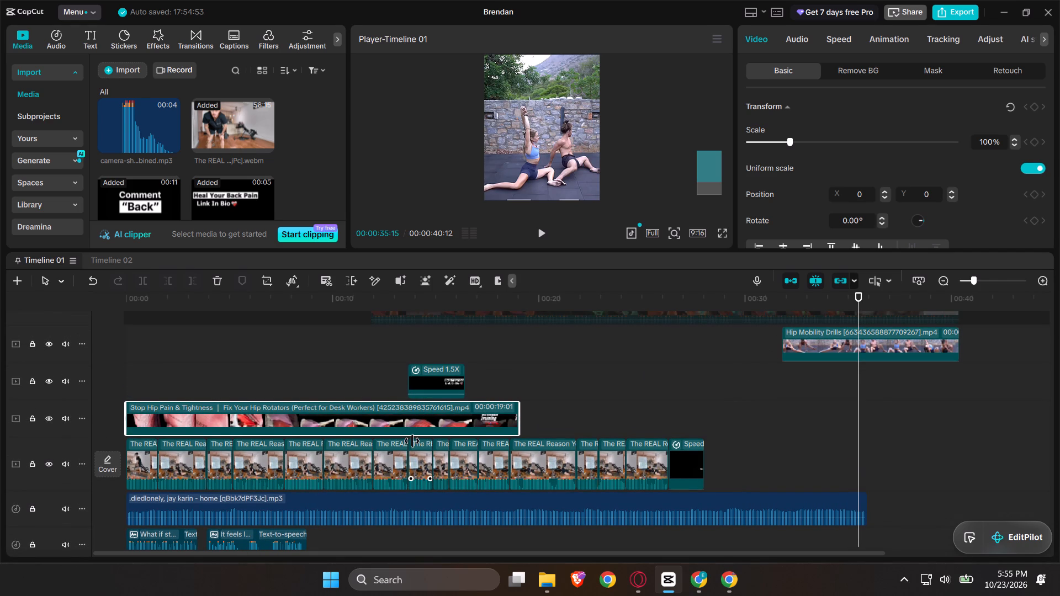
Switch to Timeline 02 and skim the source video in full screen from 00:27:40:28 to 00:37:37:18.
left_click(99, 258)
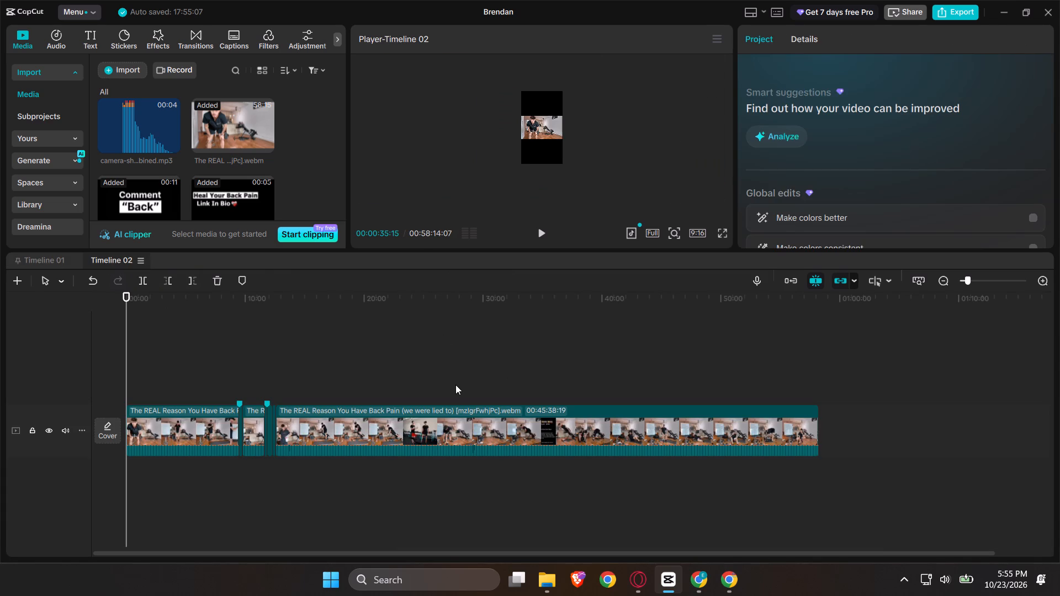
double_click(455, 385)
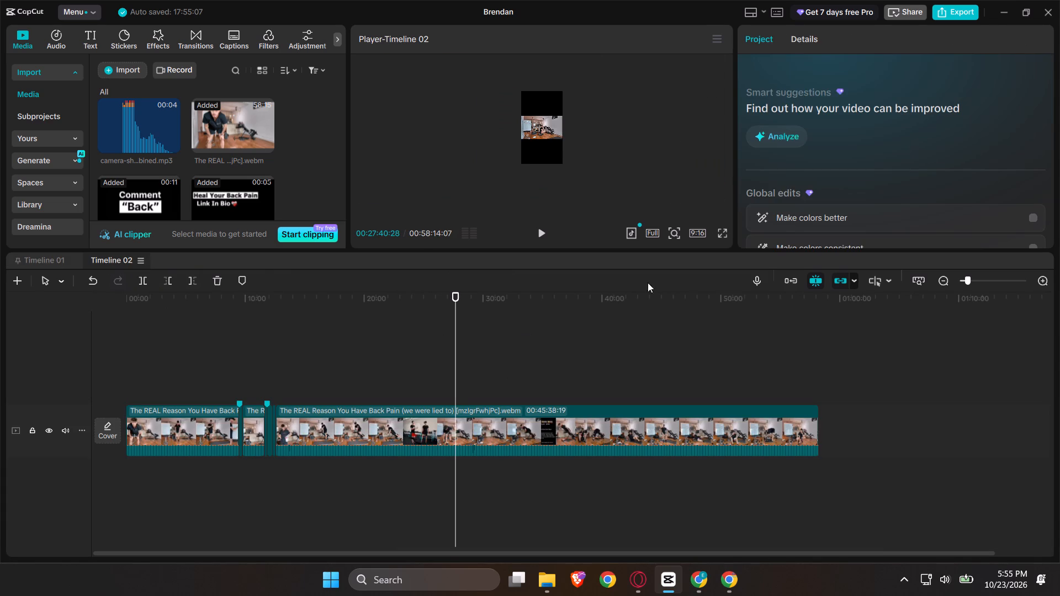
left_click(724, 233)
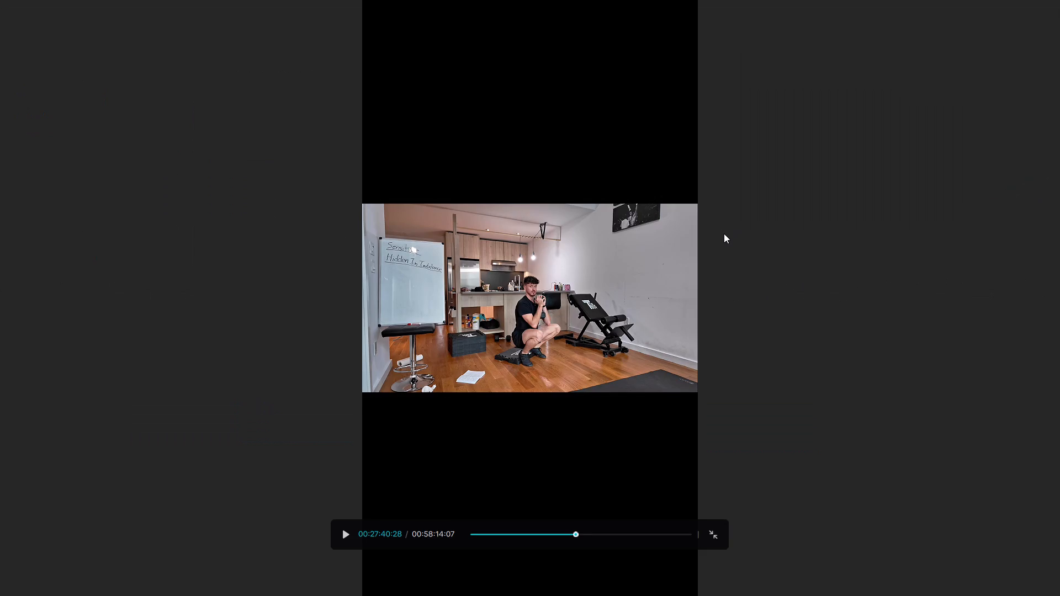
left_click(588, 532)
left_click_drag(588, 532, 606, 538)
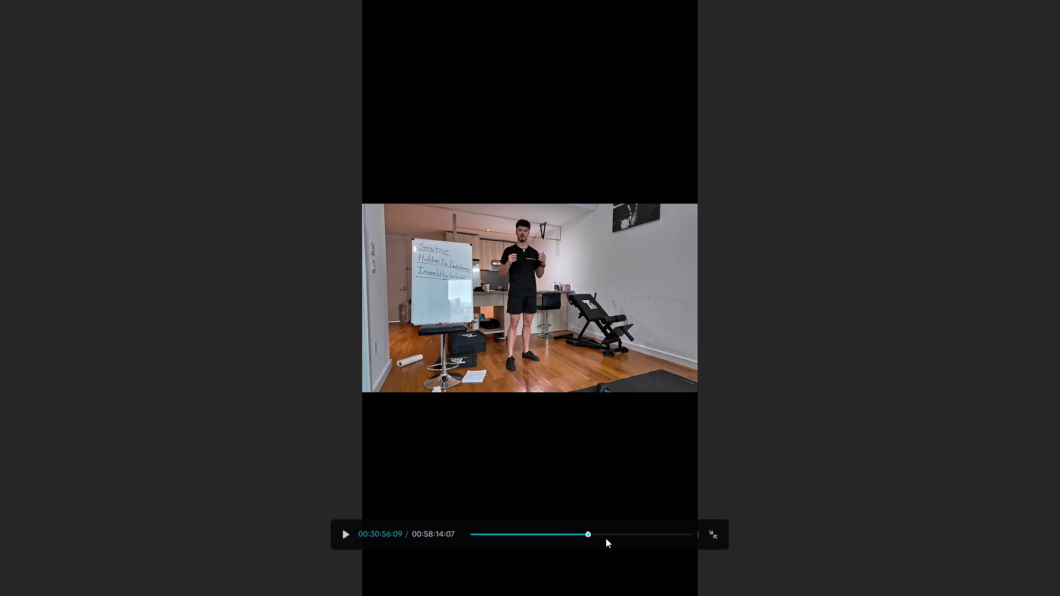
left_click_drag(606, 538, 601, 528)
left_click(600, 535)
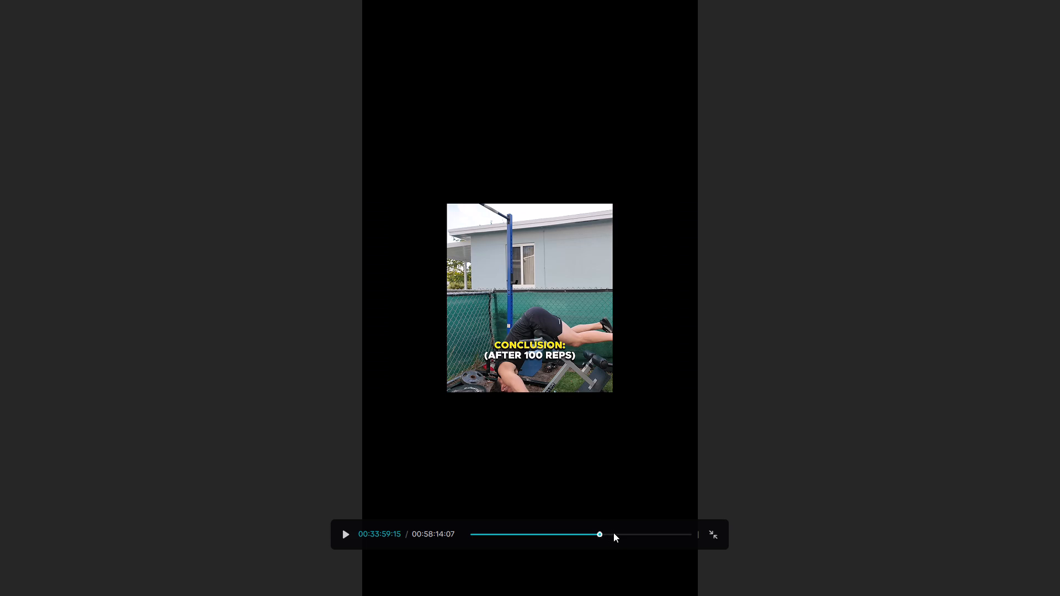
left_click(613, 533)
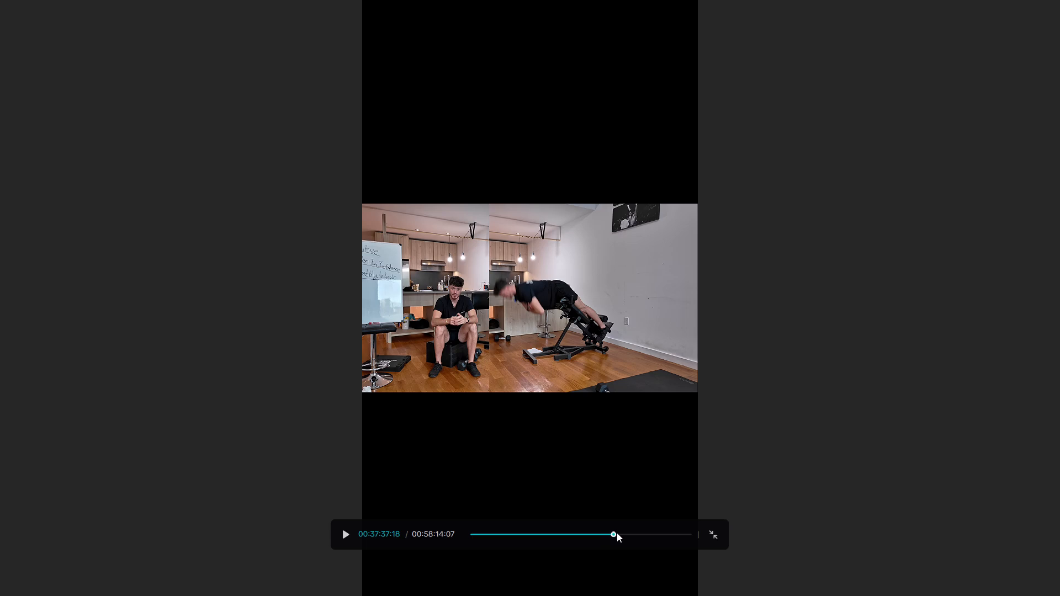
Play and skip through the source video's exercise demonstrations from 00:37:37:18 to about 00:44:01.
key("space")
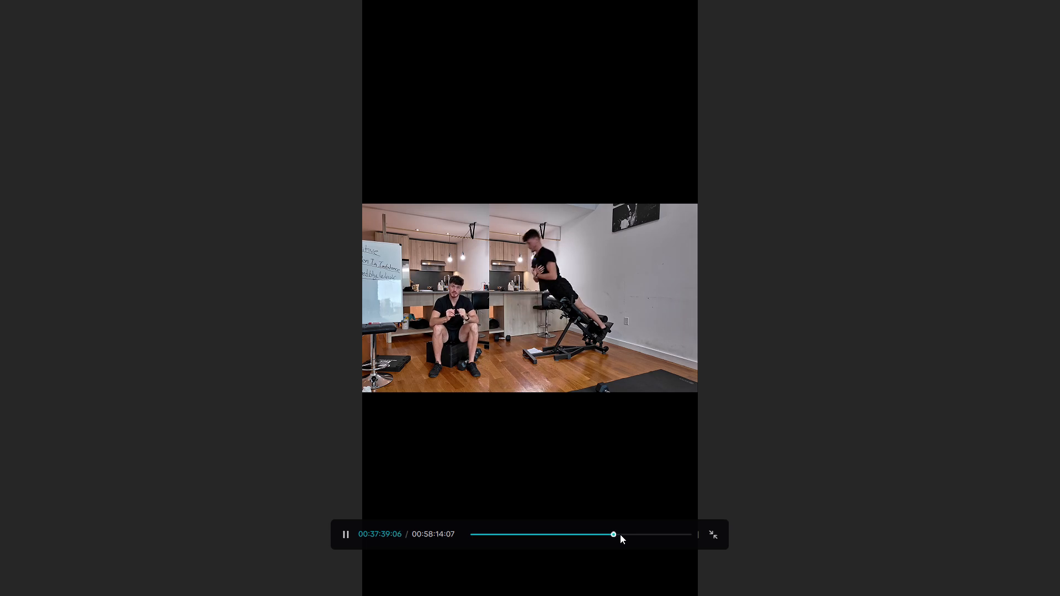
left_click(620, 534)
left_click(626, 535)
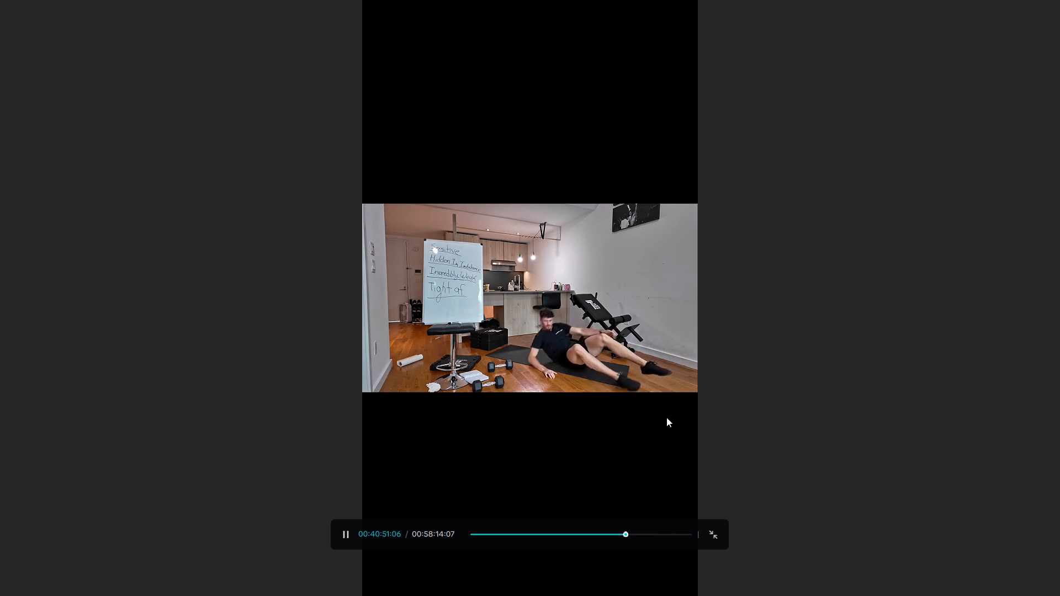
left_click(667, 461)
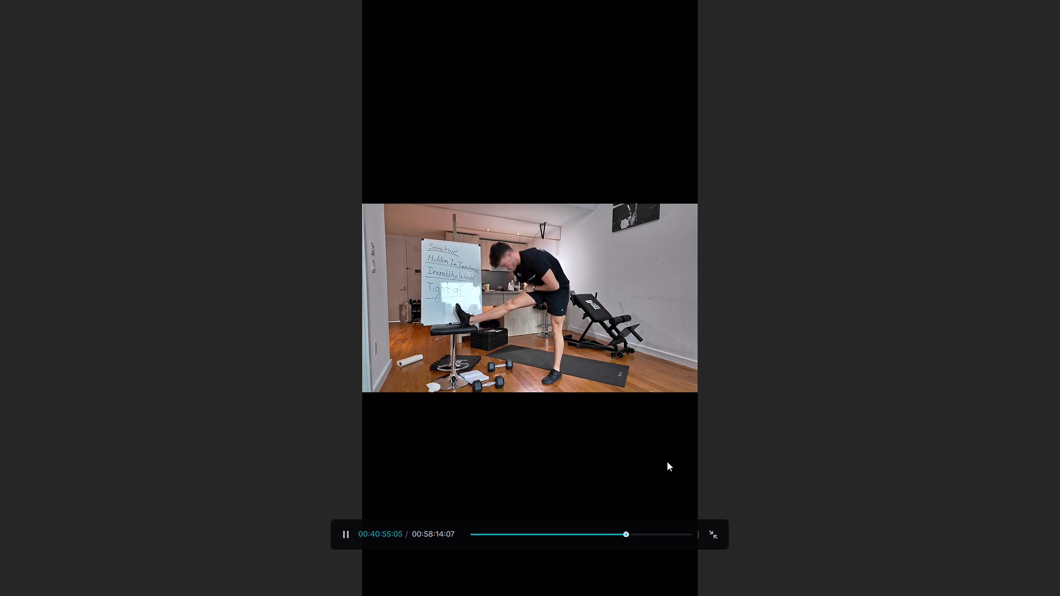
left_click(763, 488)
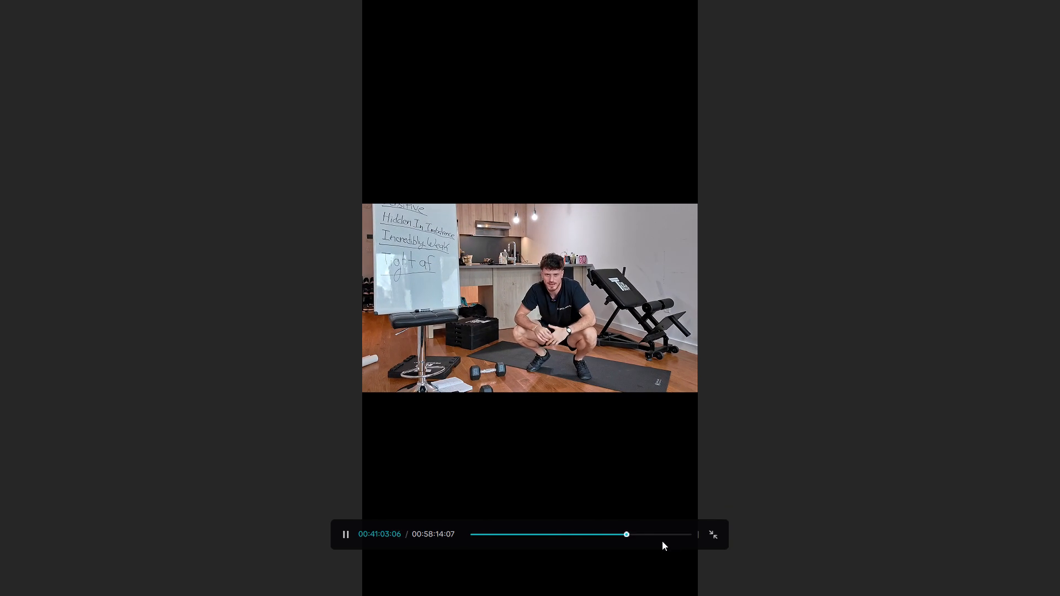
left_click(632, 533)
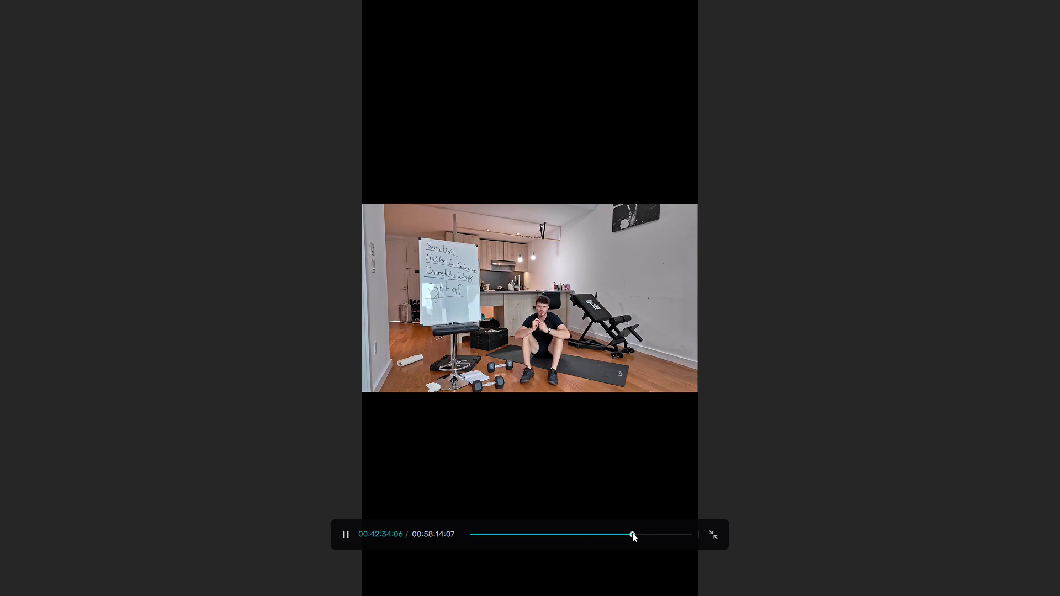
left_click(636, 534)
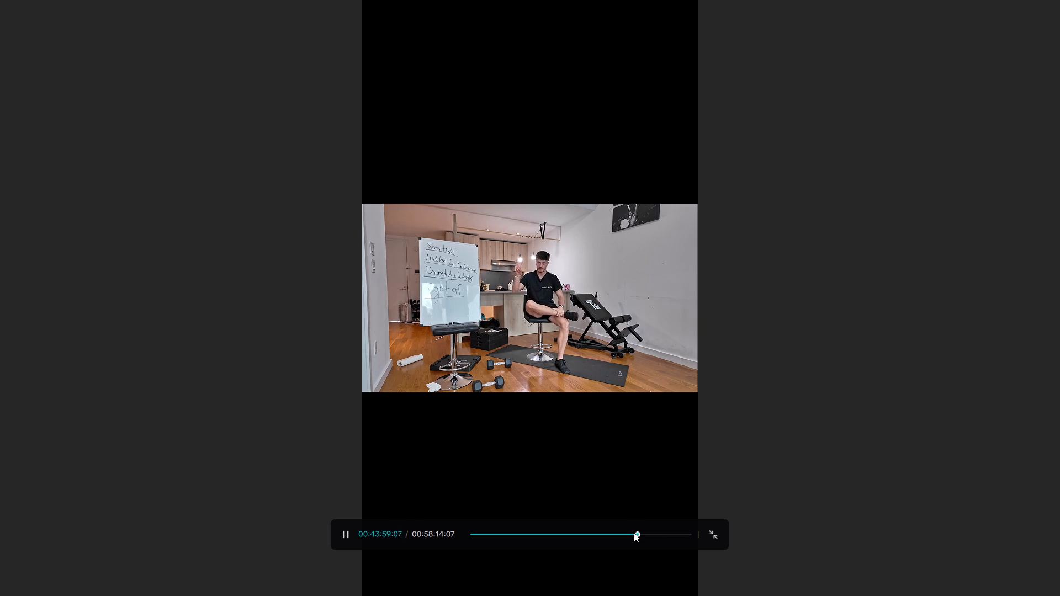
Play the source video from about 00:44:01 to 00:44:42 to review the seated and floor stretches.
left_click(860, 492)
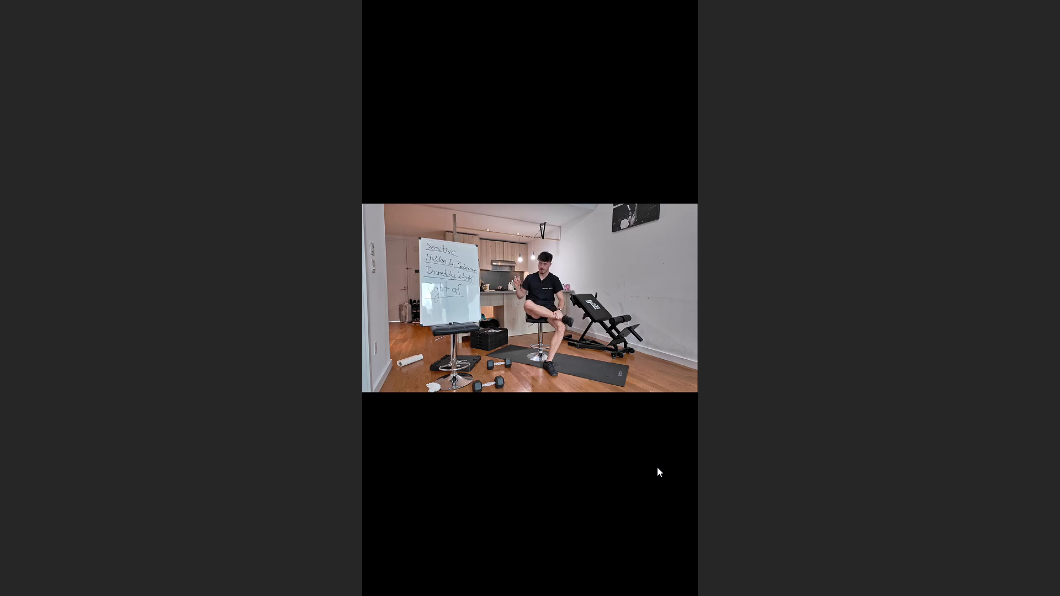
left_click(691, 461)
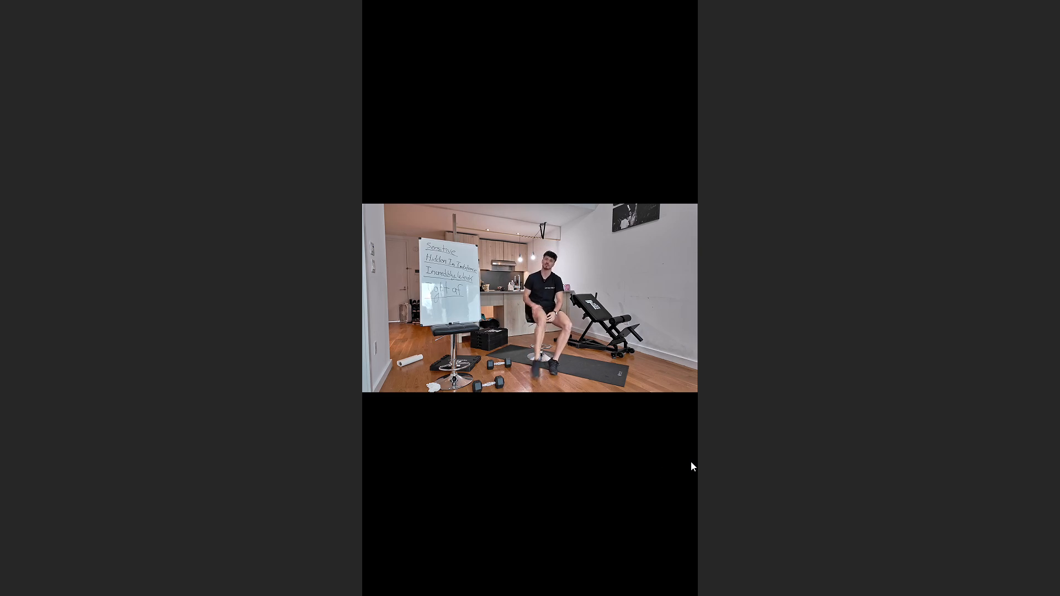
left_click(691, 461)
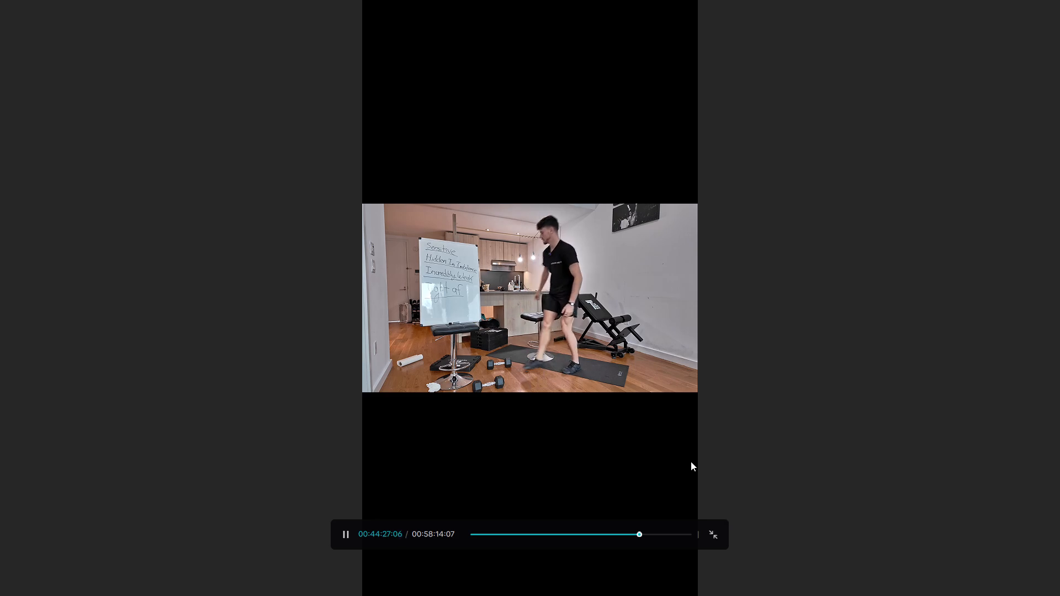
left_click(721, 454)
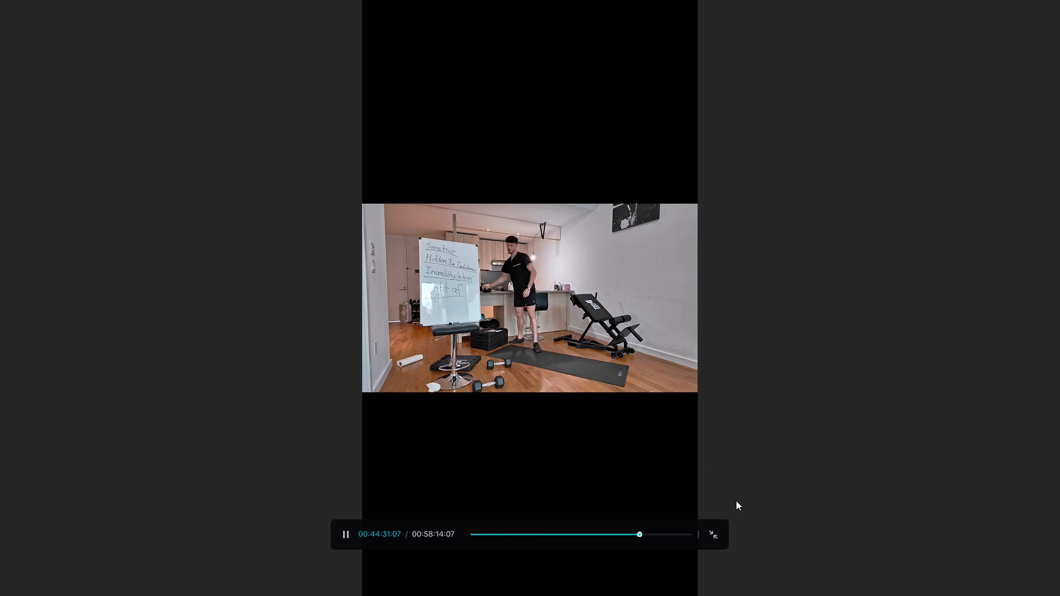
key("space")
key("space")
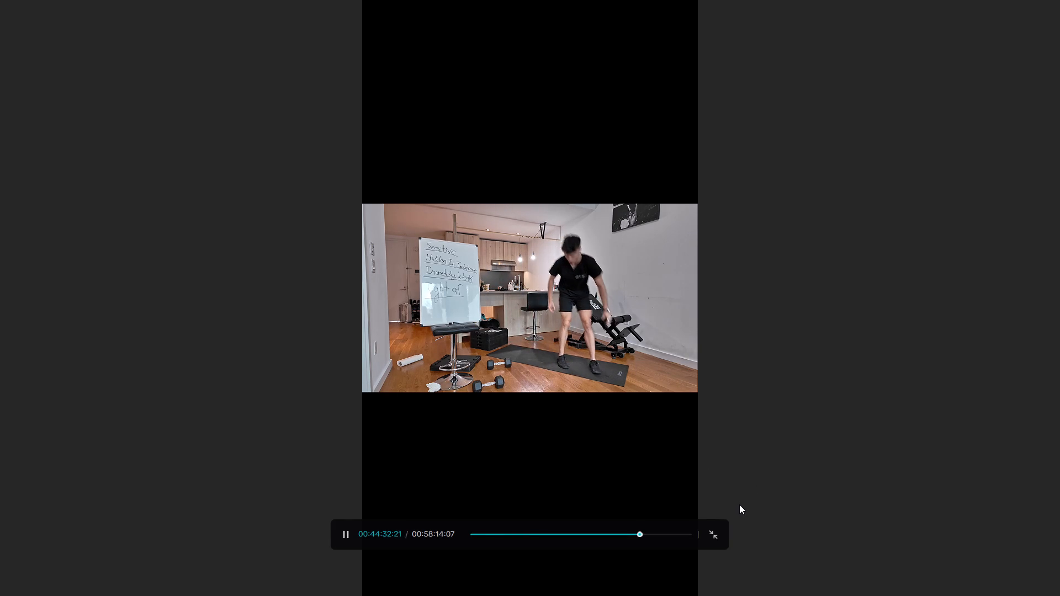
key("space")
key("space")
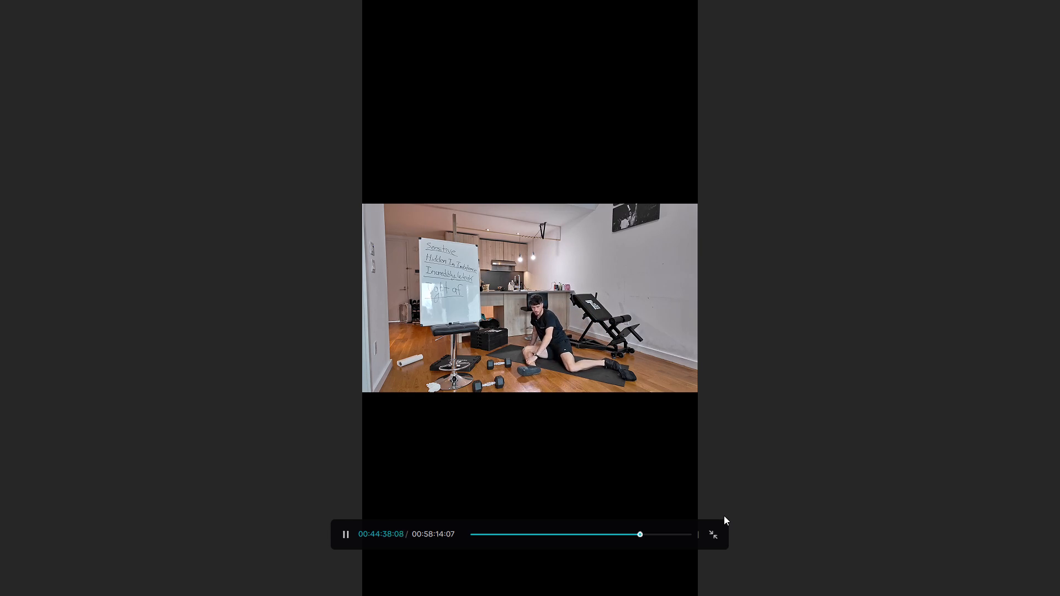
Skip through the source video to about 00:50:26, exit full screen and stop playback at 00:50:28:00.
left_click(647, 533)
left_click(654, 535)
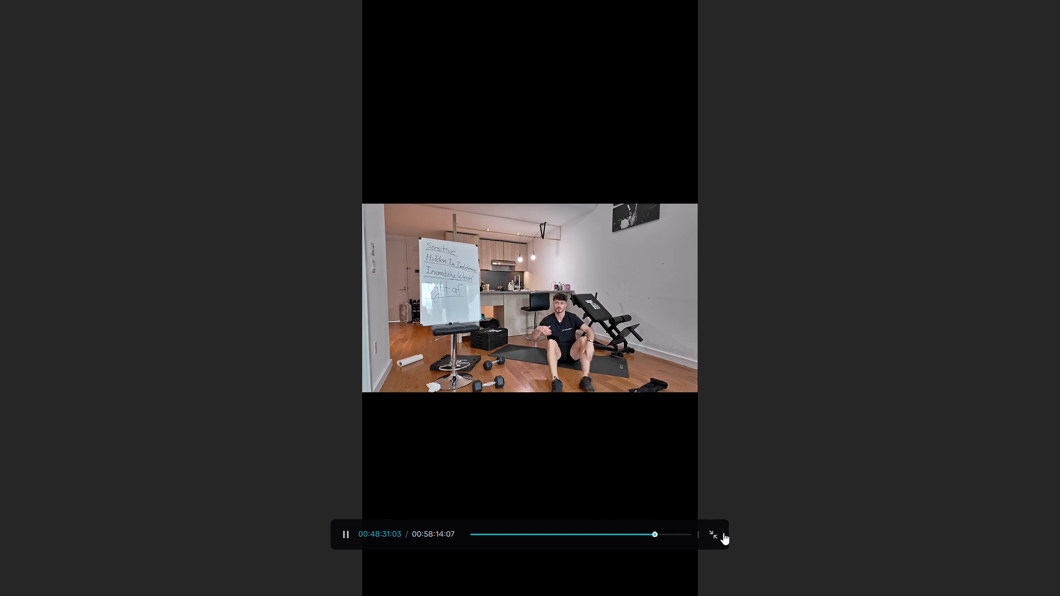
left_click(662, 533)
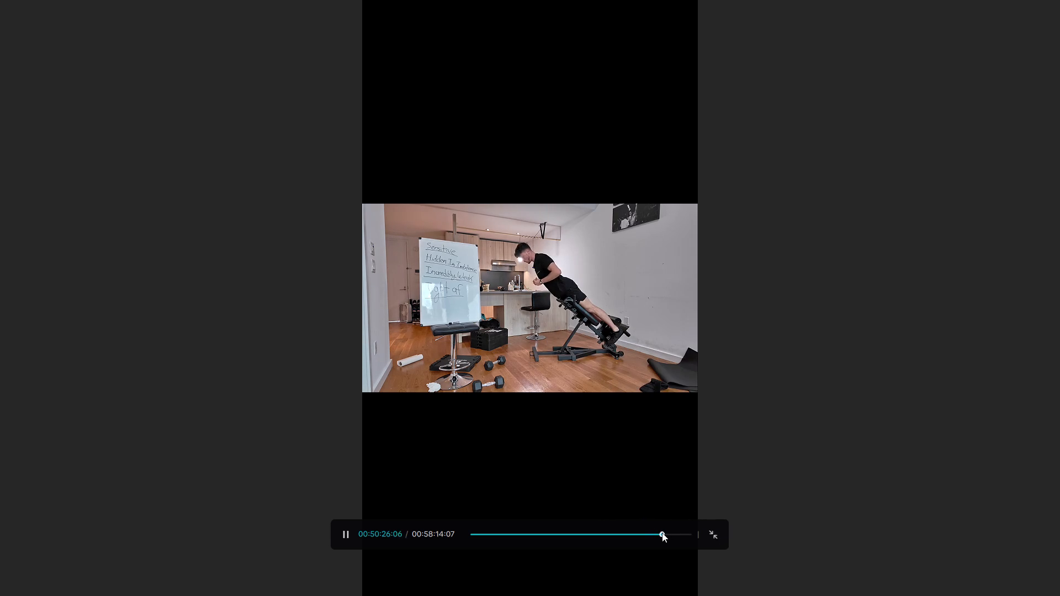
left_click(714, 531)
key("space")
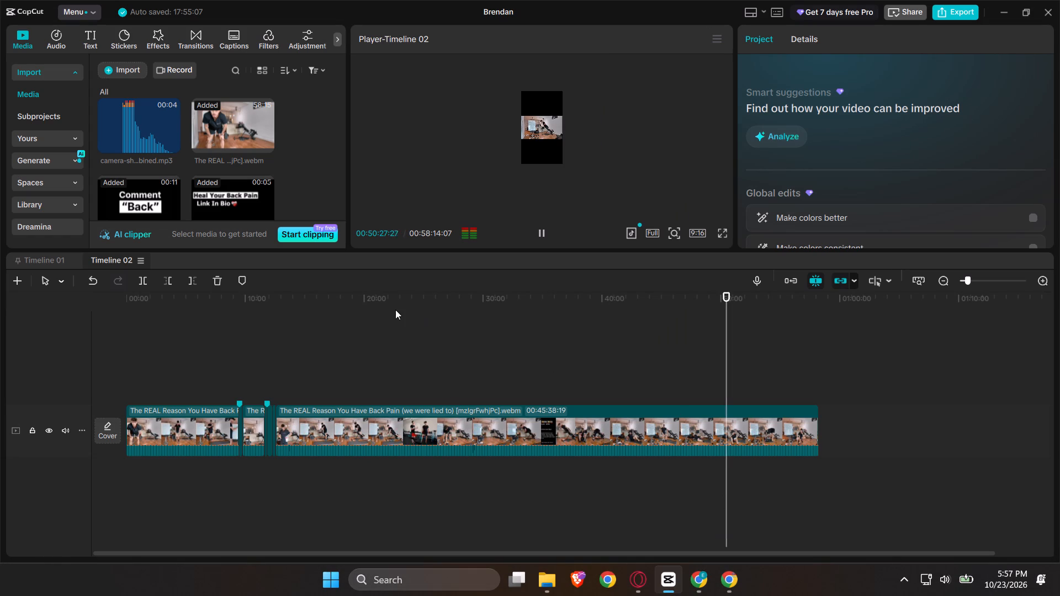
key("space")
In Timeline 01, move the second voiceover clip, "It feels l...", to start at about 00:26 and play it through.
left_click(39, 258)
double_click(749, 408)
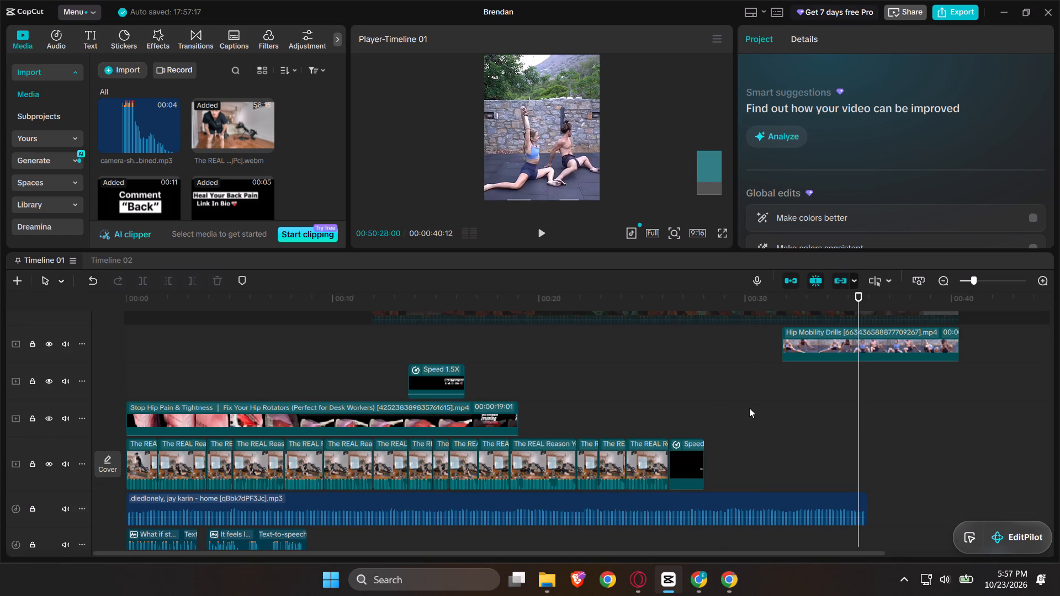
key("space")
scroll(745, 412, "down", 1)
key("space")
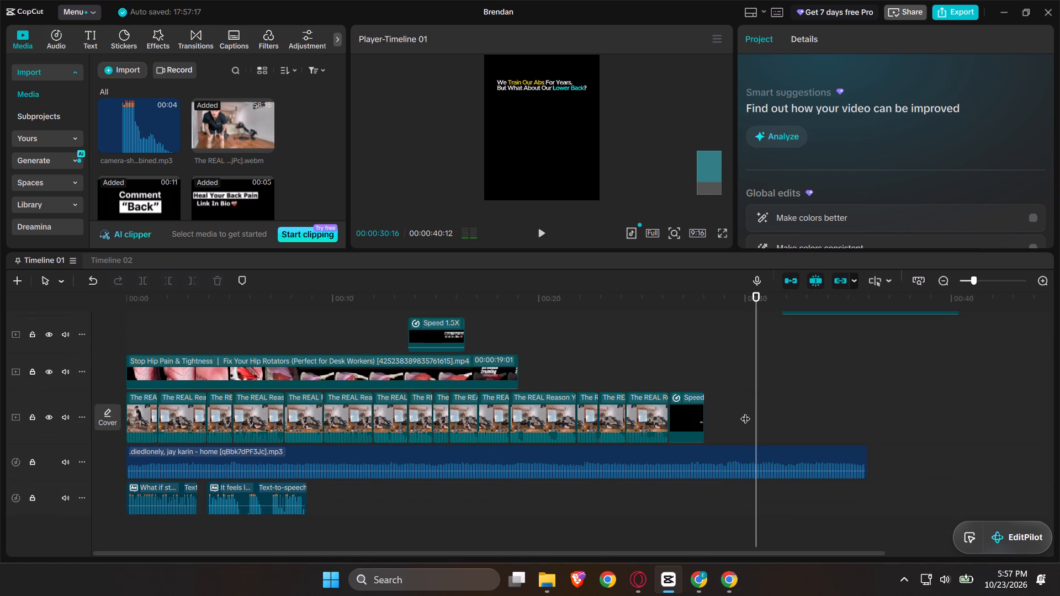
left_click(245, 507)
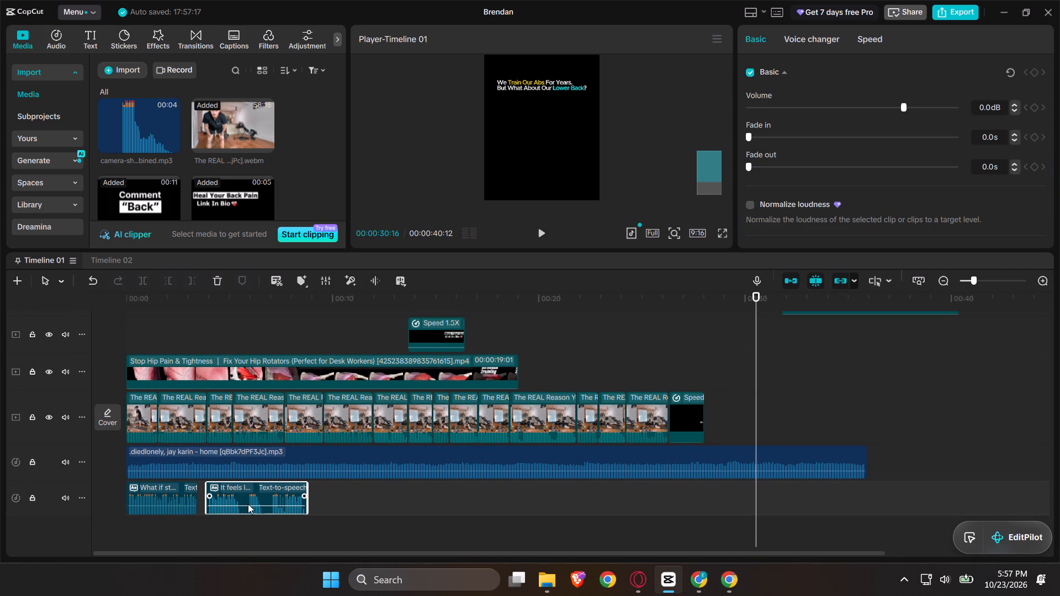
left_click_drag(248, 504, 701, 488)
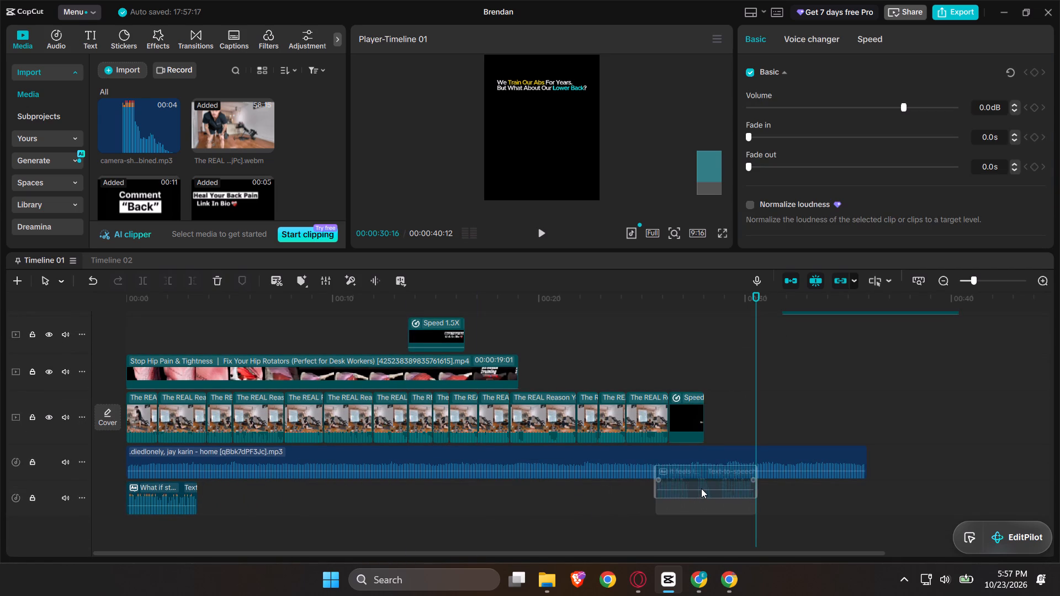
left_click_drag(701, 488, 709, 492)
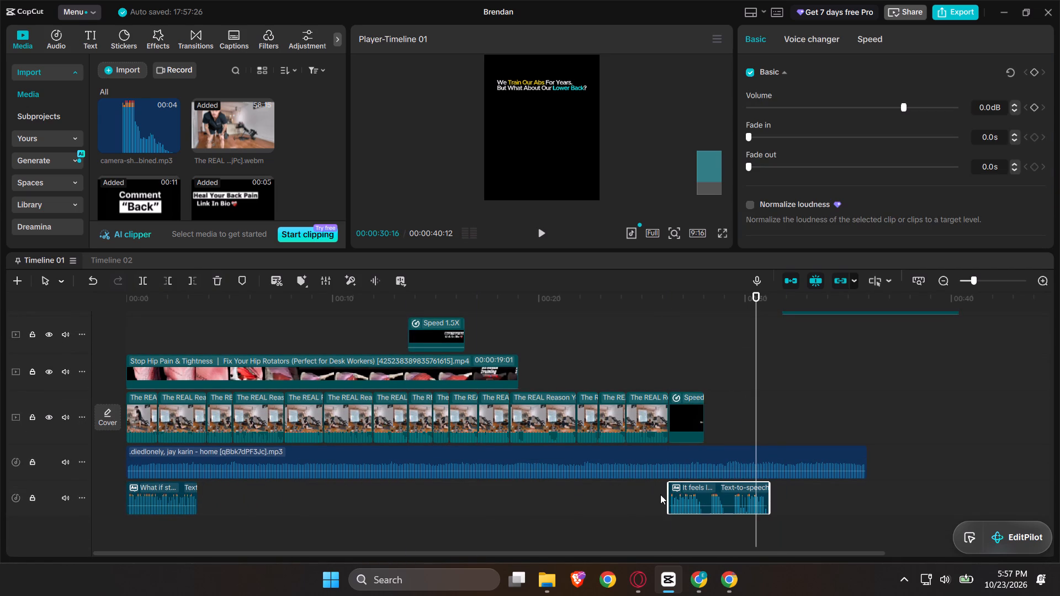
double_click(660, 494)
key("space")
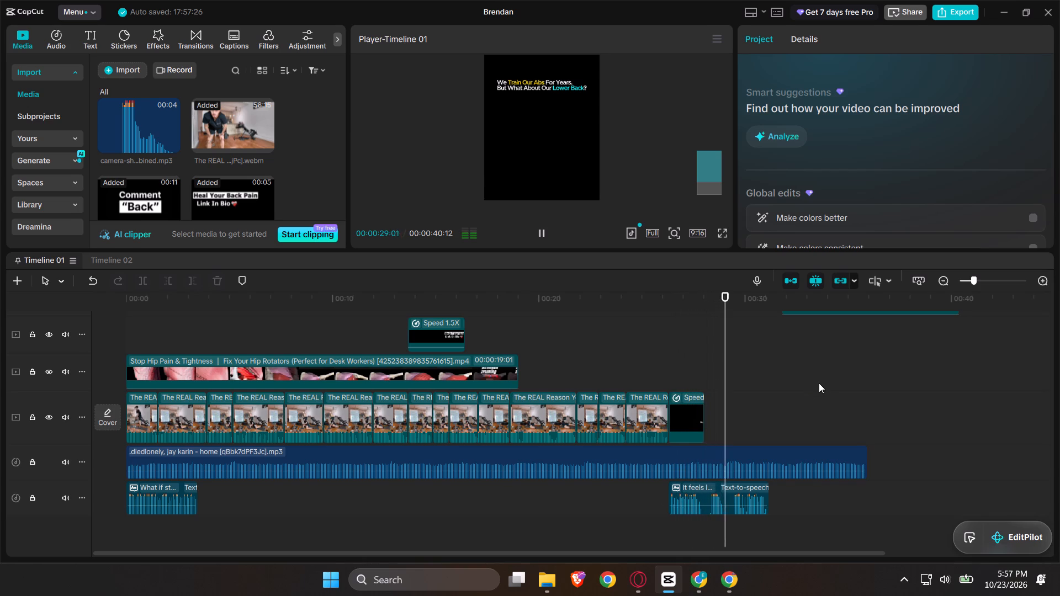
scroll(819, 383, "down", 2, "ctrl")
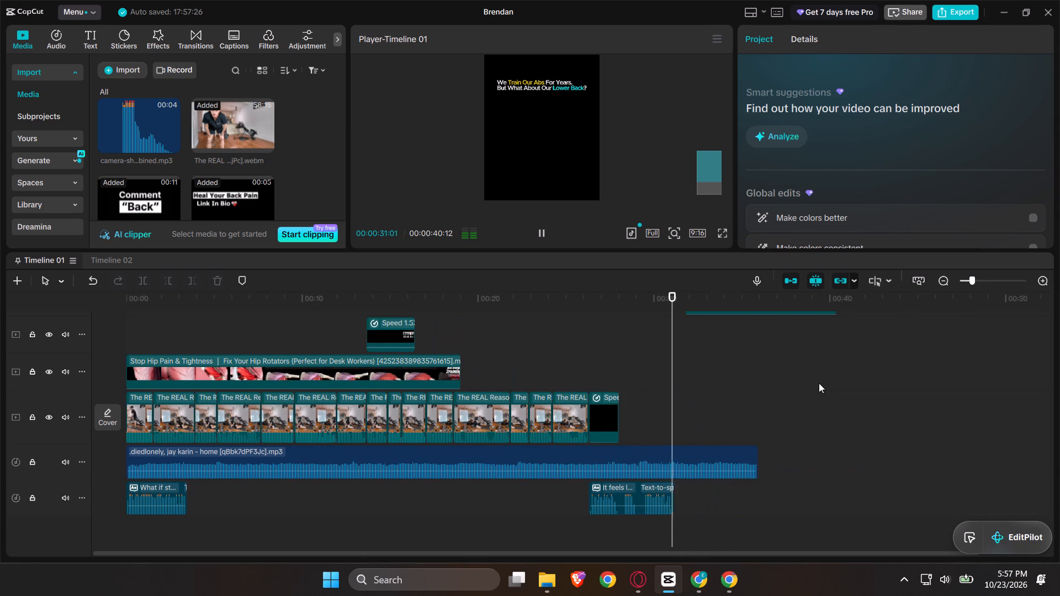
key("space")
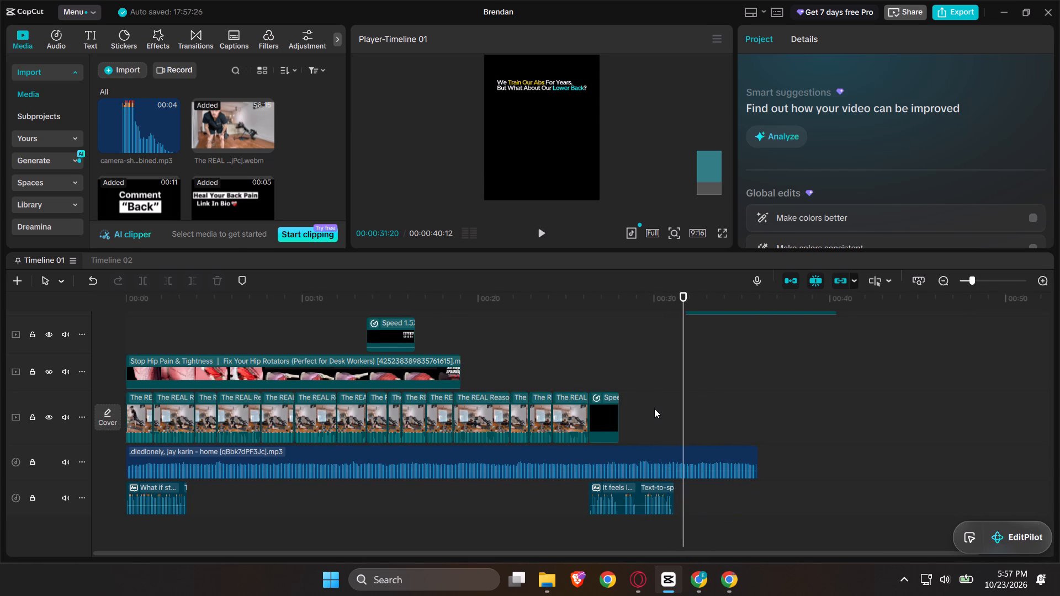
scroll(654, 408, "up", 1)
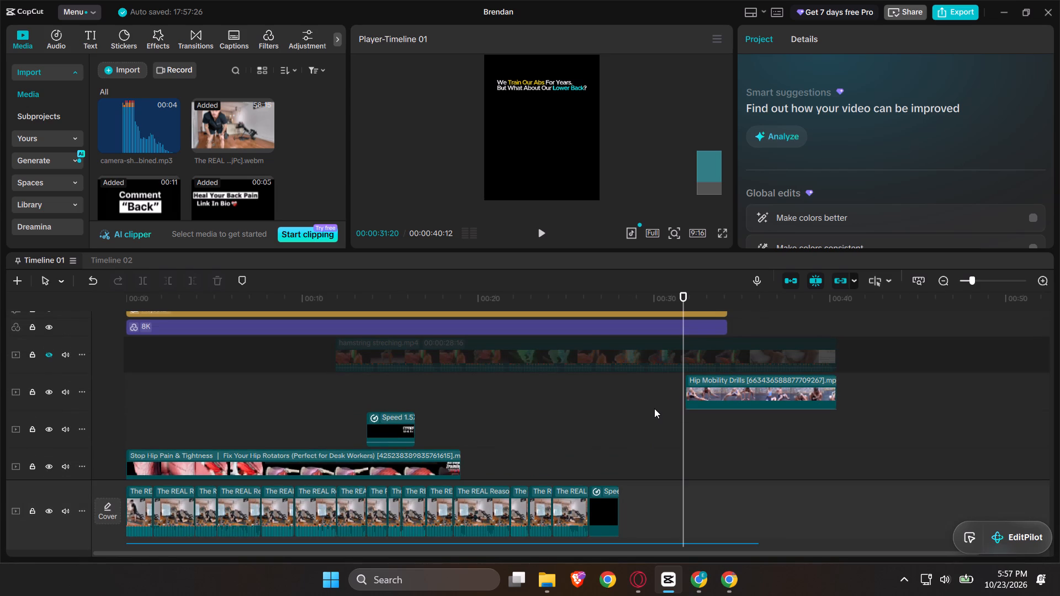
Review the source video in Timeline 02 in full screen between about 00:42:41 and 00:44:56 for the seated and floor hip stretches.
left_click(112, 258)
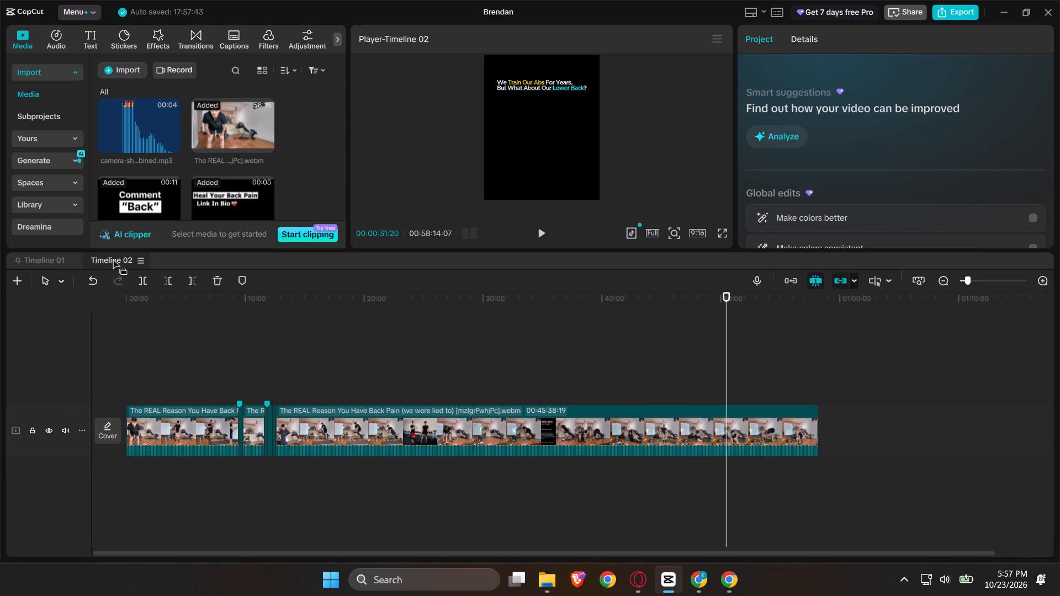
left_click(611, 372)
left_click_drag(611, 372, 612, 372)
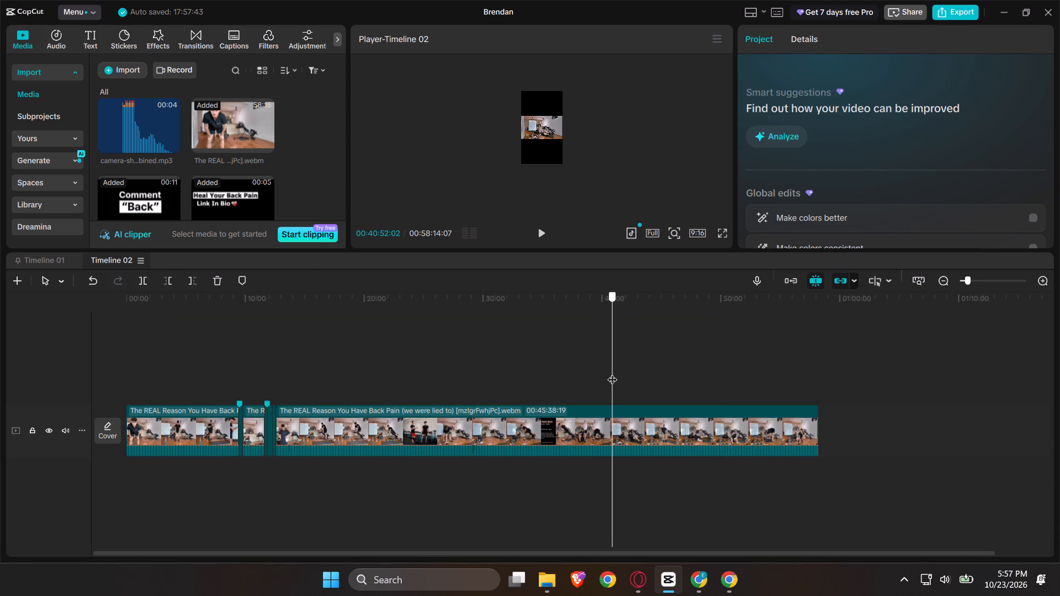
left_click_drag(612, 372, 634, 376)
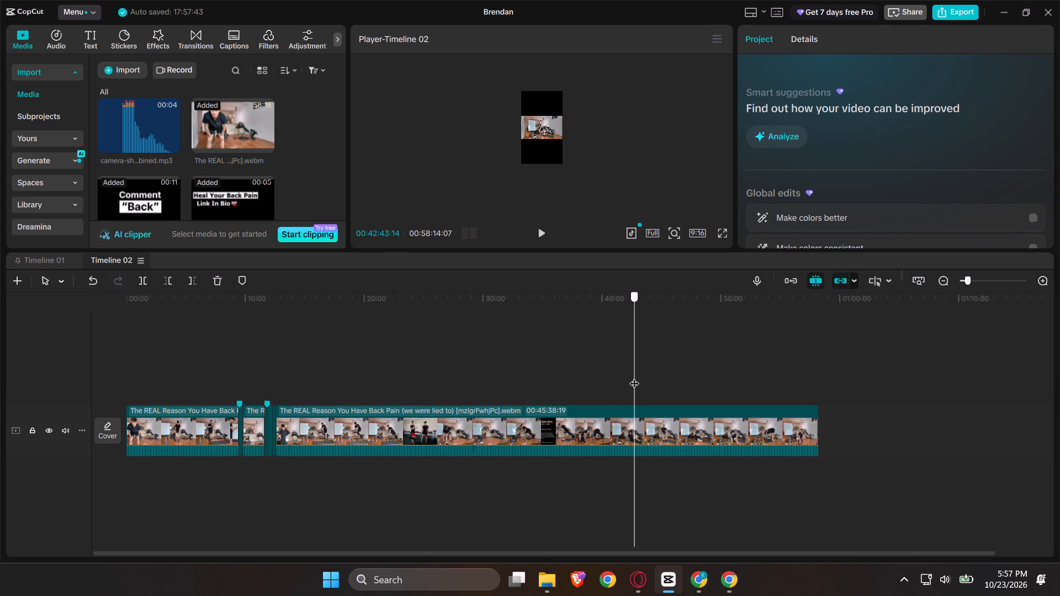
left_click_drag(634, 376, 634, 376)
key("space")
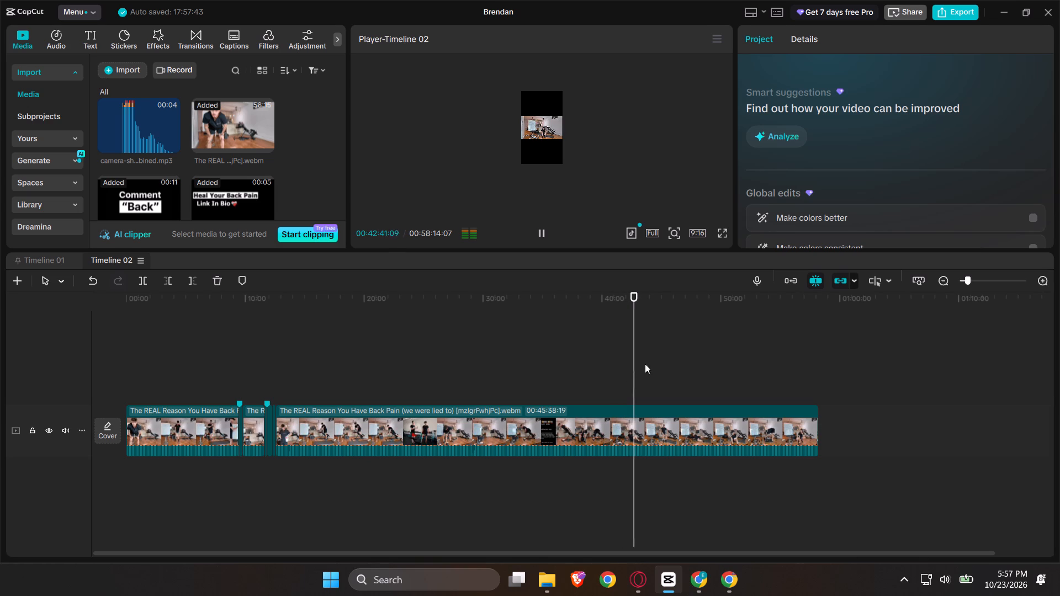
left_click(725, 234)
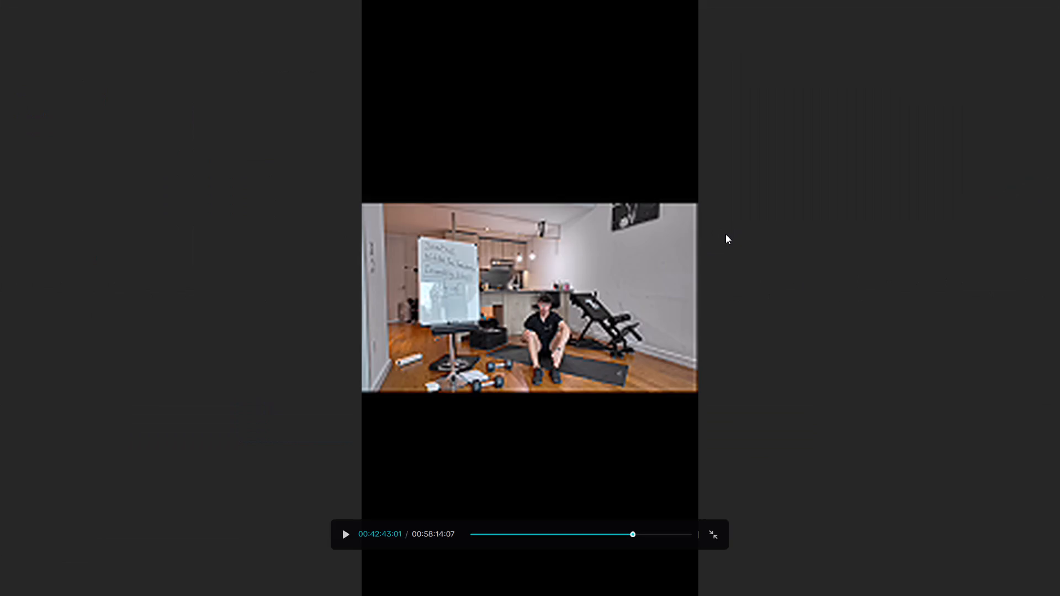
left_click(636, 536)
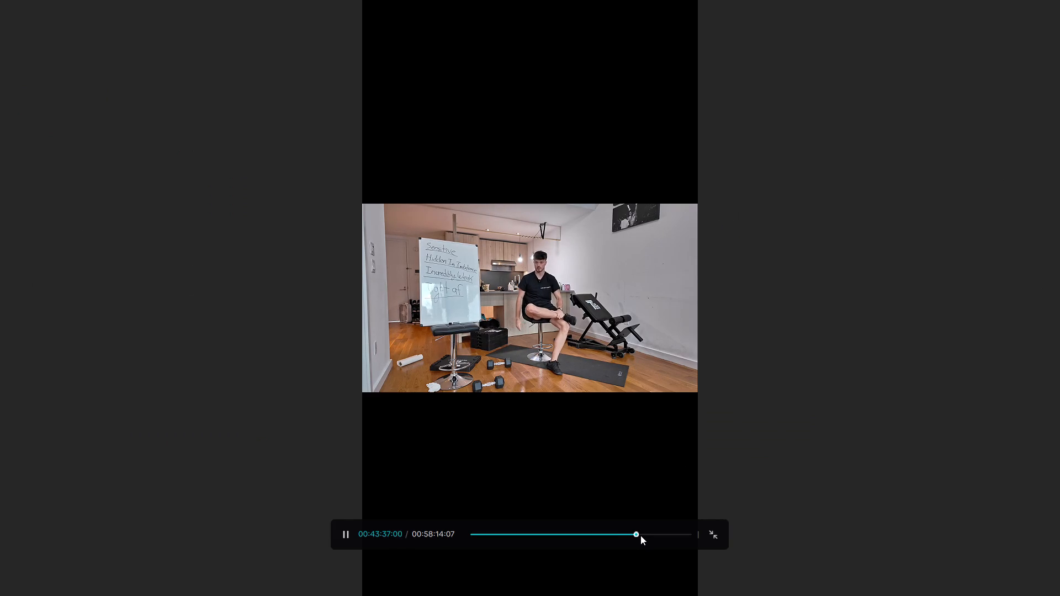
left_click(640, 535)
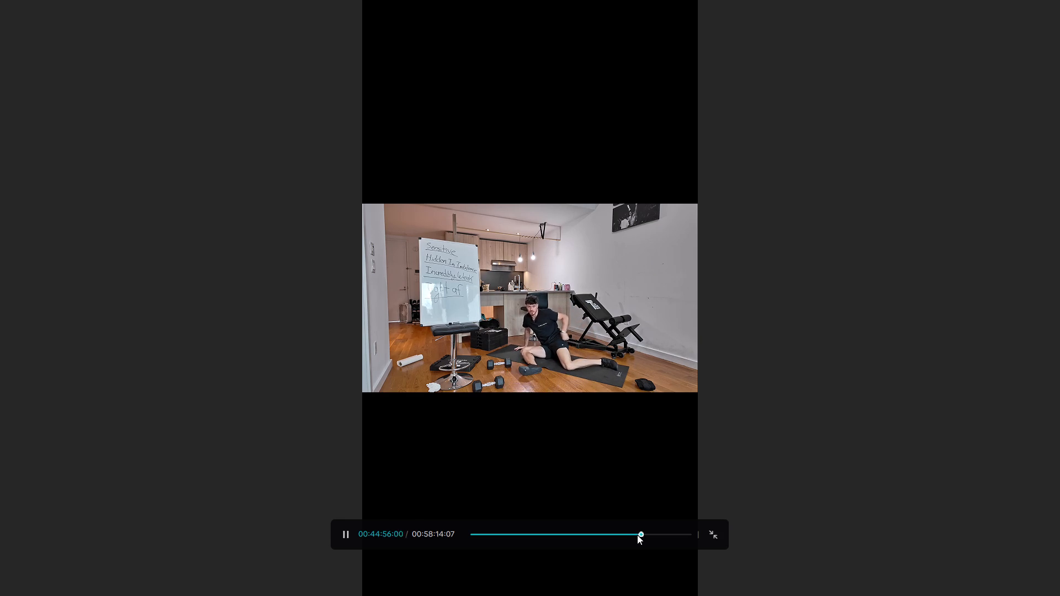
left_click(637, 535)
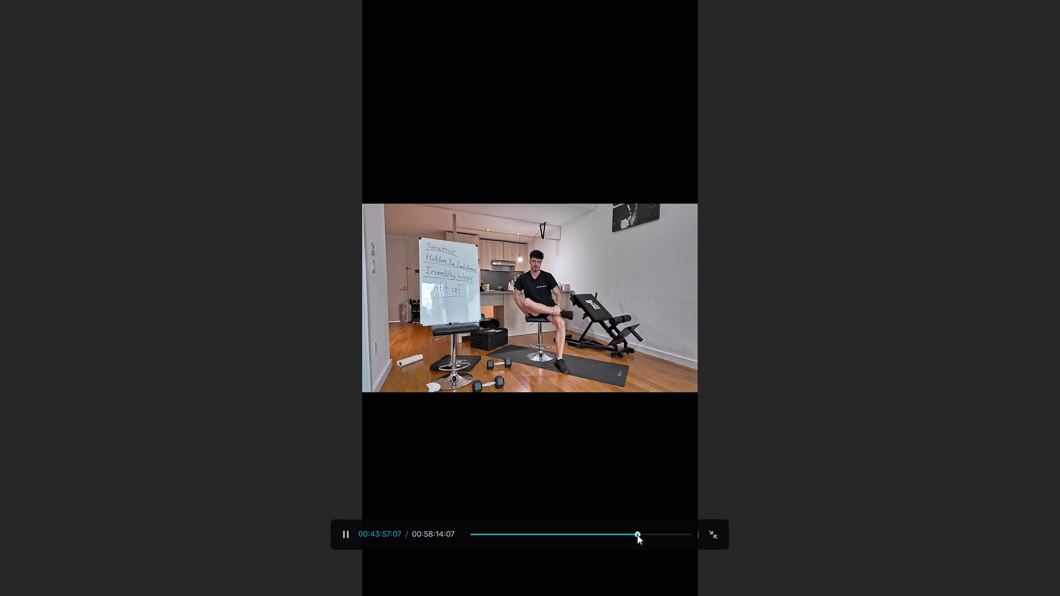
key("Right")
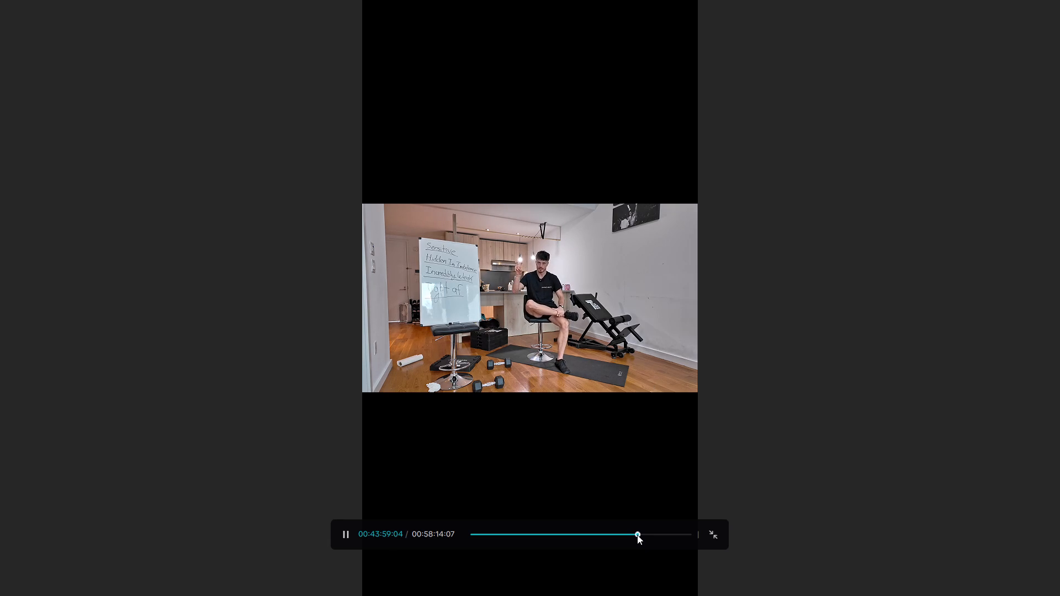
key("Right")
key("space")
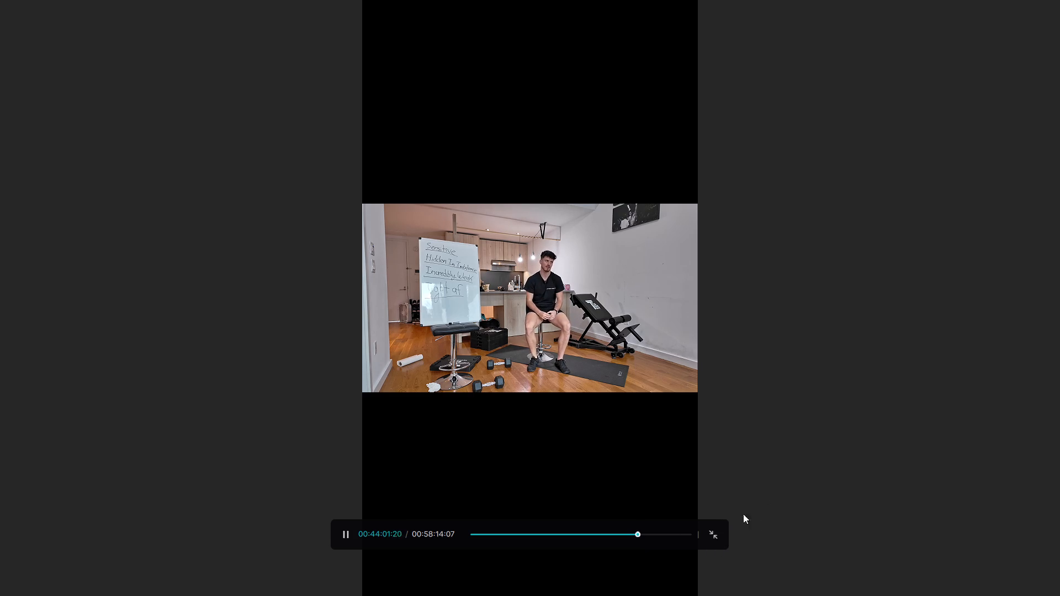
left_click(711, 530)
Enlarge the player area and play the source video on to 00:44:36:05 to examine the stretch demonstration.
scroll(651, 358, "up", 9, "ctrl")
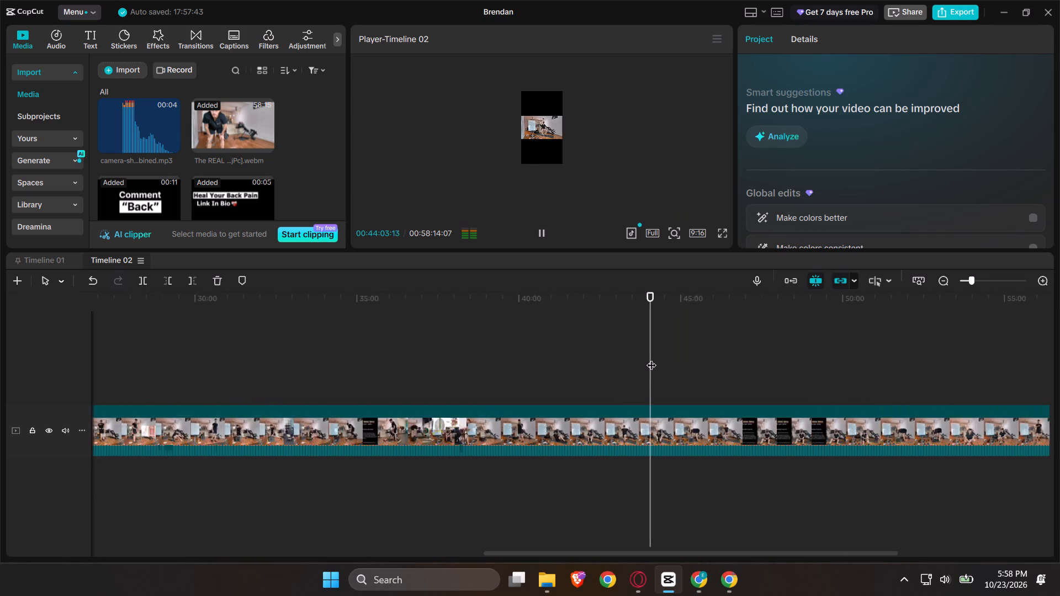
scroll(651, 358, "up", 2, "ctrl")
scroll(536, 120, "up", 3, "ctrl")
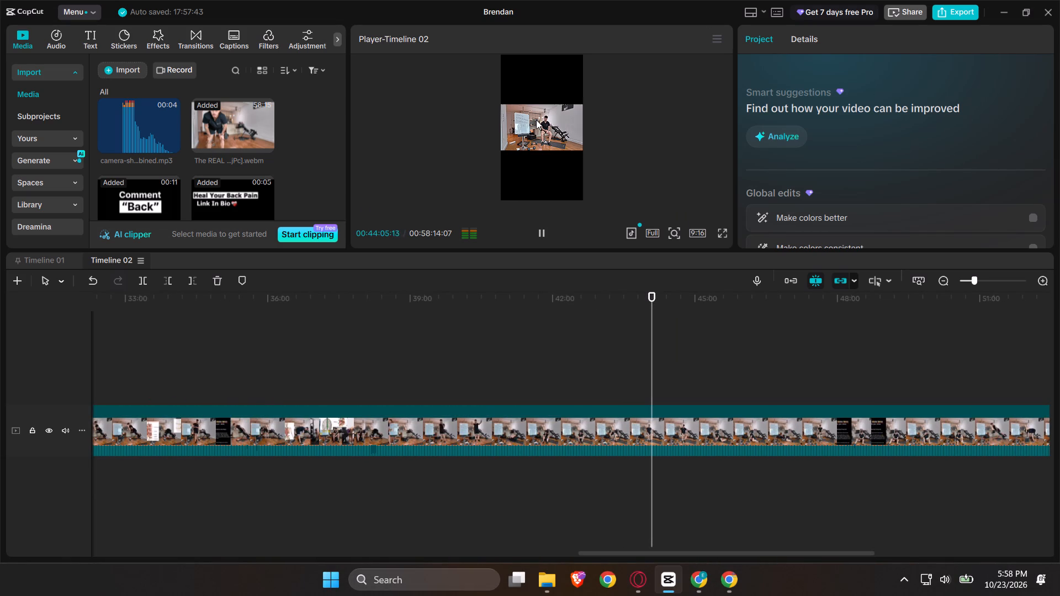
left_click_drag(548, 251, 550, 292)
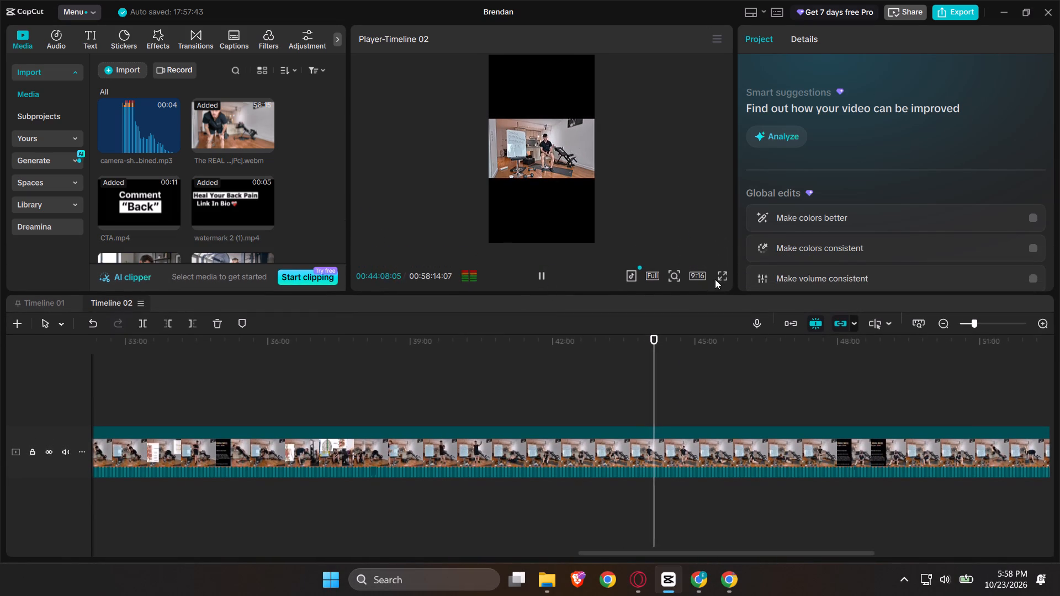
triple_click(671, 409)
key("space")
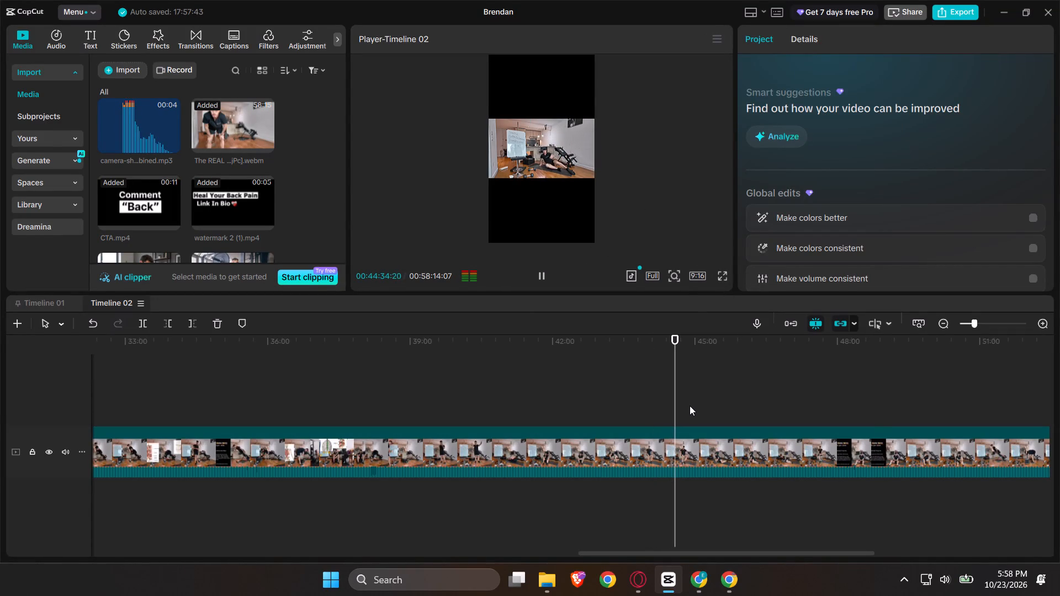
key("space")
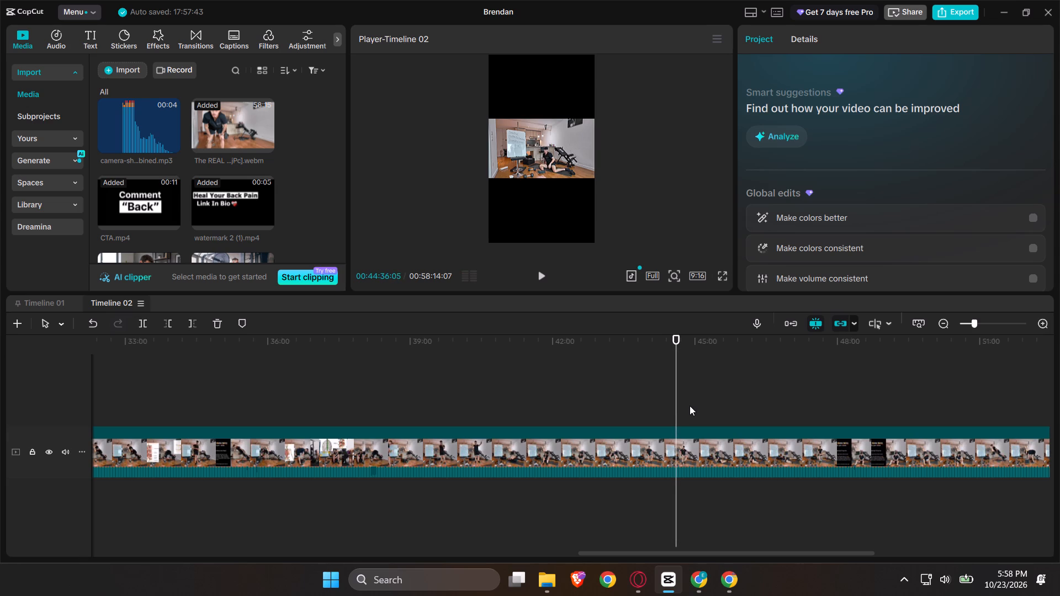
Split the source clip at 00:44:32:29 and 00:44:37:16 to isolate the floor stretch demonstration.
double_click(668, 408)
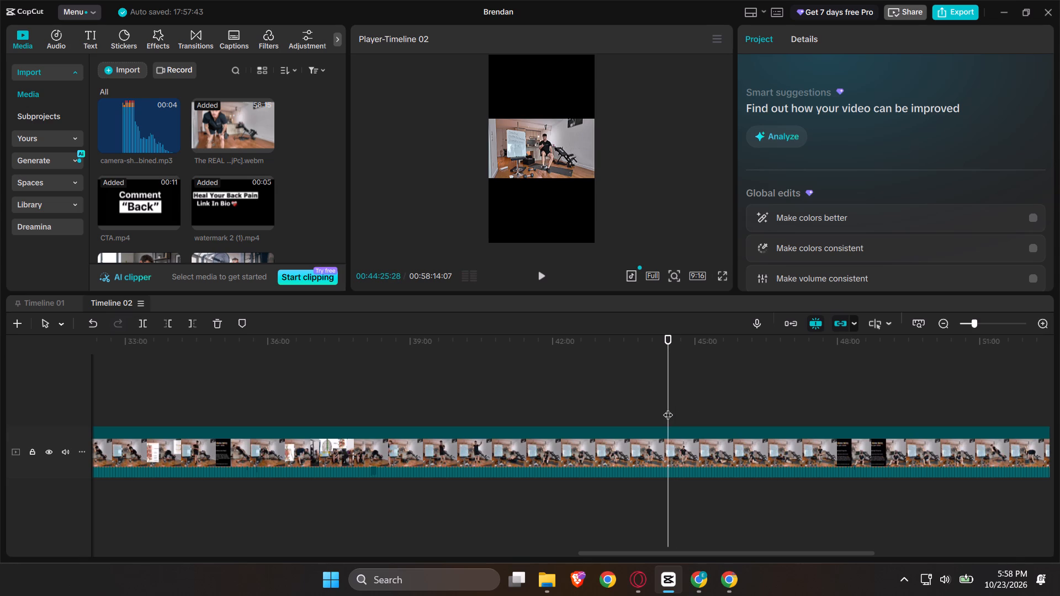
key("space")
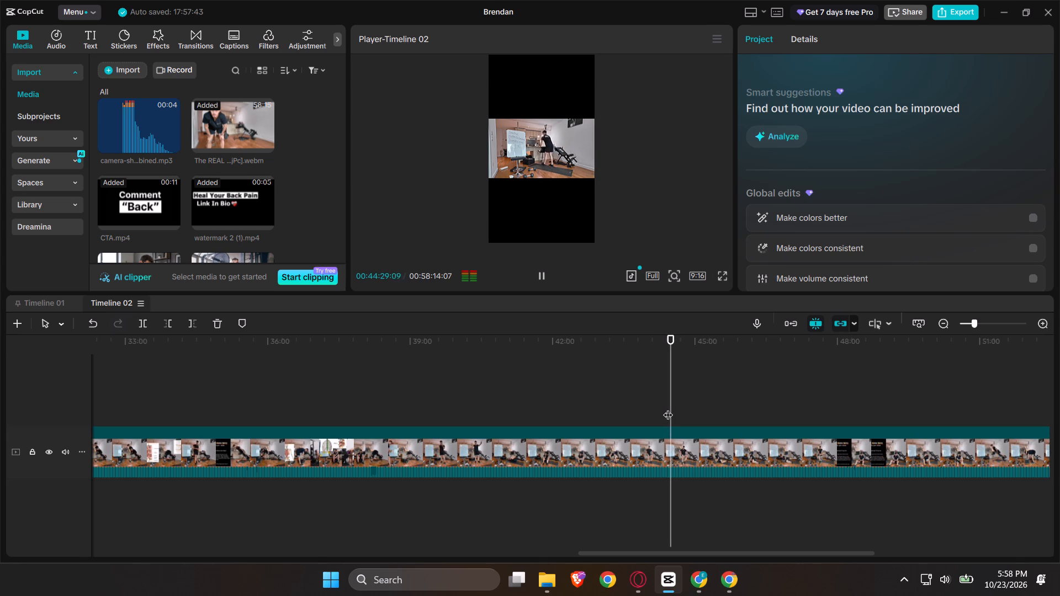
scroll(668, 408, "up", 10, "ctrl")
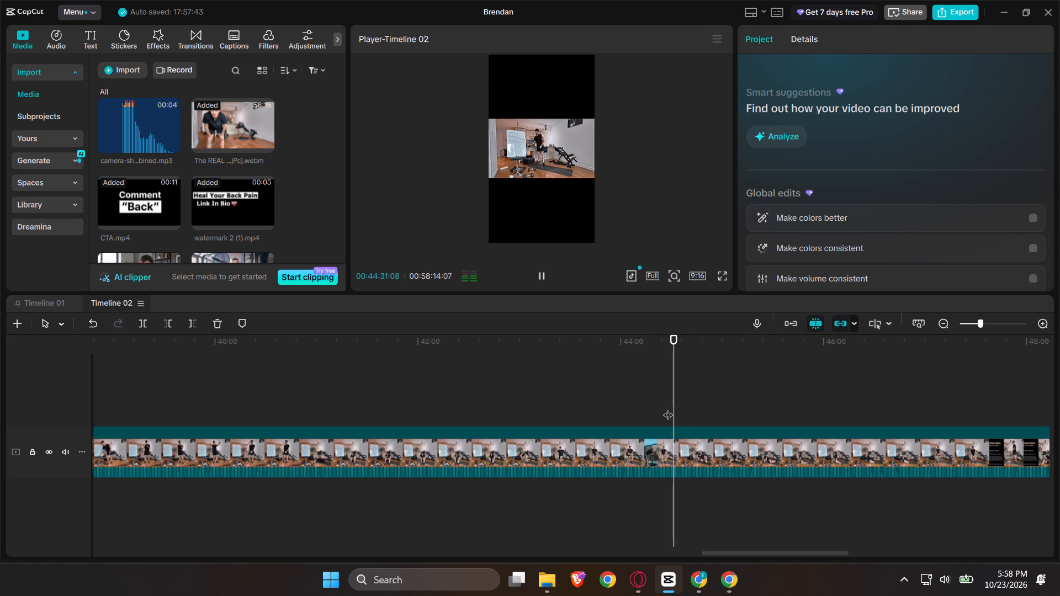
key("space")
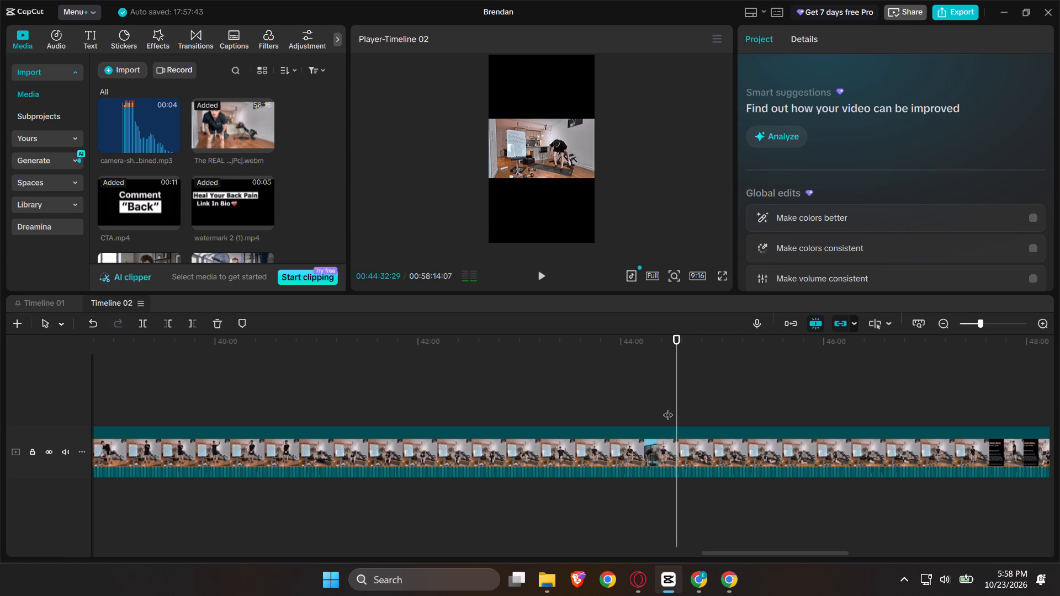
key("ctrl+b")
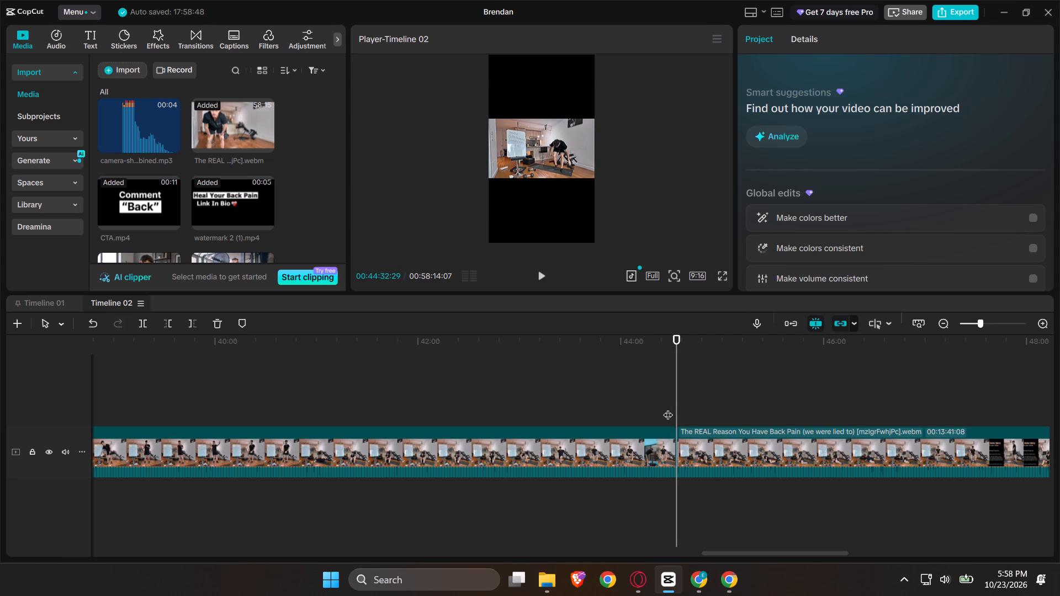
key("space")
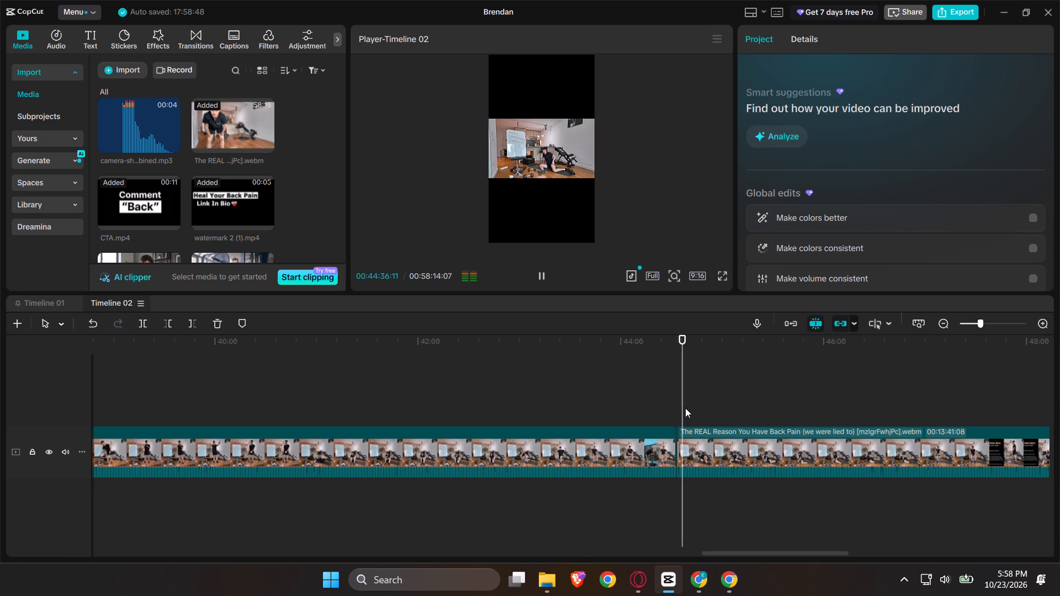
key("space")
scroll(685, 408, "up", 10, "ctrl")
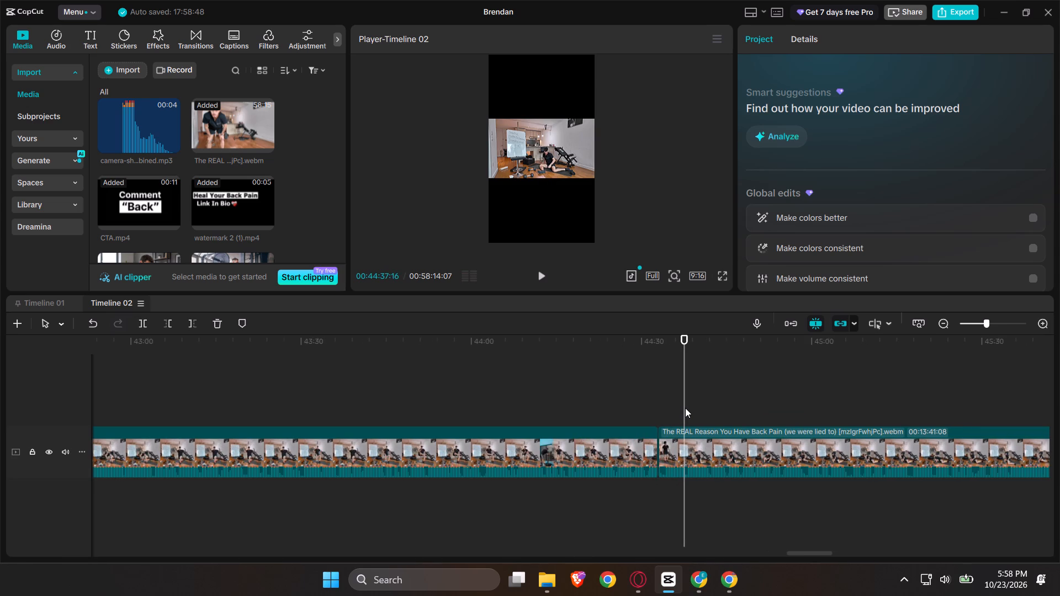
left_click(664, 449)
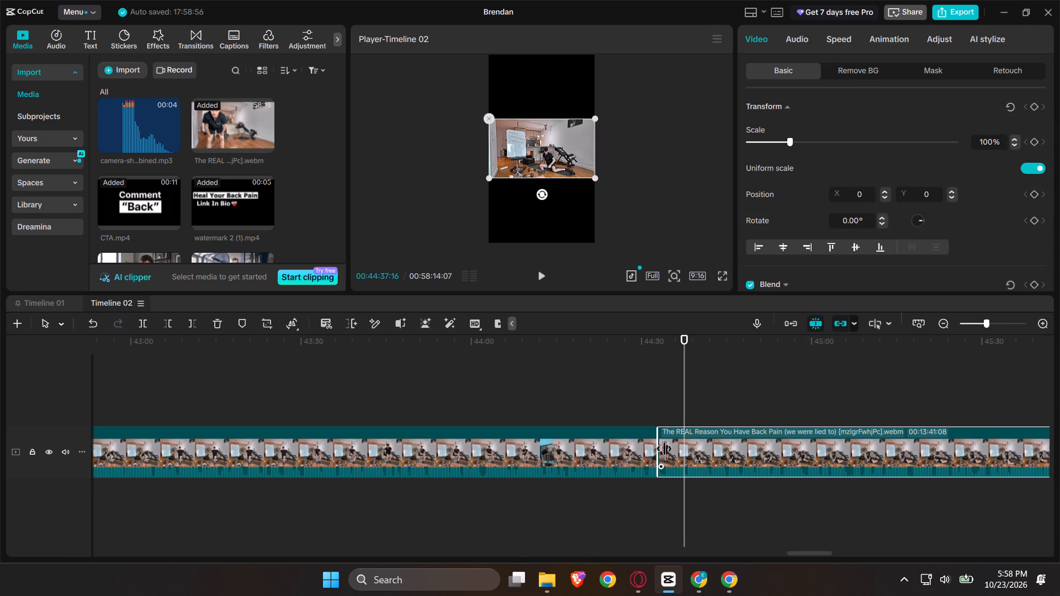
key("ctrl+b")
Copy the short isolated stretch segment and undo the last two edits in Timeline 02.
left_click(678, 454)
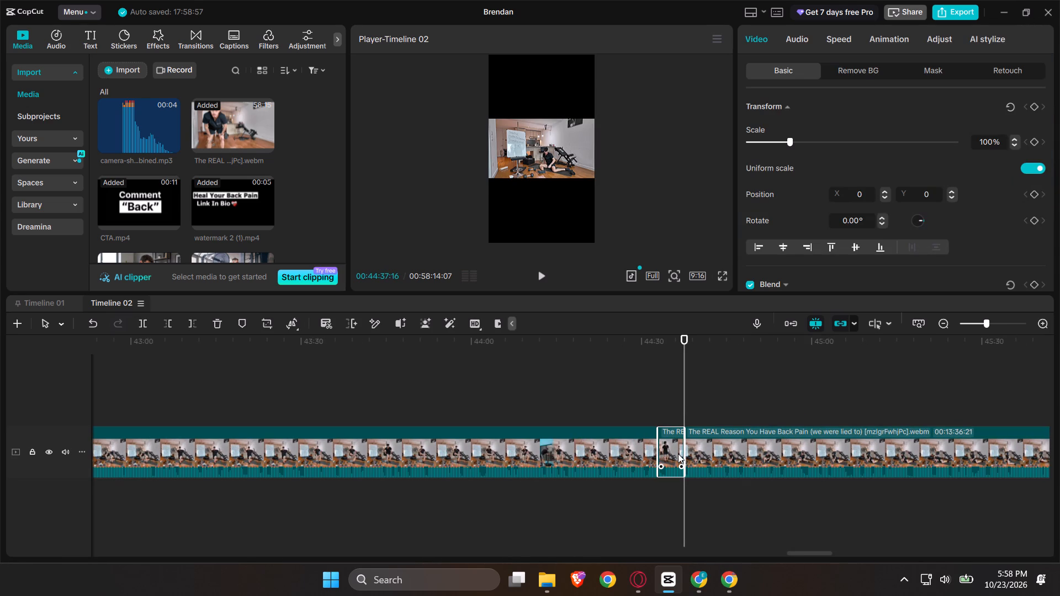
key("ctrl+c")
key("ctrl+z")
key("ctrl+z")
Paste the copied stretch segment into Timeline 01 at 00:00:26:09 and place it on the main track just before the CTA clip.
left_click(58, 302)
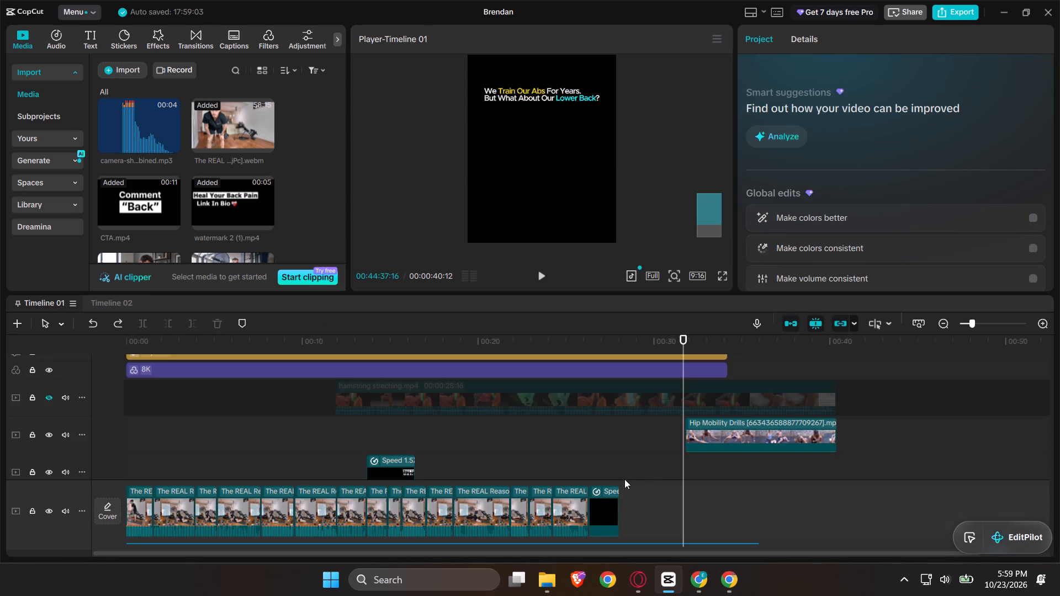
key("Up")
key("Up")
key("Up")
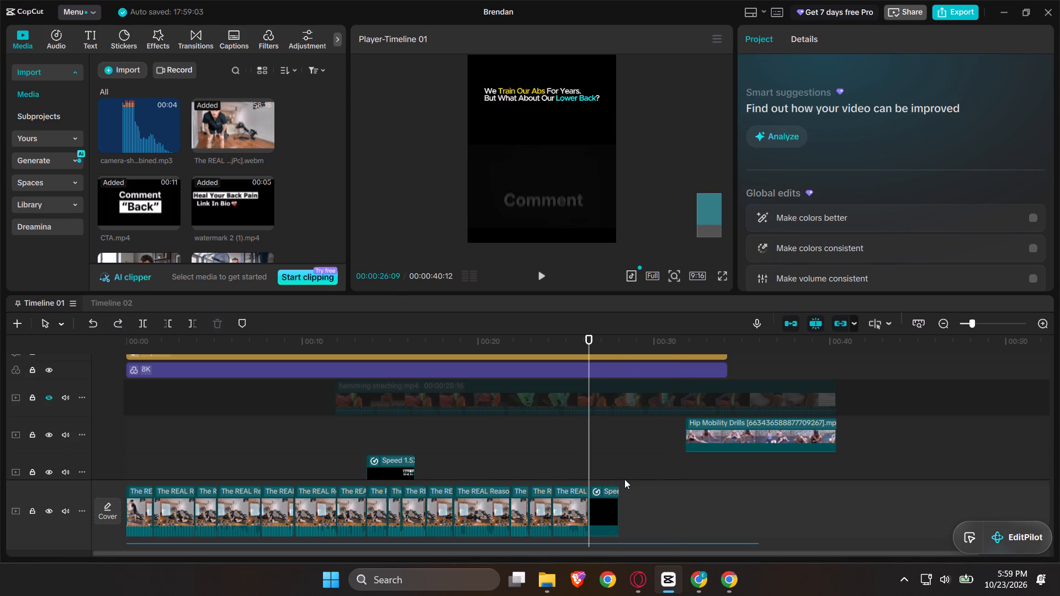
key("ctrl+v")
scroll(624, 479, "down", 1)
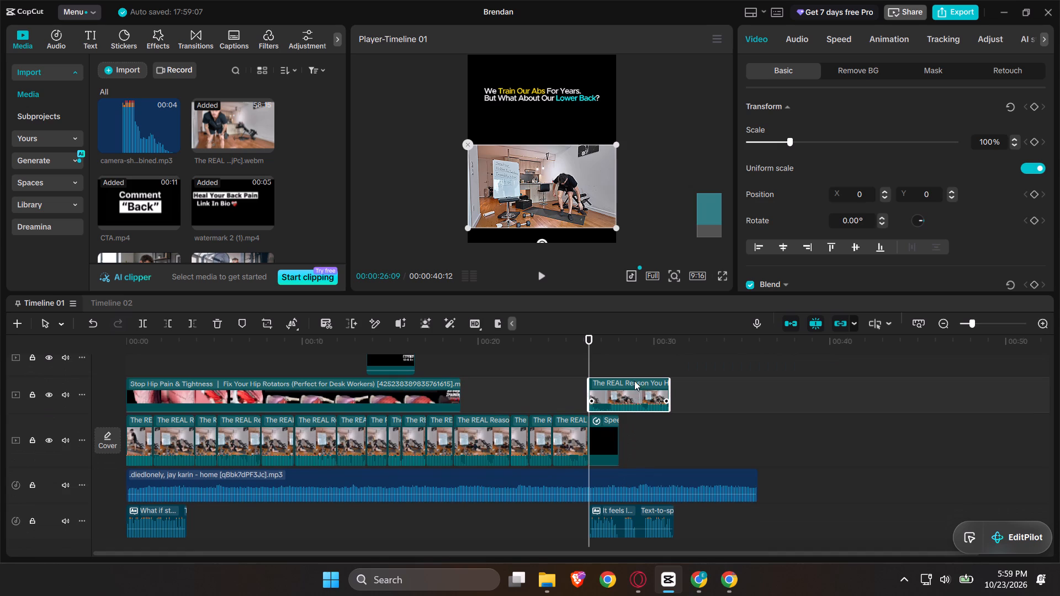
left_click_drag(633, 387, 616, 432)
left_click_drag(600, 441, 667, 403)
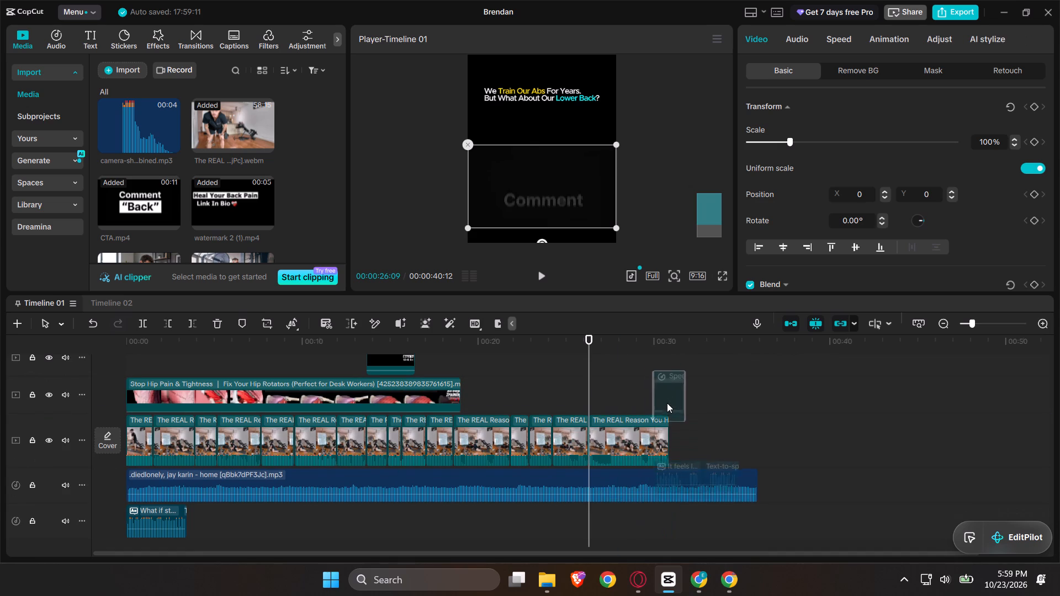
left_click_drag(667, 403, 685, 436)
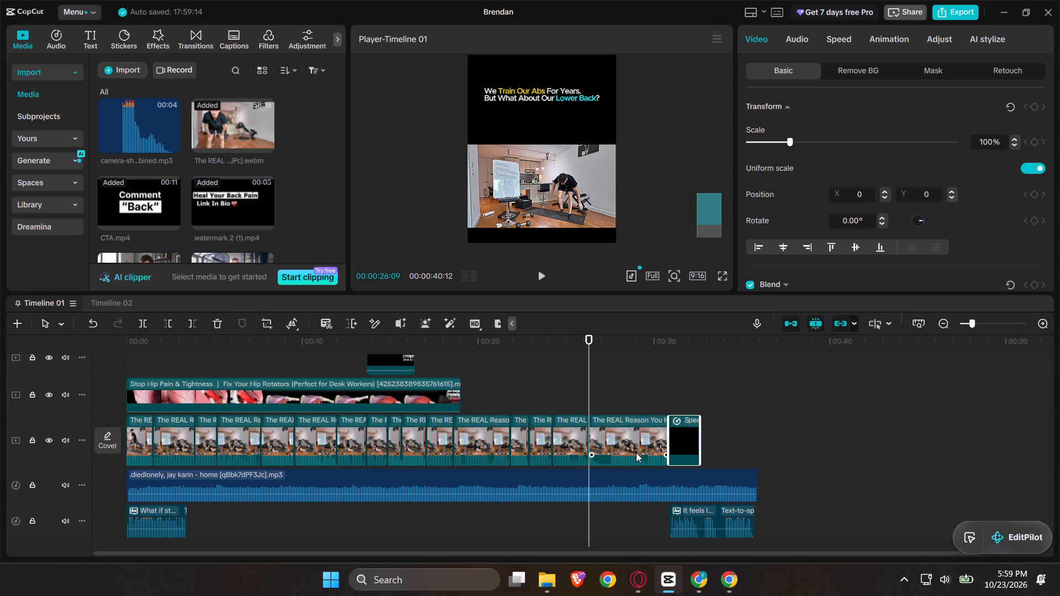
left_click_drag(634, 456, 633, 501)
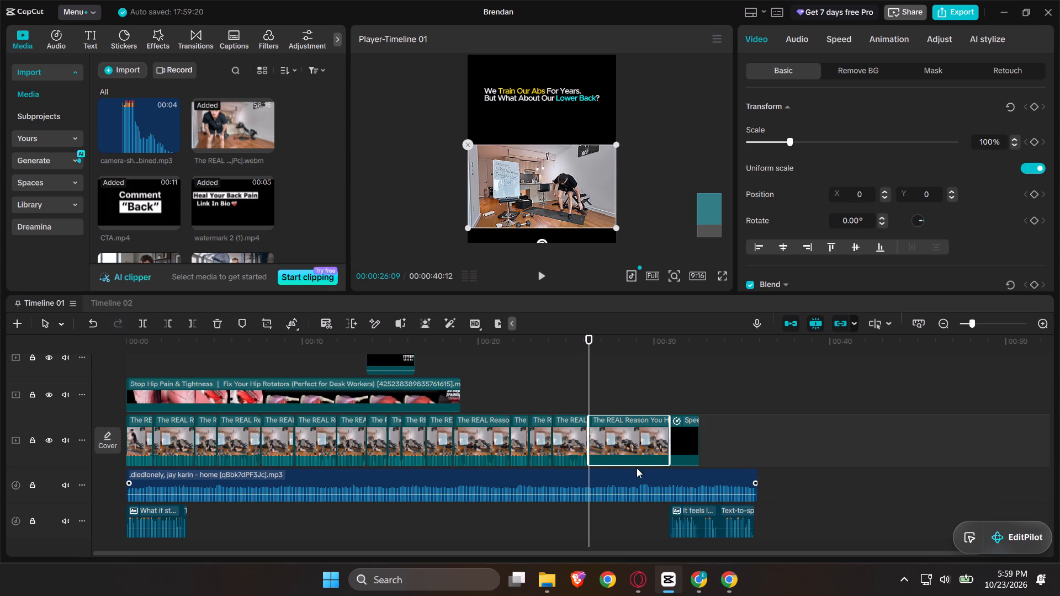
Move the closing Adam voiceover back to begin with the new stretch clip at 00:00:26:09 and play it through.
left_click_drag(720, 533, 657, 532)
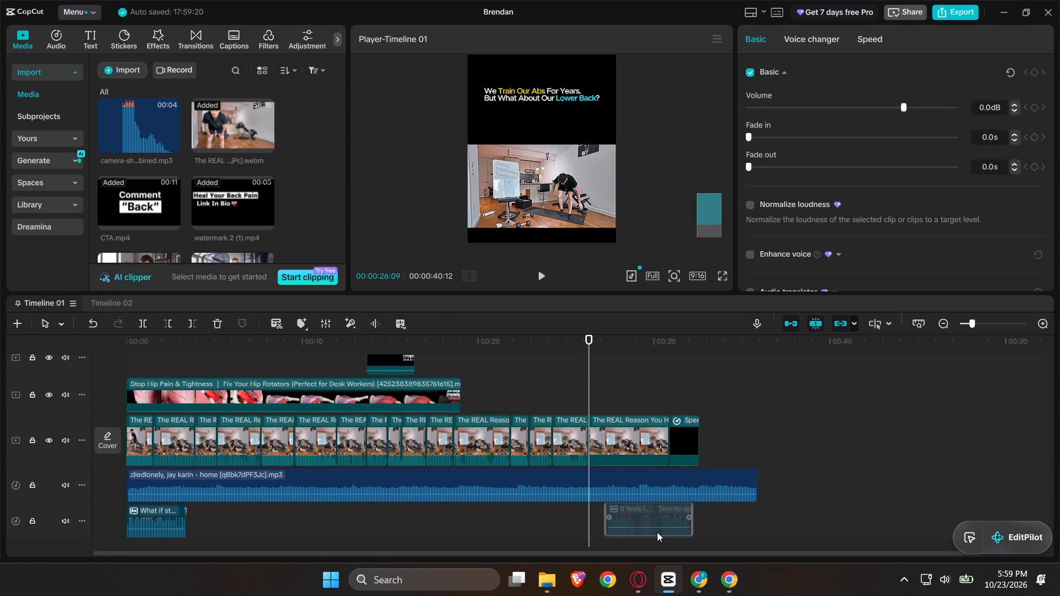
left_click_drag(657, 532, 641, 533)
key("space")
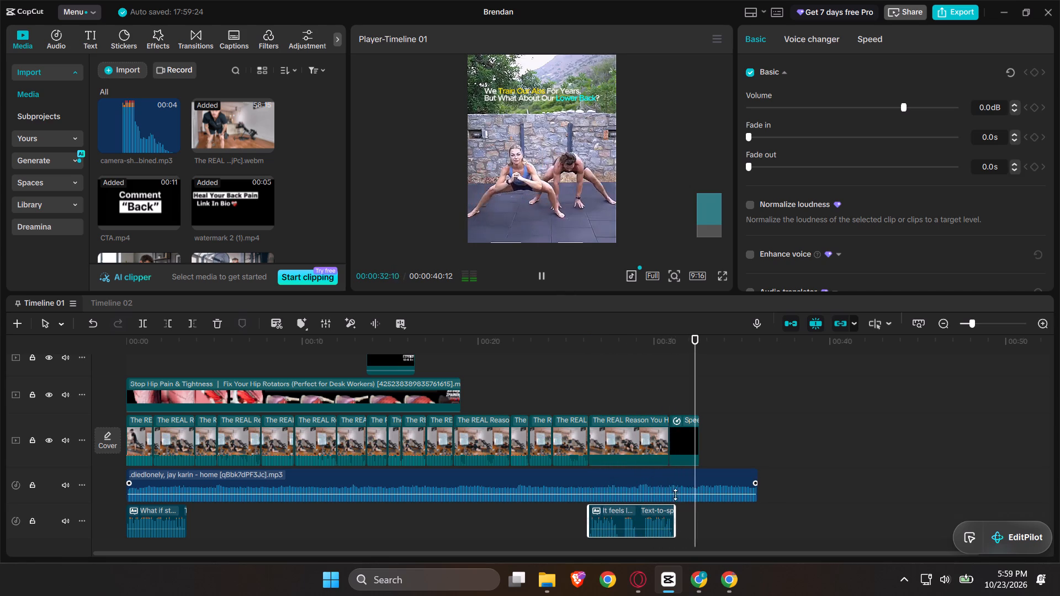
key("space")
Split the closing Adam voiceover at 00:00:27:25 and 00:00:28:09 to isolate its first pause.
scroll(674, 506, "up", 9, "ctrl")
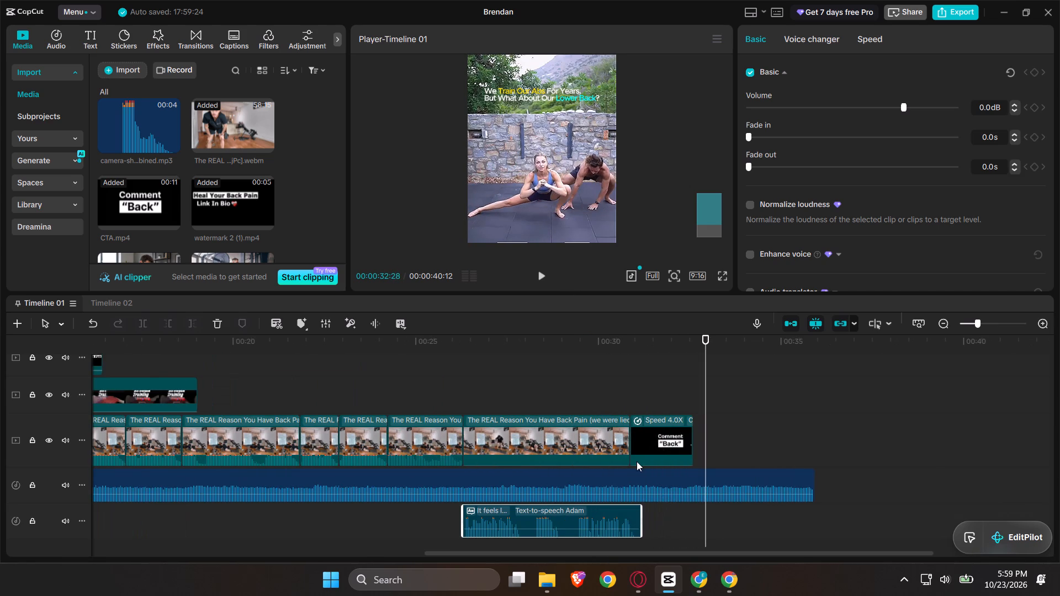
double_click(614, 379)
left_click_drag(614, 379, 629, 383)
scroll(629, 383, "up", 8, "ctrl")
scroll(629, 383, "down", 2)
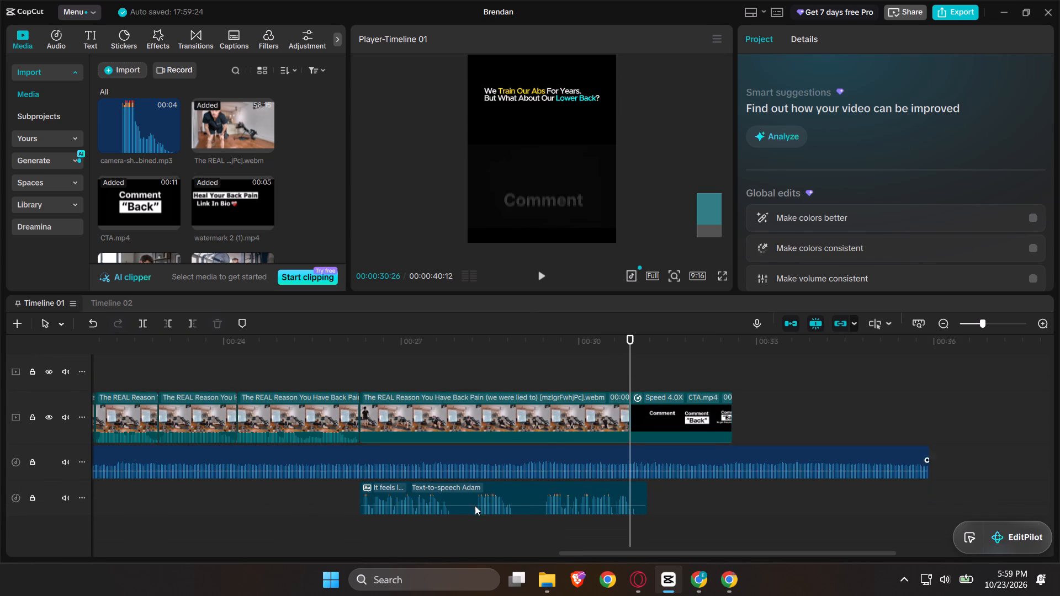
double_click(446, 531)
left_click_drag(446, 531, 449, 533)
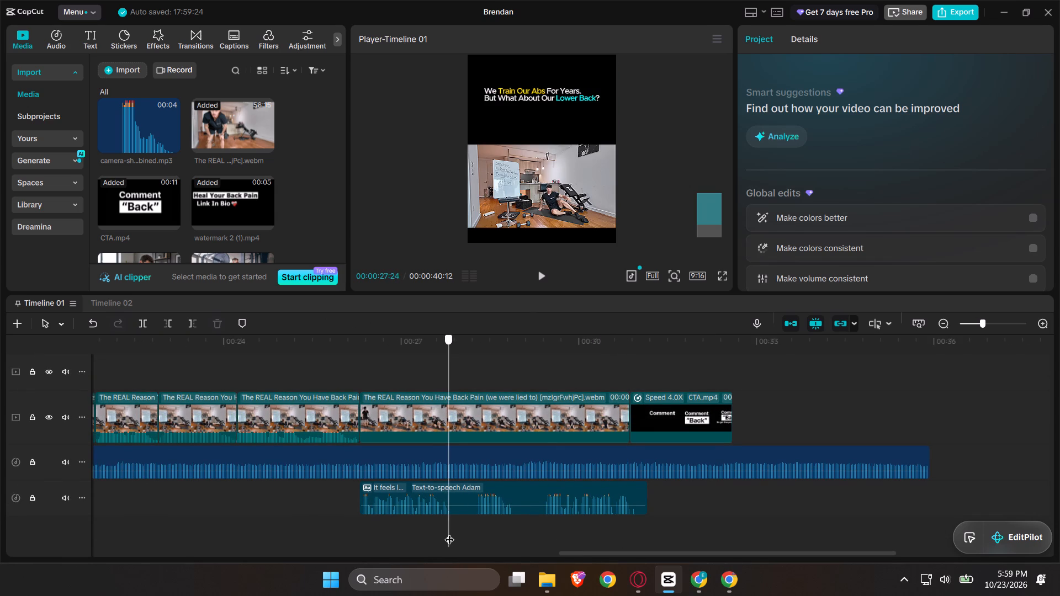
left_click_drag(449, 533, 451, 535)
key("ctrl+b")
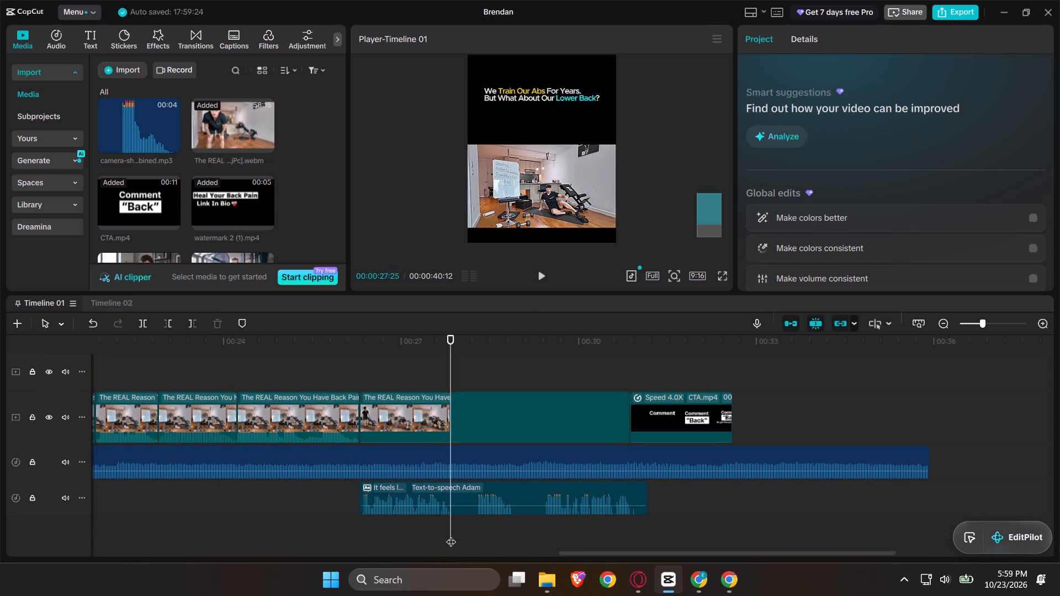
key("ctrl+z")
left_click(455, 508, "ctrl")
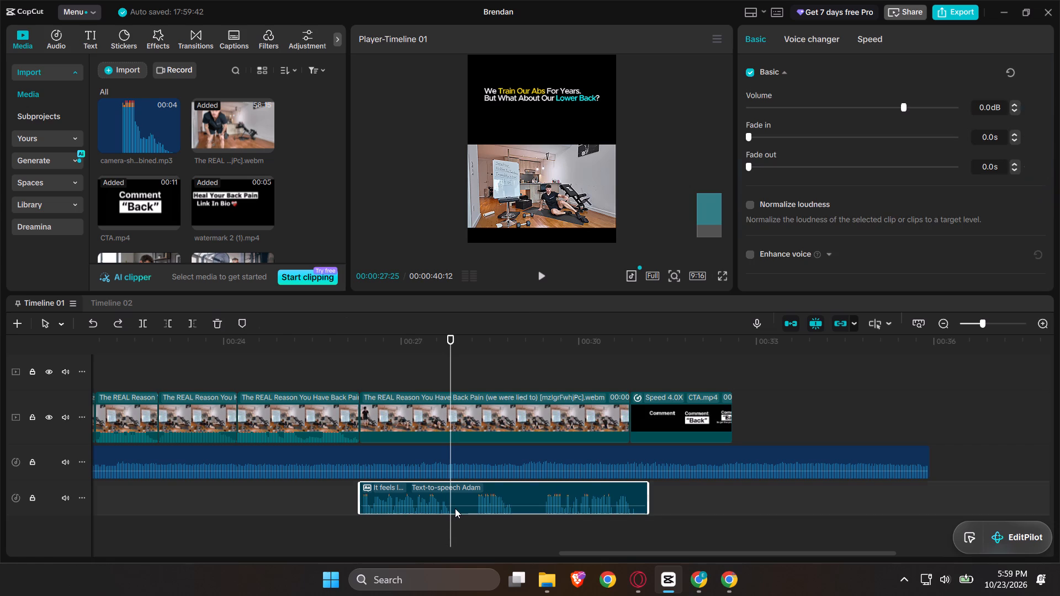
key("ctrl+b")
left_click_drag(452, 526, 478, 531)
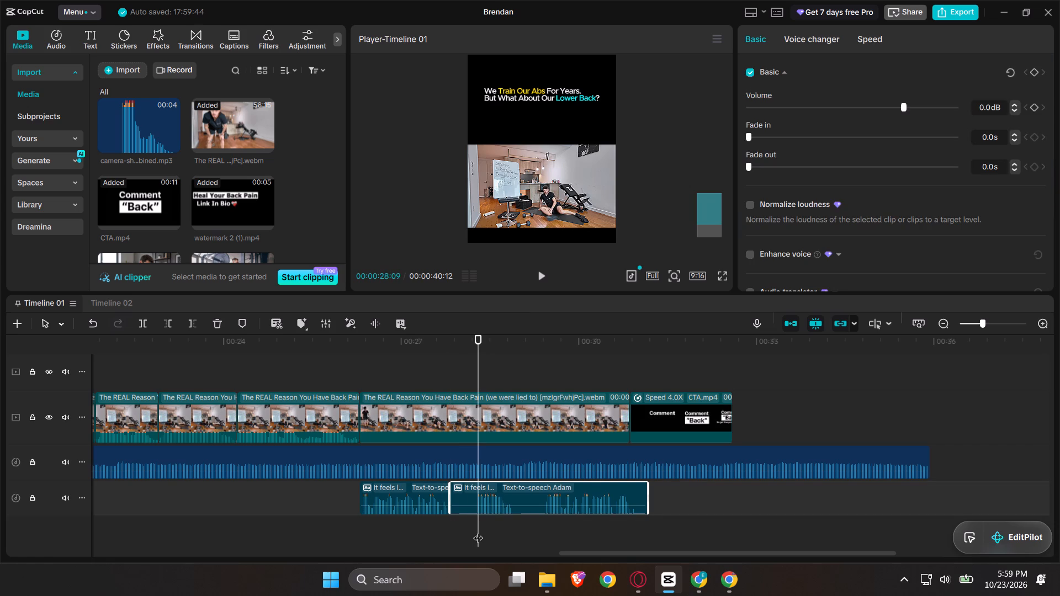
key("ctrl+b")
Delete the isolated first pause and move the remaining voiceover up against the opening piece.
left_click(471, 489)
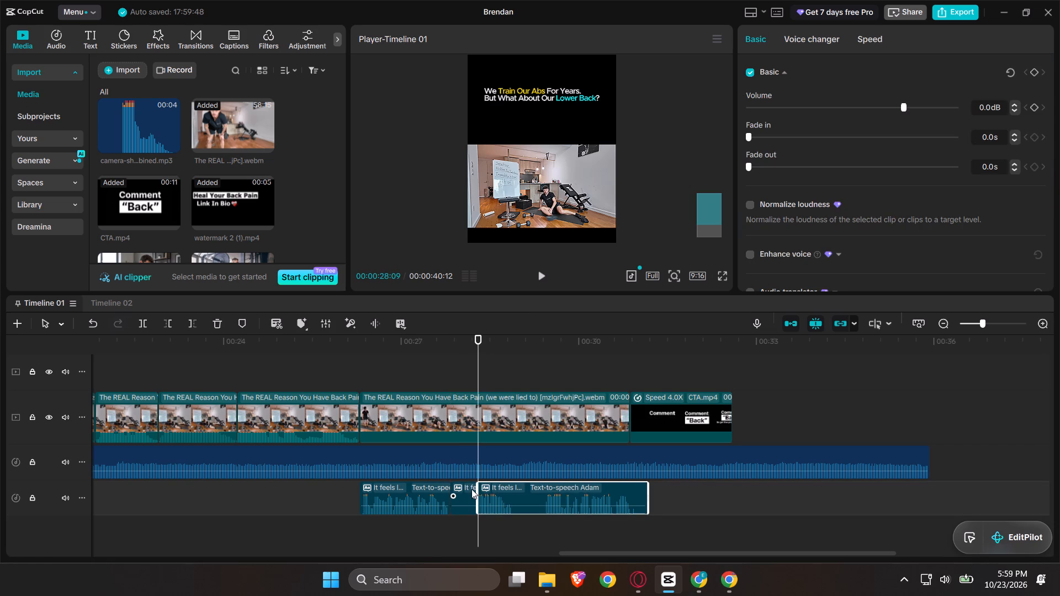
key("BackSpace")
left_click_drag(527, 494, 509, 496)
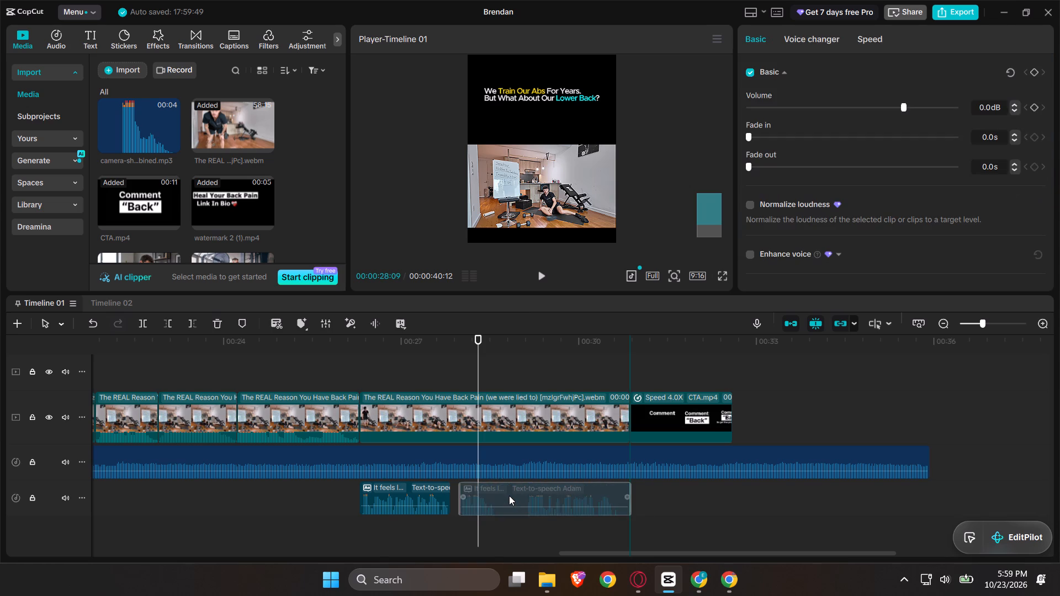
left_click_drag(509, 496, 499, 499)
Play the shortened voiceover from the start of the stretch clip to check the cut.
left_click(379, 529)
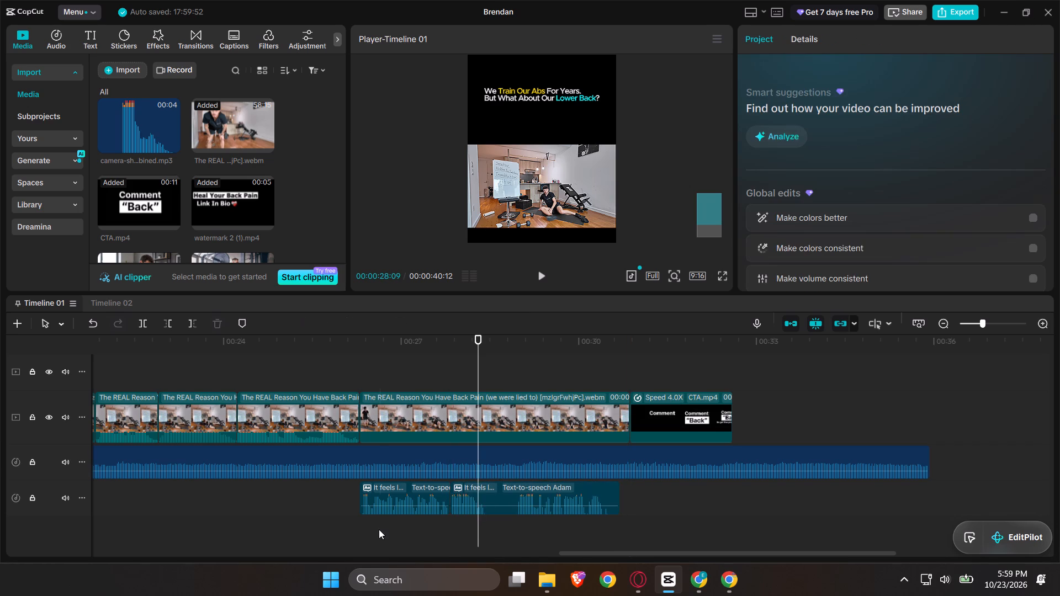
left_click_drag(379, 529, 363, 529)
key("space")
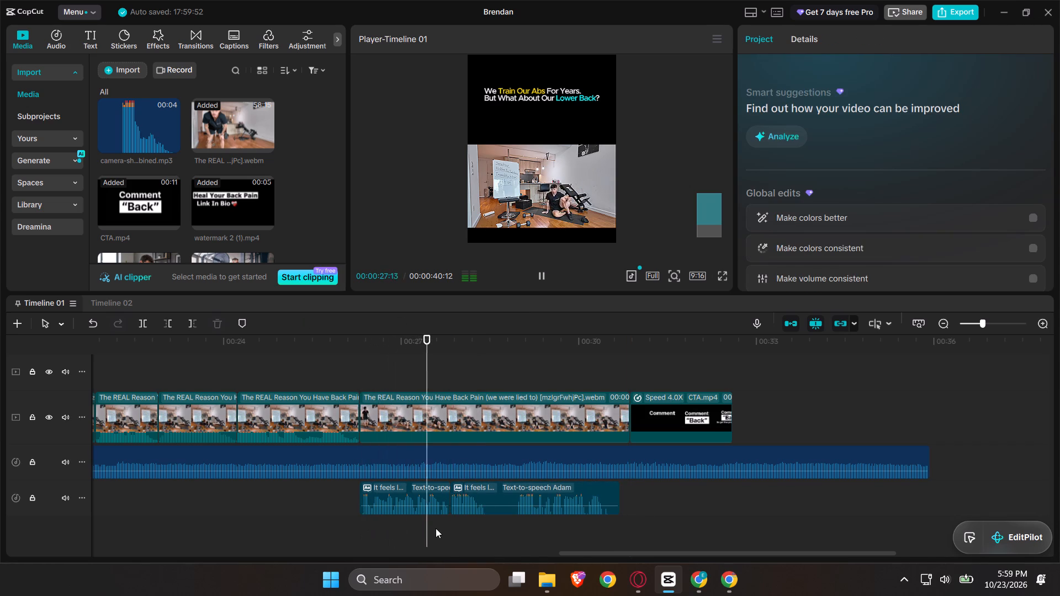
key("space")
Split the remaining voiceover at 00:00:28:12 and 00:00:28:28 to isolate its second pause.
left_click(491, 530)
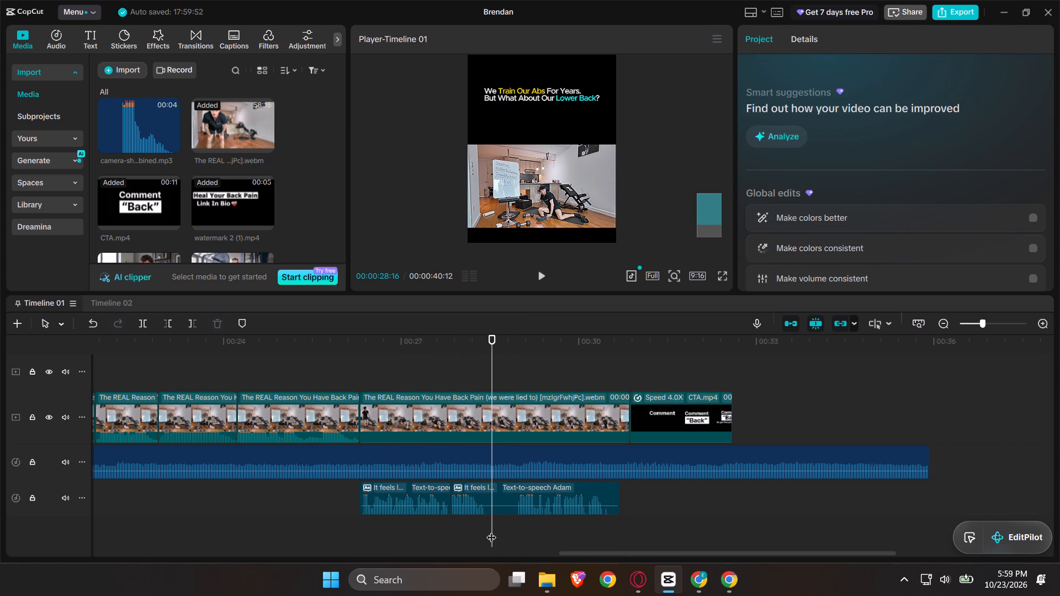
triple_click(485, 528)
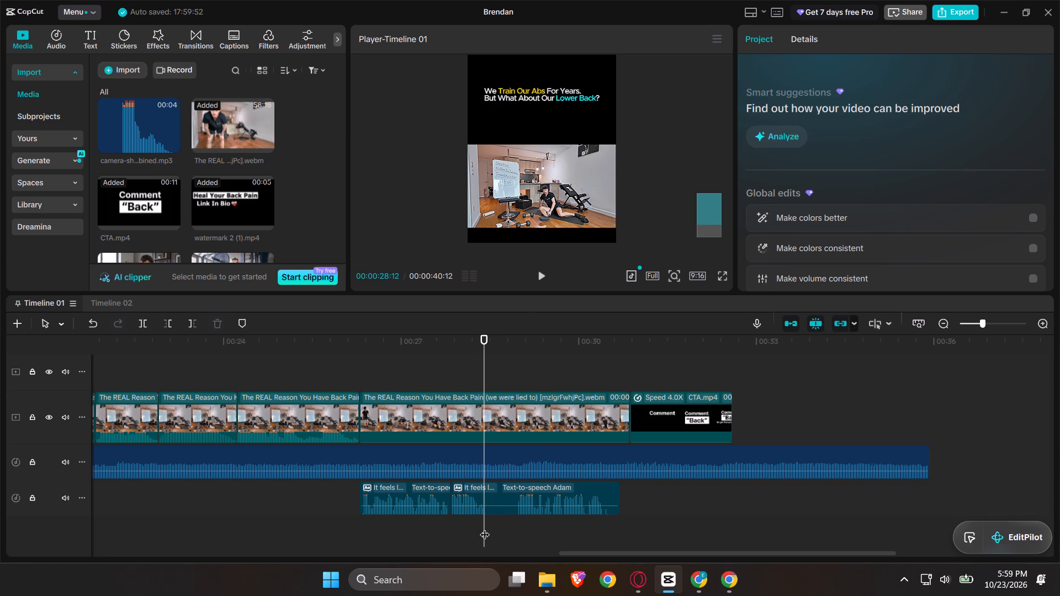
left_click(489, 509, "ctrl")
key("ctrl+b")
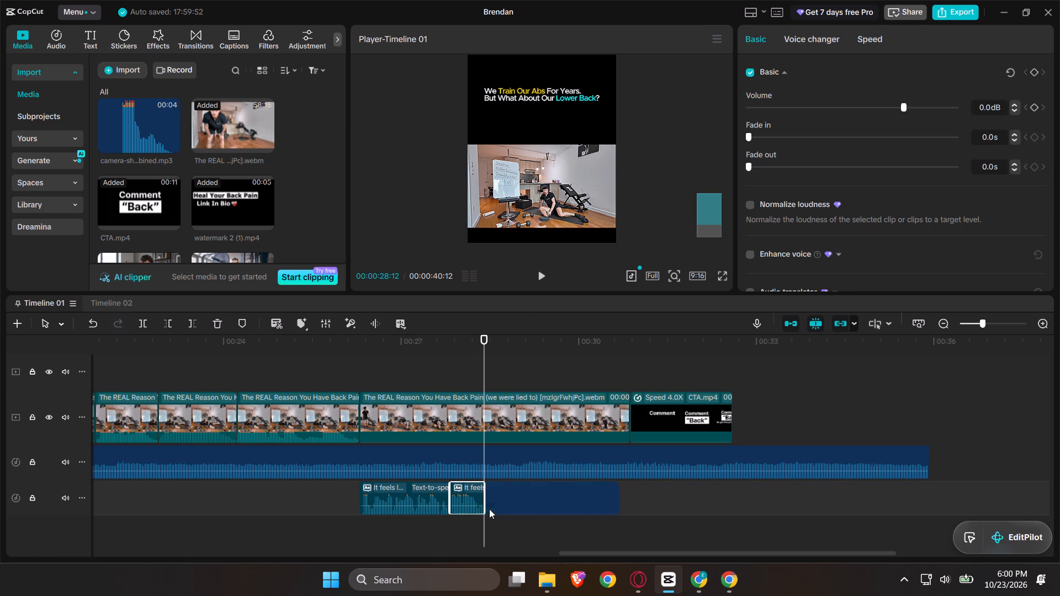
left_click_drag(484, 533, 520, 539)
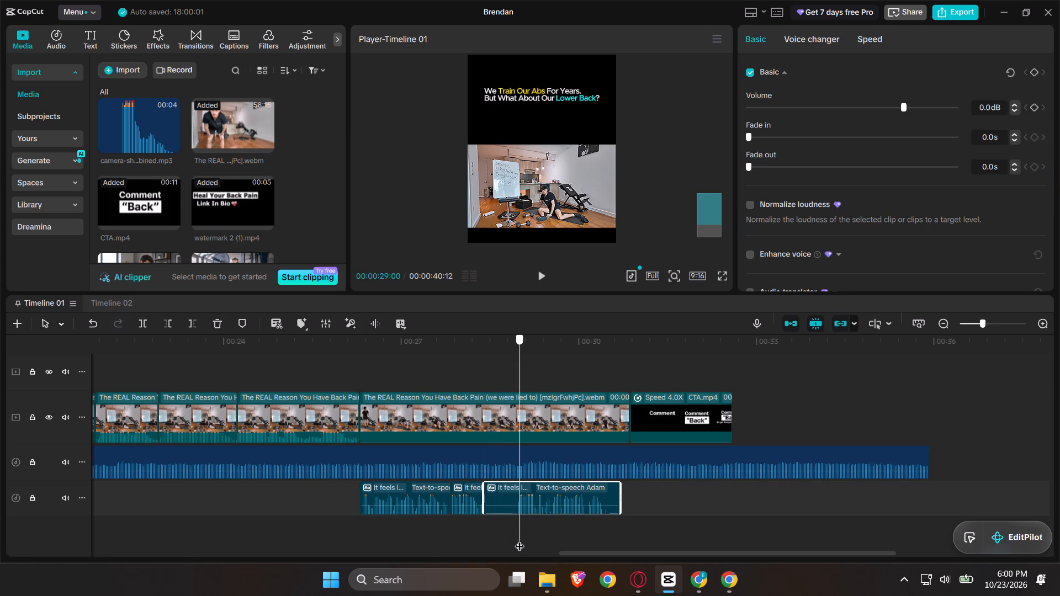
left_click_drag(520, 539, 518, 540)
key("Left")
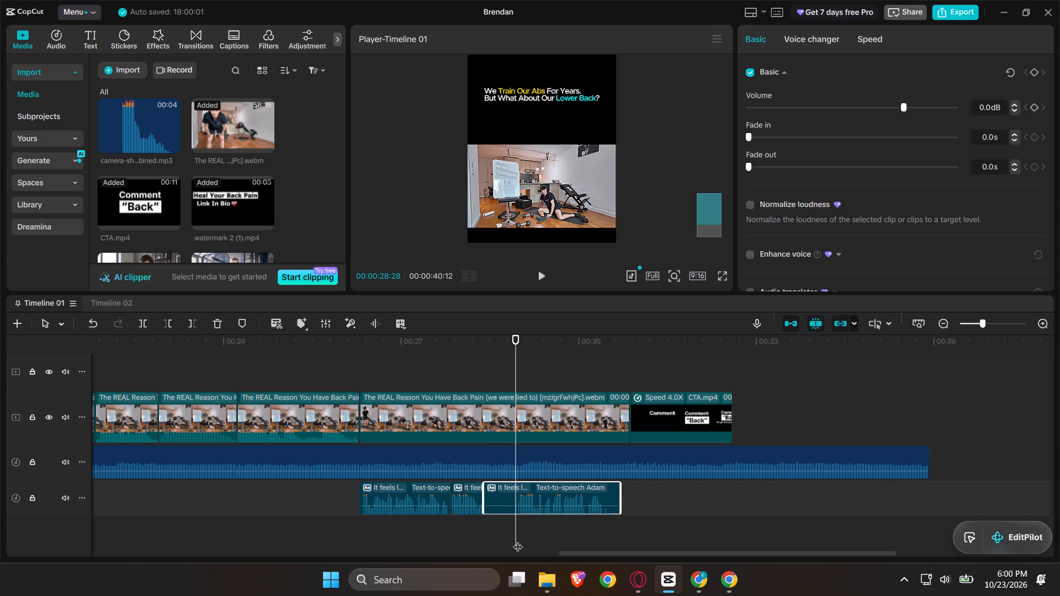
key("Right")
key("Left")
key("ctrl+b")
Delete the second pause and move the final voiceover piece up against the middle piece.
left_click(502, 492)
key("BackSpace")
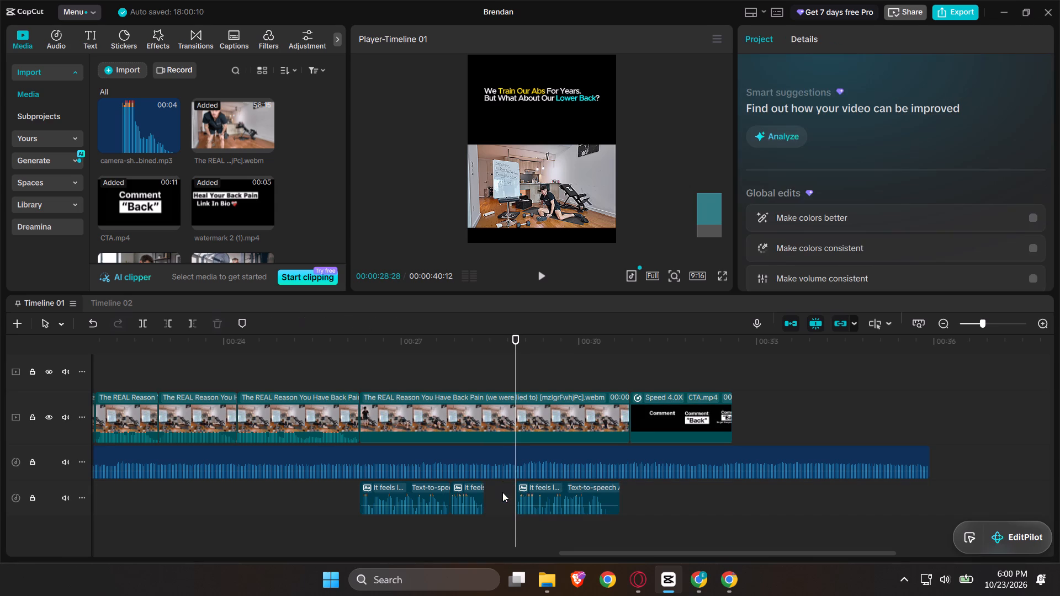
left_click_drag(581, 505, 537, 503)
key("ctrl+z")
left_click_drag(559, 502, 523, 505)
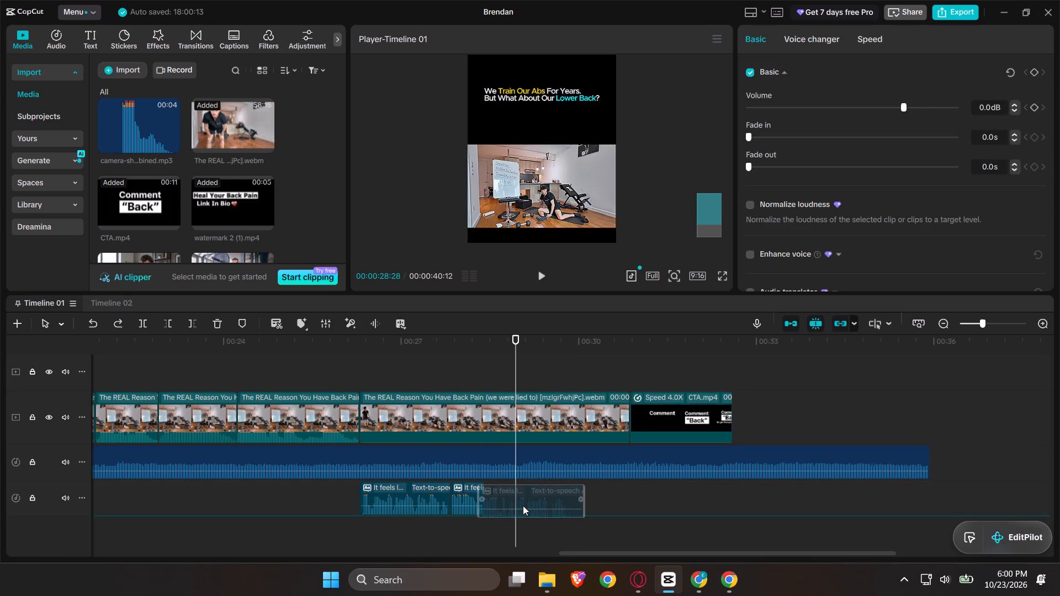
key("ctrl+z")
left_click_drag(543, 504, 527, 505)
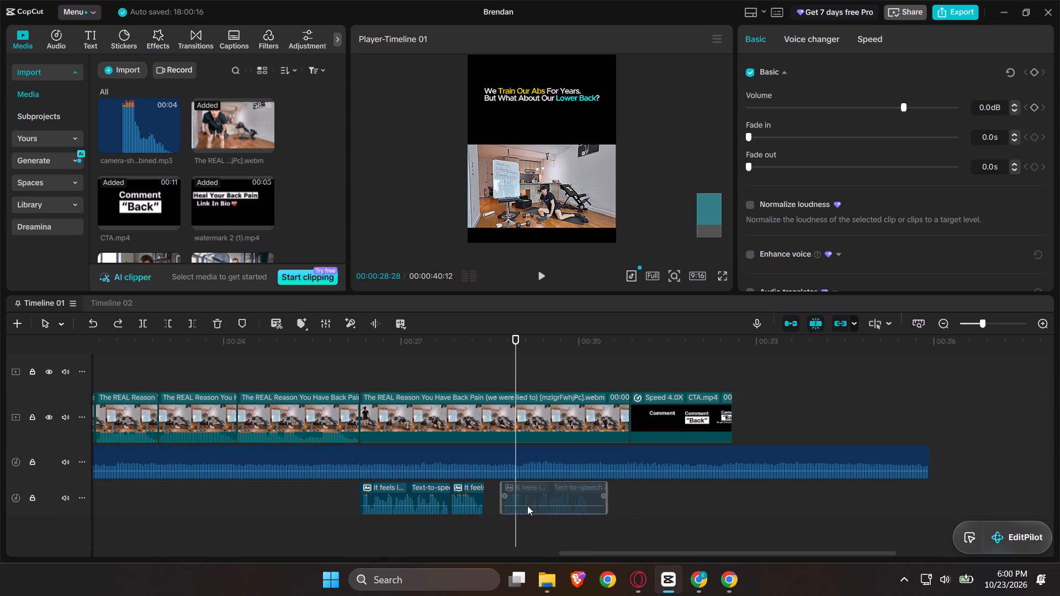
left_click_drag(527, 505, 511, 507)
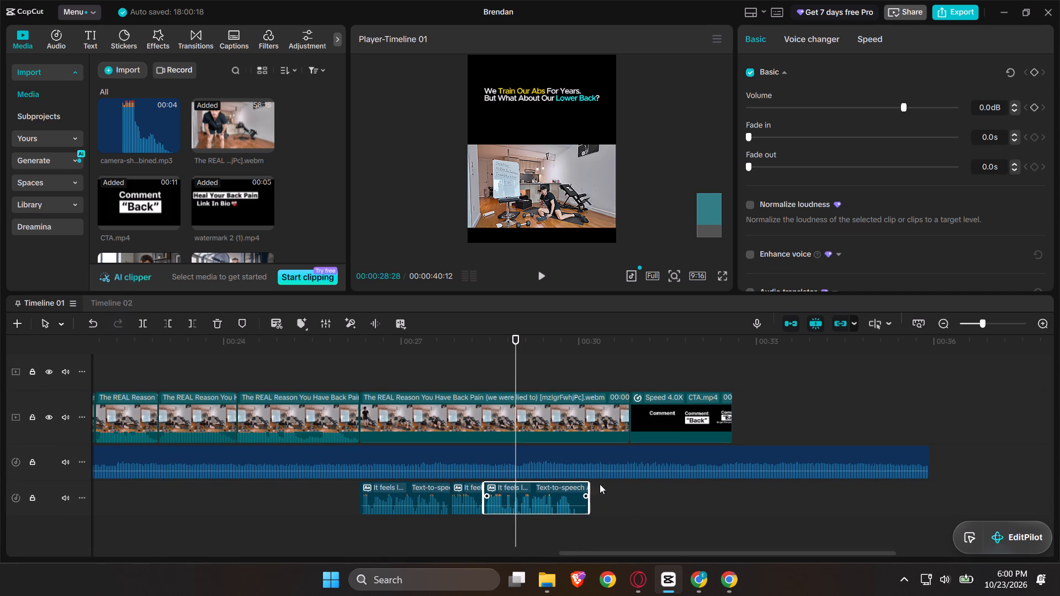
Trim about one second off the start of the new stretch clip before the CTA.
left_click(602, 439)
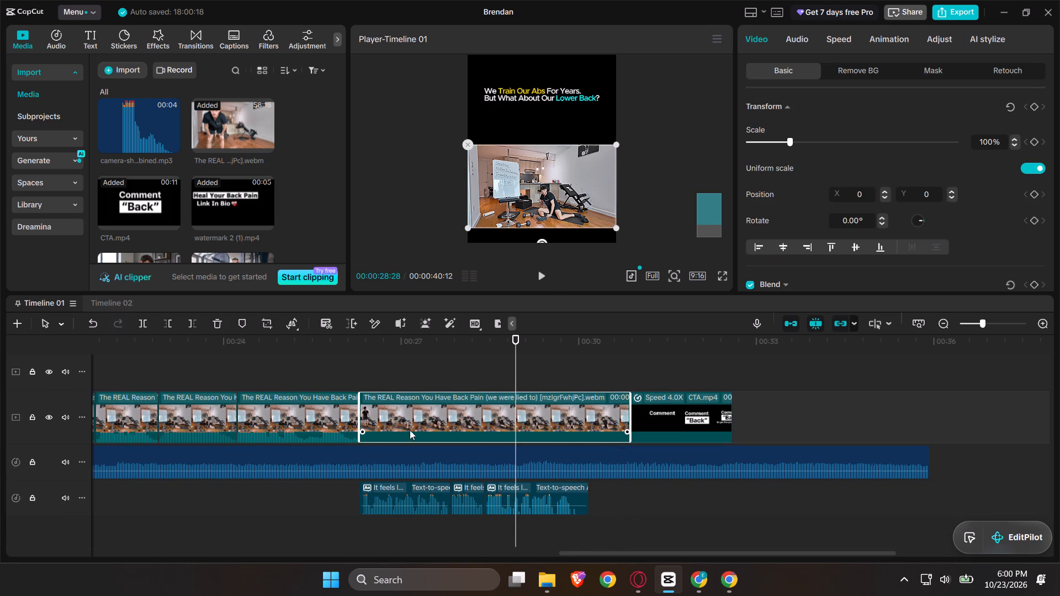
left_click_drag(358, 418, 393, 423)
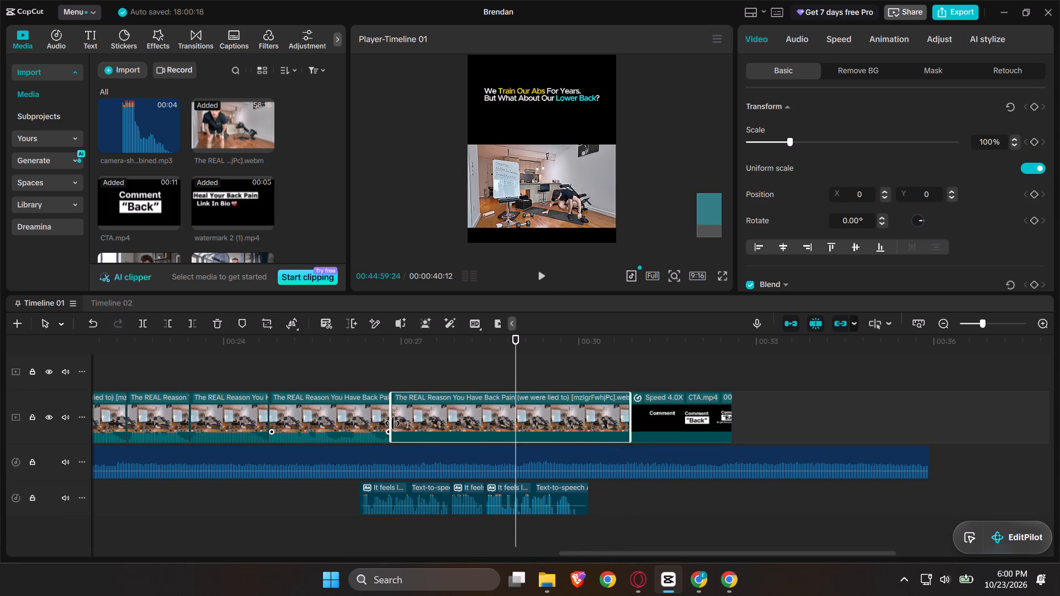
left_click_drag(393, 423, 420, 427)
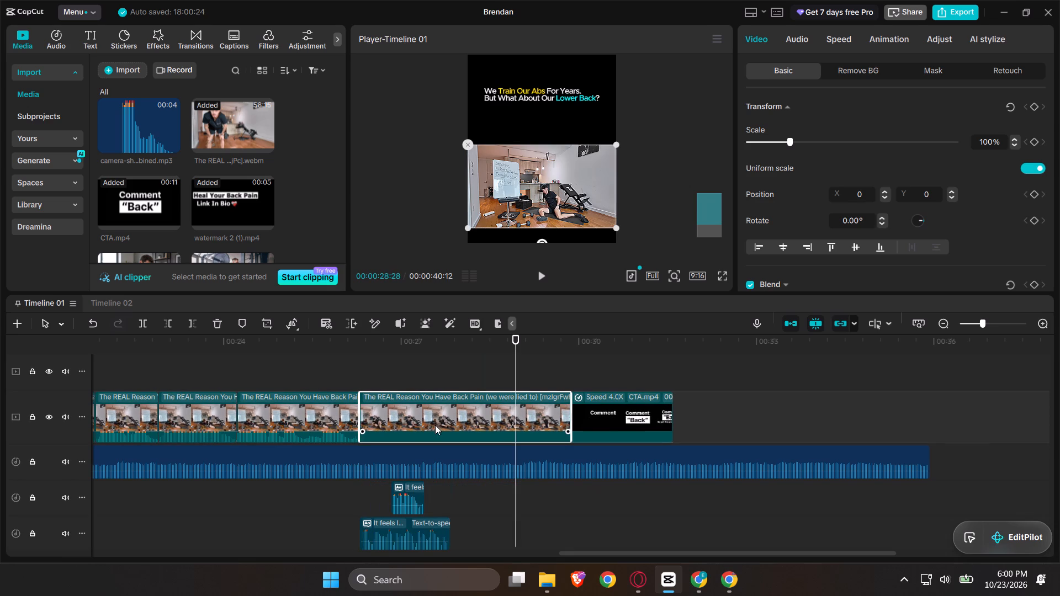
Move the displaced final voiceover piece onto the first piece's audio track, starting at 00:00:28:28.
scroll(404, 485, "down", 2)
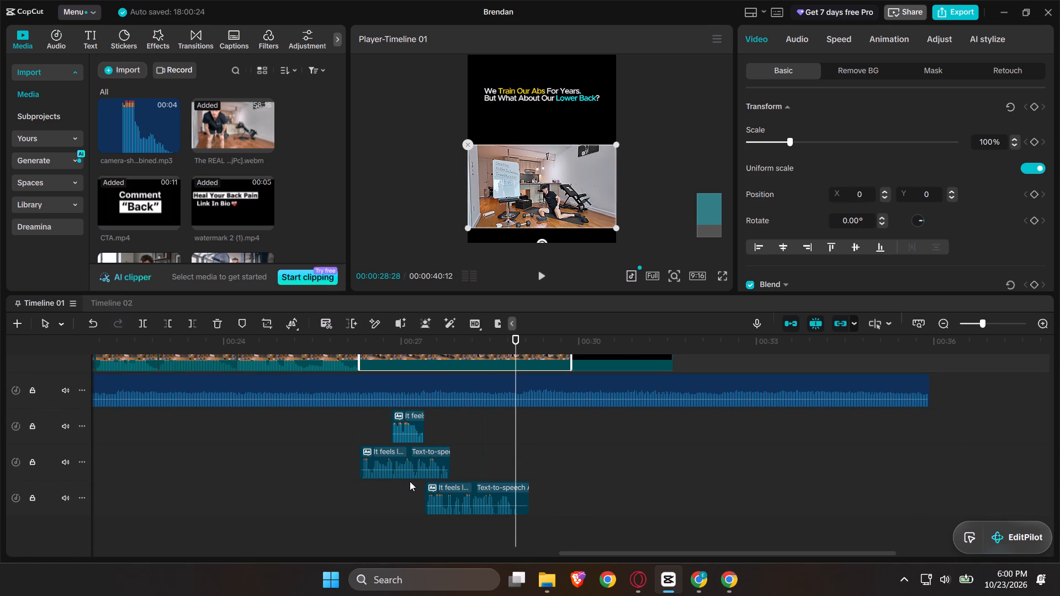
left_click_drag(467, 505, 536, 473)
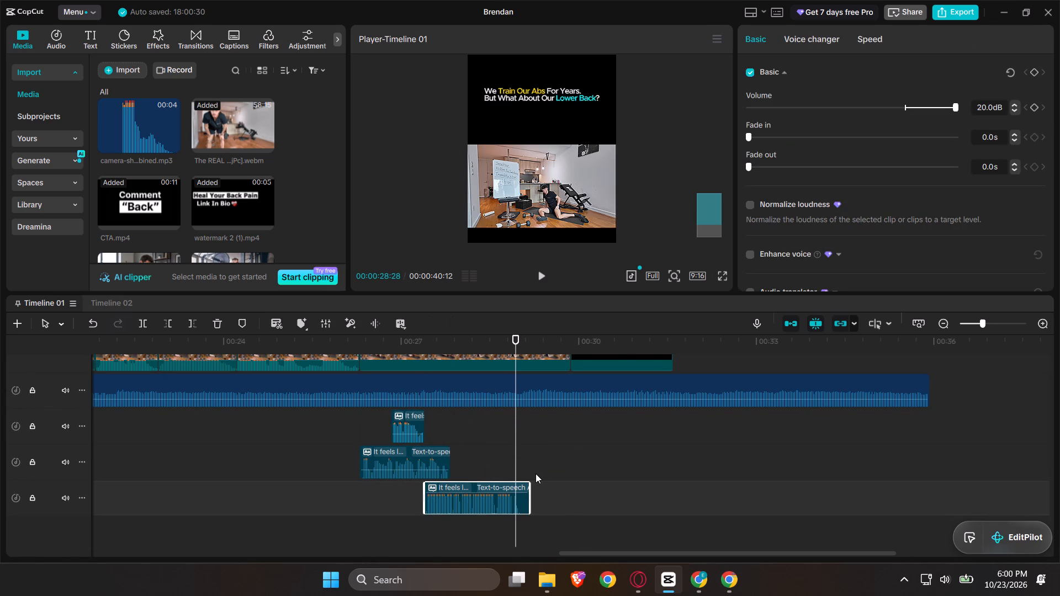
key("ctrl+z")
left_click(476, 501)
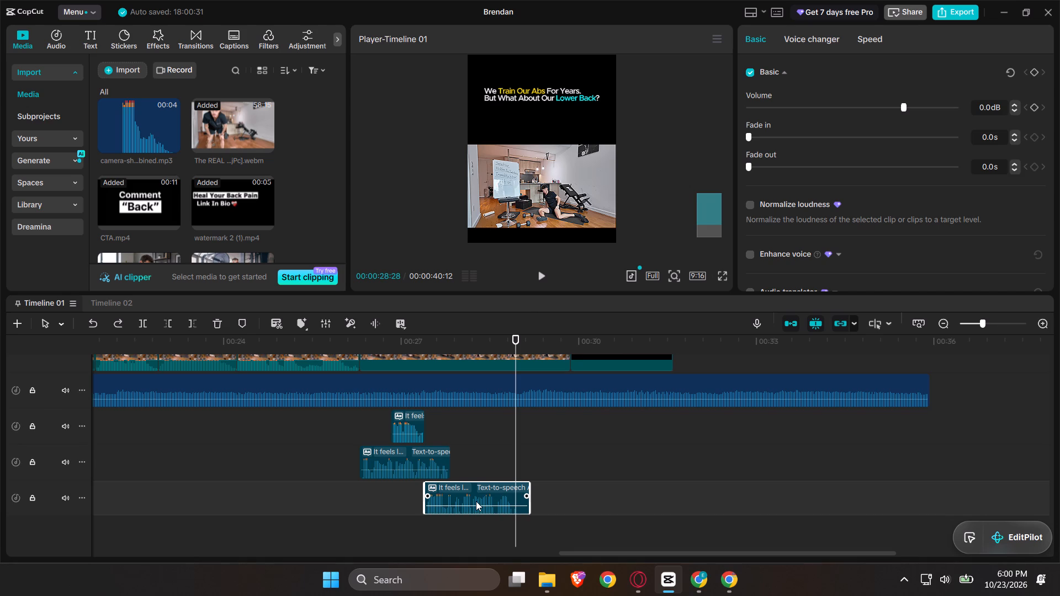
left_click_drag(476, 501, 568, 467)
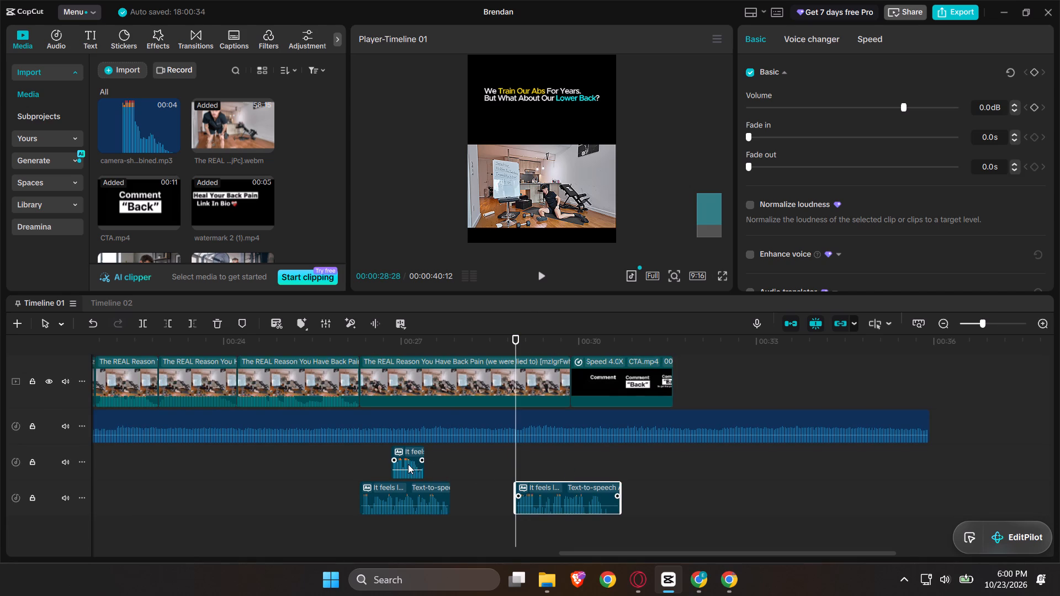
Move the middle voiceover piece onto the first piece's track and butt all three closing pieces together without gaps.
left_click_drag(408, 461, 475, 500)
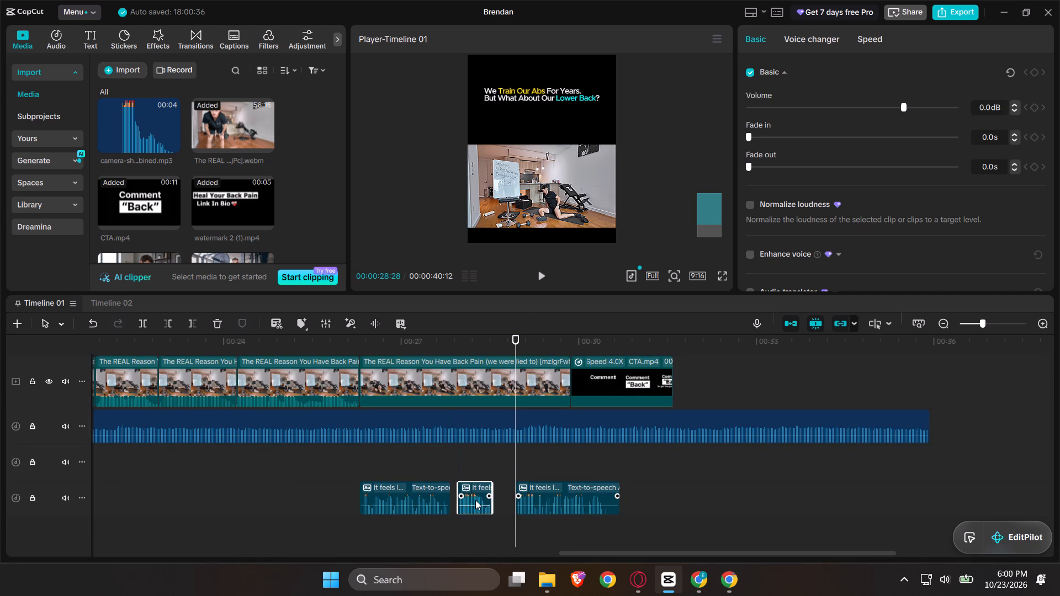
left_click_drag(475, 499, 467, 499)
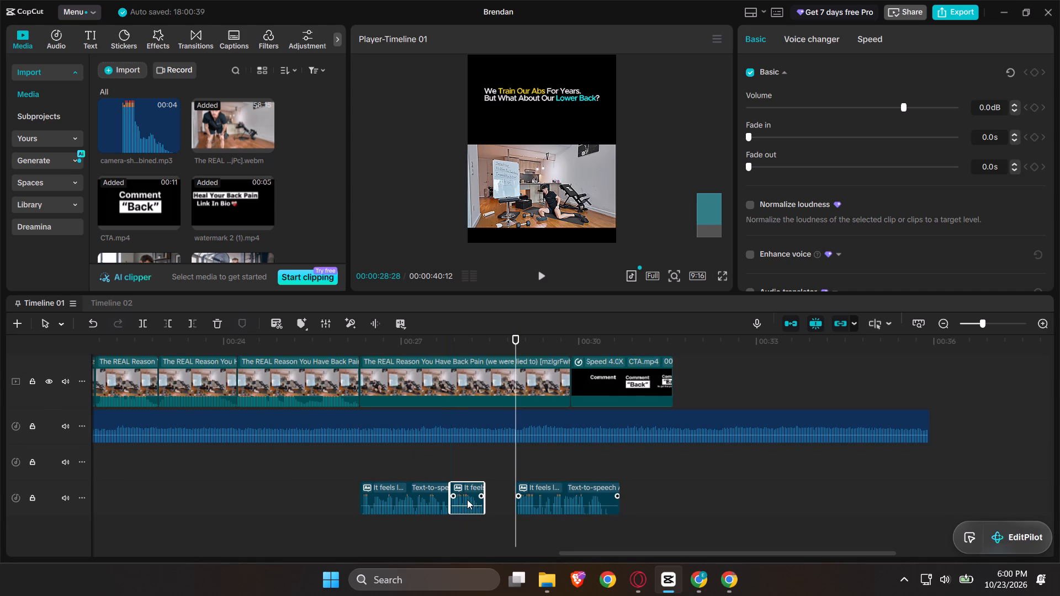
left_click_drag(563, 497, 534, 499)
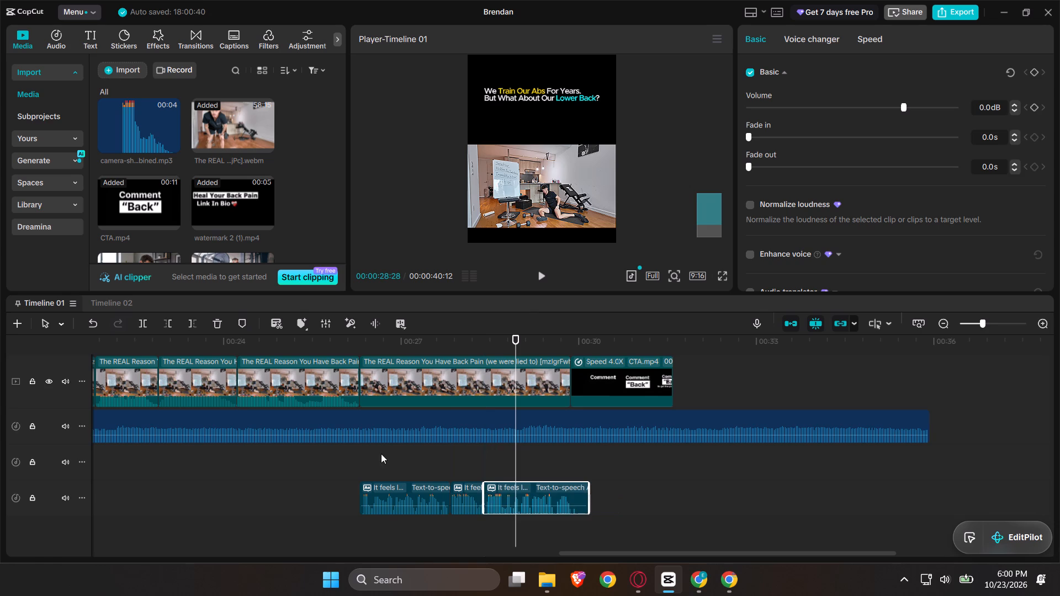
Play back the closing voiceover and trim the end of its final piece to the CTA's start at 00:00:29:26.
left_click(368, 454)
left_click_drag(368, 454, 359, 456)
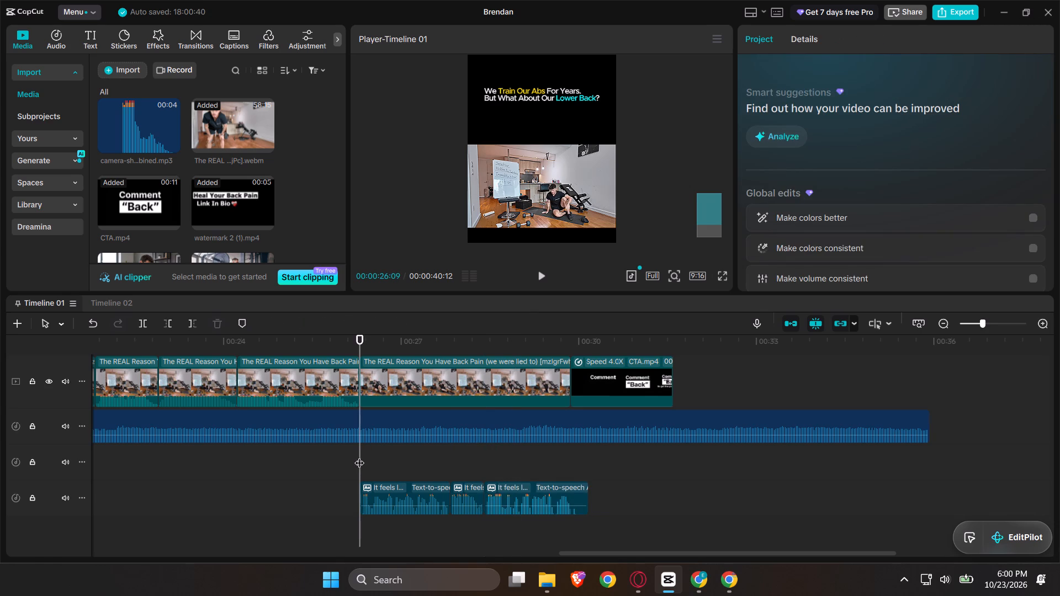
key("space")
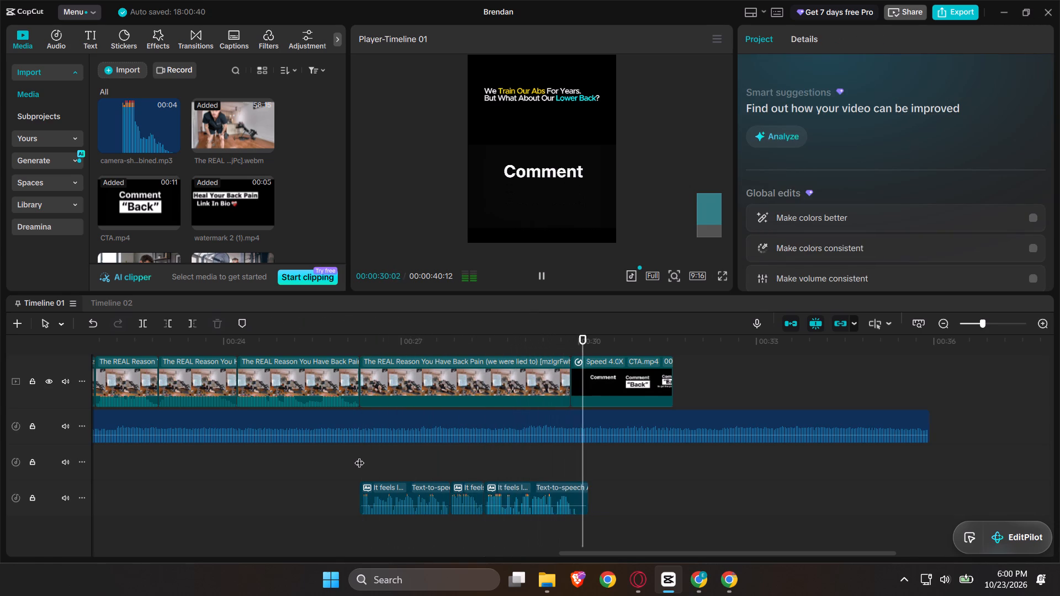
key("space")
key("Up")
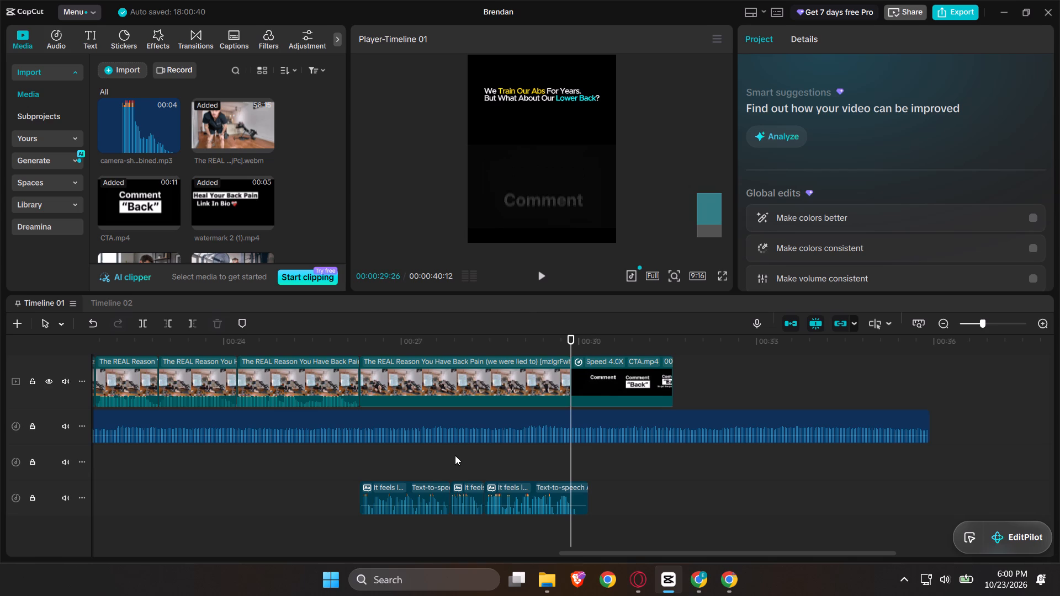
left_click(580, 498)
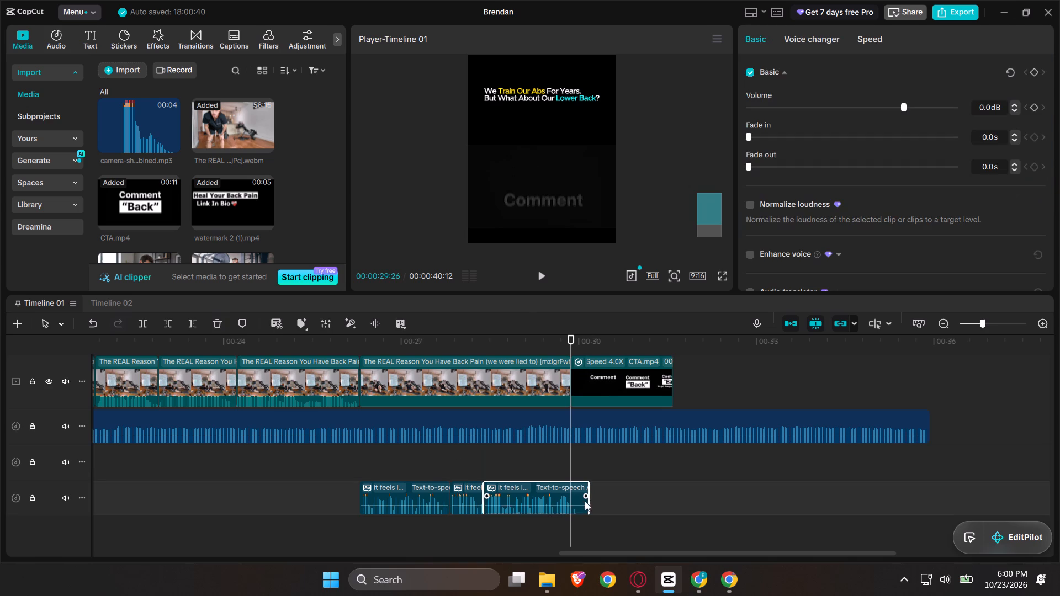
left_click_drag(588, 501, 563, 507)
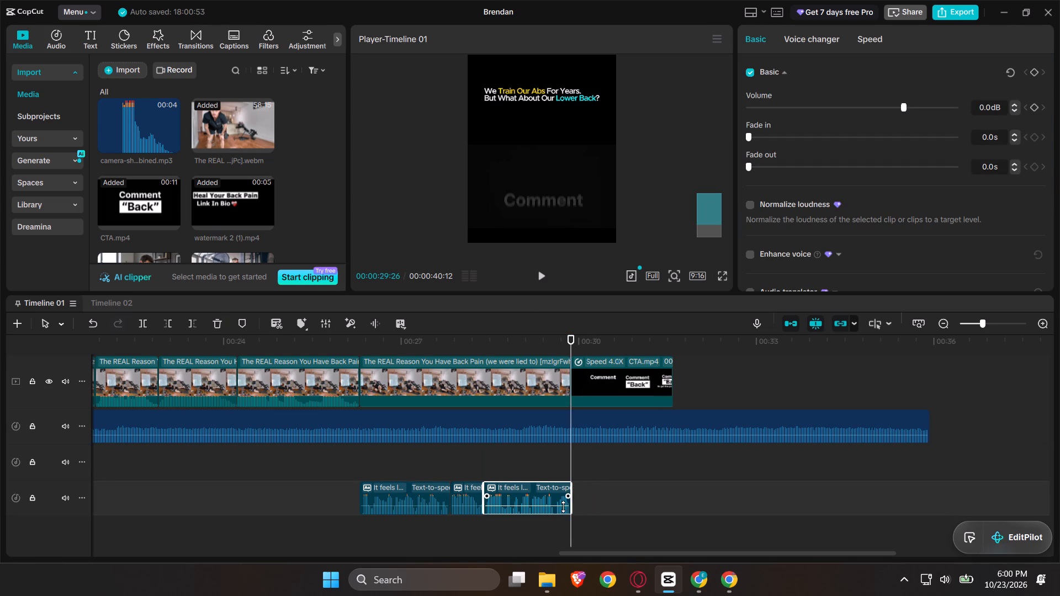
Combine the last stretch clip before the CTA and its three voiceover pieces into one compound clip.
scroll(563, 507, "right", 6)
scroll(563, 507, "down", 14, "ctrl")
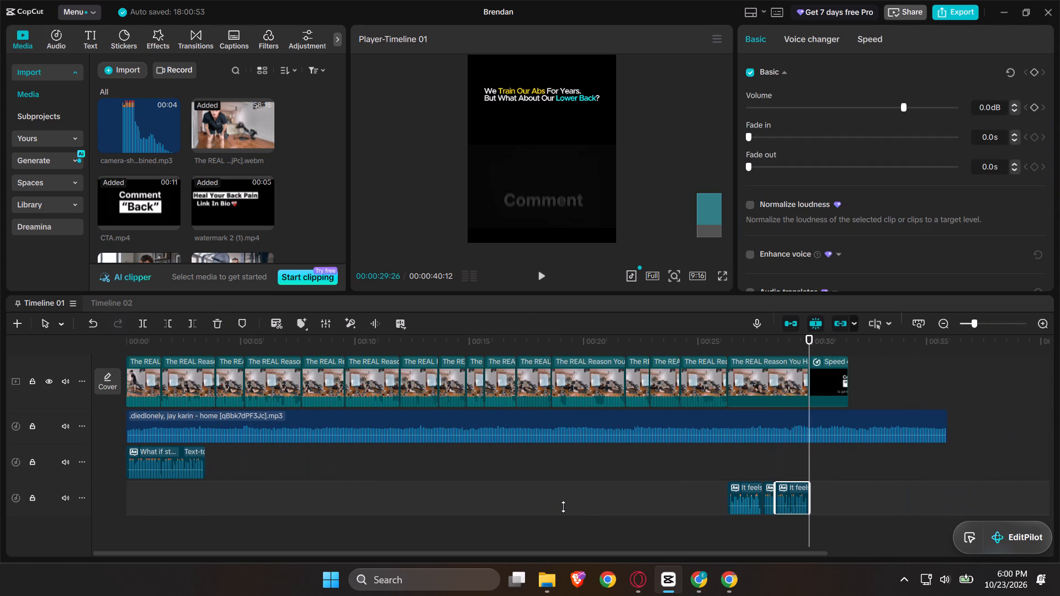
left_click(771, 380, "ctrl")
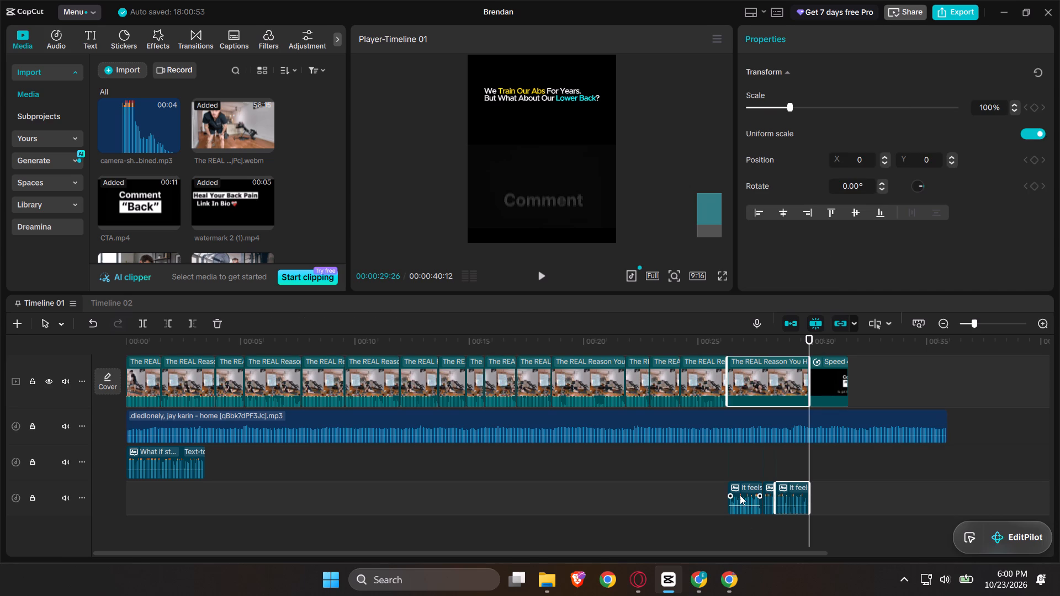
left_click(740, 495, "ctrl")
left_click(768, 503, "ctrl")
right_click(780, 365)
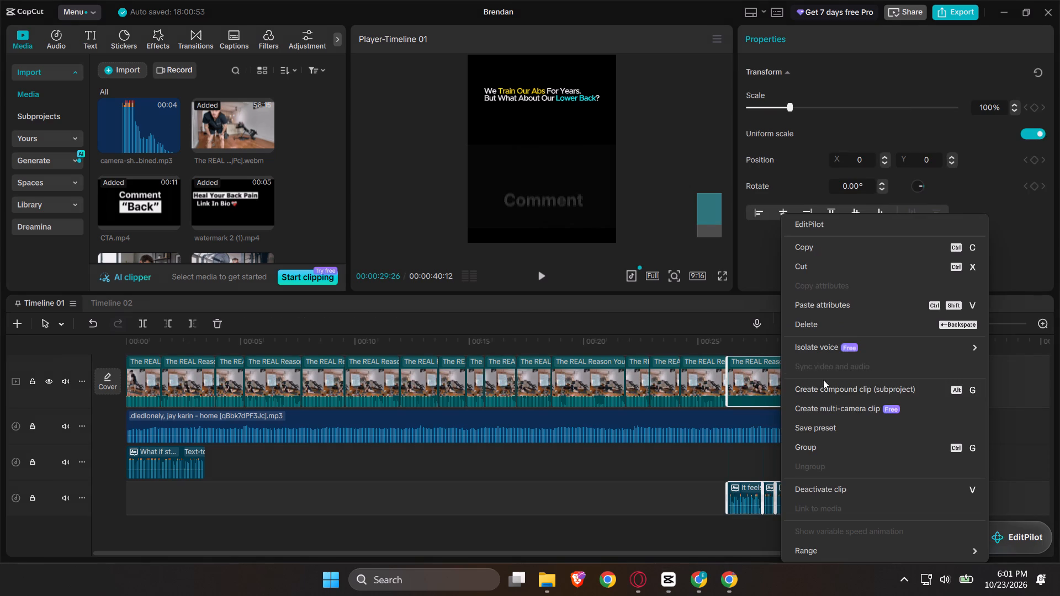
left_click(825, 387)
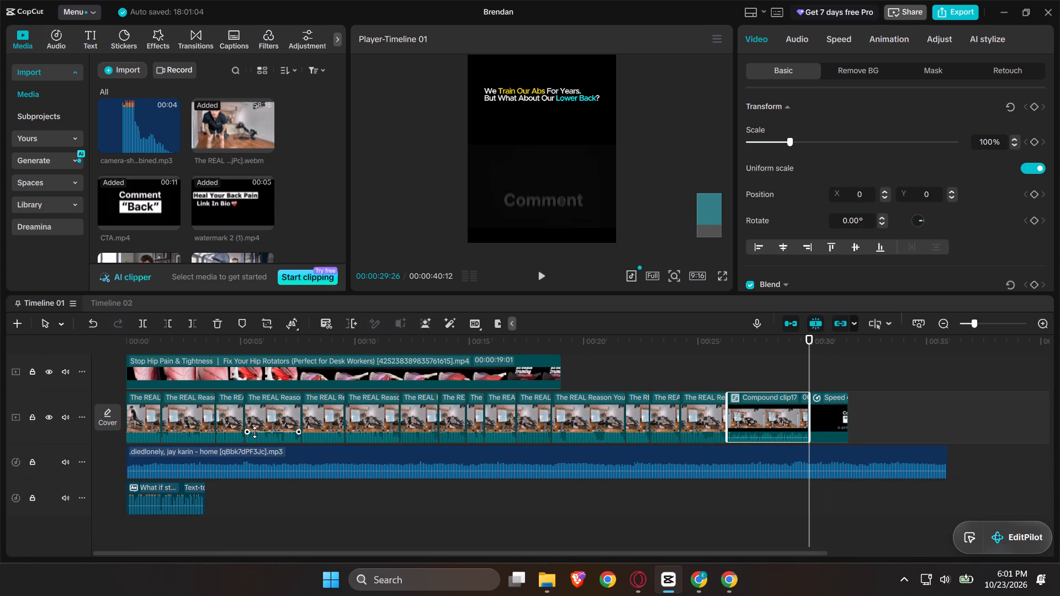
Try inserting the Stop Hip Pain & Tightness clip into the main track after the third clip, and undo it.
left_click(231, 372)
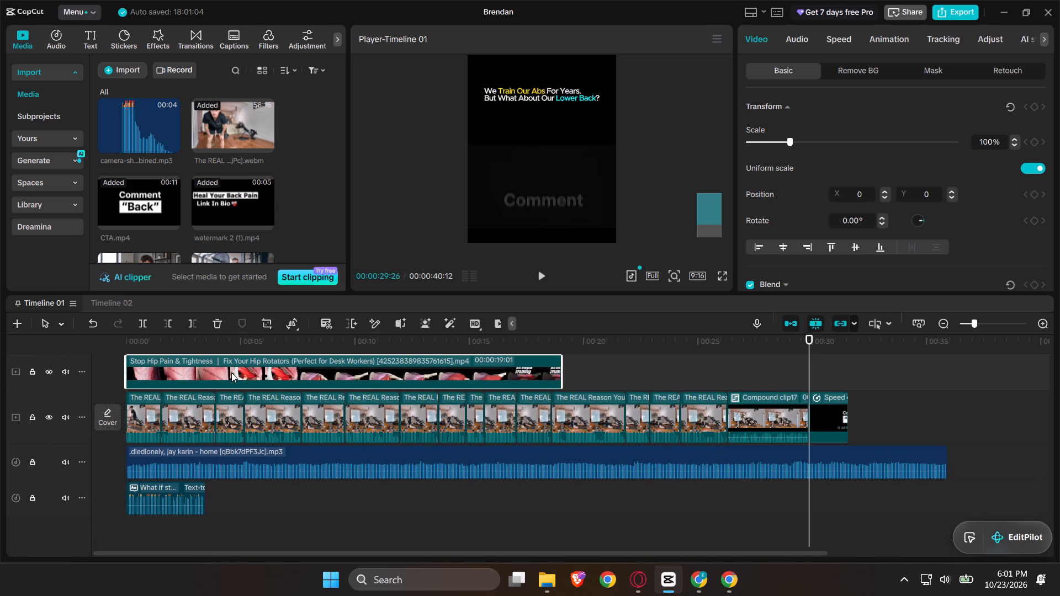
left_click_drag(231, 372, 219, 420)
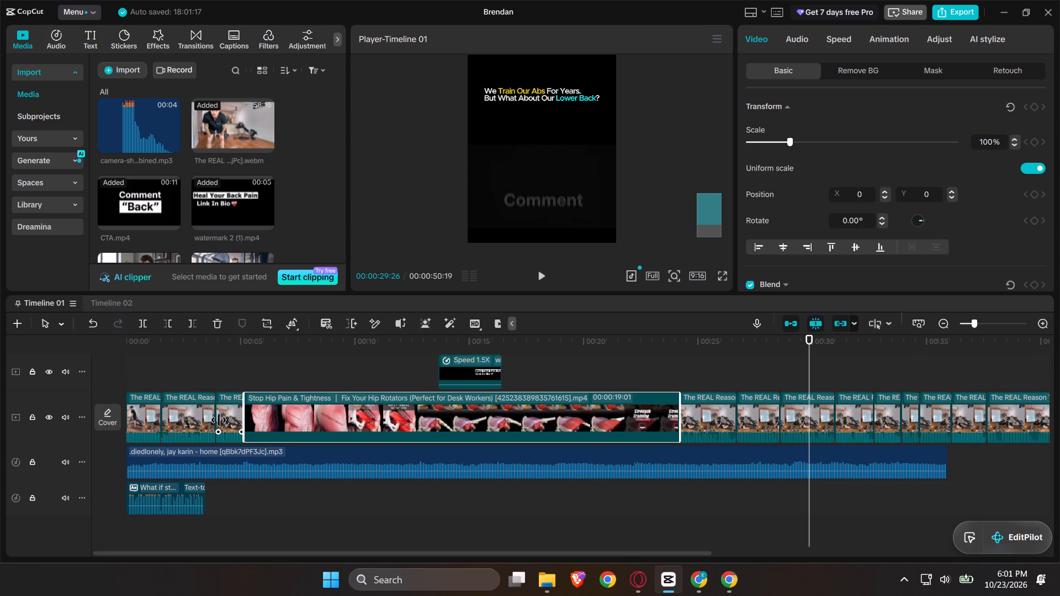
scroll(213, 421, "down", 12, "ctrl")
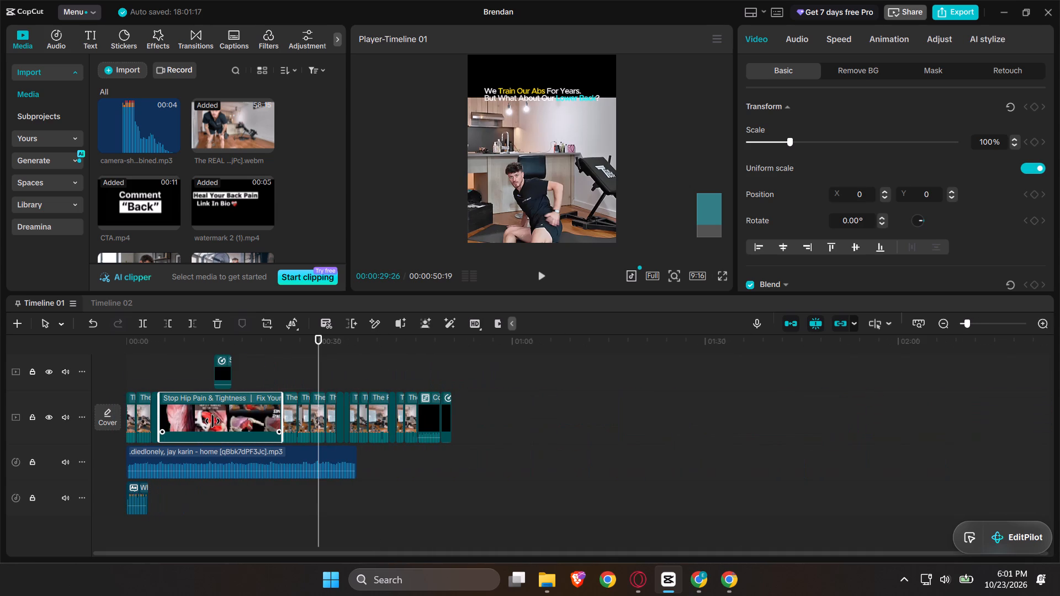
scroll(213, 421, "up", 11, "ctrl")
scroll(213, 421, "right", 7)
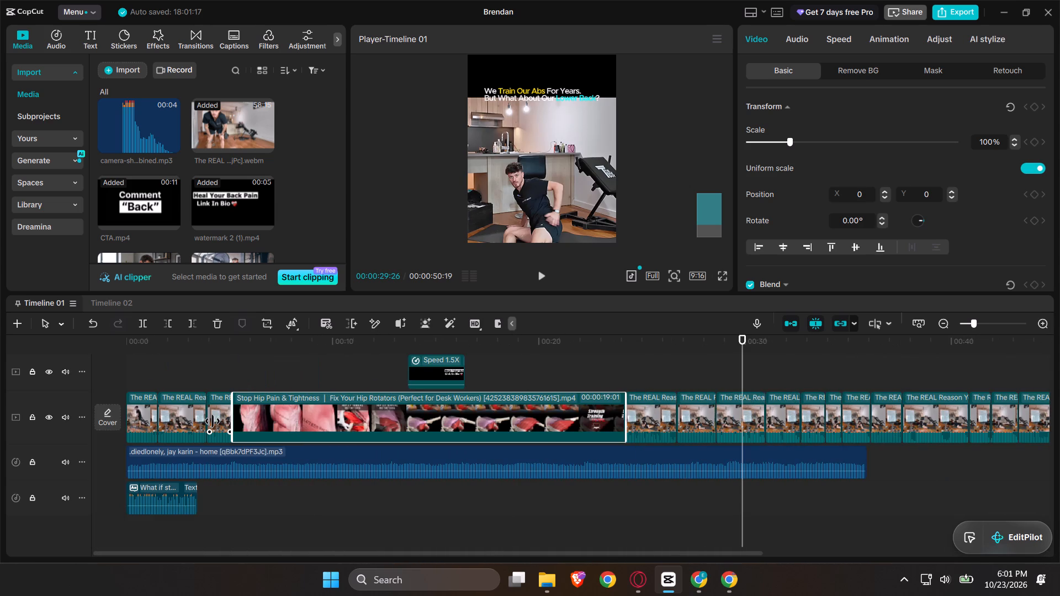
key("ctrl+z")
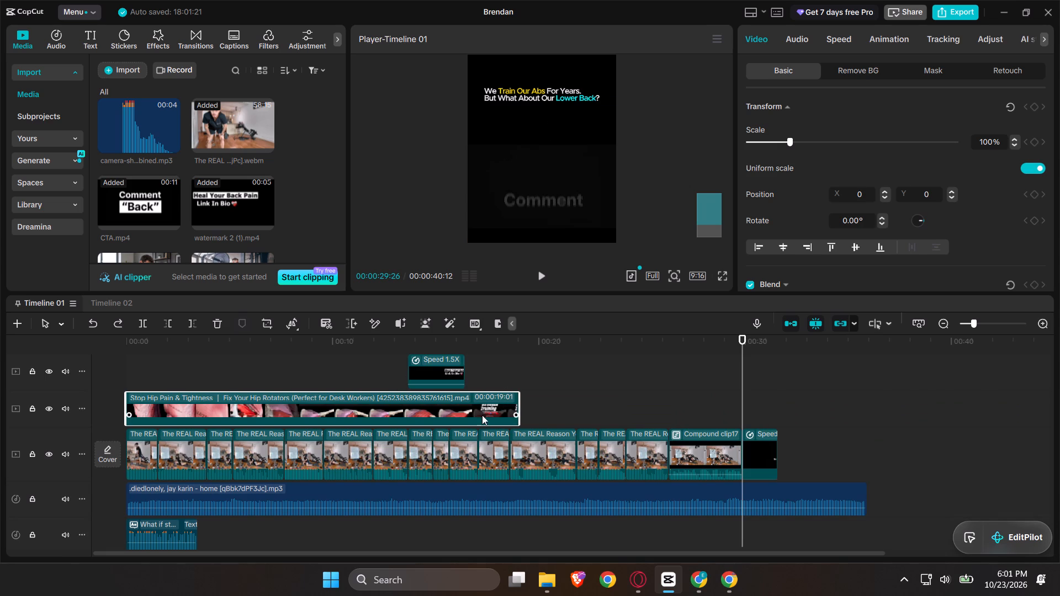
Move the 1.5X speed overlay clip on the upper track to start at about 00:00:21, clear of the hip clip.
left_click_drag(442, 371, 560, 365)
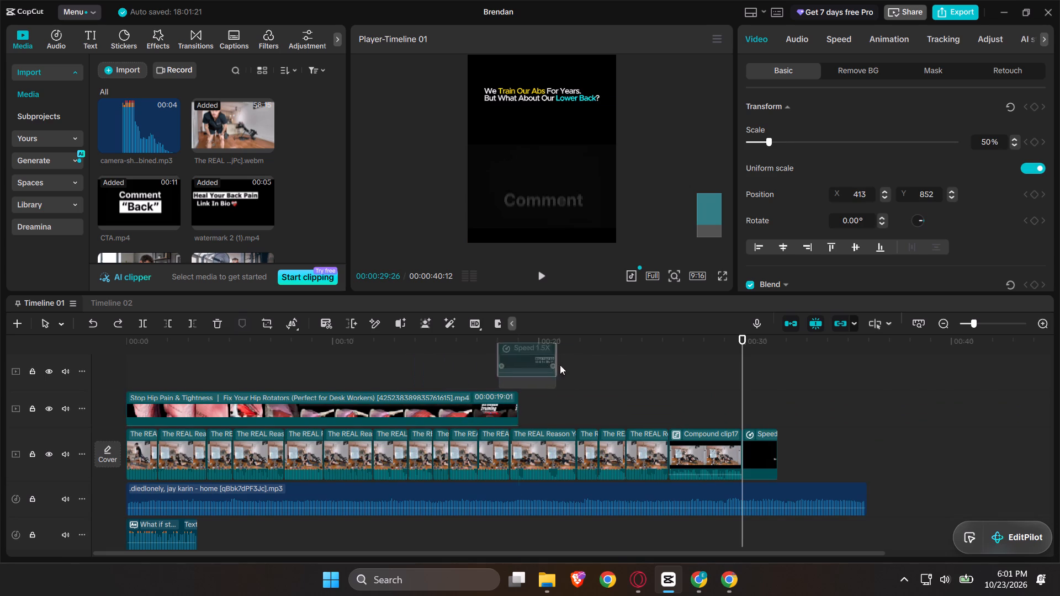
left_click_drag(560, 365, 592, 373)
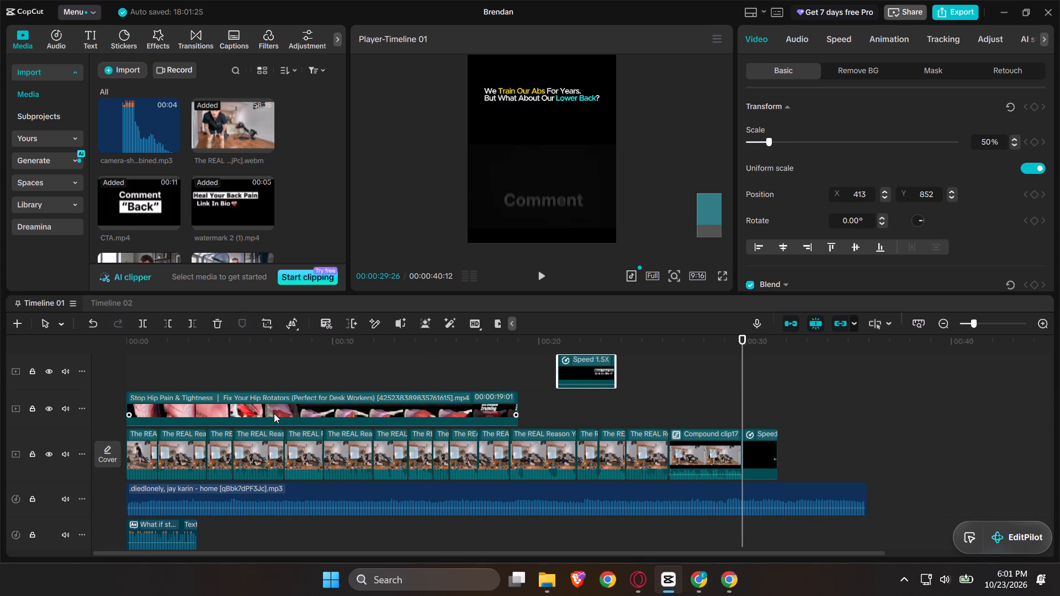
Insert the Stop Hip Pain & Tightness clip at the very start of the main track, ahead of the exercise clips.
left_click_drag(274, 413, 67, 431)
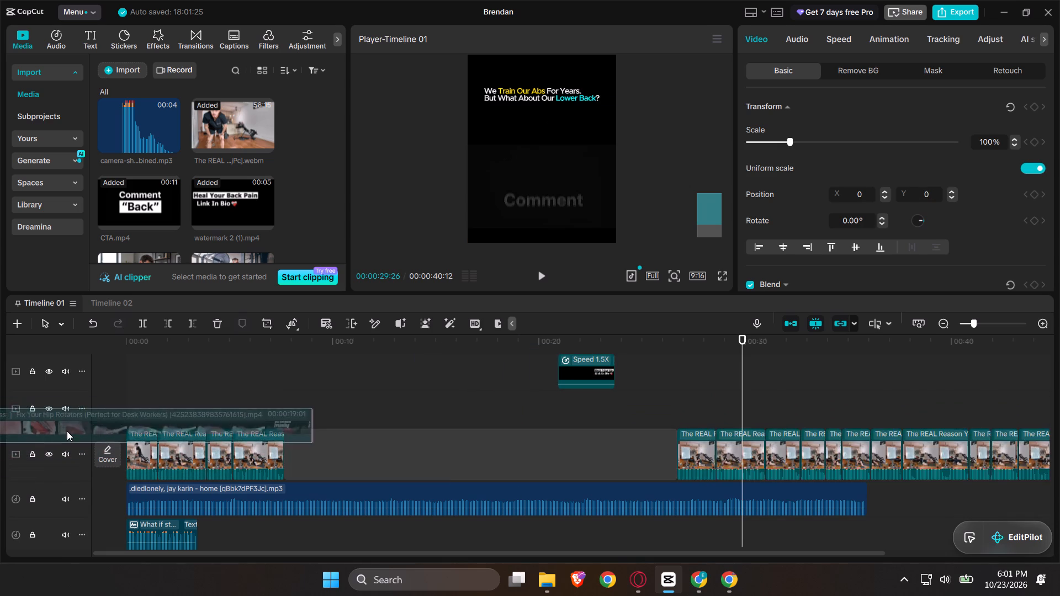
left_click_drag(67, 431, 0, 432)
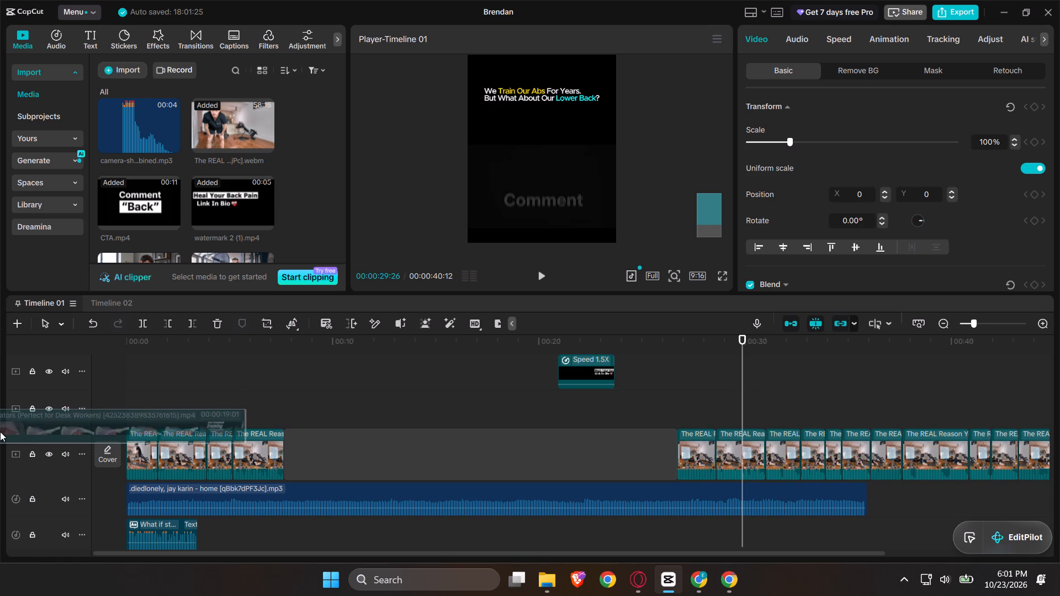
left_click_drag(0, 432, 597, 443)
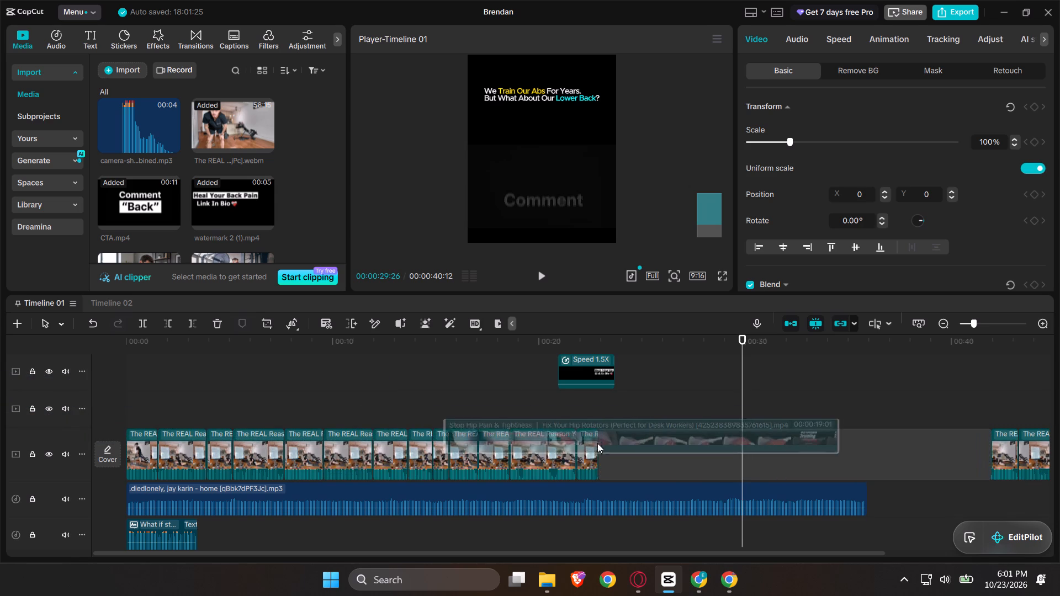
left_click_drag(597, 443, 241, 406)
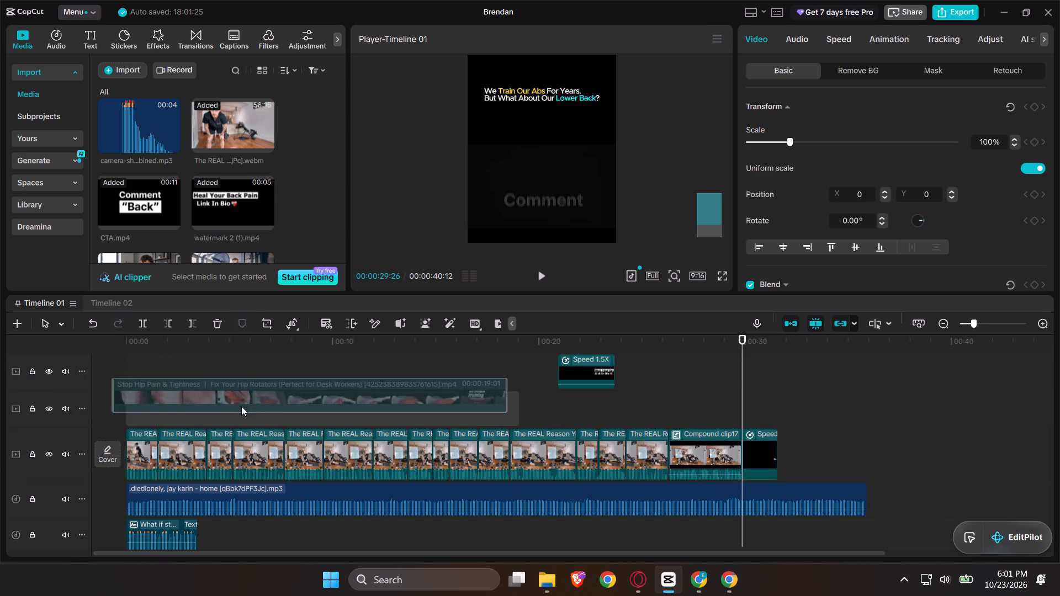
left_click_drag(241, 406, 224, 395)
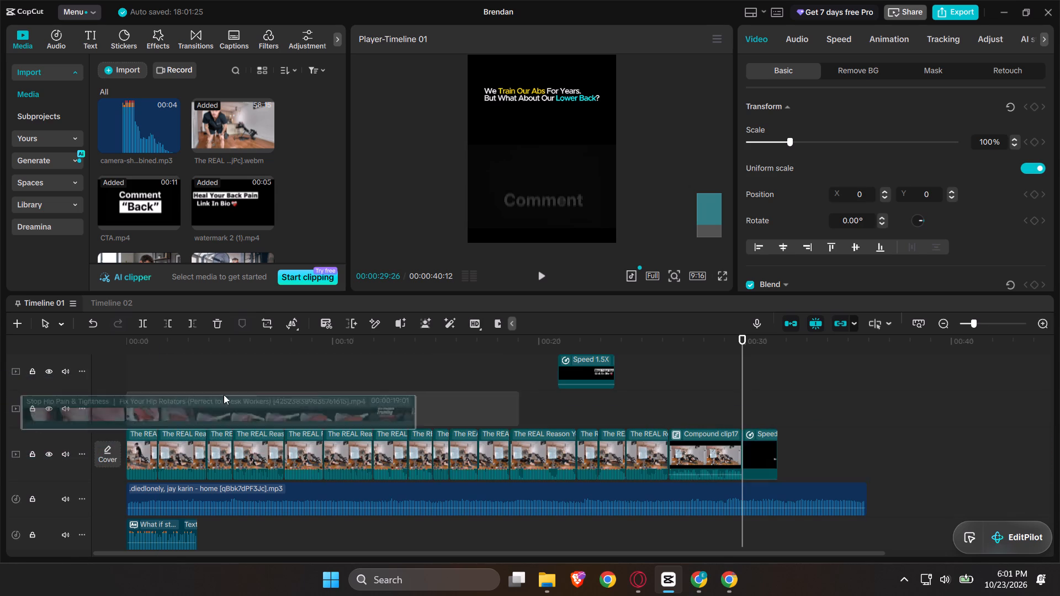
left_click_drag(224, 395, 277, 384)
left_click_drag(136, 377, 134, 417)
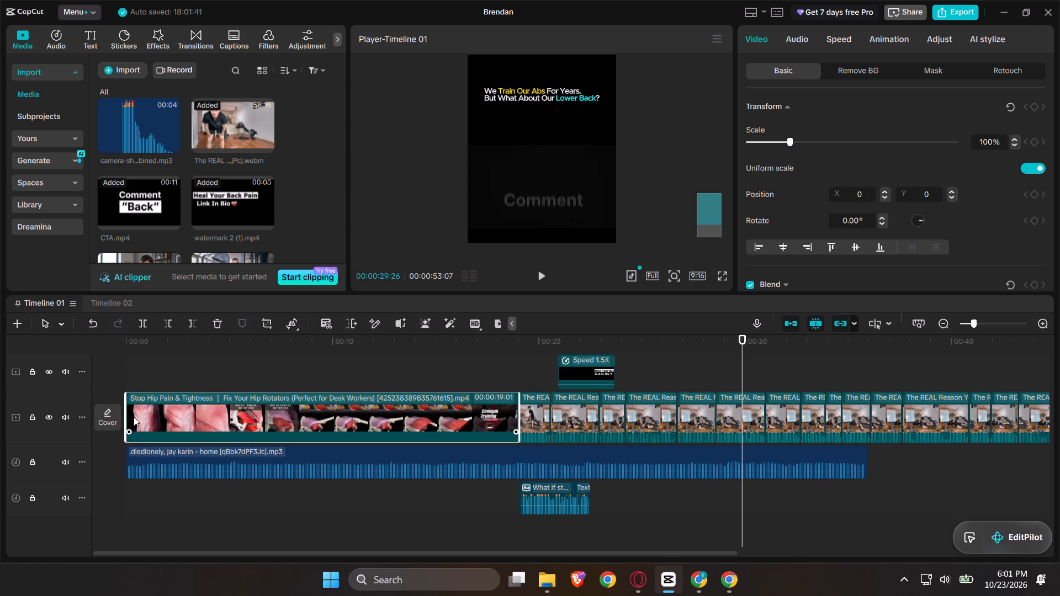
Move the "What if" opening voiceover back to 00:00 on its own track above the music.
left_click(565, 505)
left_click_drag(550, 498, 388, 480)
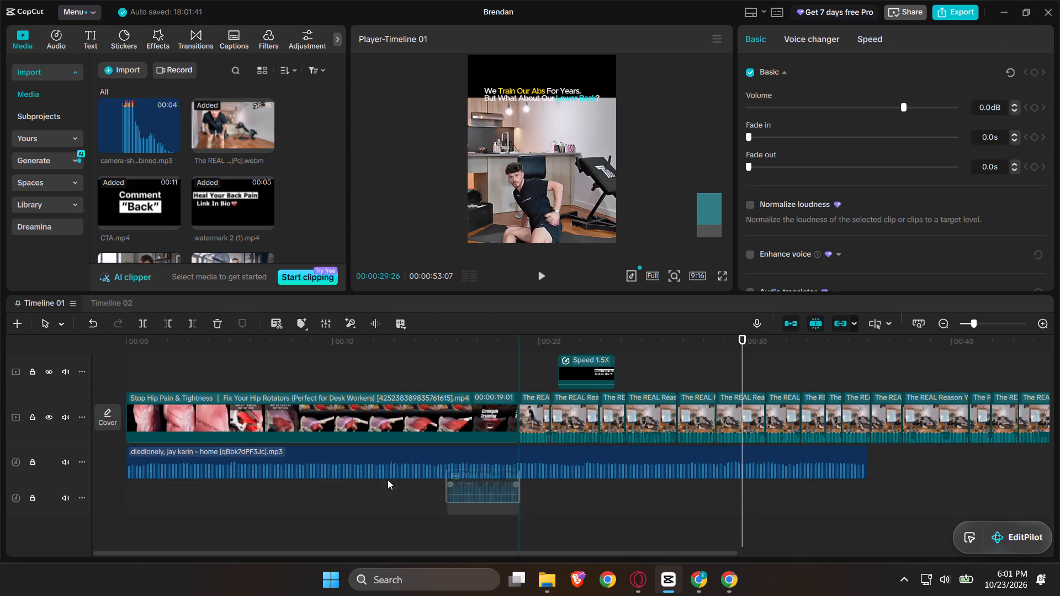
left_click_drag(388, 480, 158, 436)
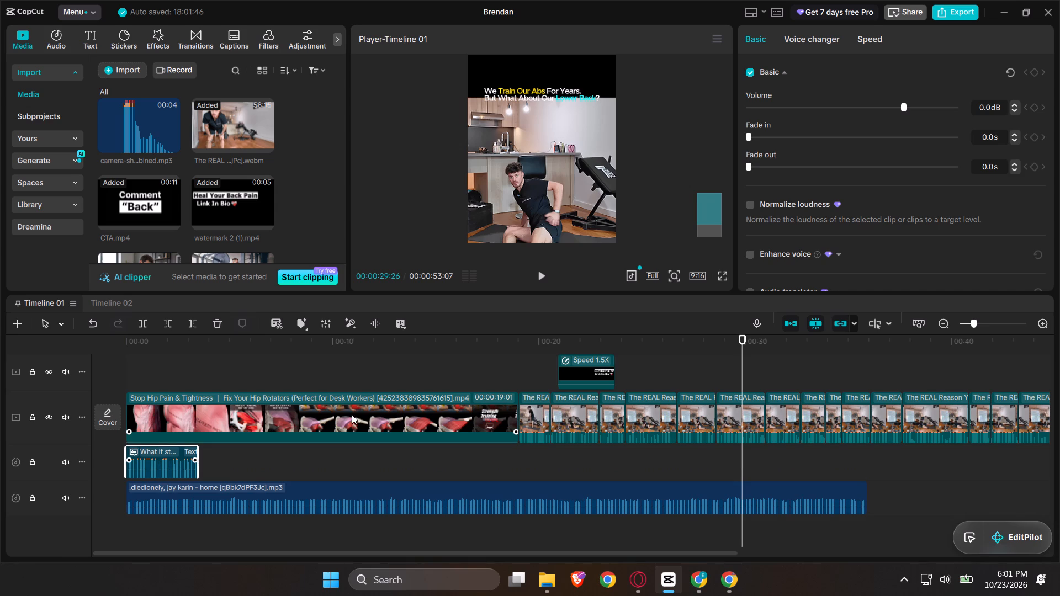
Play the opening from the start and look through the imported media and the timeline's overlay tracks.
left_click(181, 379)
left_click_drag(181, 379, 108, 393)
key("space")
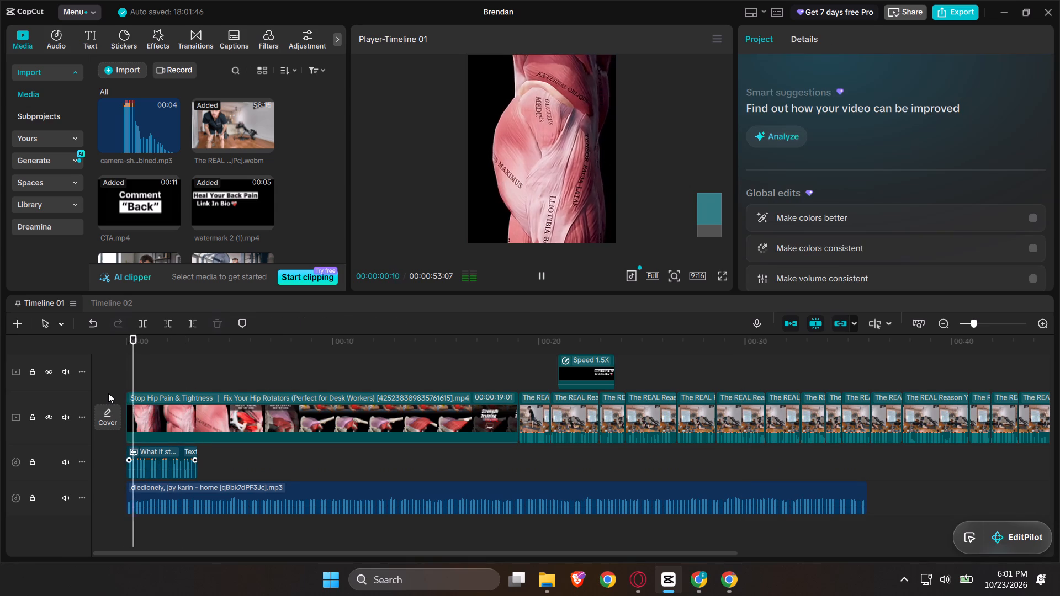
key("space")
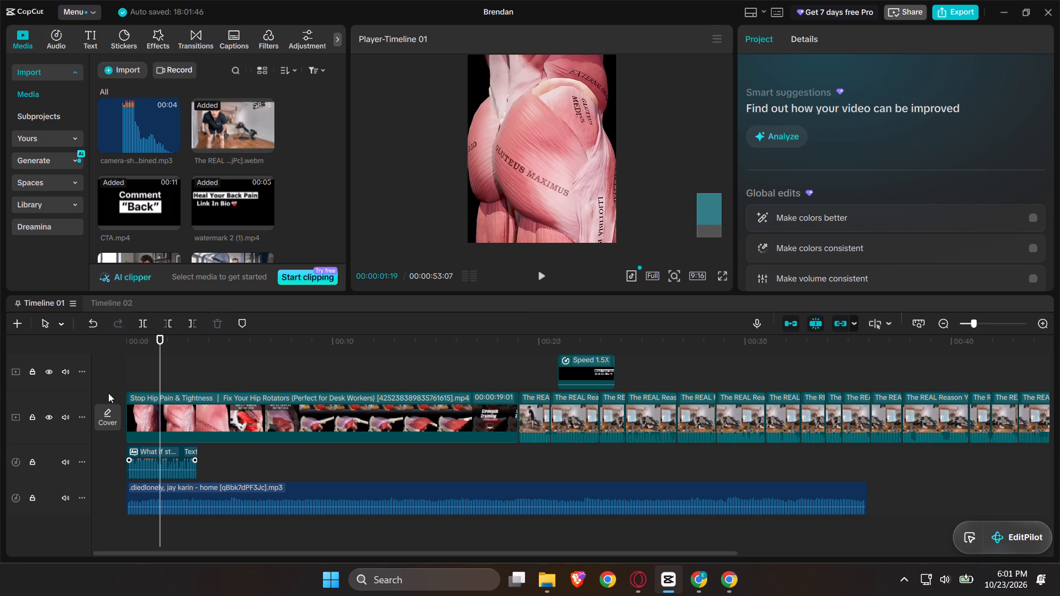
scroll(185, 199, "down", 1)
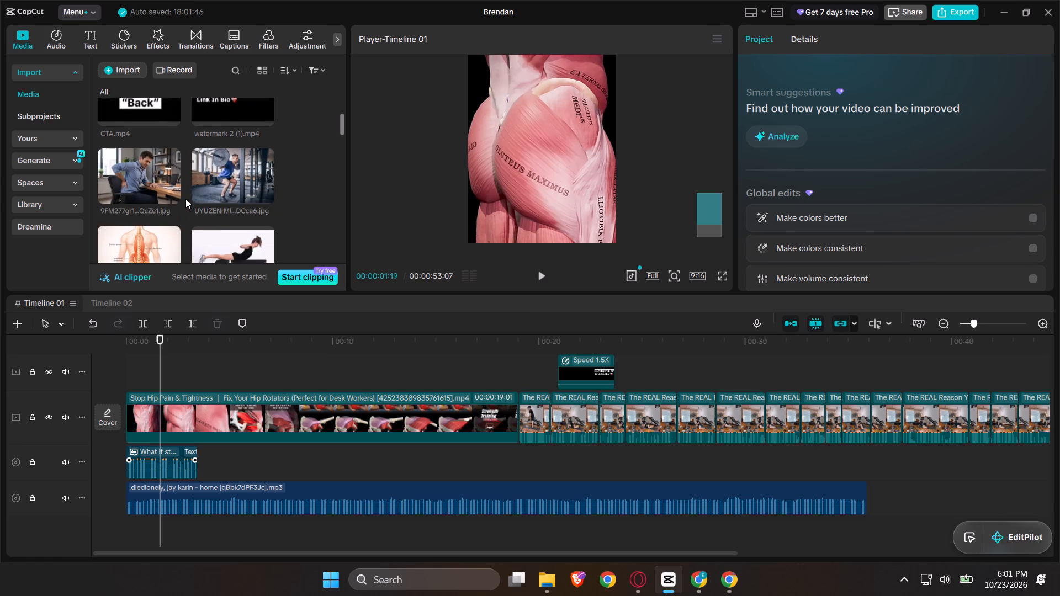
scroll(185, 199, "down", 1)
scroll(354, 359, "up", 1)
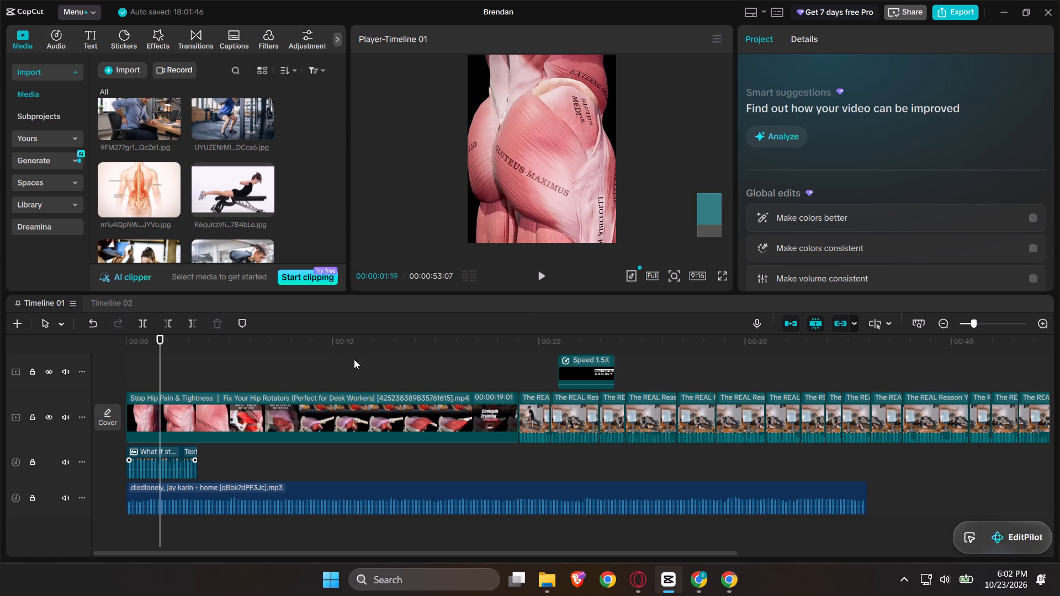
scroll(354, 359, "up", 1)
scroll(354, 359, "down", 12, "ctrl")
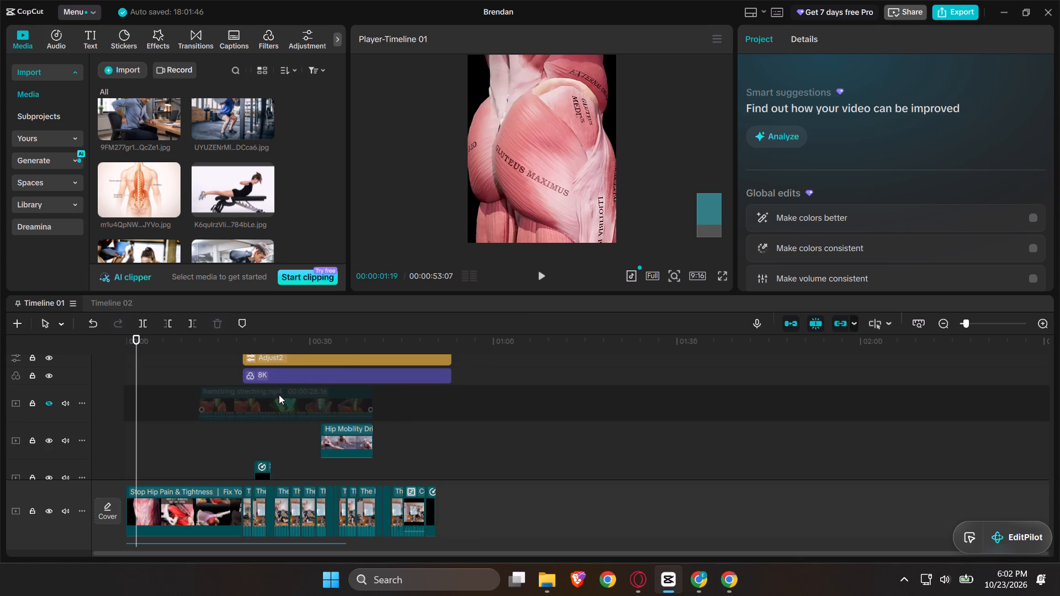
scroll(279, 395, "up", 3)
scroll(279, 395, "down", 3)
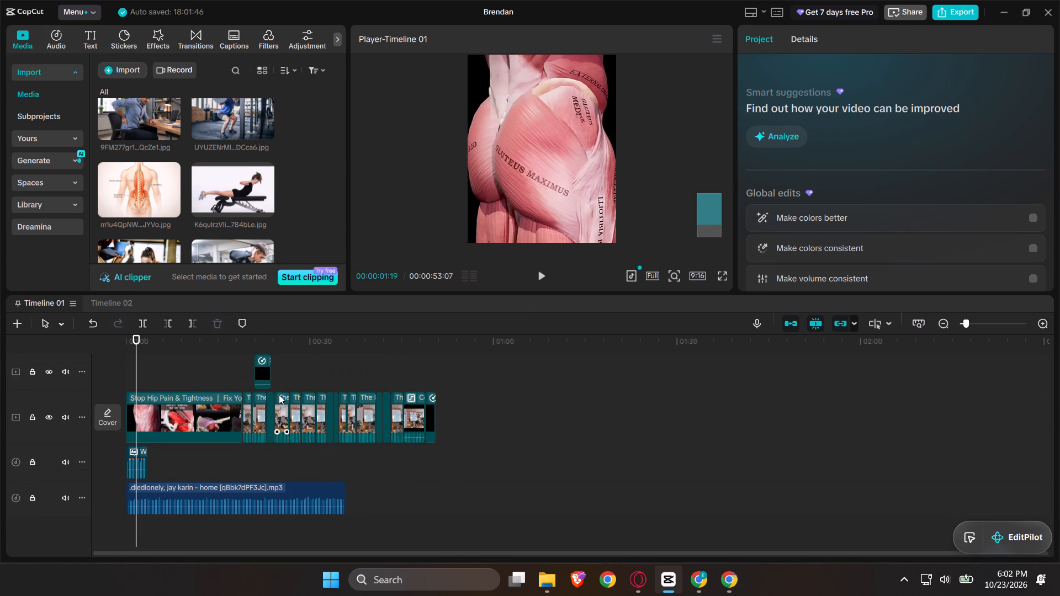
Move the Hip Mobility Drills clip from the upper overlay track to the very start of the main track.
scroll(398, 357, "up", 1)
left_click(335, 389)
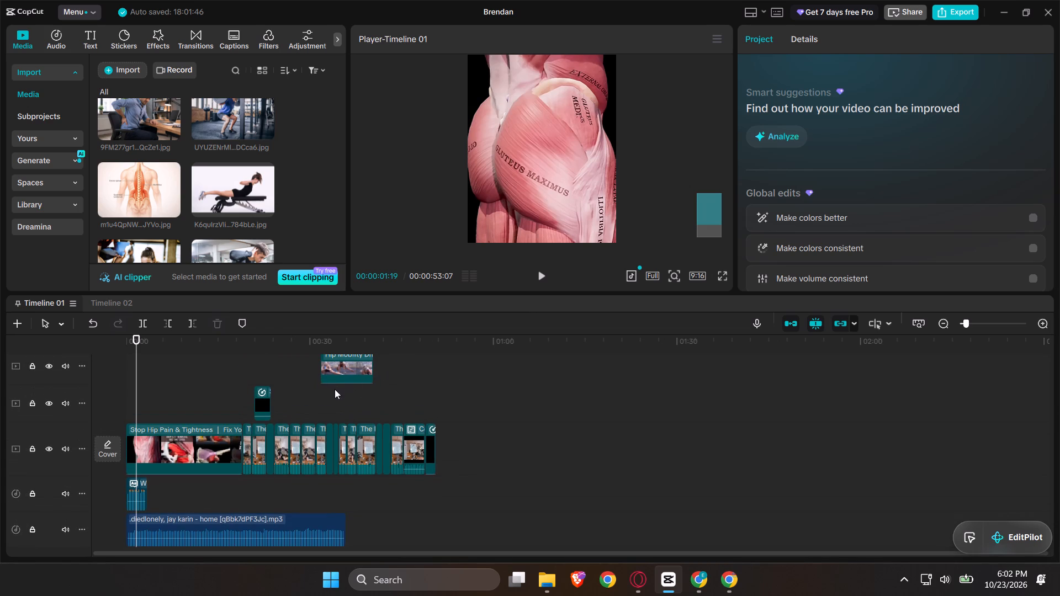
left_click_drag(335, 389, 320, 391)
key("space")
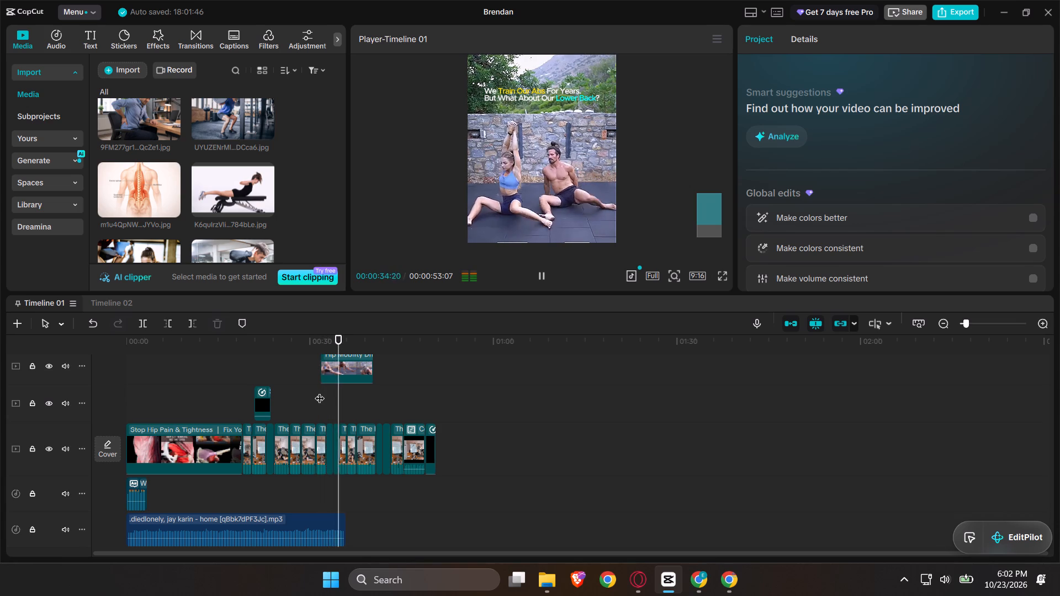
key("space")
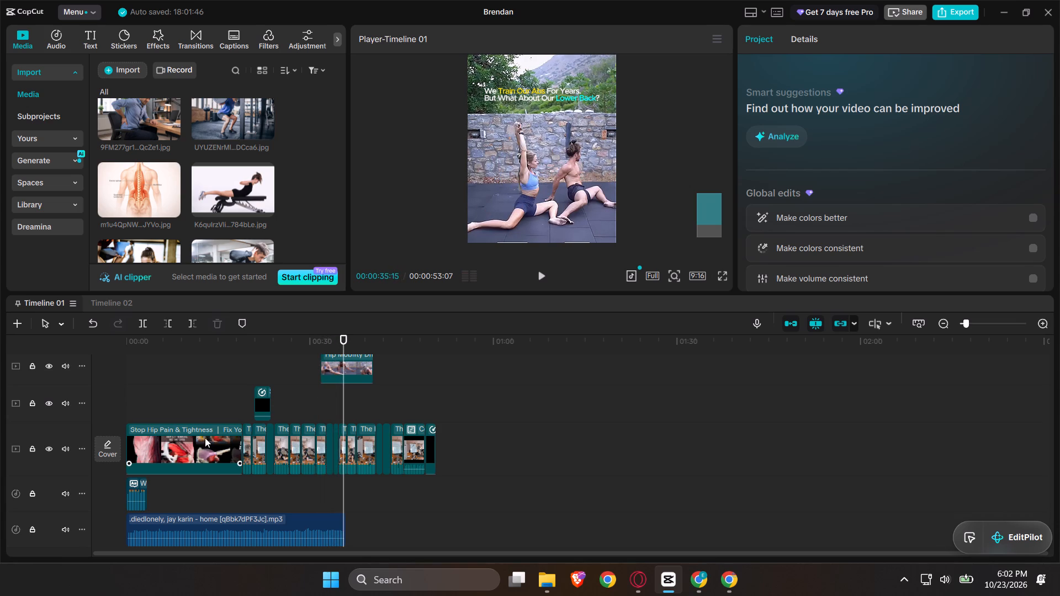
left_click(184, 454)
left_click(337, 371)
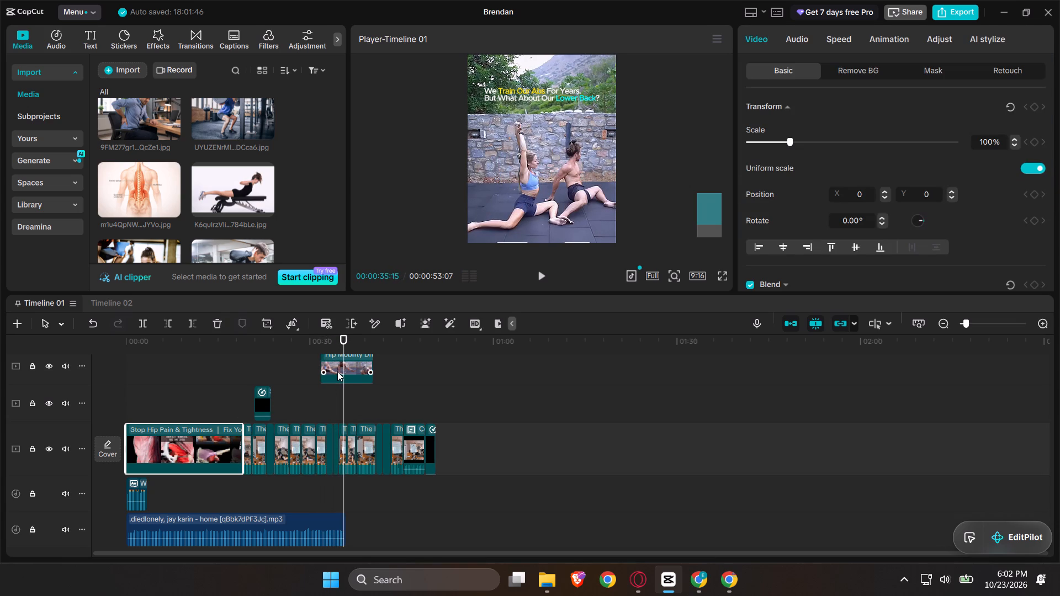
left_click_drag(326, 365, 112, 444)
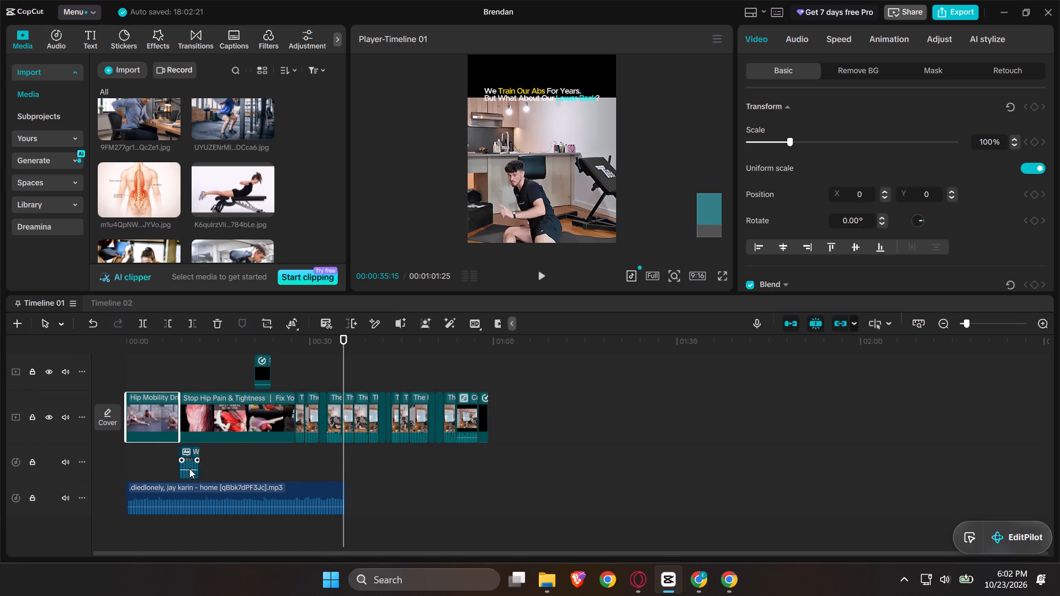
Move the "What if" opening voiceover back to 00:00 under the Hip Mobility Drills clip and play the opening.
left_click_drag(188, 467, 129, 465)
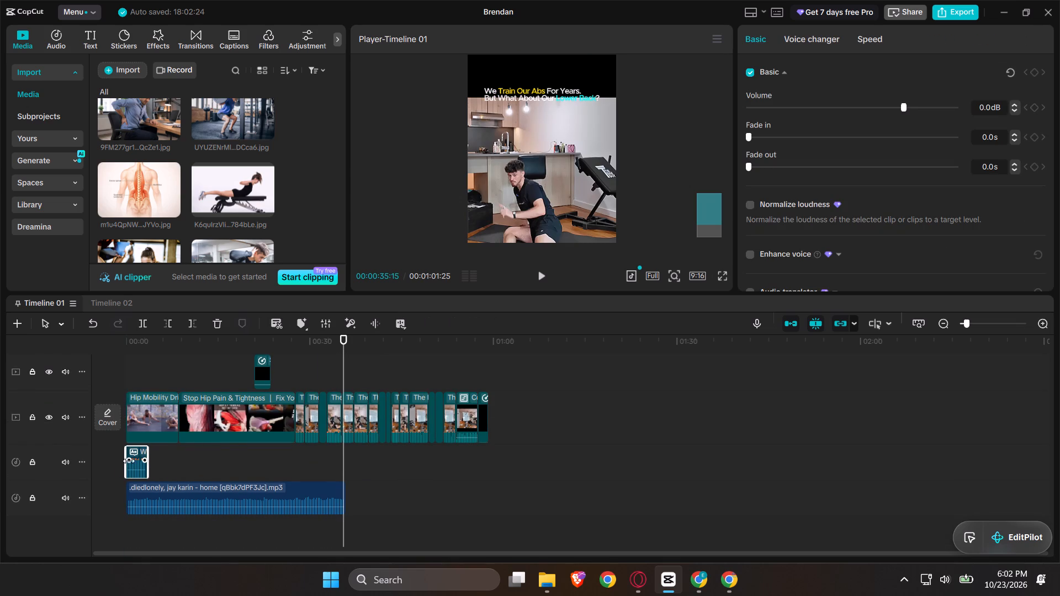
left_click(149, 368)
left_click_drag(149, 368, 86, 372)
key("space")
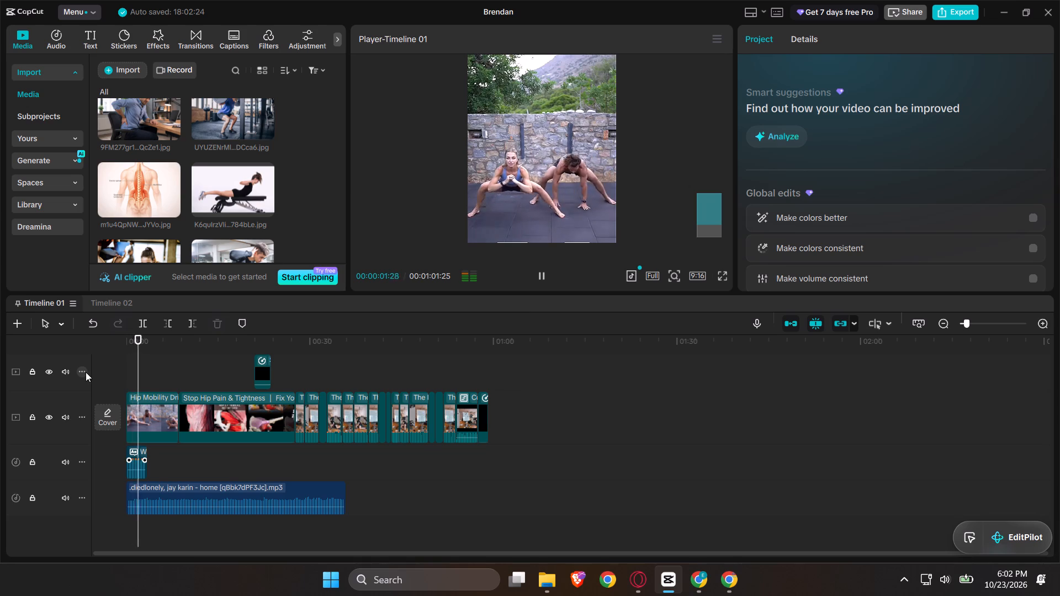
key("space")
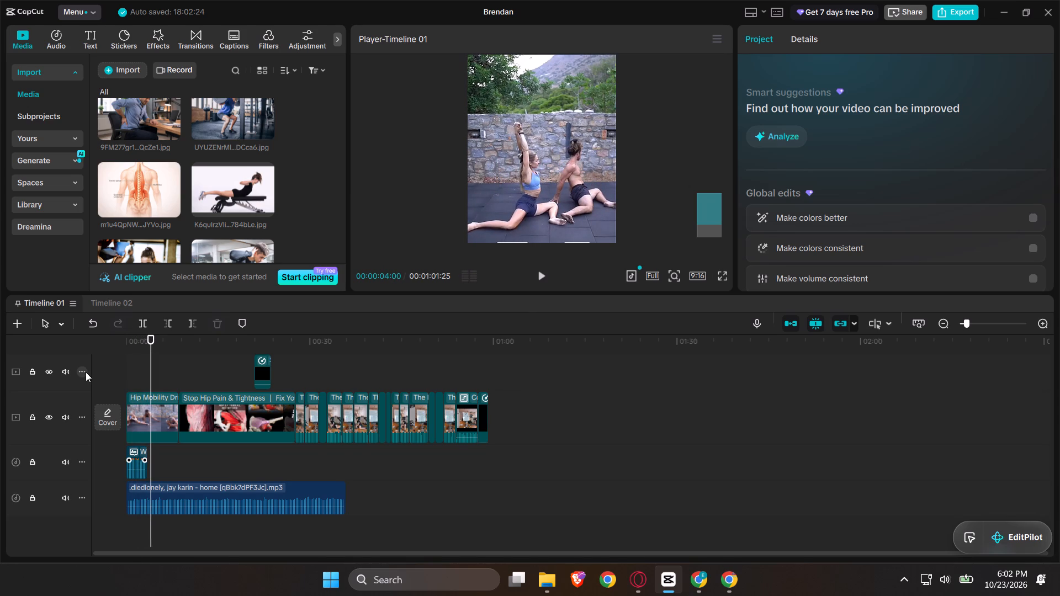
Move the Stop Hip Pain & Tightness clip to the end of the main track, after the closing clips.
left_click(240, 418)
left_click_drag(240, 418, 557, 420)
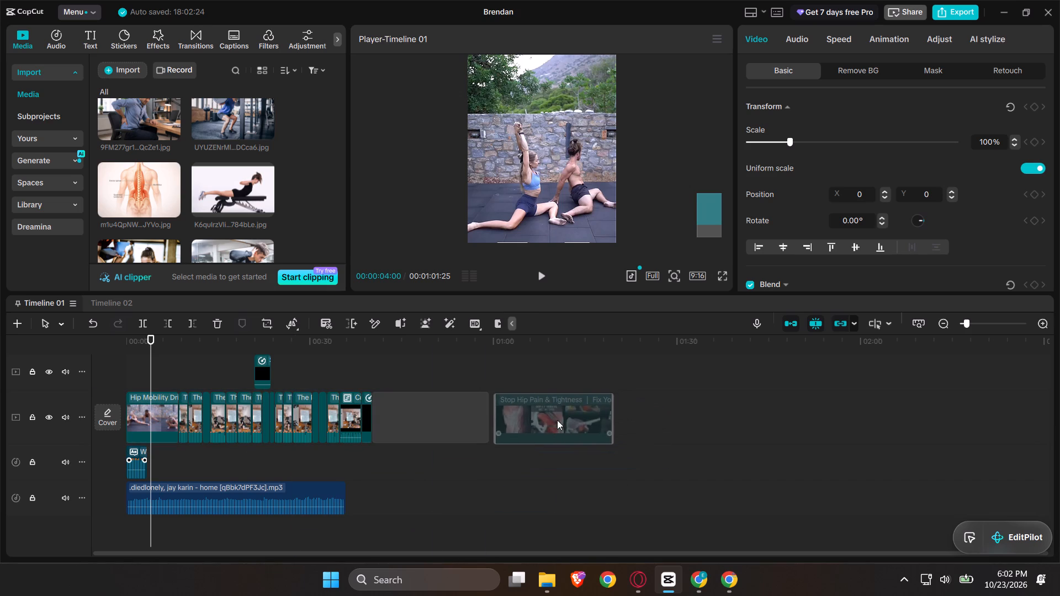
Move the hidden hamstring streching.mp4 overlay to the end of the main track, after the Stop Hip Pain & Tightness clip.
scroll(557, 420, "up", 1)
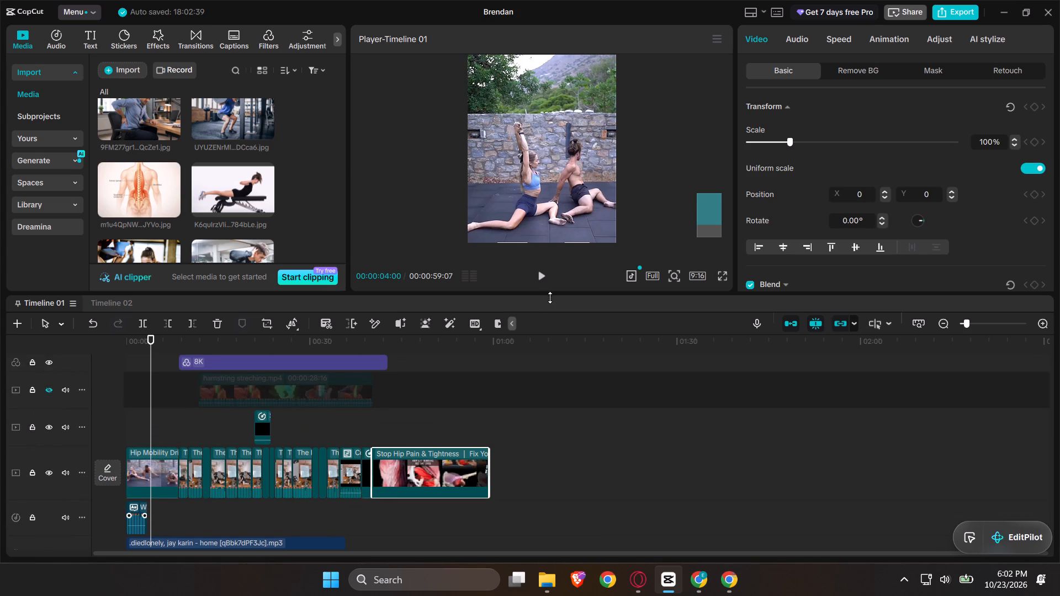
left_click_drag(550, 295, 548, 259)
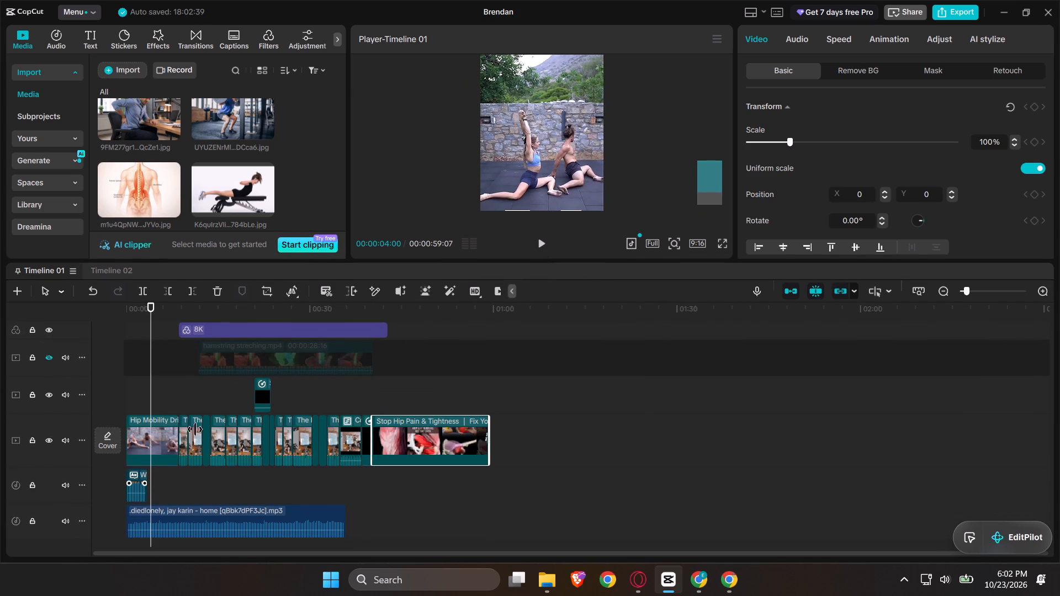
scroll(192, 419, "up", 1)
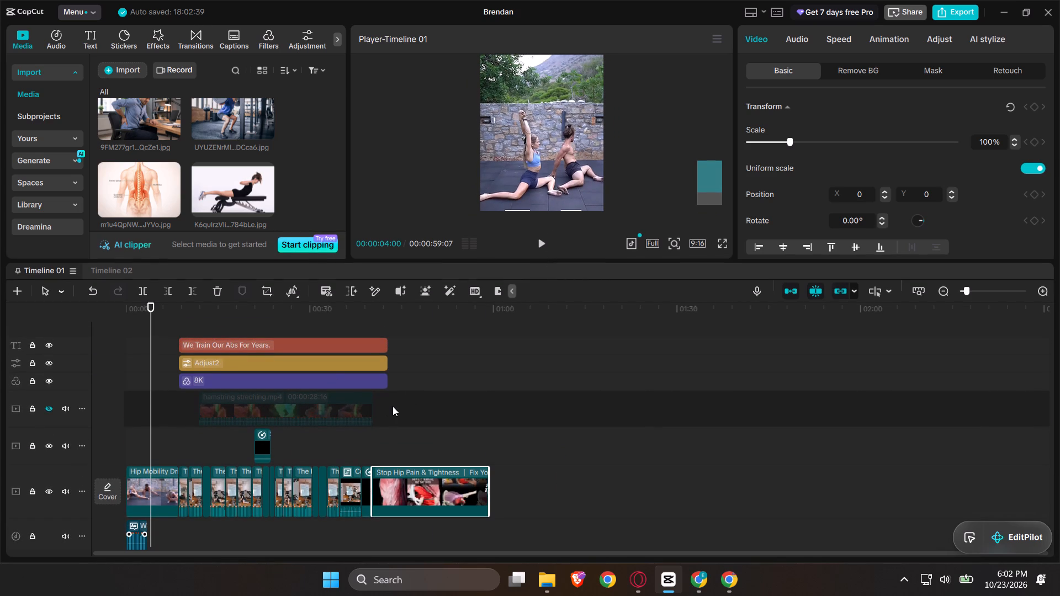
left_click_drag(324, 413, 609, 480)
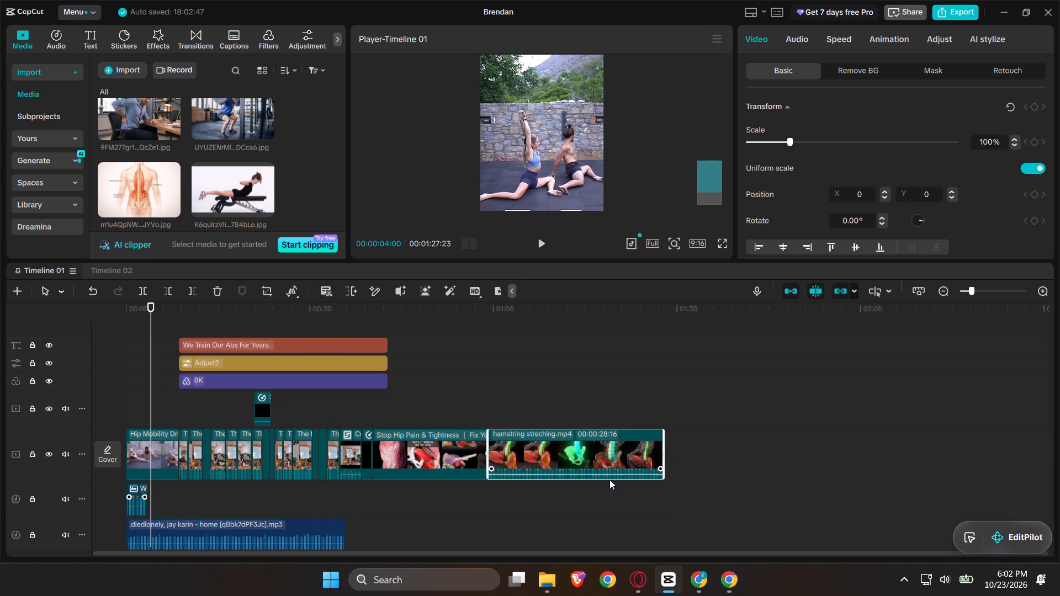
Shift the "We Train Our Abs For Years." title, Adjust2 adjustment and 8K layer together to start at 00:00.
left_click_drag(401, 376, 228, 354)
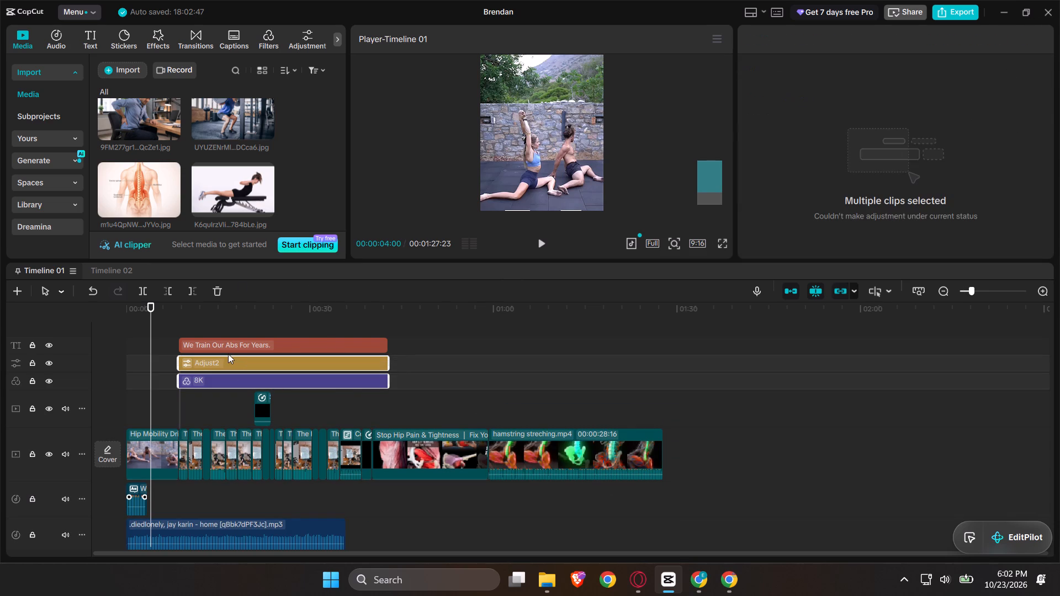
left_click(226, 348, "ctrl")
left_click_drag(243, 348, 137, 358)
left_click(167, 408)
left_click_drag(167, 408, 100, 408)
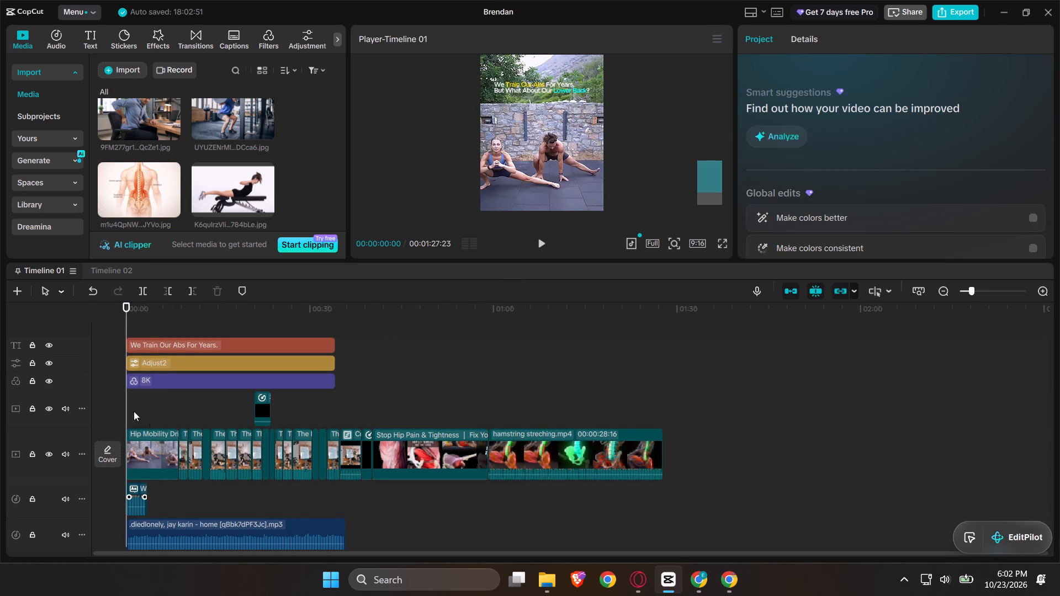
Set the opening Hip Mobility Drills clip's speed to 1.20x and play it from the start.
left_click(152, 456)
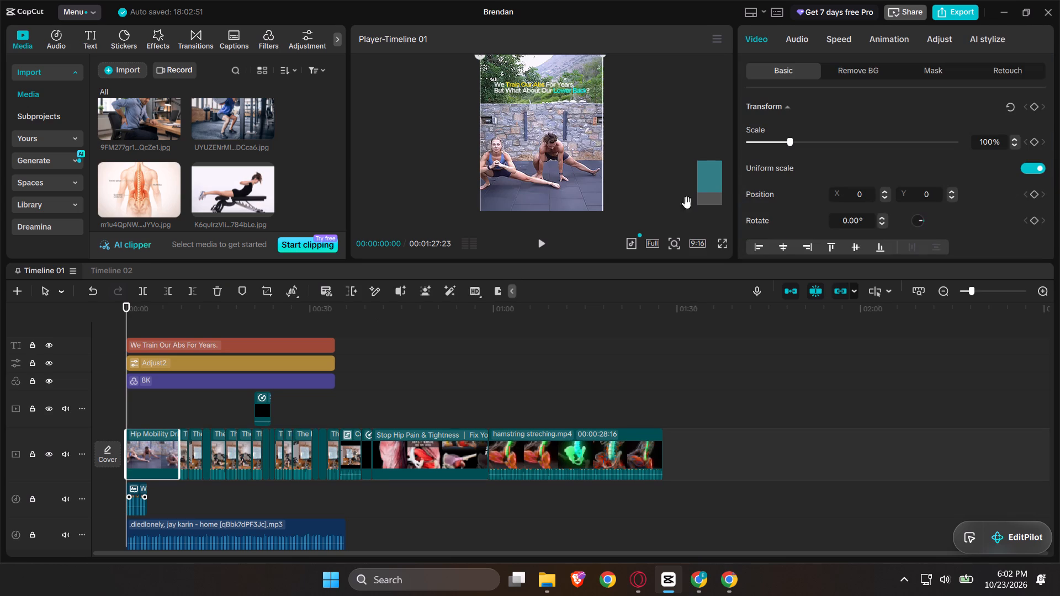
left_click(847, 42)
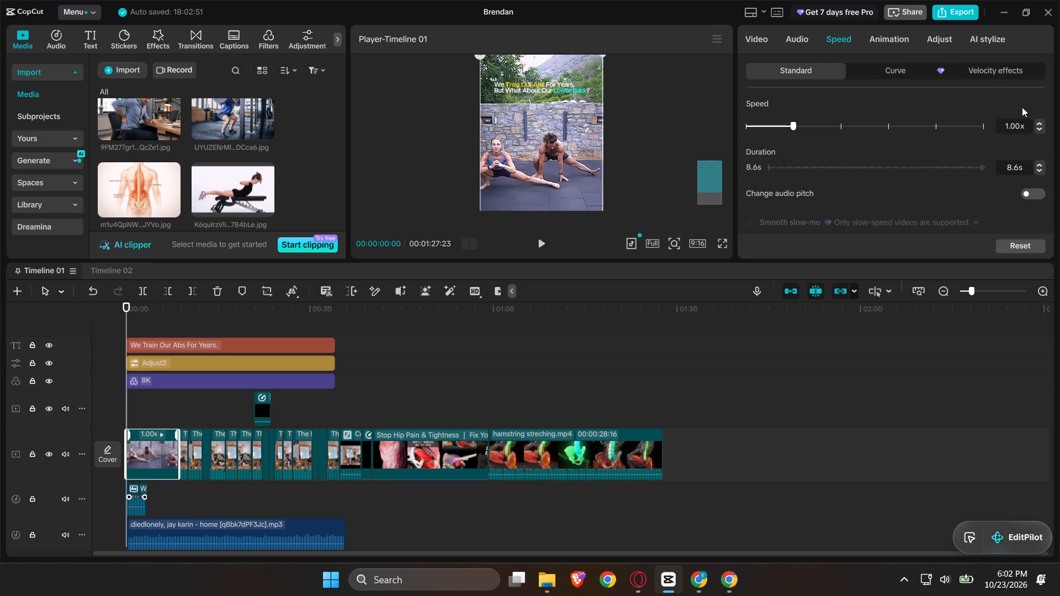
left_click(1041, 123)
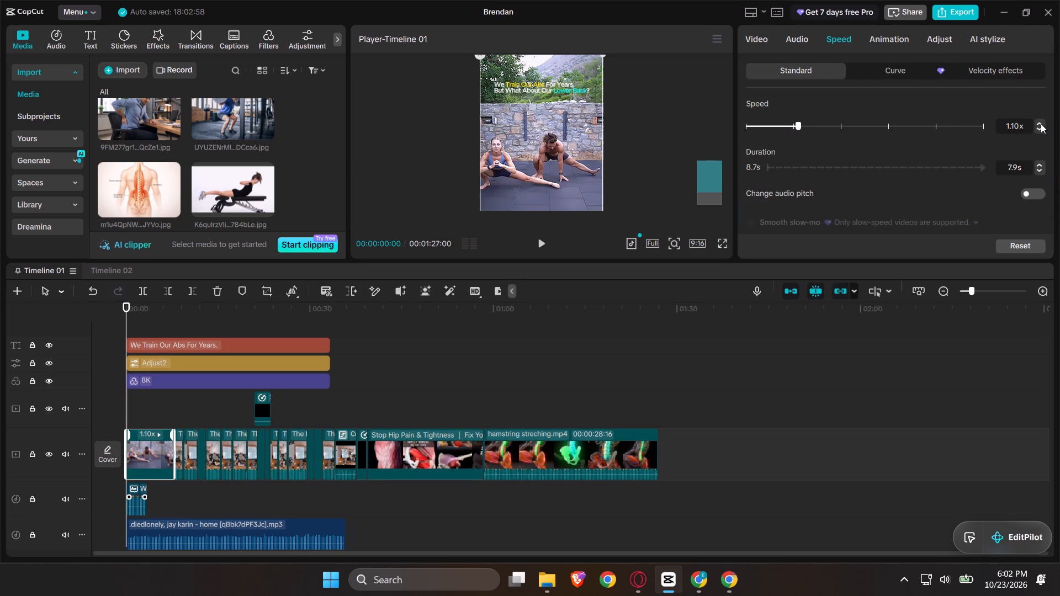
left_click(1041, 124)
key("space")
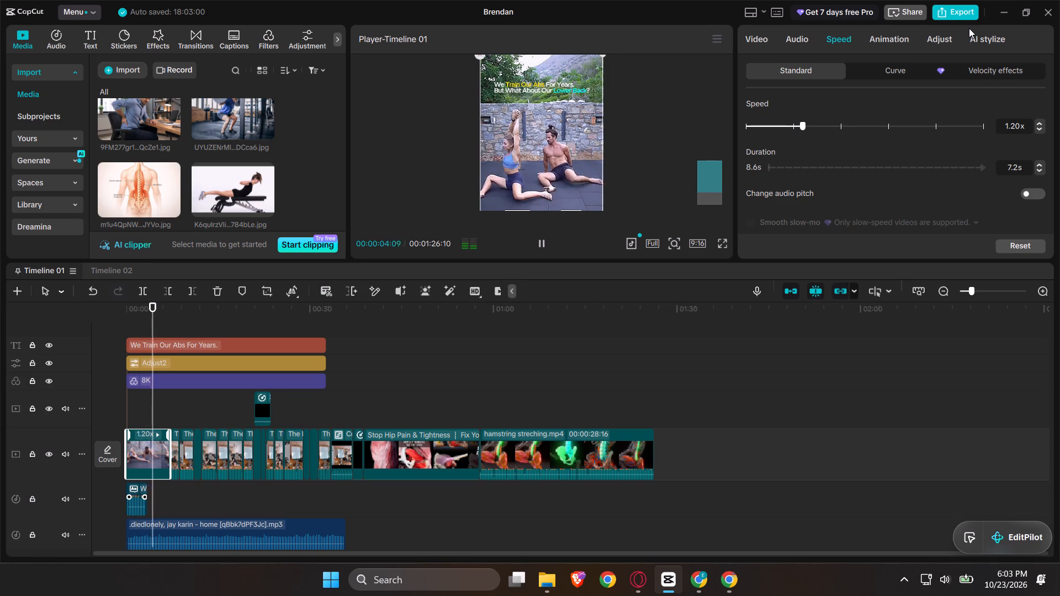
key("space")
Trim the end of the Hip Mobility Drills clip to the end of the "What if" voiceover, about 3.5 s long.
scroll(237, 438, "up", 5, "ctrl")
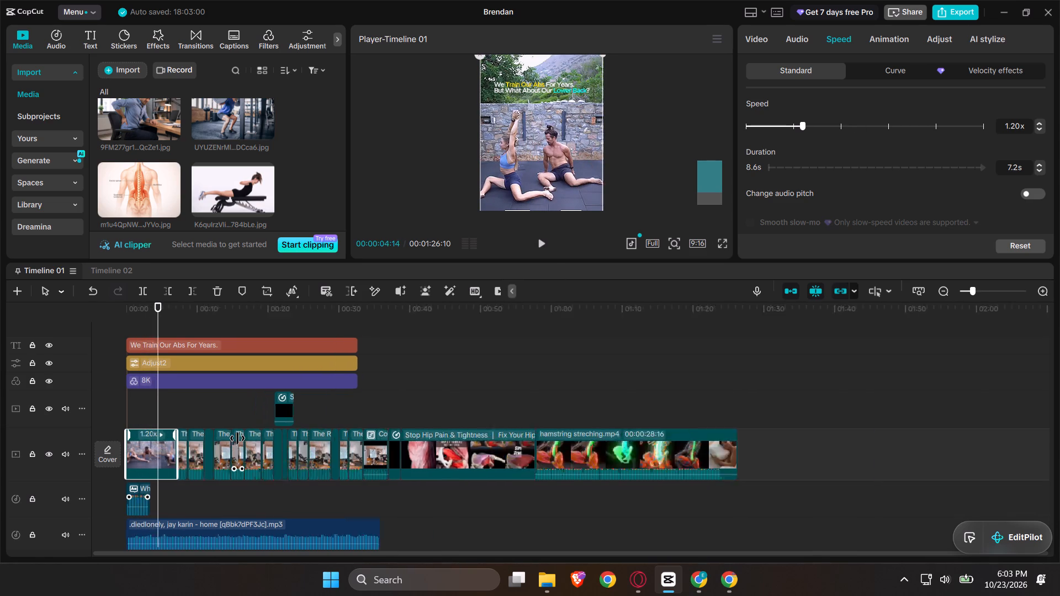
scroll(237, 438, "up", 7, "ctrl")
scroll(237, 438, "right", 4)
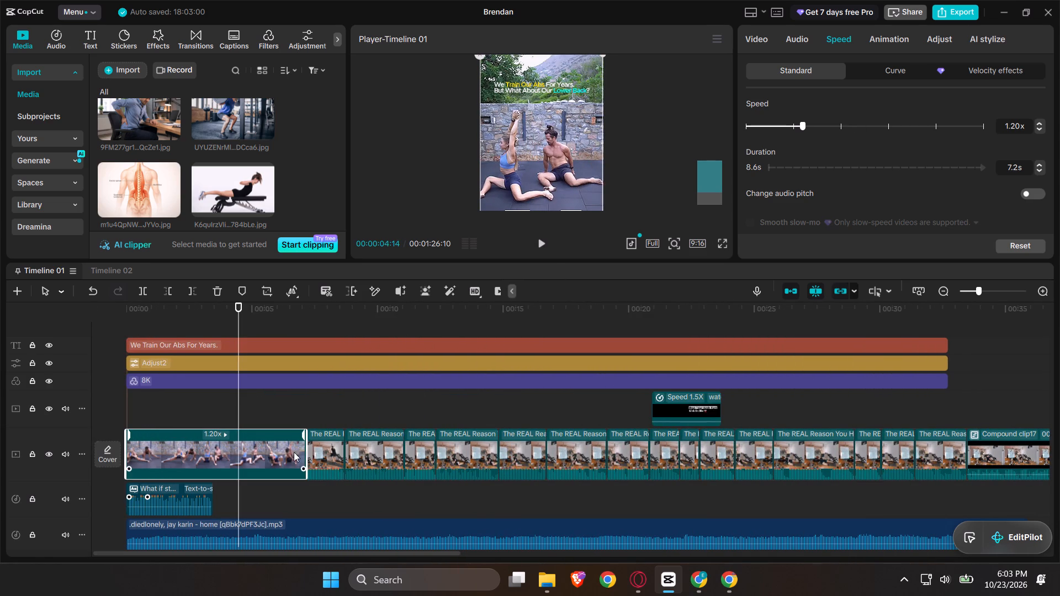
left_click_drag(307, 450, 210, 467)
Check the Hip Mobility clip's end against the voiceover, and play the opening through the cut into the first exercise clip.
left_click(206, 416)
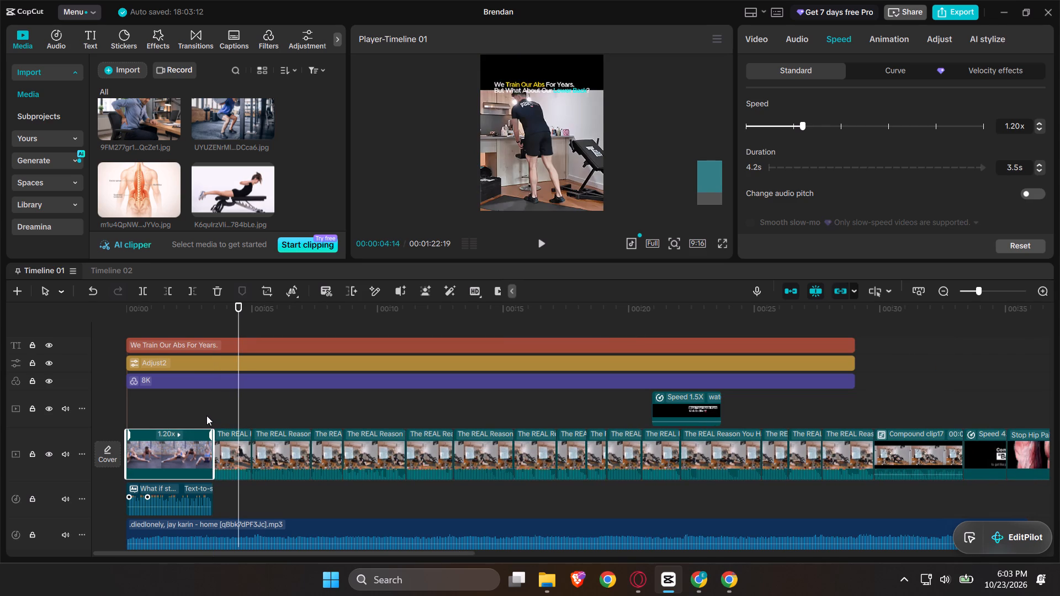
left_click_drag(206, 416, 211, 416)
scroll(211, 416, "up", 10, "ctrl")
scroll(211, 416, "right", 4)
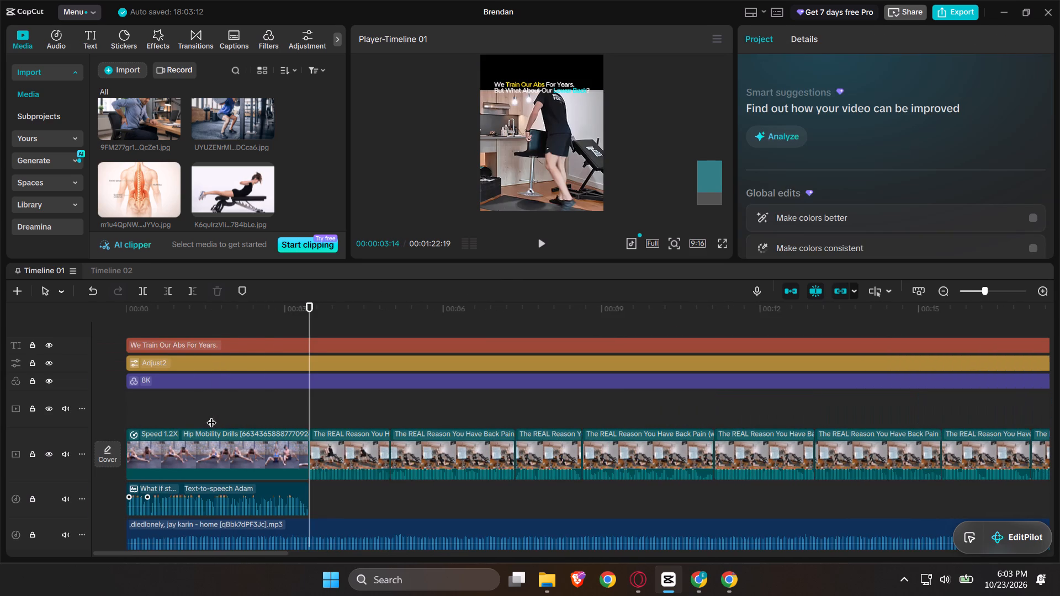
scroll(211, 416, "right", 2)
left_click(179, 409)
left_click_drag(179, 409, 61, 414)
key("space")
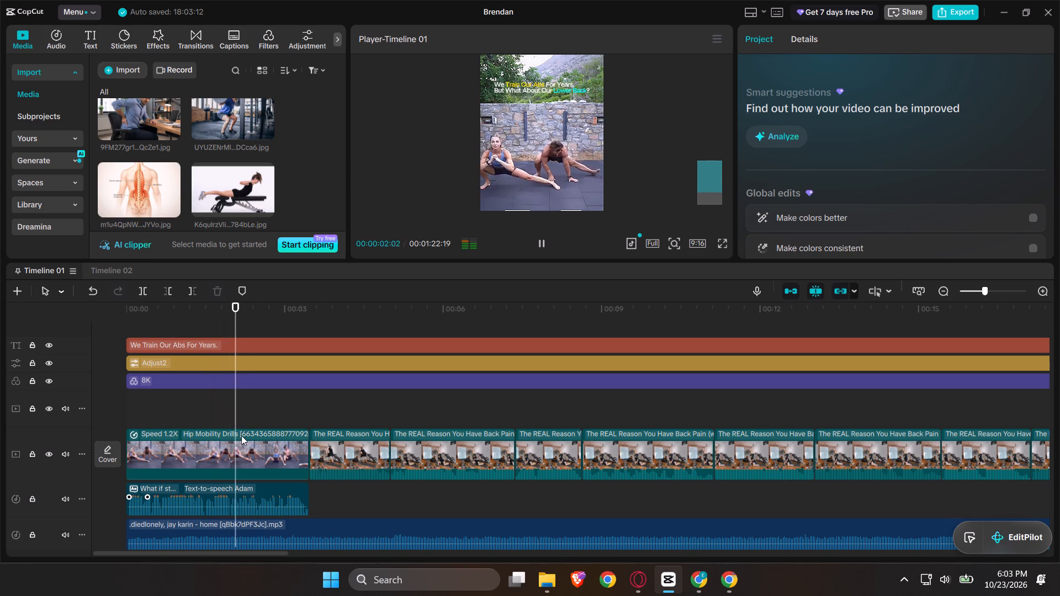
key("space")
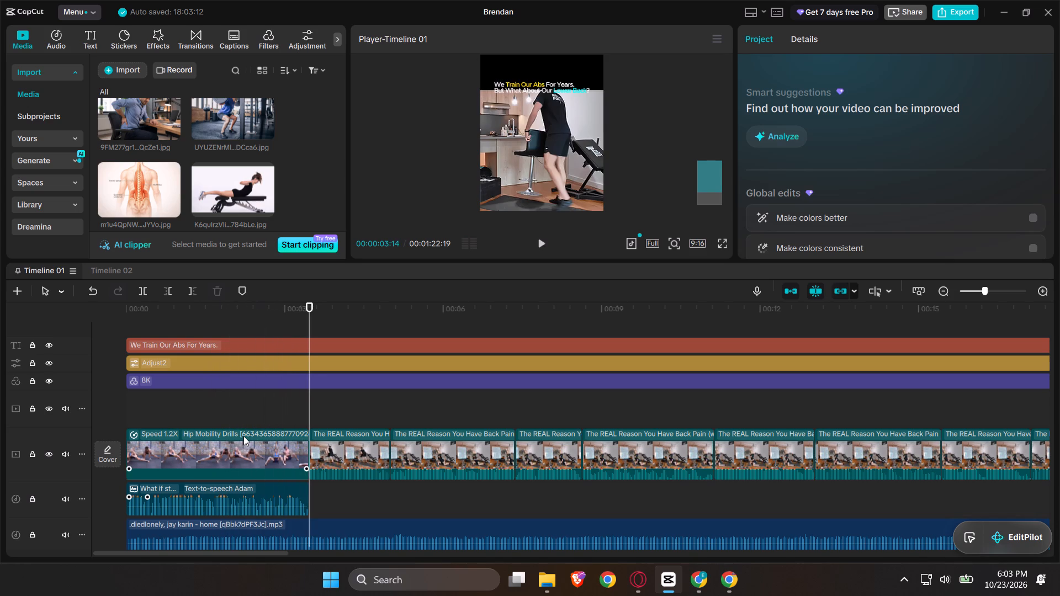
key("space")
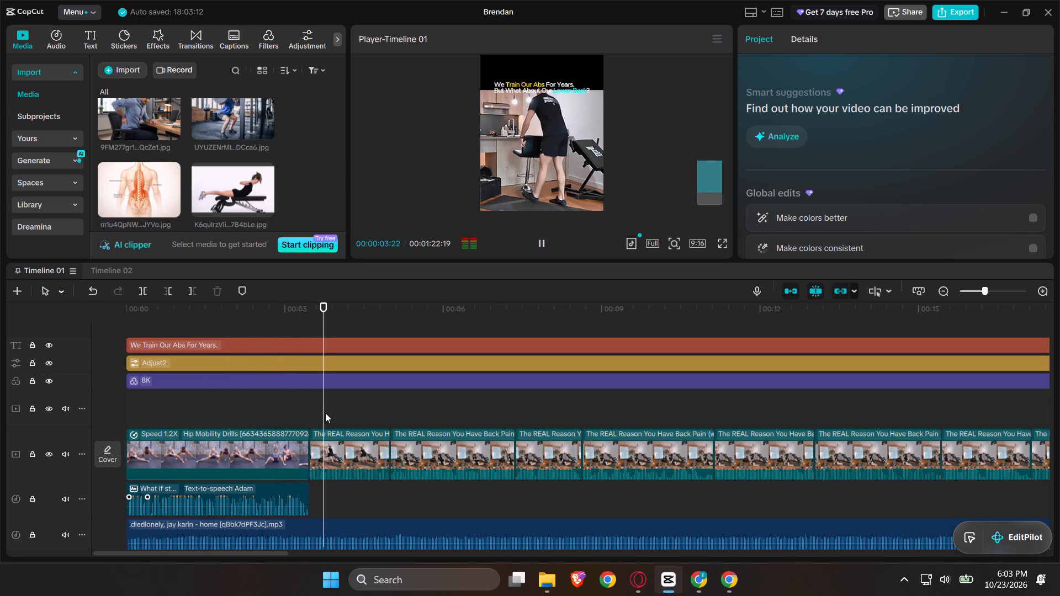
key("space")
Adjust the crop of the first The REAL Reason clip on the main track by raising its upper edge slightly.
scroll(550, 142, "down", 2)
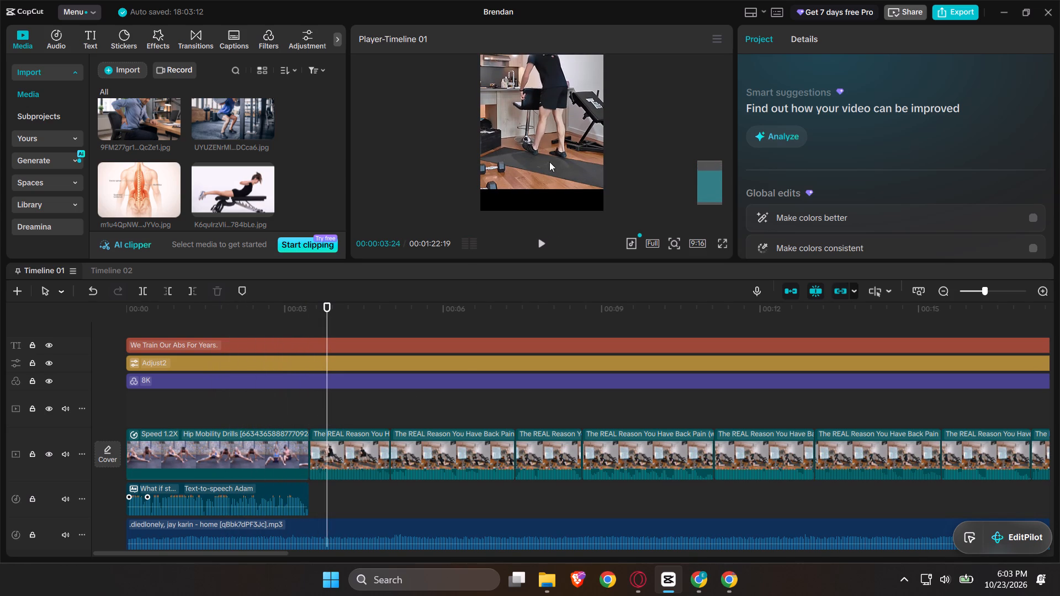
triple_click(359, 416)
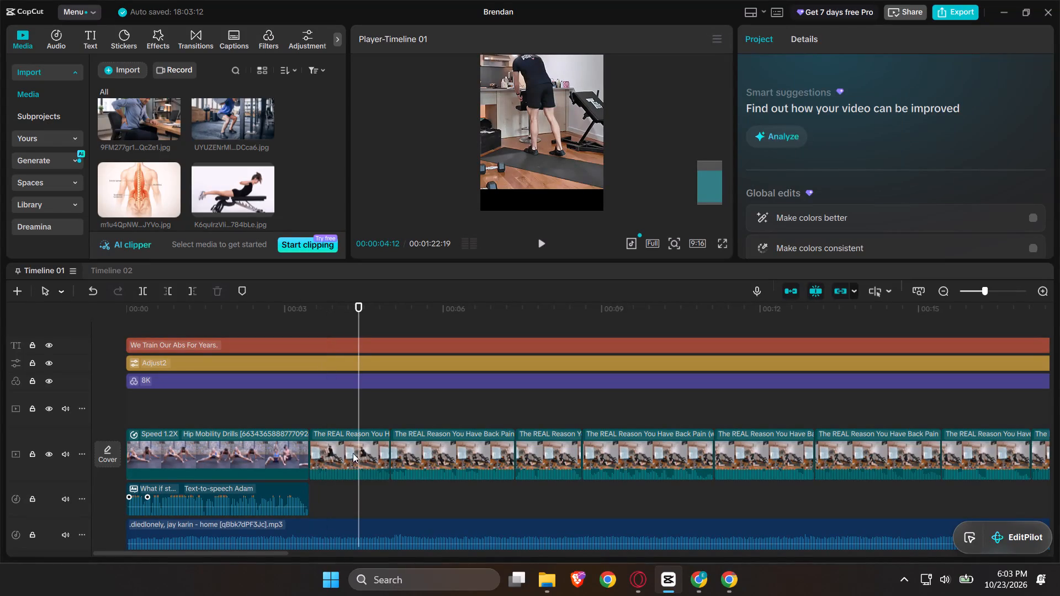
left_click(351, 456)
left_click(269, 285)
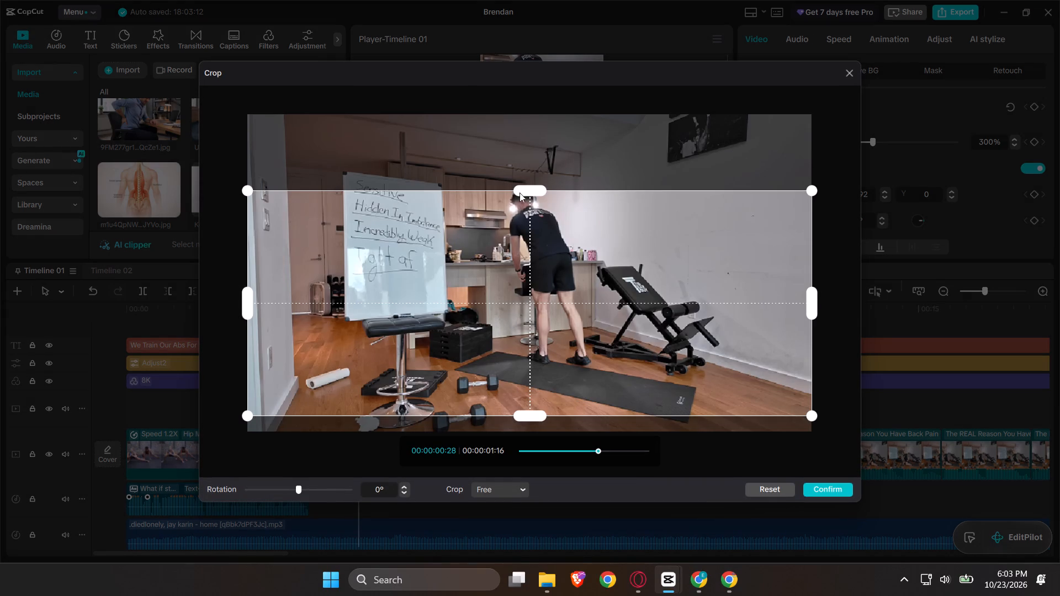
left_click(522, 191)
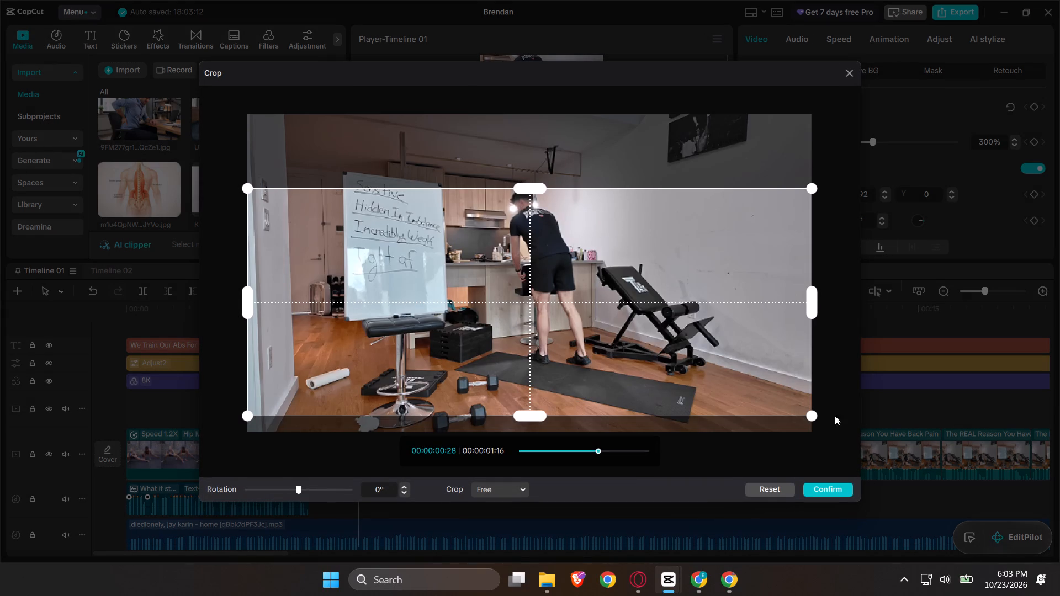
left_click(829, 486)
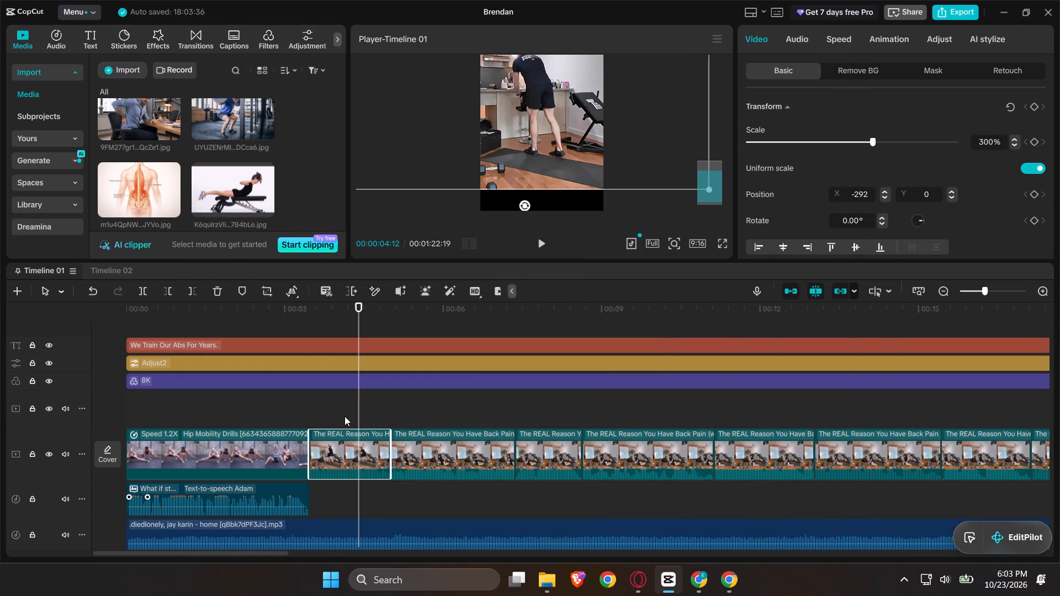
Crop the opening Hip Mobility Drills clip to remove the exercise captions below the two people and the upper part of the trees.
left_click(332, 414)
left_click_drag(332, 414, 246, 422)
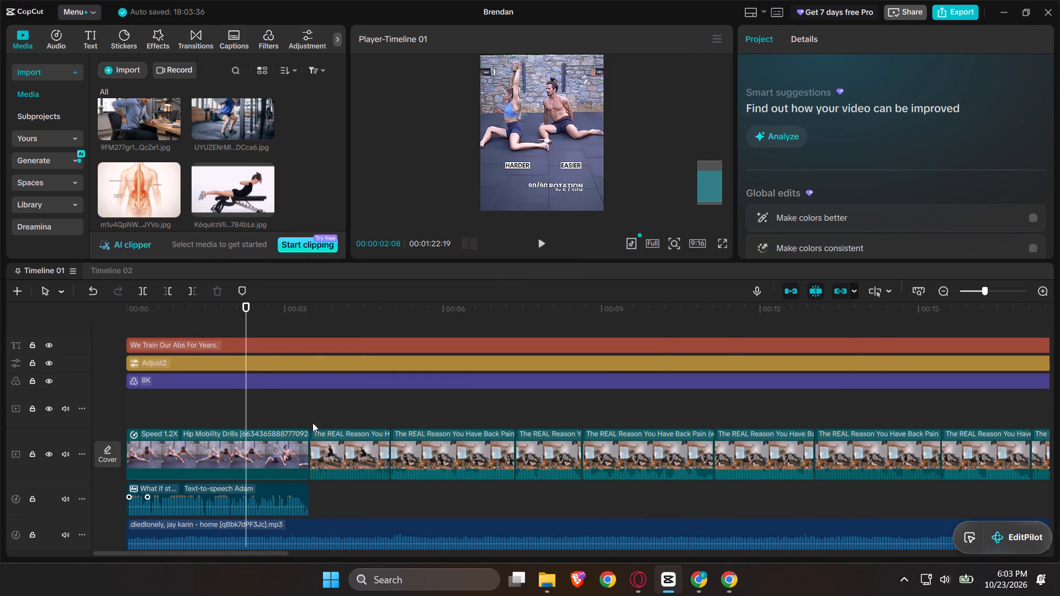
left_click(247, 441)
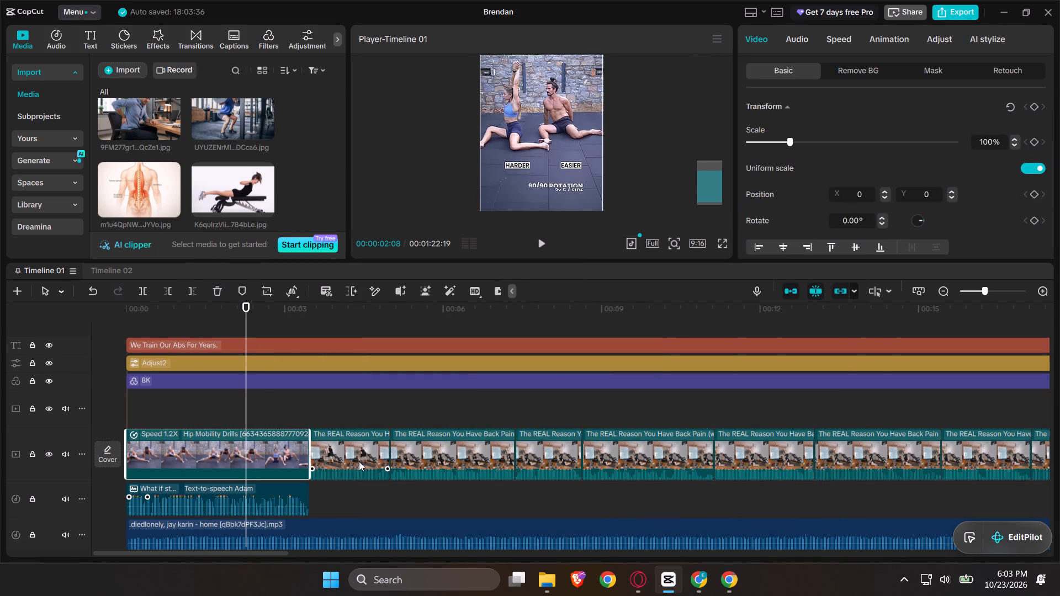
left_click(272, 292)
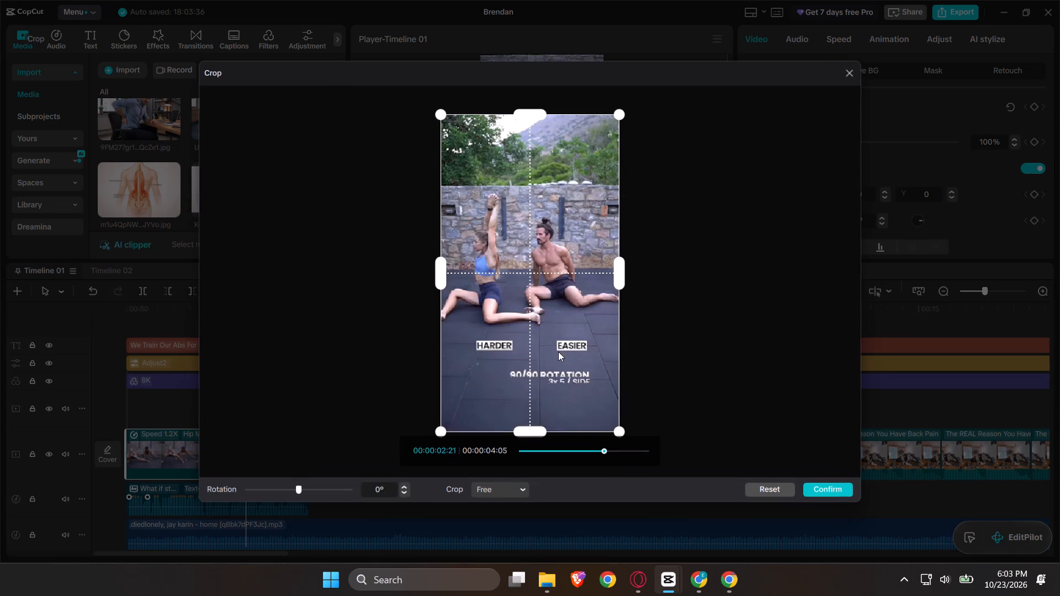
left_click_drag(534, 433, 529, 366)
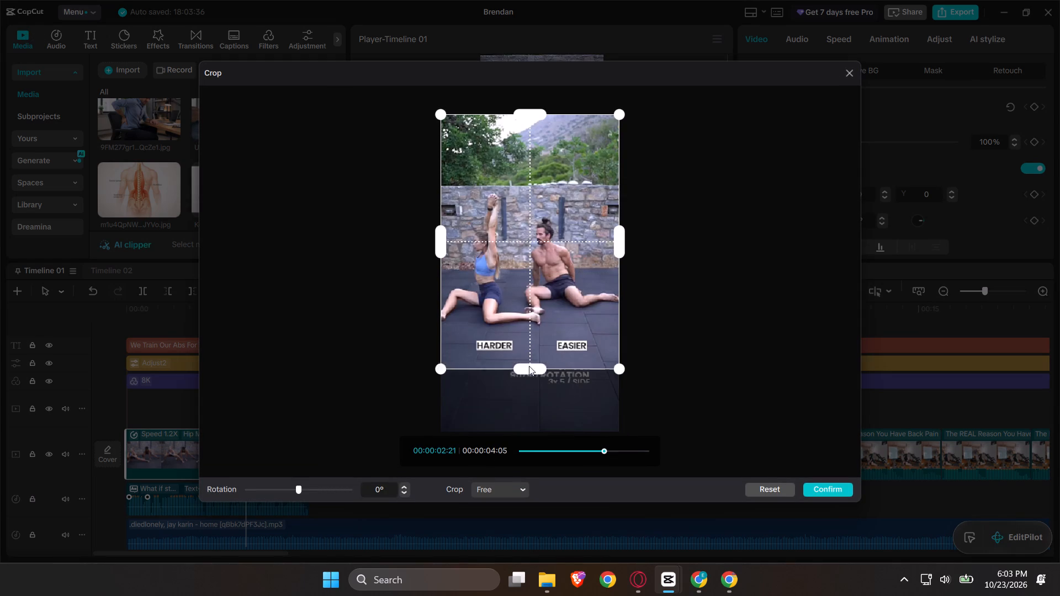
left_click_drag(529, 366, 530, 332)
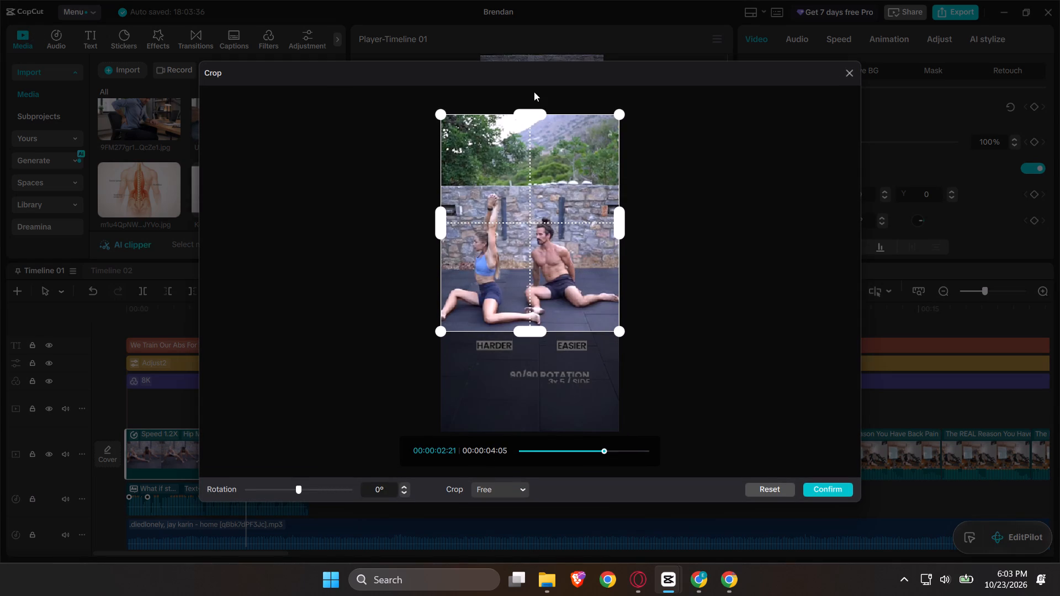
left_click_drag(532, 115, 538, 155)
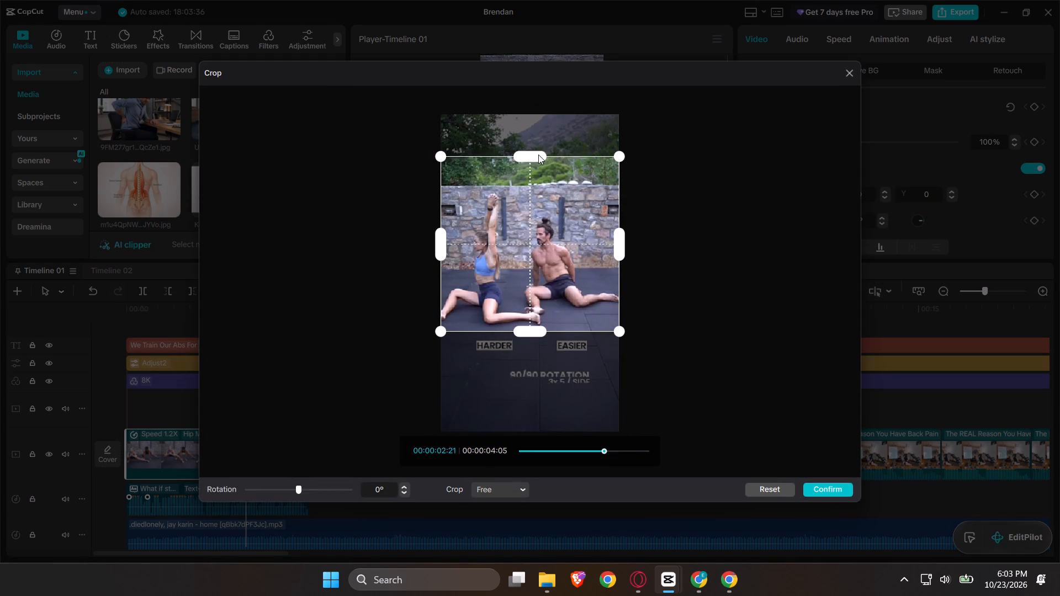
left_click_drag(538, 155, 538, 154)
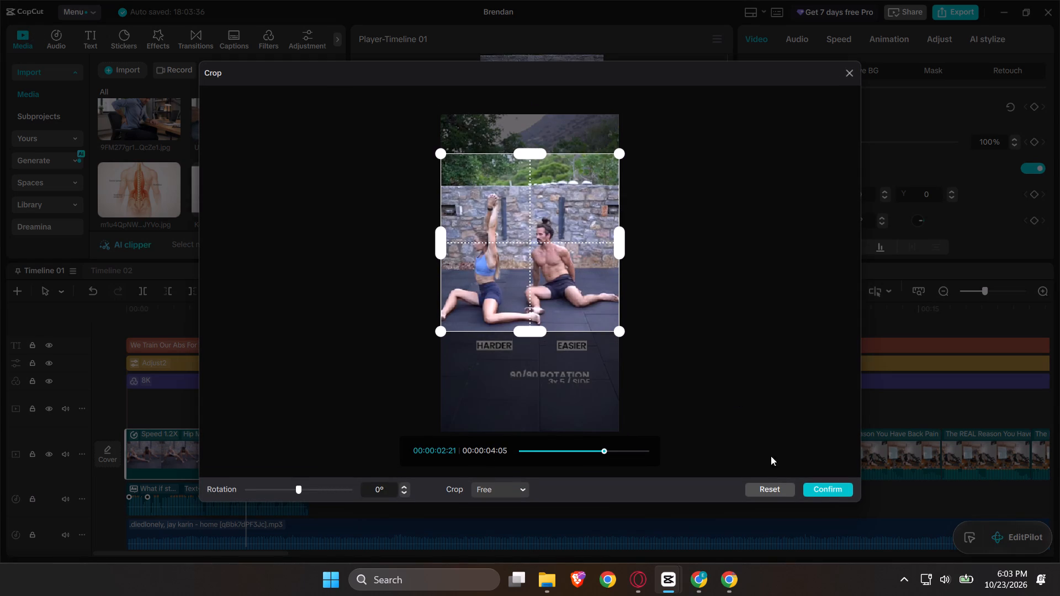
left_click(822, 492)
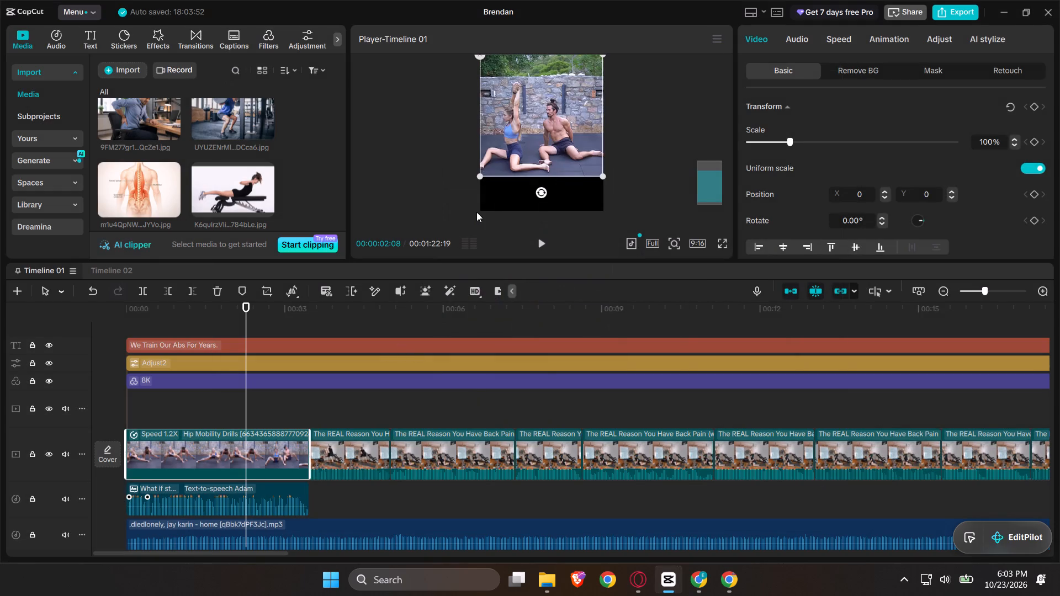
Loosen the Hip Mobility Drills clip's crop slightly by moving its lower edge down and its upper edge up.
scroll(476, 212, "up", 1)
scroll(515, 169, "up", 1)
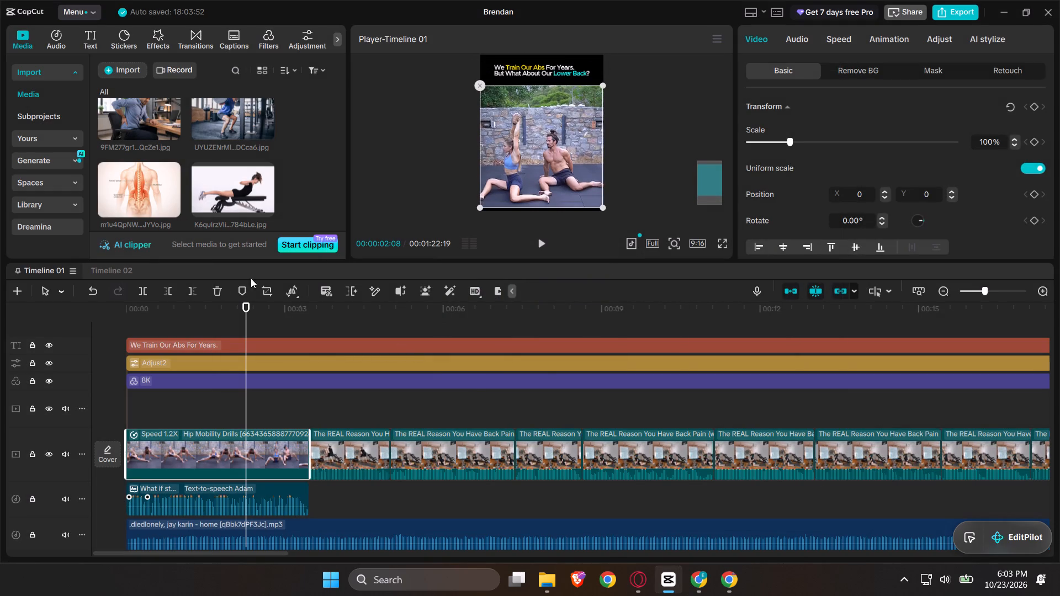
left_click(259, 291)
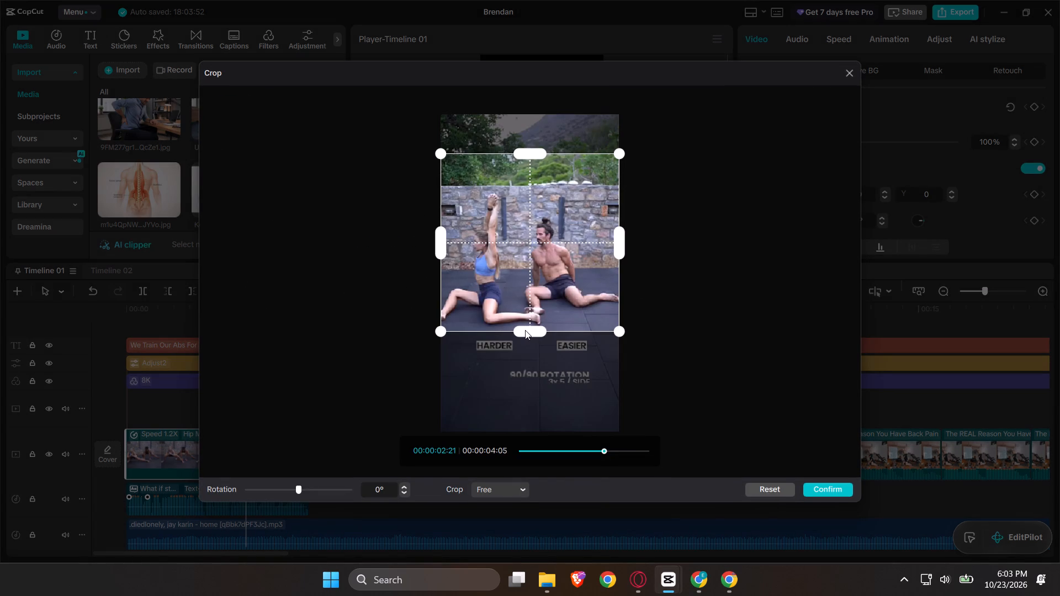
left_click_drag(525, 330, 527, 338)
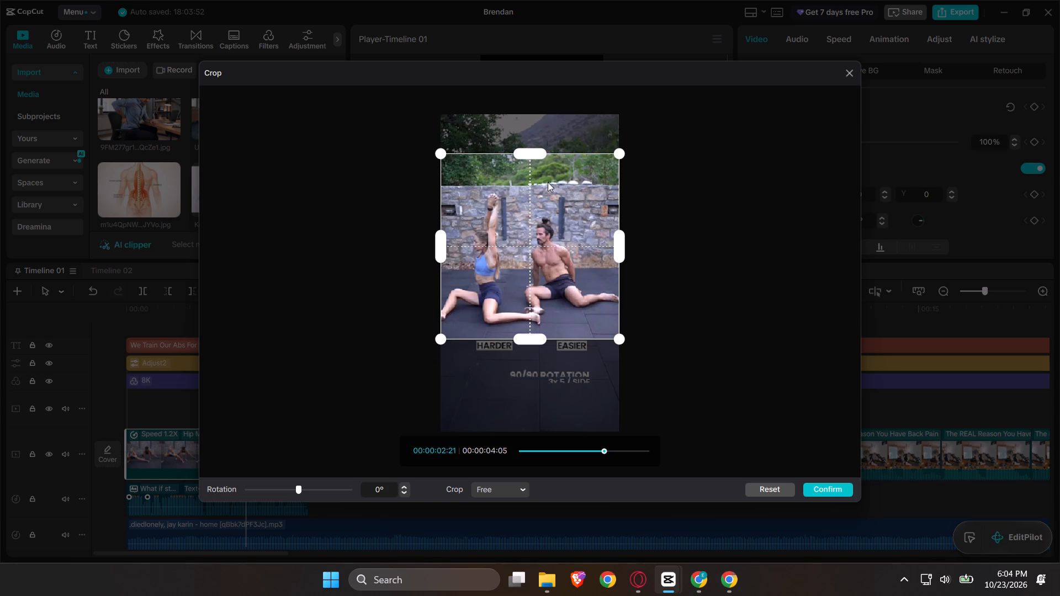
left_click_drag(527, 155, 528, 146)
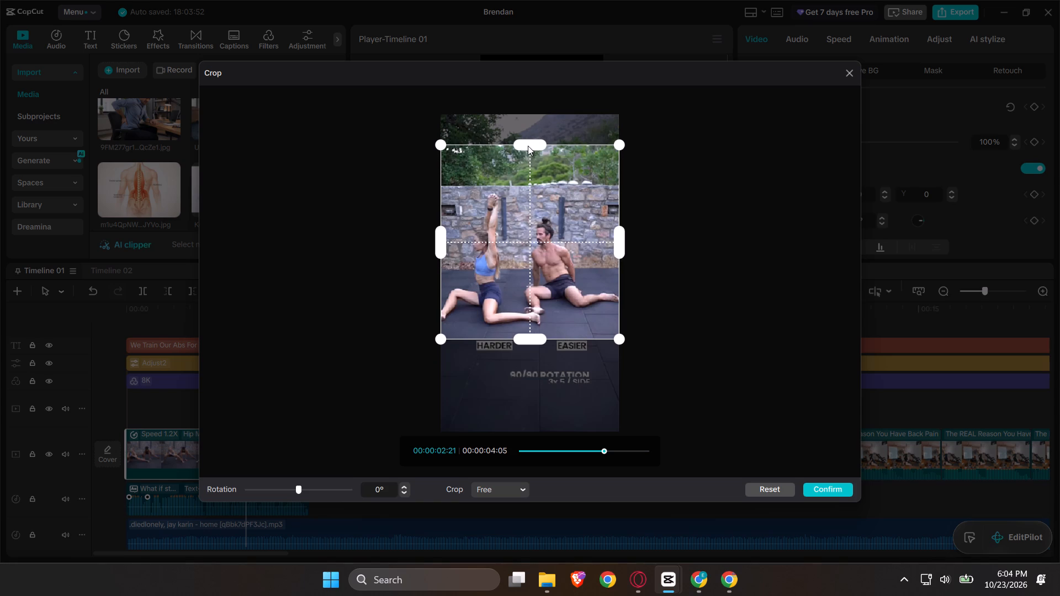
left_click(836, 495)
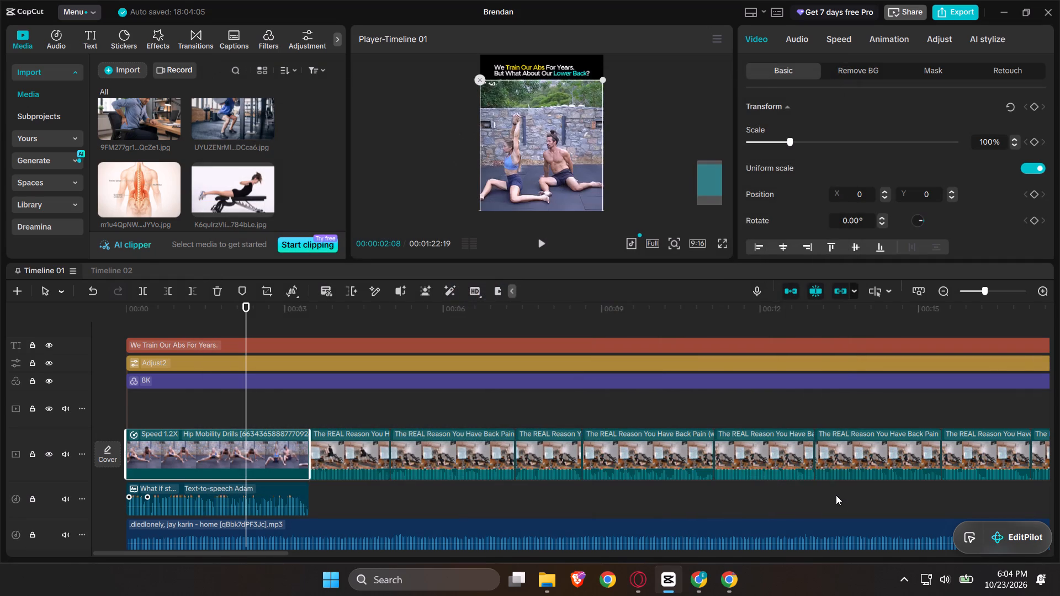
Play the opening full screen from the start through the cut into the first The REAL Reason clip to compare the framing.
left_click(725, 245)
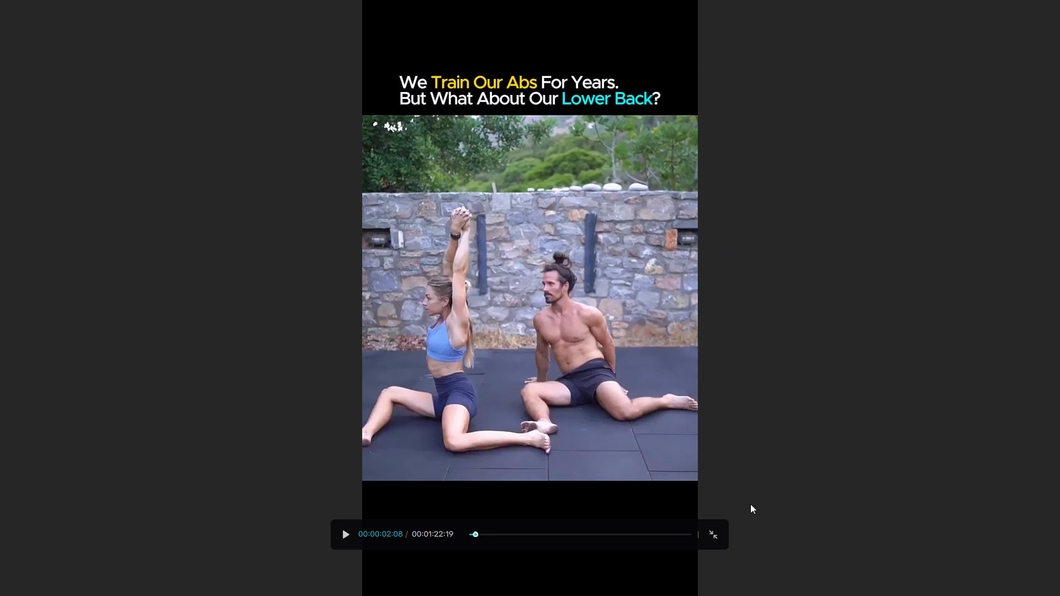
left_click_drag(474, 532, 388, 543)
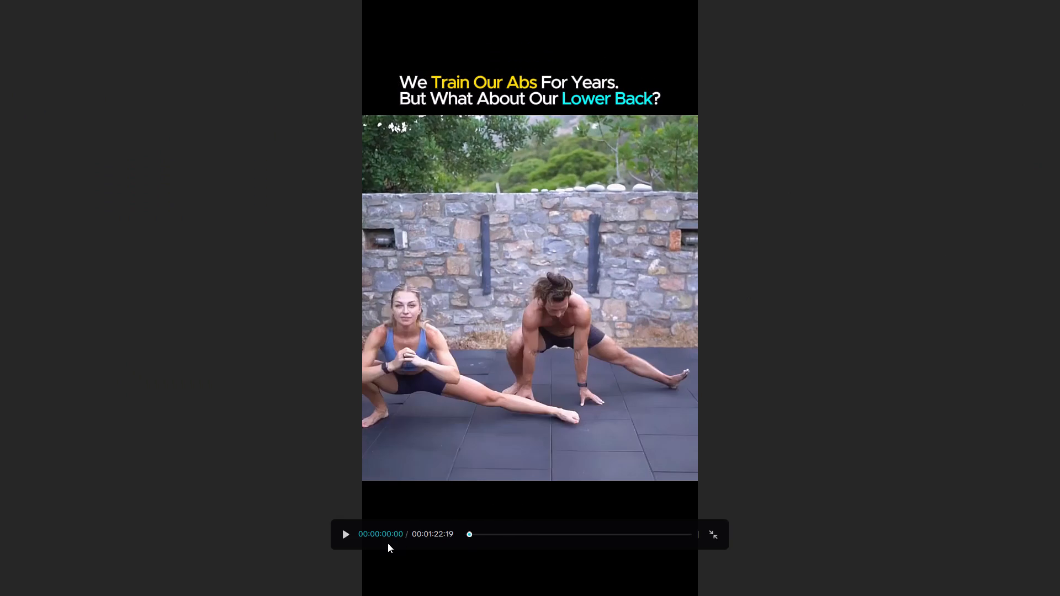
key("space")
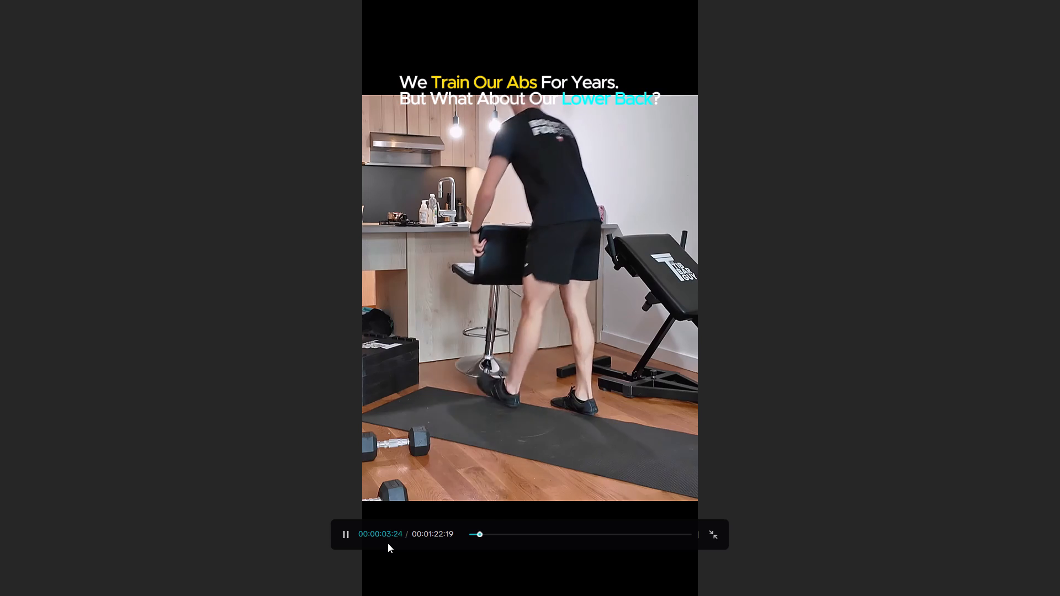
key("space")
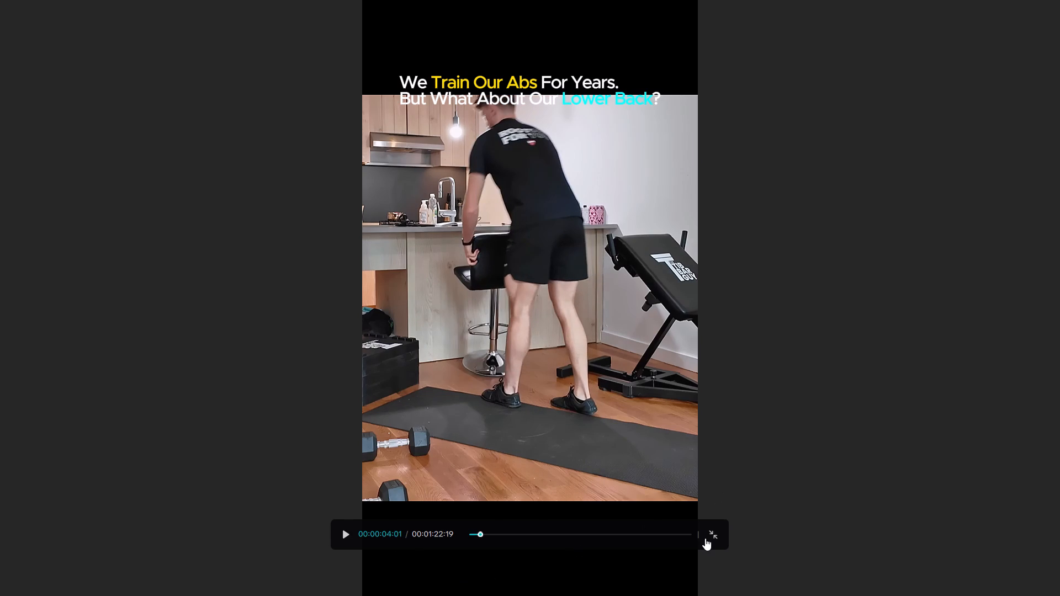
left_click(705, 538)
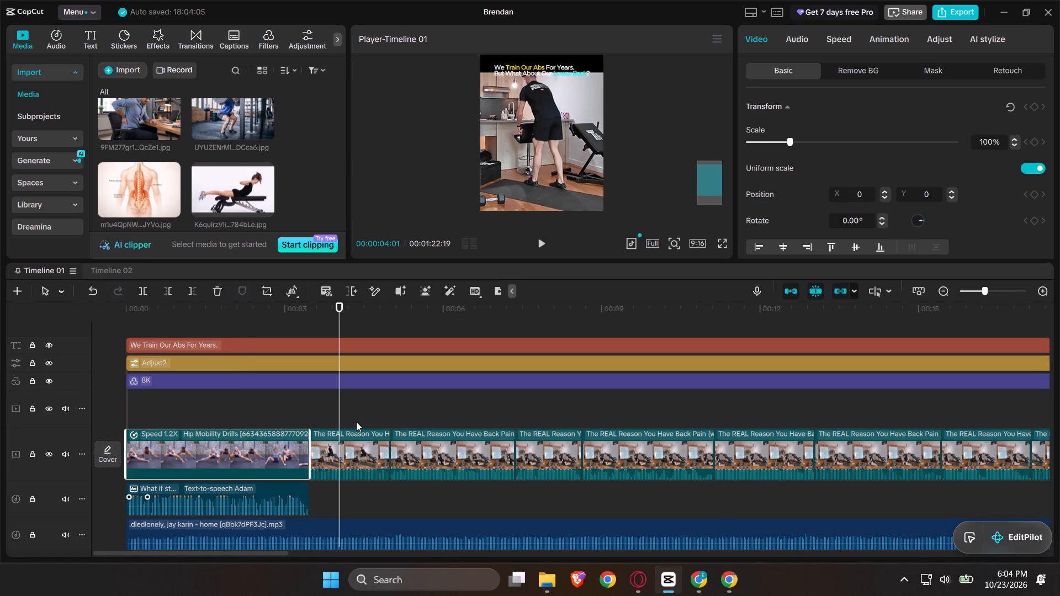
Reduce the scale of the first The REAL Reason clip to 275% so its upper edge clears the headline text.
double_click(278, 404)
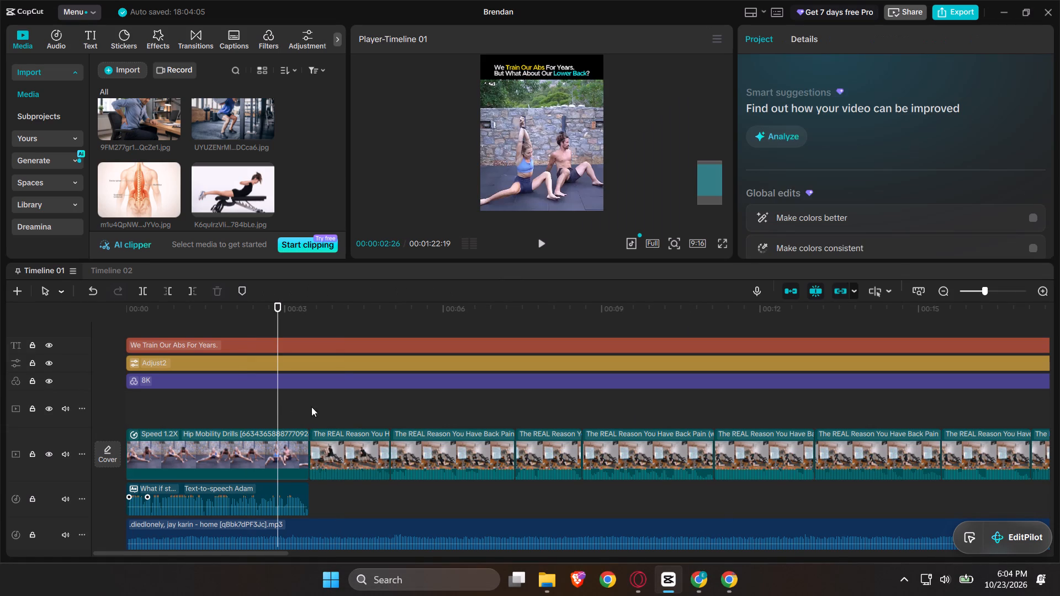
triple_click(329, 406)
left_click(343, 455)
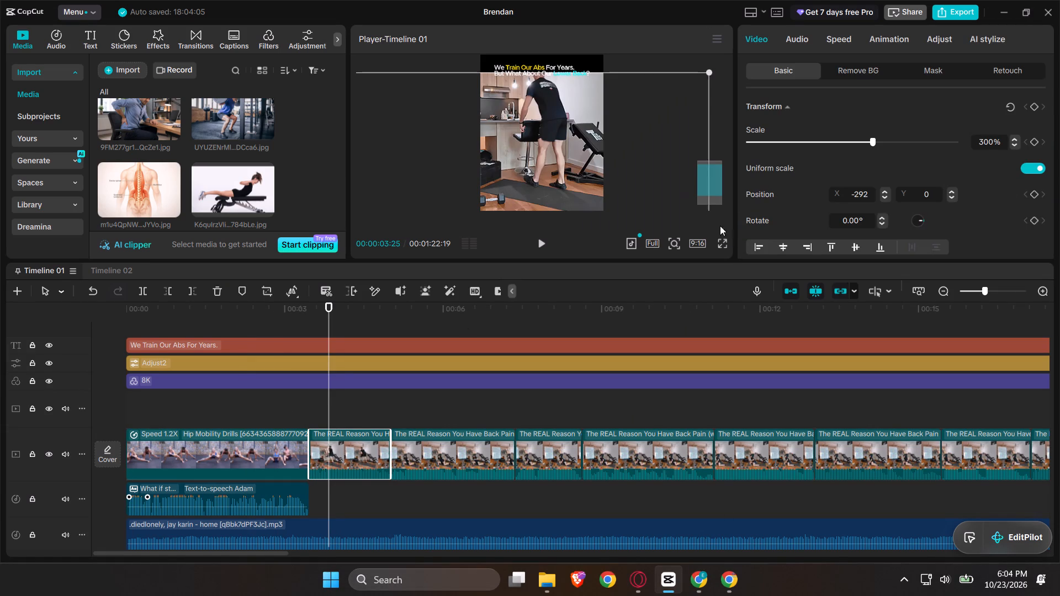
left_click(724, 246)
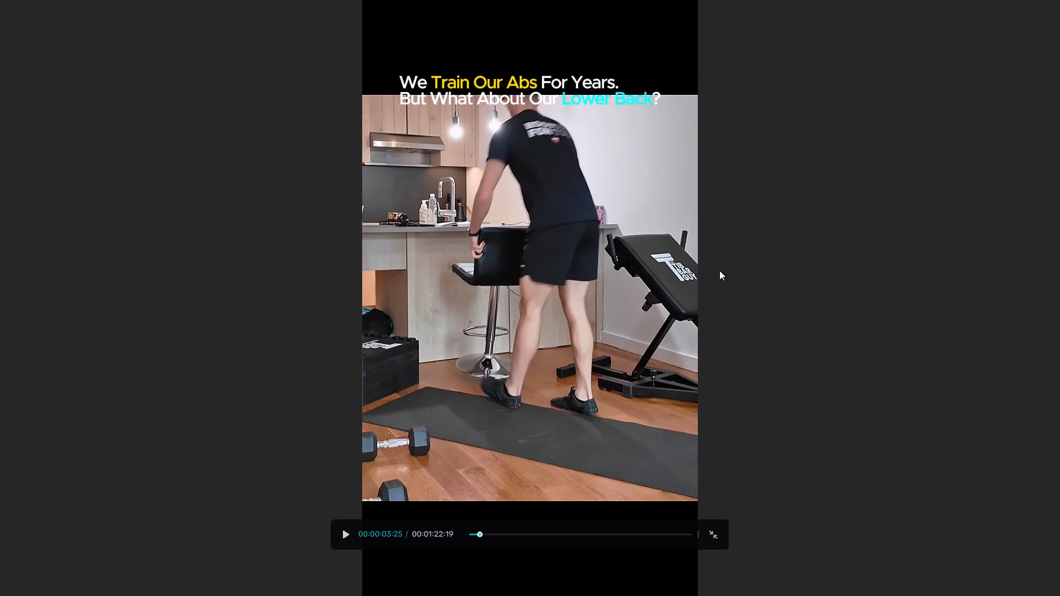
left_click(715, 535)
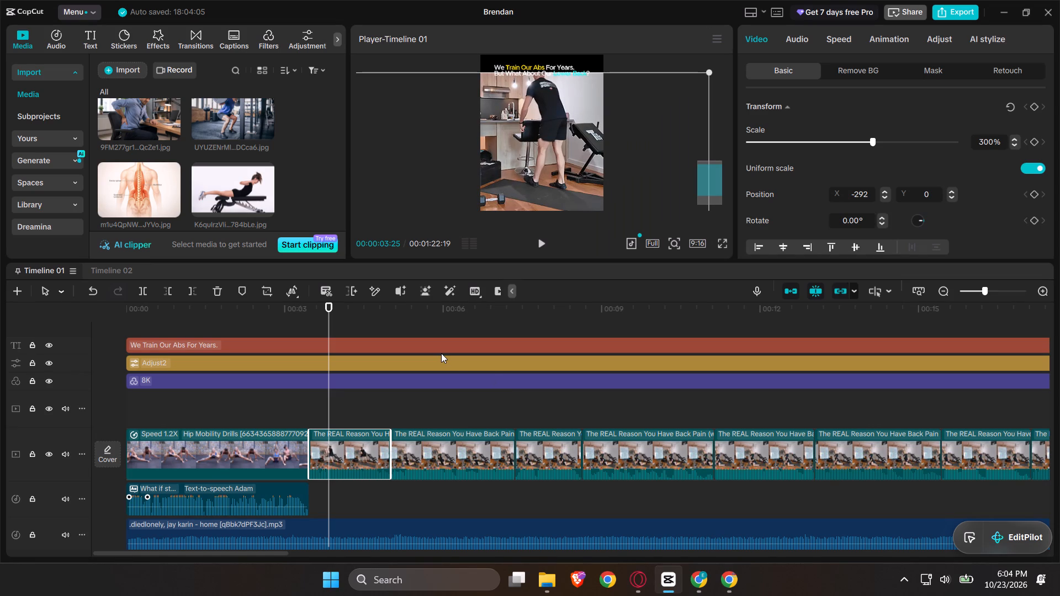
triple_click(1016, 146)
triple_click(1016, 146)
triple_click(1016, 146)
triple_click(1016, 146)
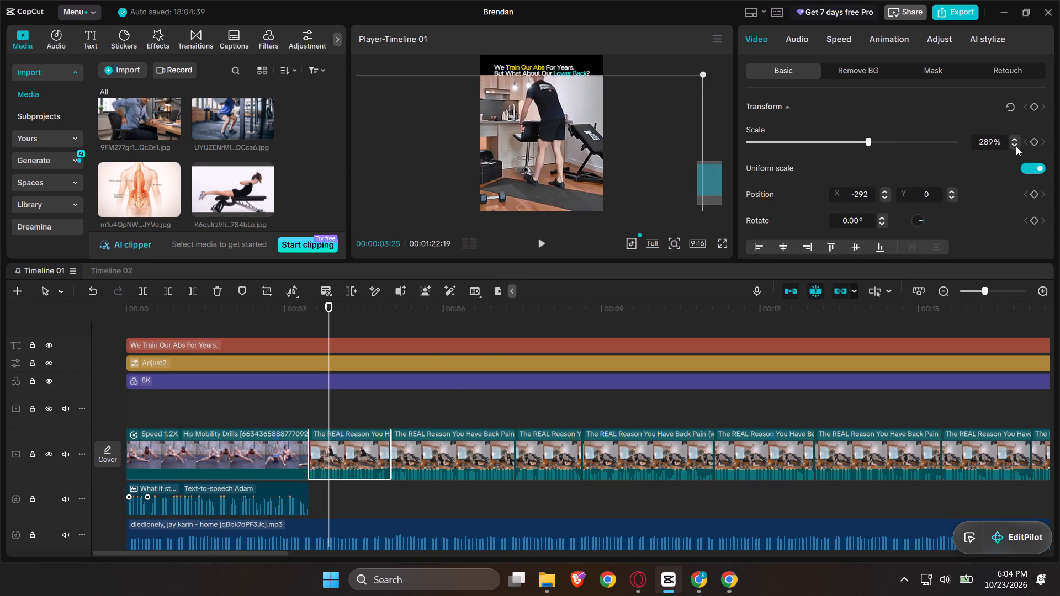
triple_click(1016, 146)
left_click(1016, 146)
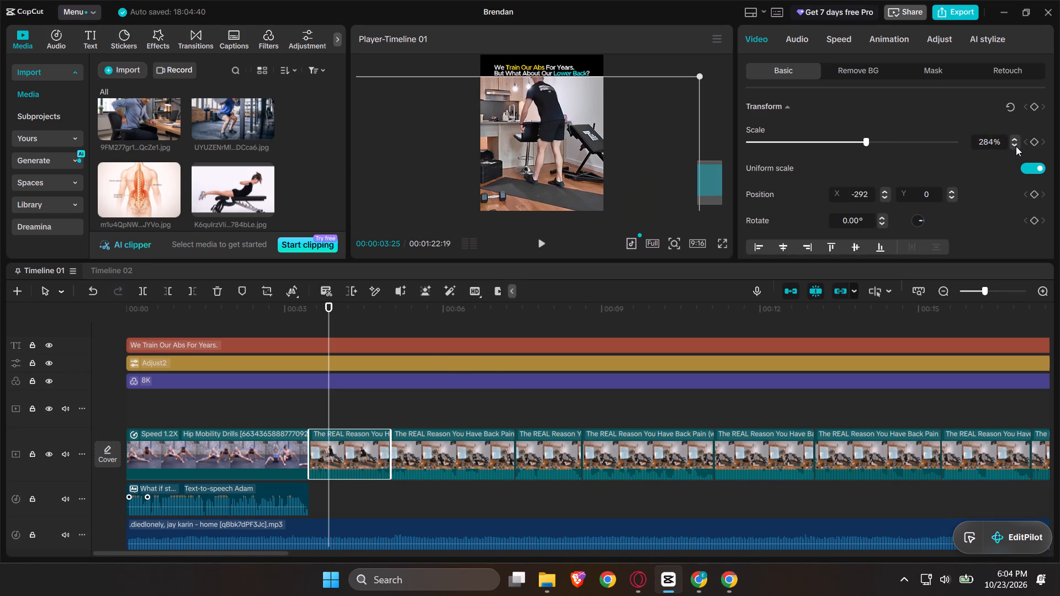
triple_click(1016, 146)
left_click(1016, 146)
triple_click(1016, 146)
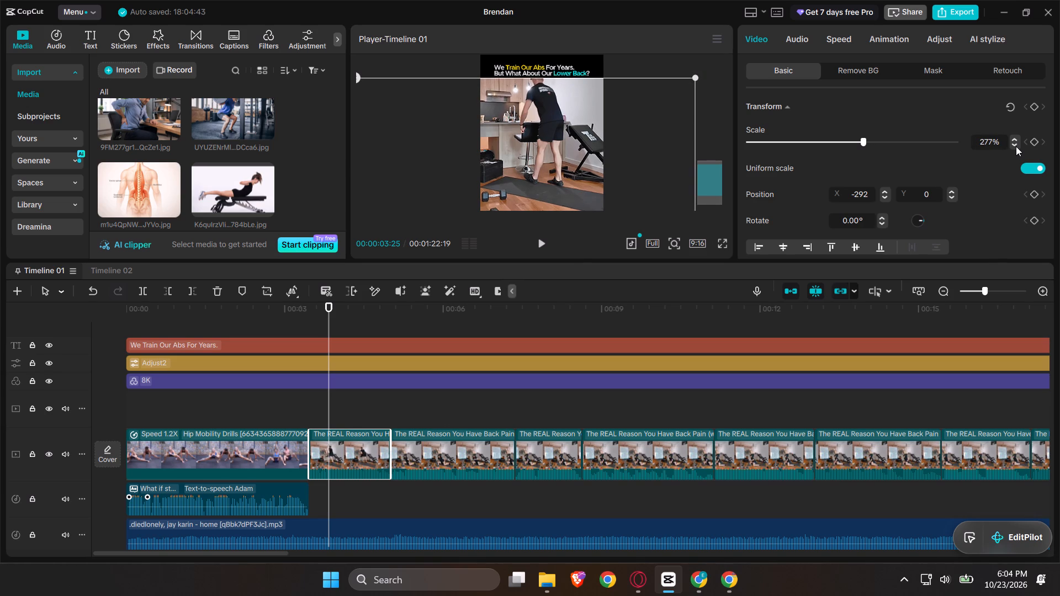
double_click(1016, 146)
left_click(1016, 146)
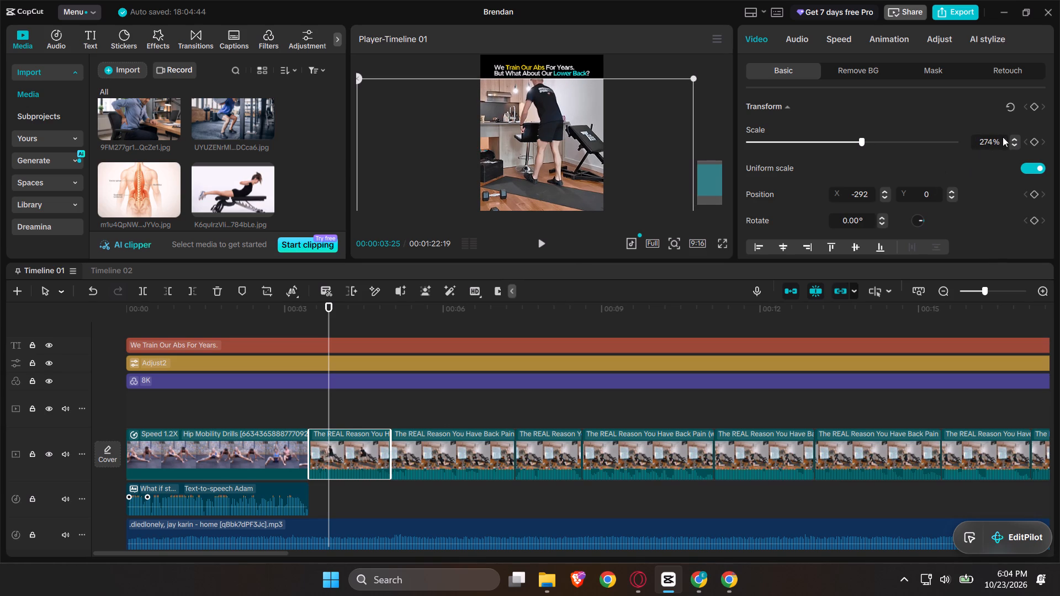
left_click(1013, 138)
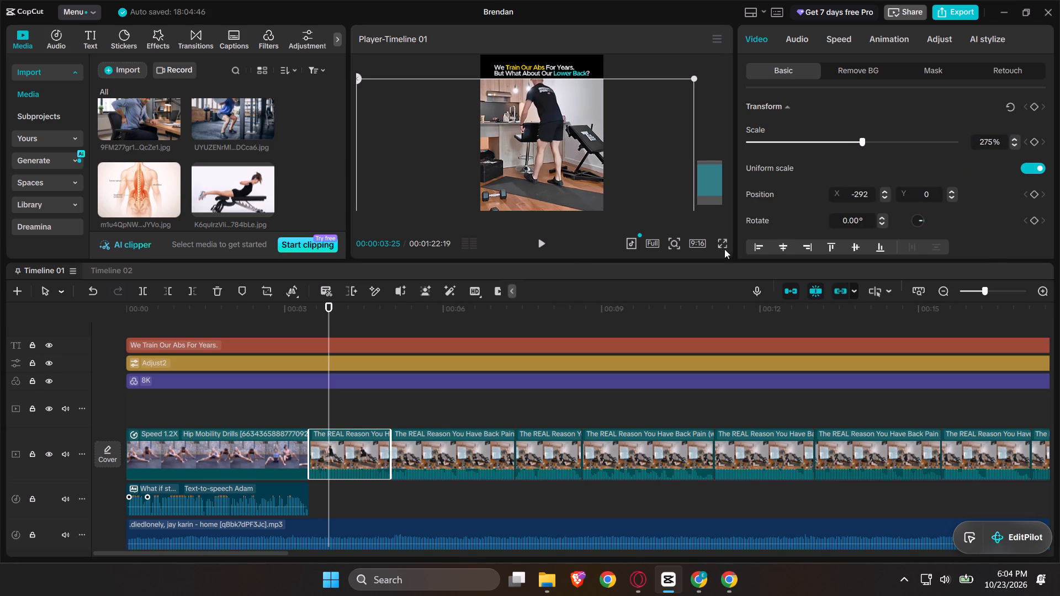
Play the opening full screen again through the cut to compare the rescaled exercise clip with the Hip Mobility Drills clip.
left_click(724, 247)
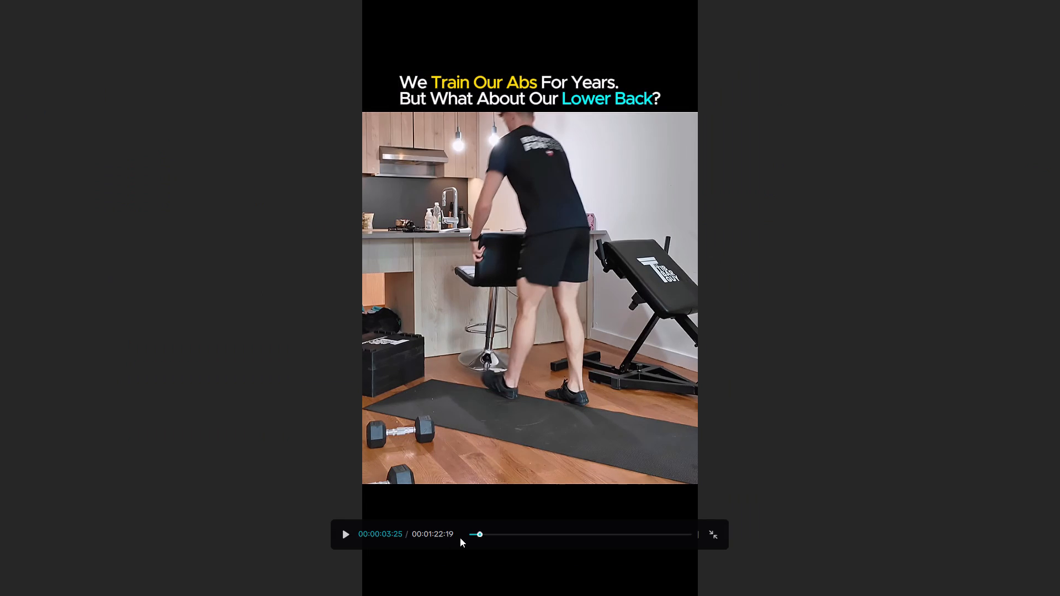
double_click(471, 531)
key("space")
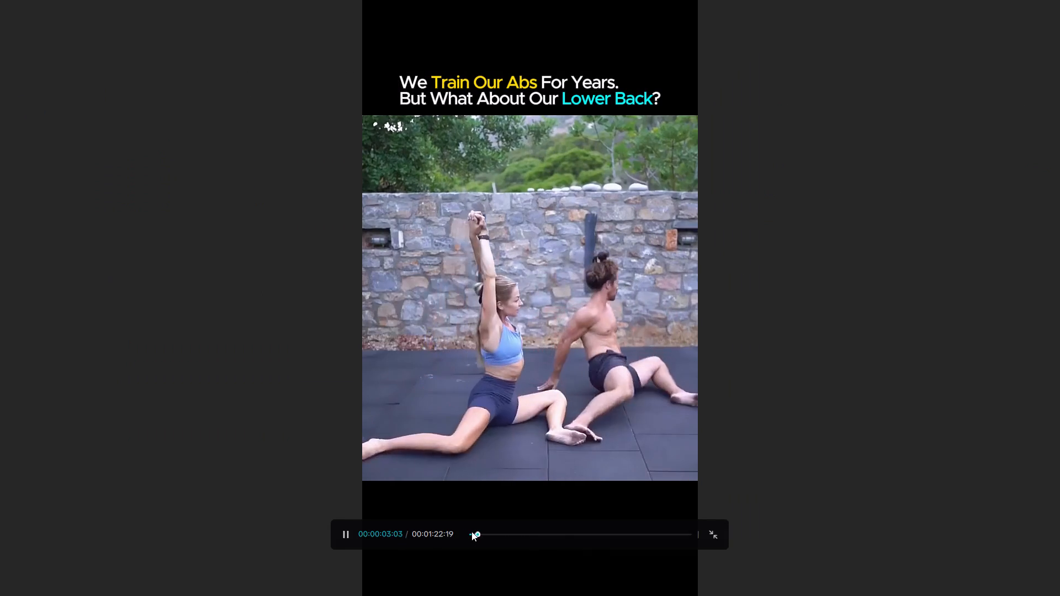
key("space")
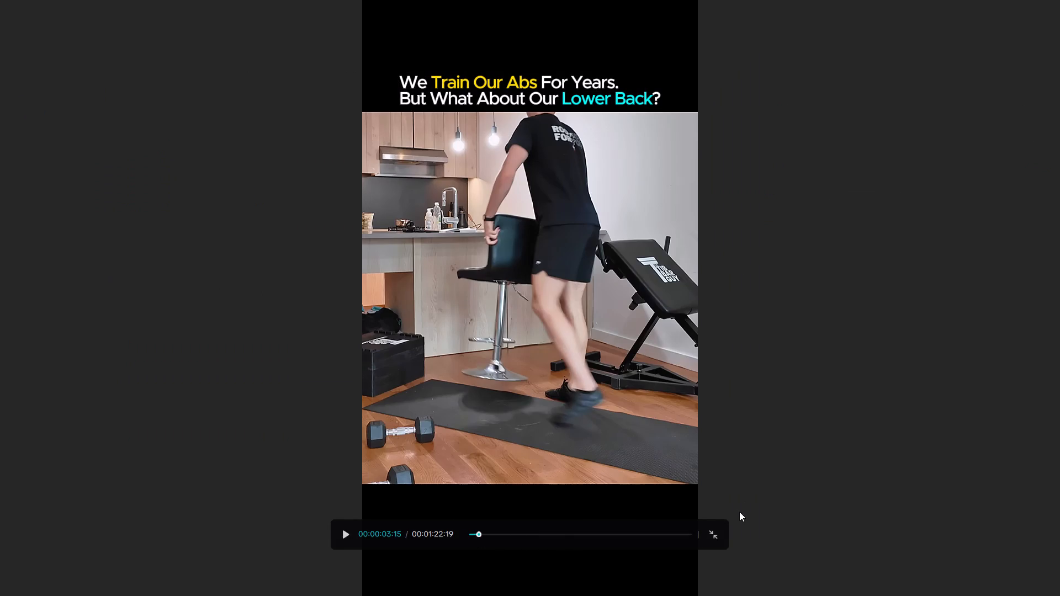
left_click(717, 530)
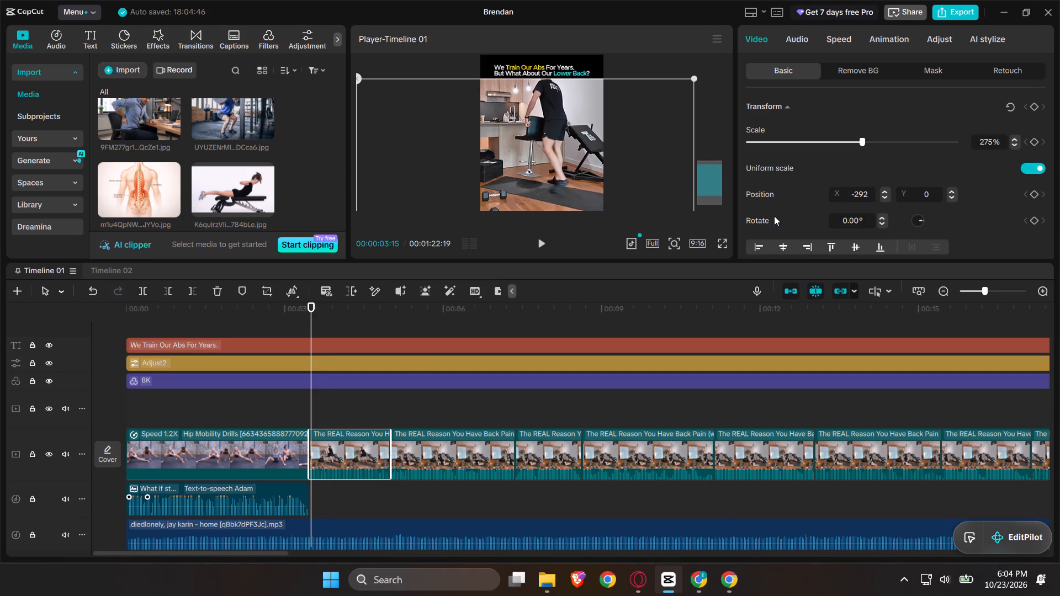
Play full screen from the end of the Hip Mobility Drills clip through to the Comment "Back" CTA to review the edit.
left_click(277, 401)
left_click(277, 401)
left_click_drag(277, 401, 317, 408)
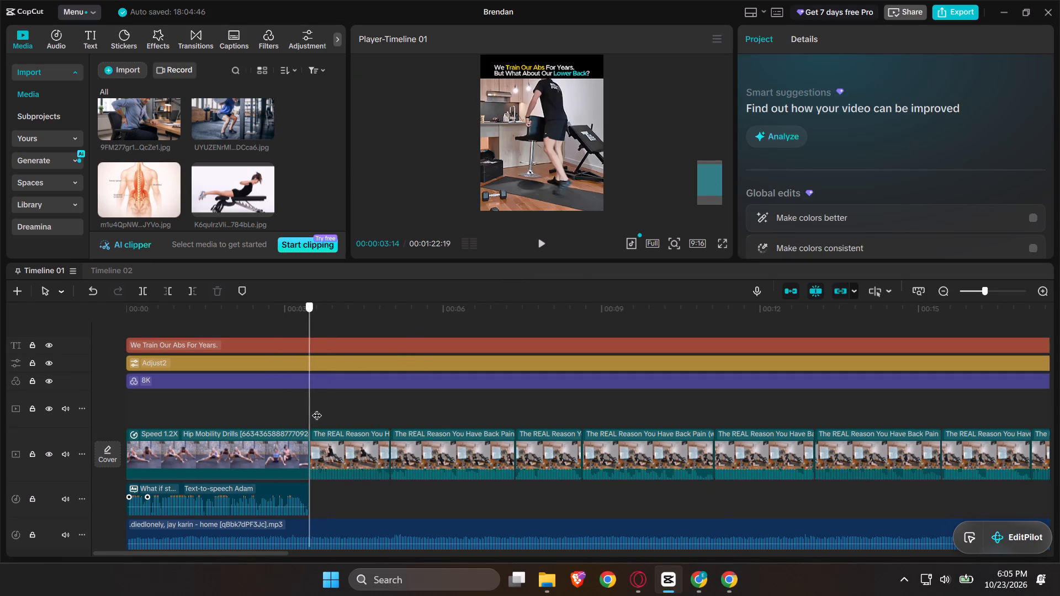
left_click_drag(317, 408, 308, 409)
left_click_drag(308, 409, 285, 412)
left_click(285, 412)
left_click_drag(285, 412, 269, 409)
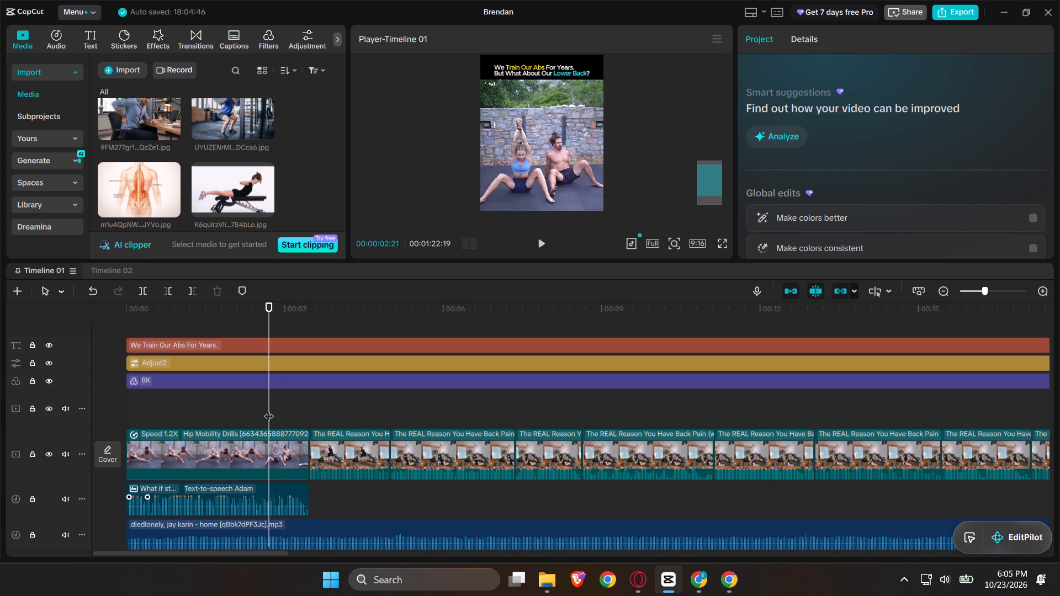
left_click(725, 243)
key("space")
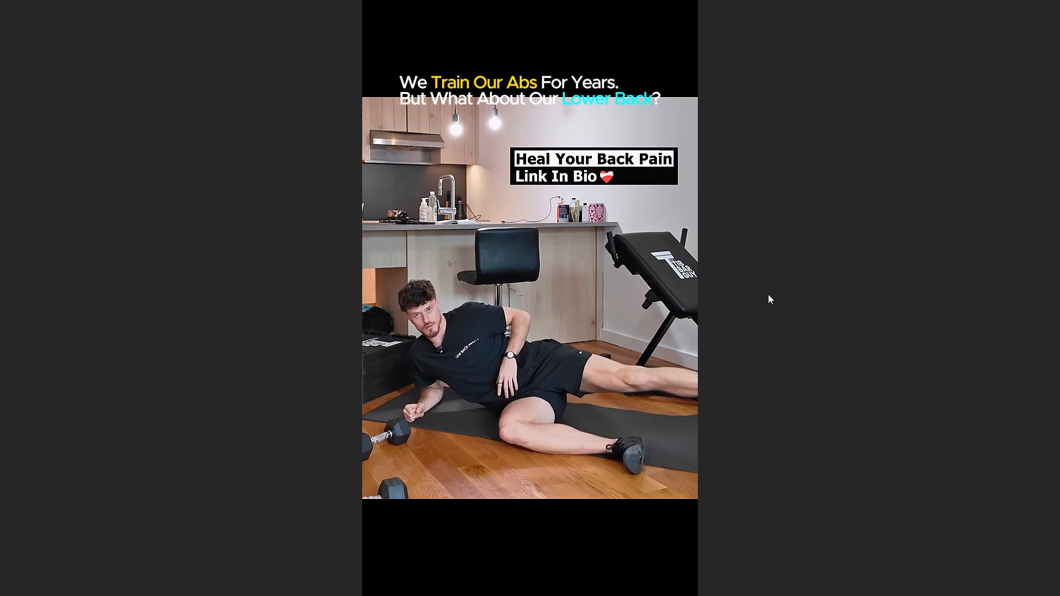
left_click(768, 294)
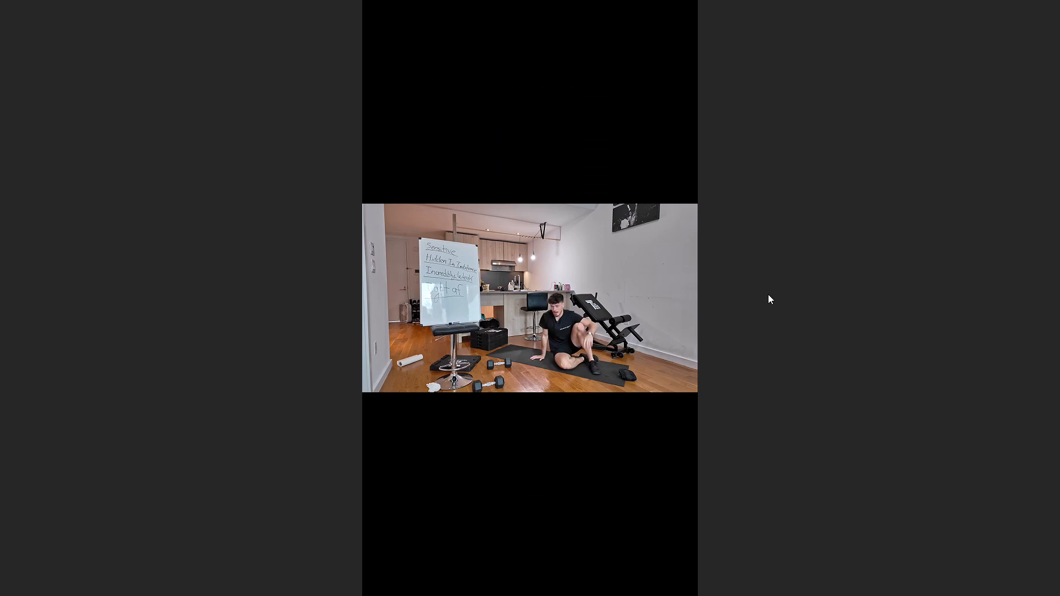
left_click(769, 354)
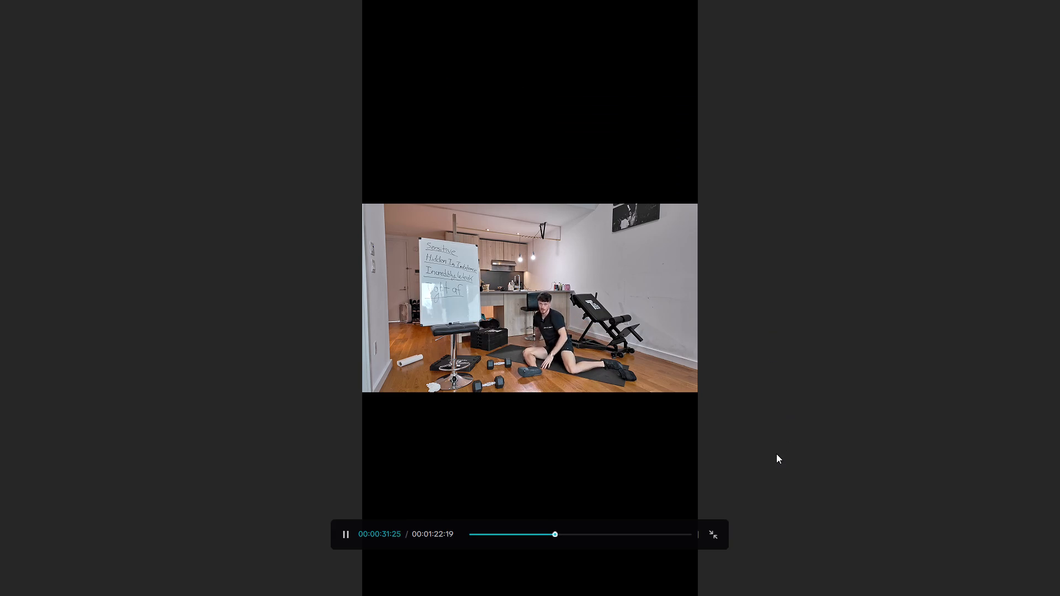
key("space")
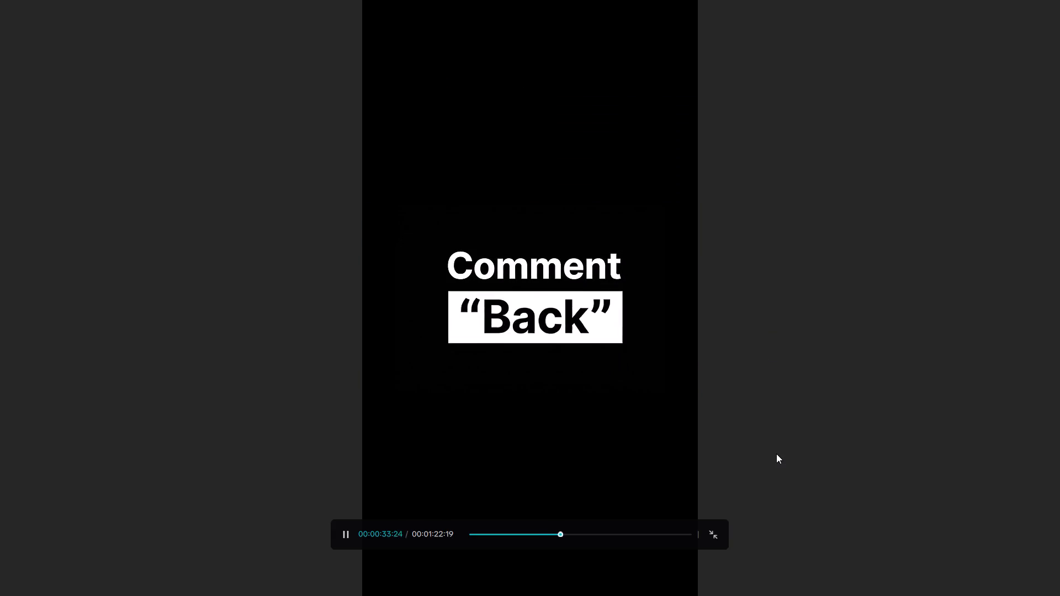
left_click(720, 501)
left_click(715, 528)
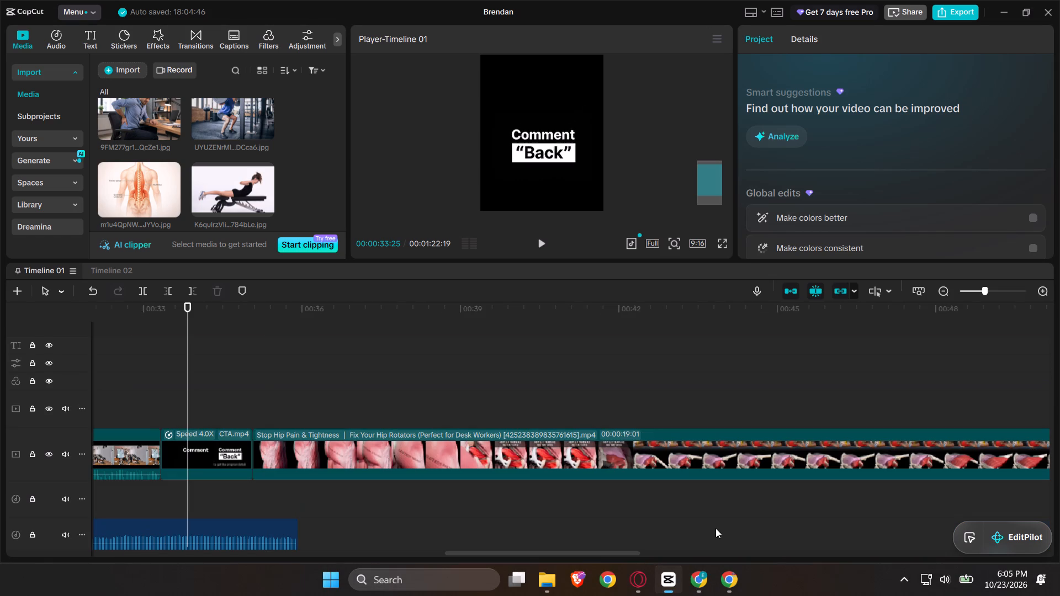
Break the compound clip just before the CTA back into its separate video and voiceover clips.
scroll(637, 448, "down", 7, "ctrl")
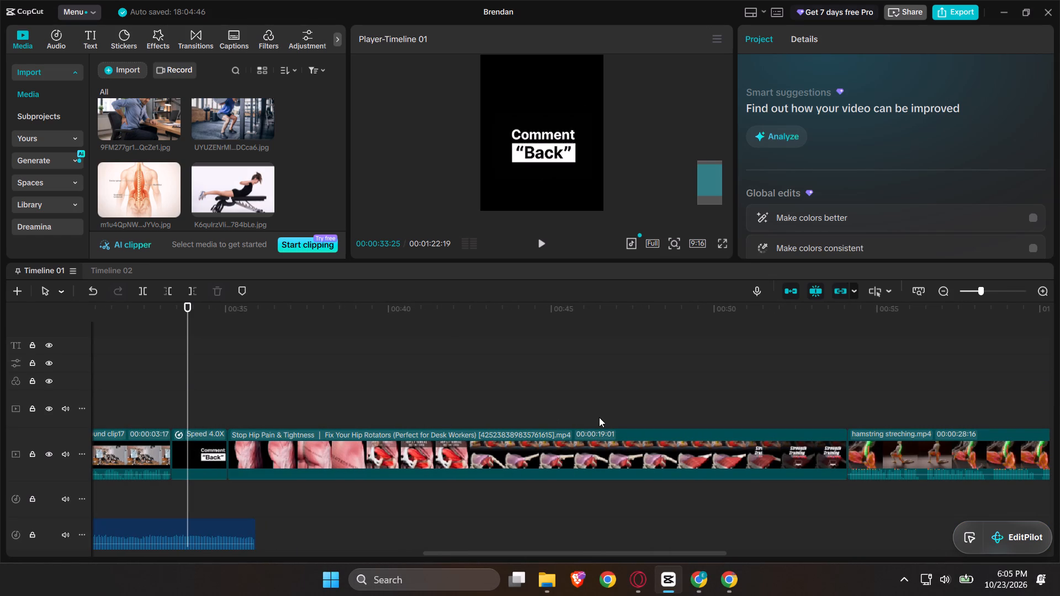
scroll(599, 417, "down", 3, "ctrl")
left_click(478, 398)
left_click_drag(478, 398, 524, 414)
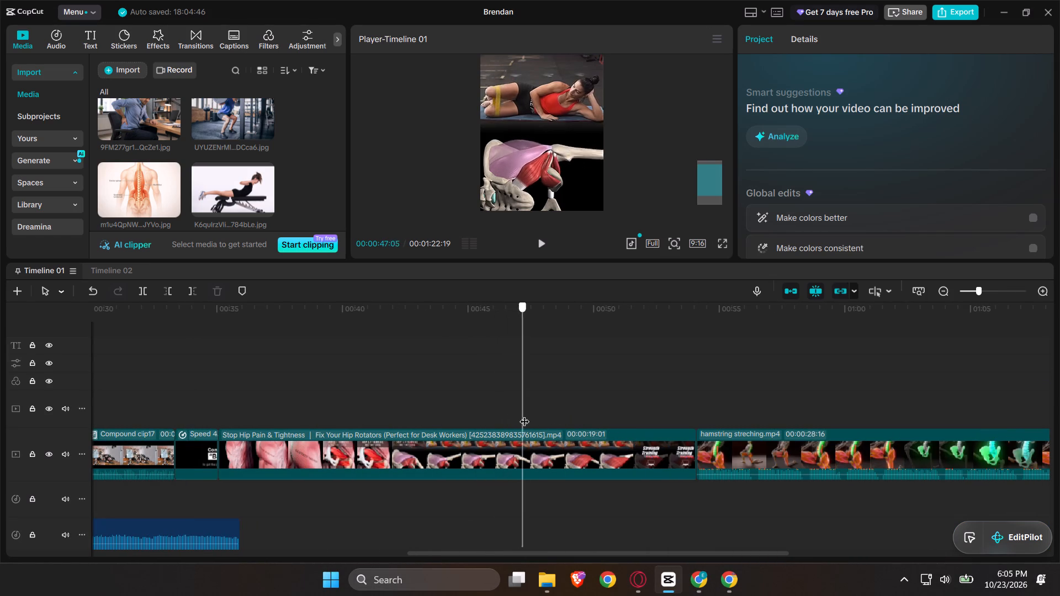
left_click_drag(524, 414, 564, 428)
scroll(564, 428, "right", 1)
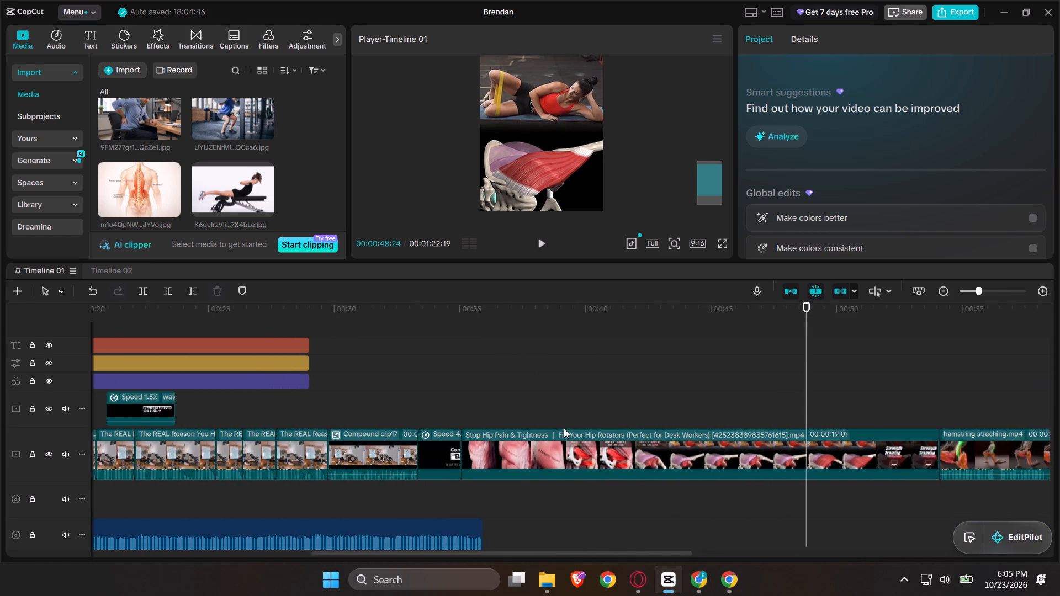
scroll(564, 428, "right", 1)
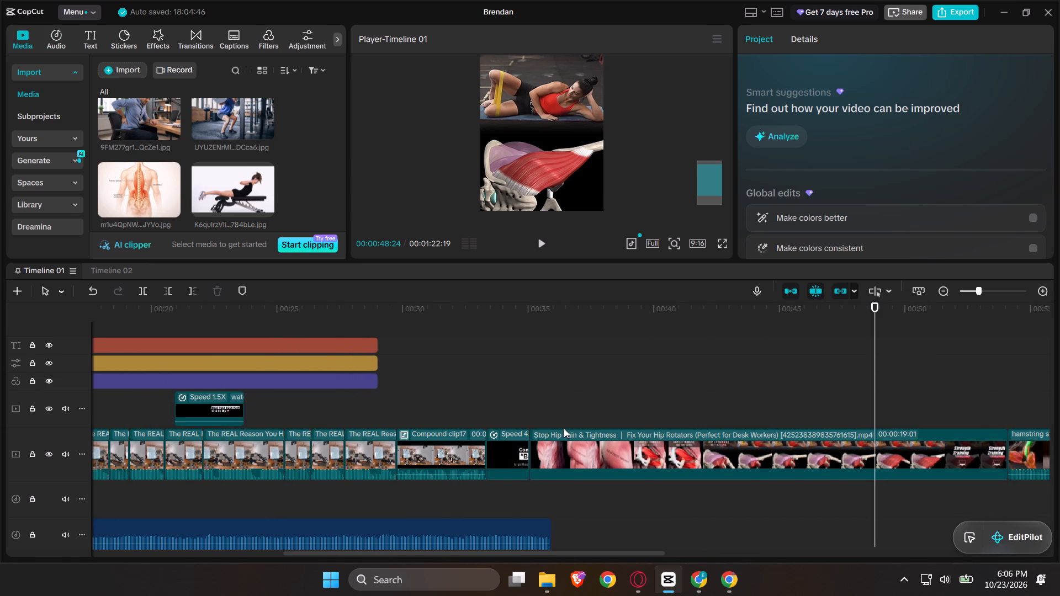
right_click(420, 443)
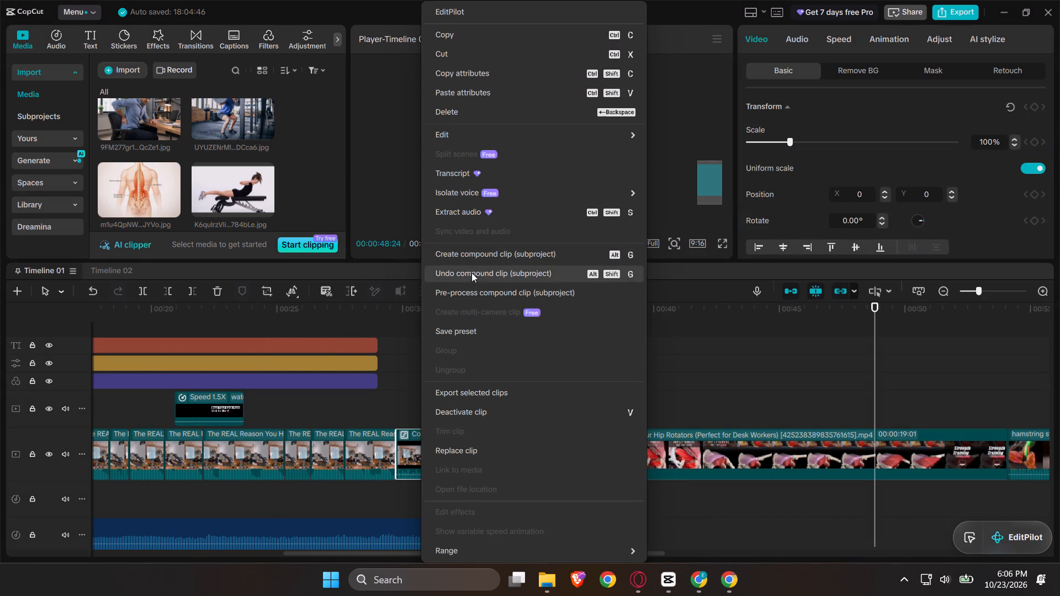
left_click(470, 274)
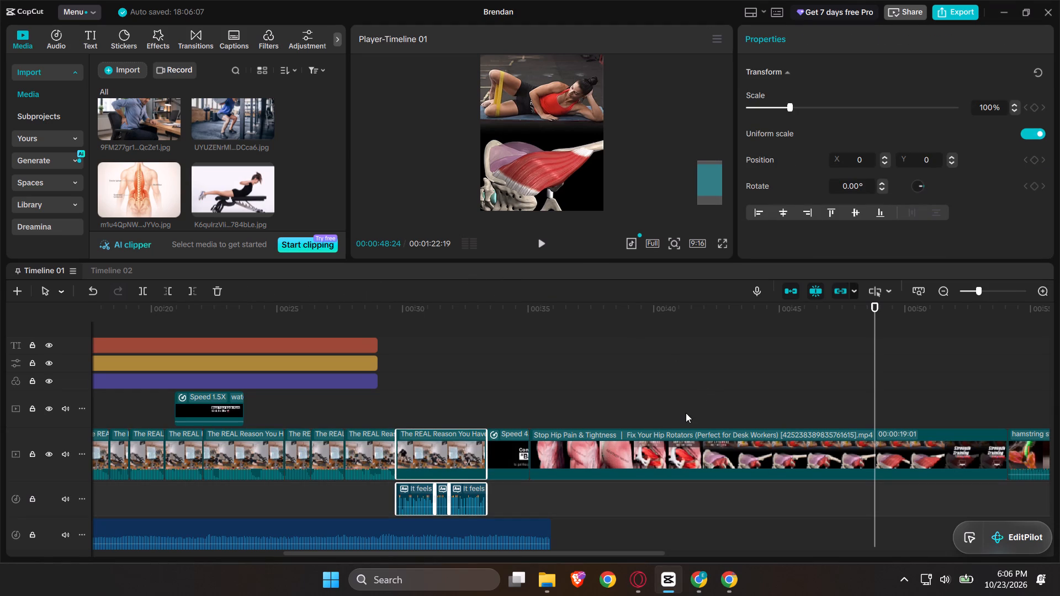
Crop the Stop Hip Pain & Tightness clip to its lower part, keeping only the hip anatomy animation below the woman exercising.
left_click(675, 449)
left_click(266, 294)
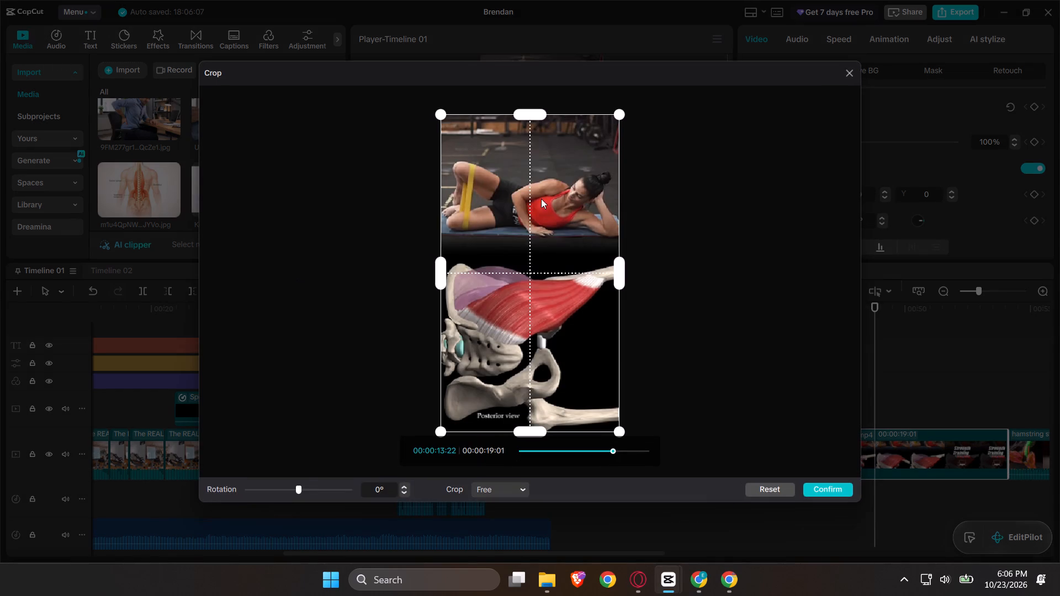
left_click_drag(527, 115, 541, 236)
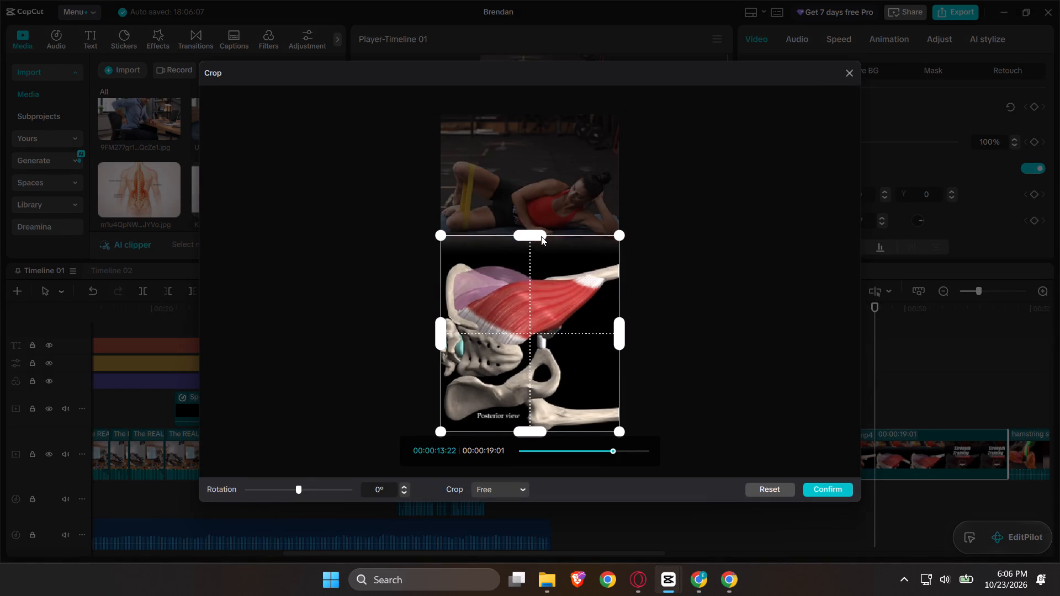
left_click_drag(541, 236, 543, 240)
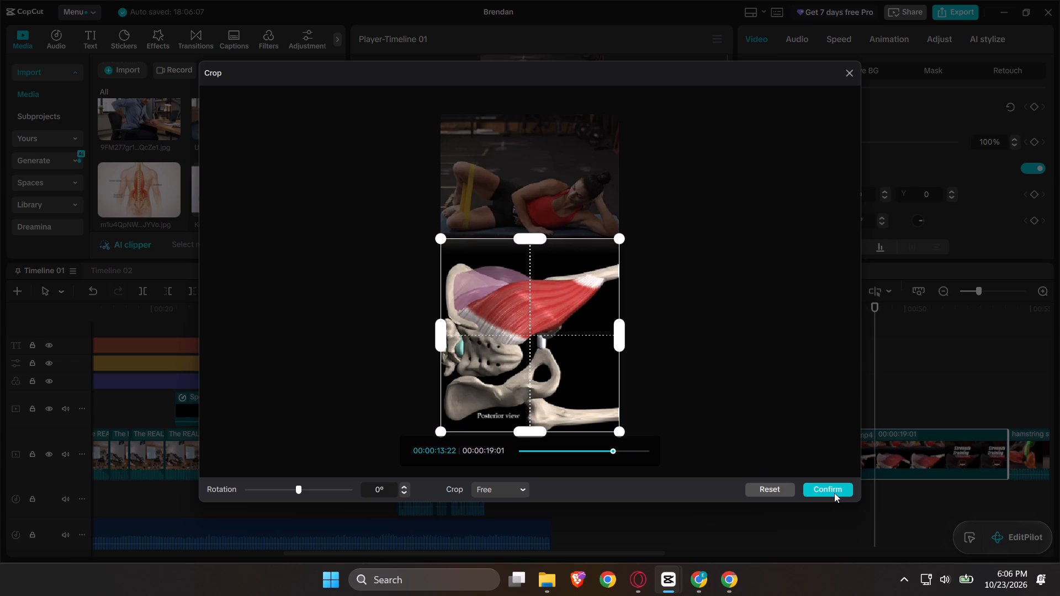
left_click(834, 493)
Trim the start of the Stop Hip Pain & Tightness clip up to the frame at 00:00:40:18.
left_click(776, 392)
left_click_drag(776, 392, 751, 396)
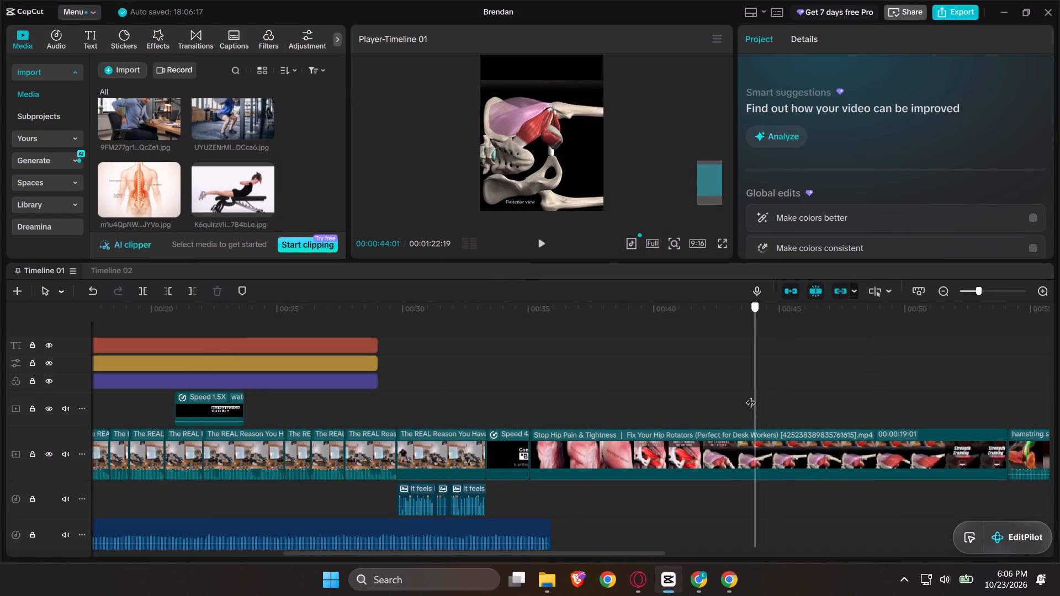
left_click_drag(751, 396, 563, 421)
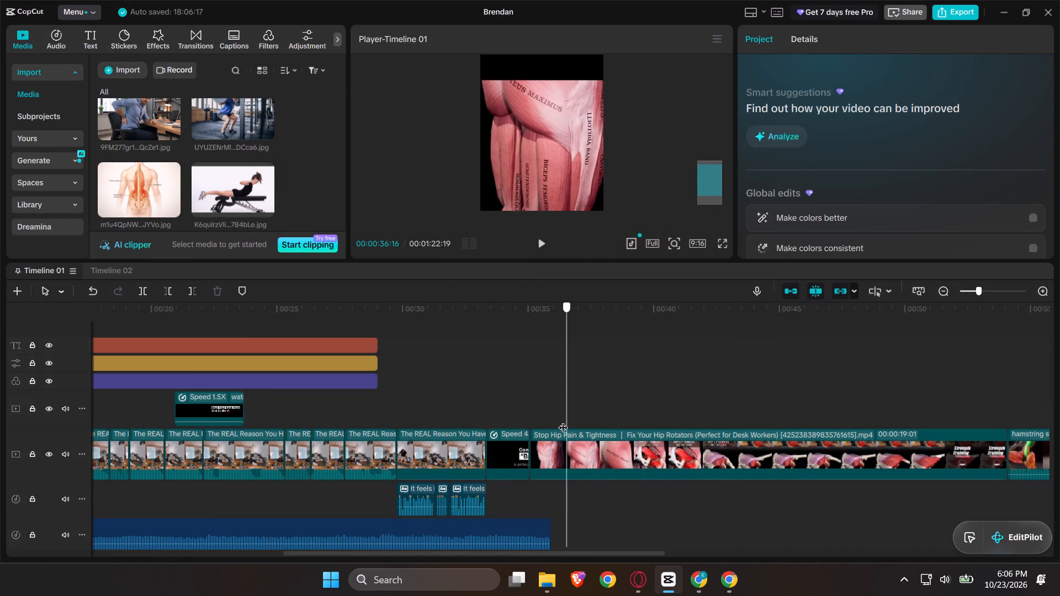
left_click_drag(563, 421, 680, 427)
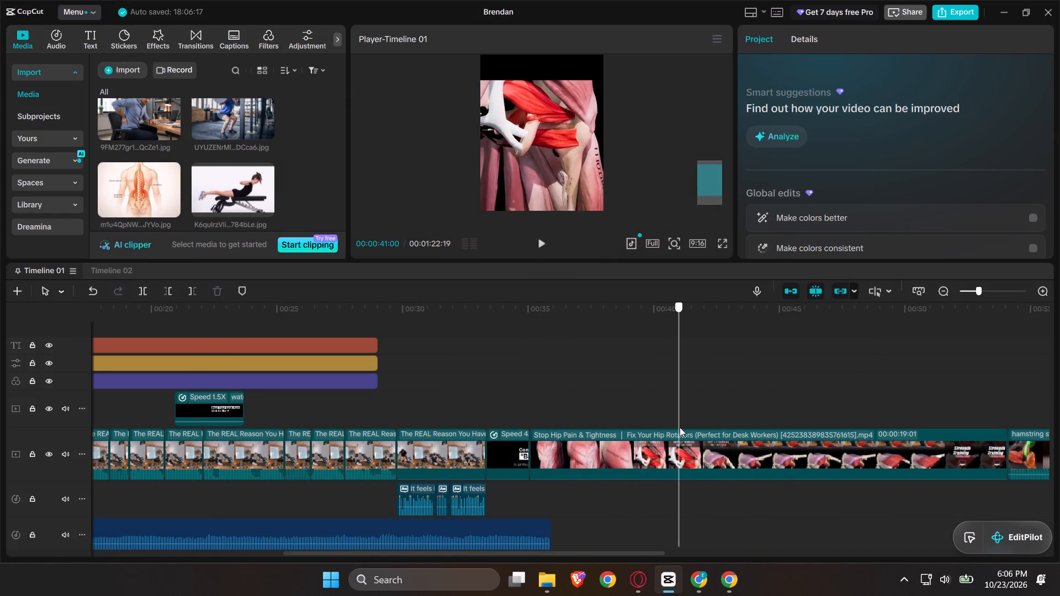
left_click_drag(680, 427, 686, 427)
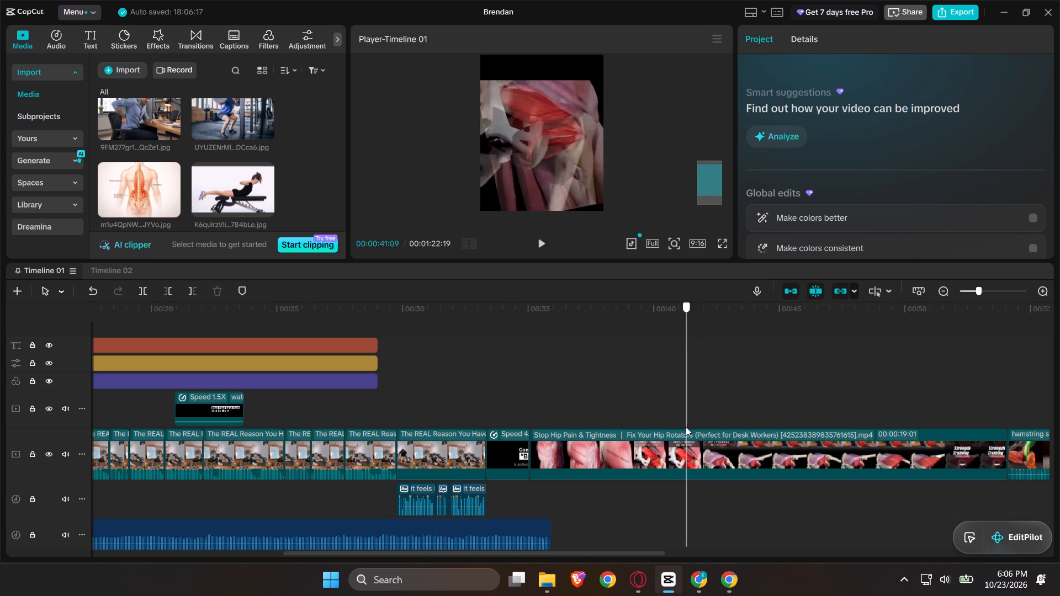
left_click_drag(686, 427, 669, 422)
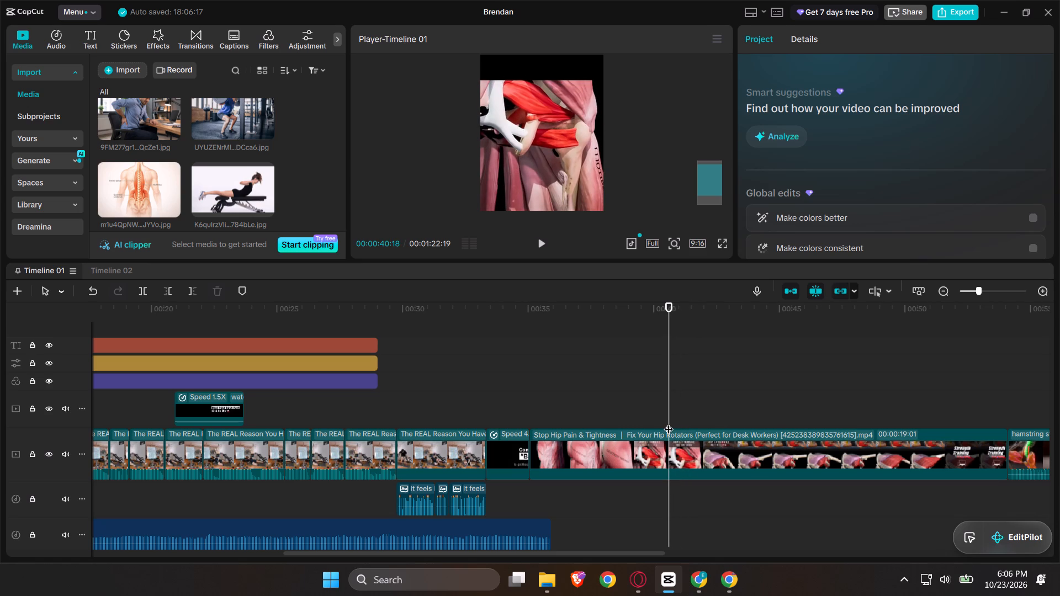
left_click(606, 447)
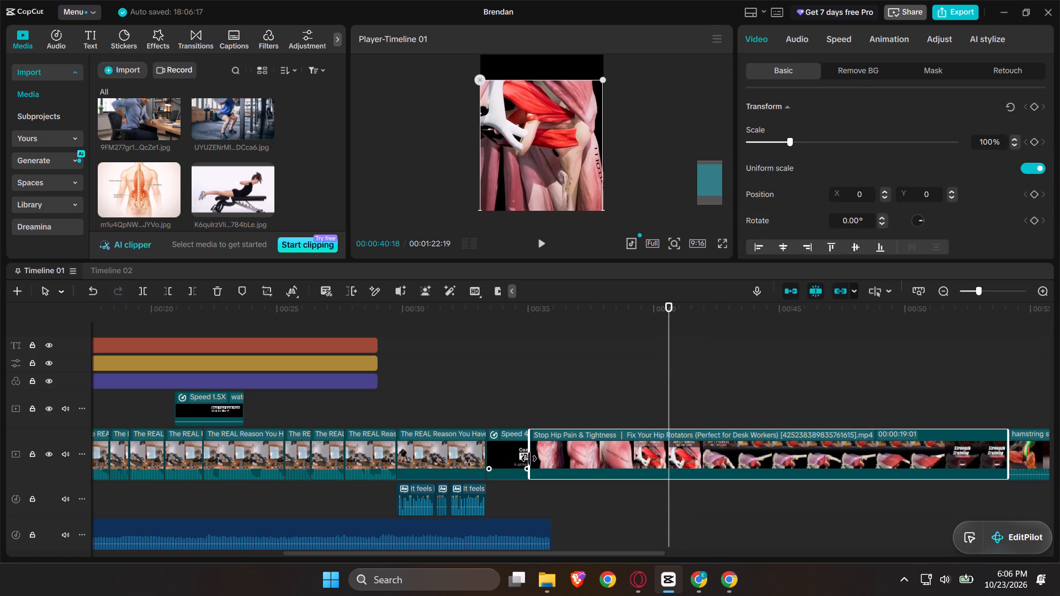
left_click_drag(529, 459, 674, 465)
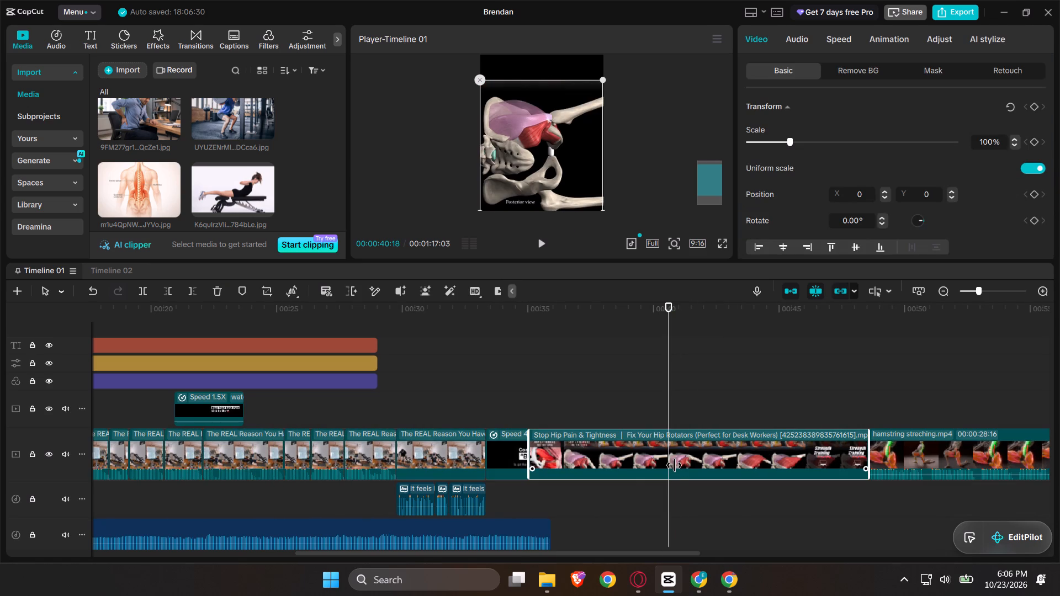
Move the trimmed Stop Hip Pain & Tightness clip onto the overlay track, aligned with the start of the last The REAL Reason clip.
left_click_drag(659, 461, 525, 419)
Play the last The REAL Reason section repeatedly up to the CTA to check the anatomy overlay against the voiceover.
left_click(437, 379)
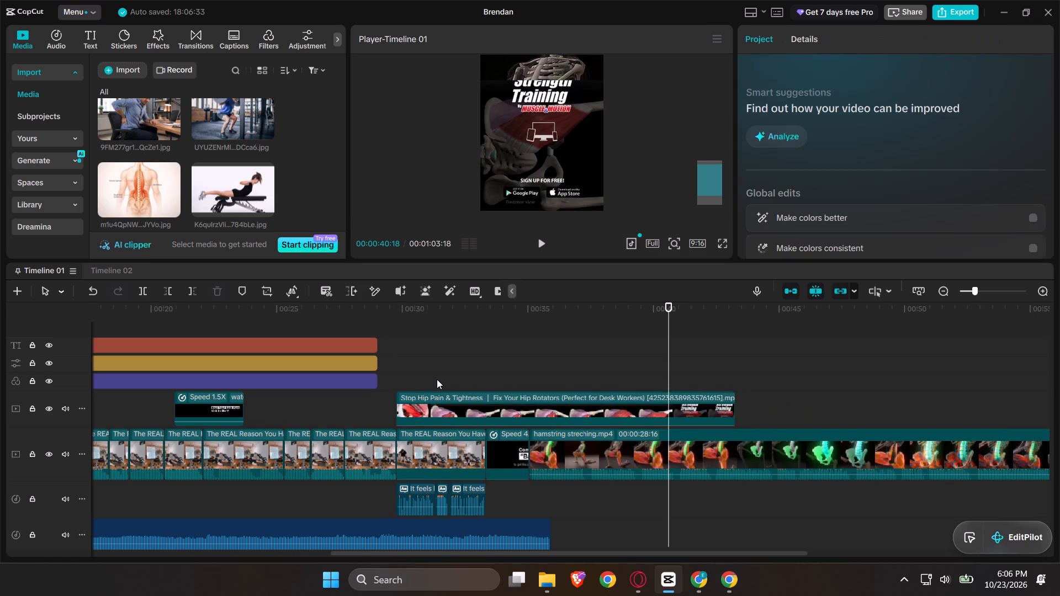
left_click_drag(437, 379, 396, 380)
key("space")
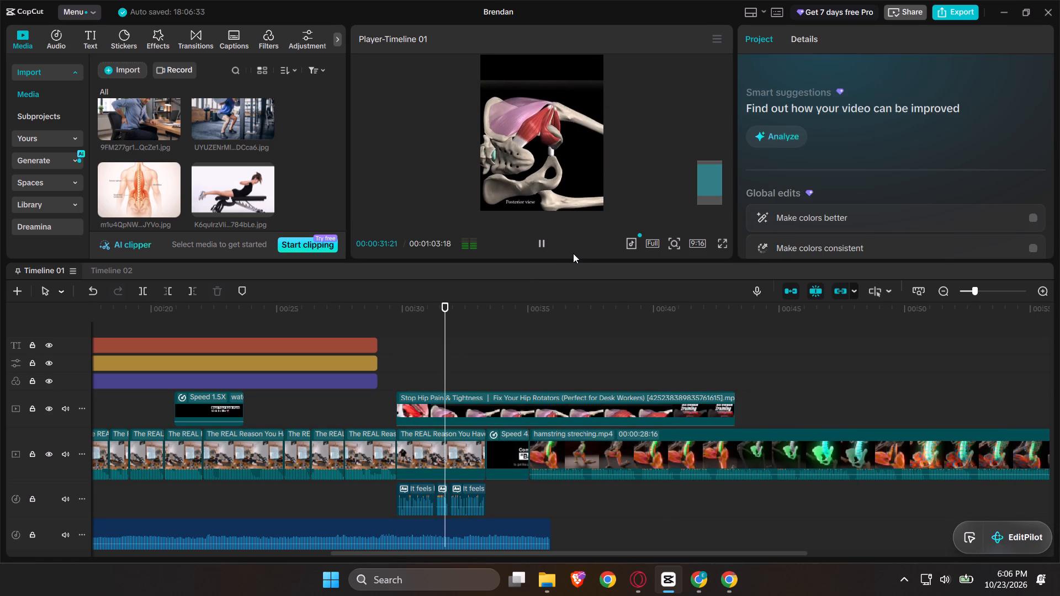
key("space")
key("space")
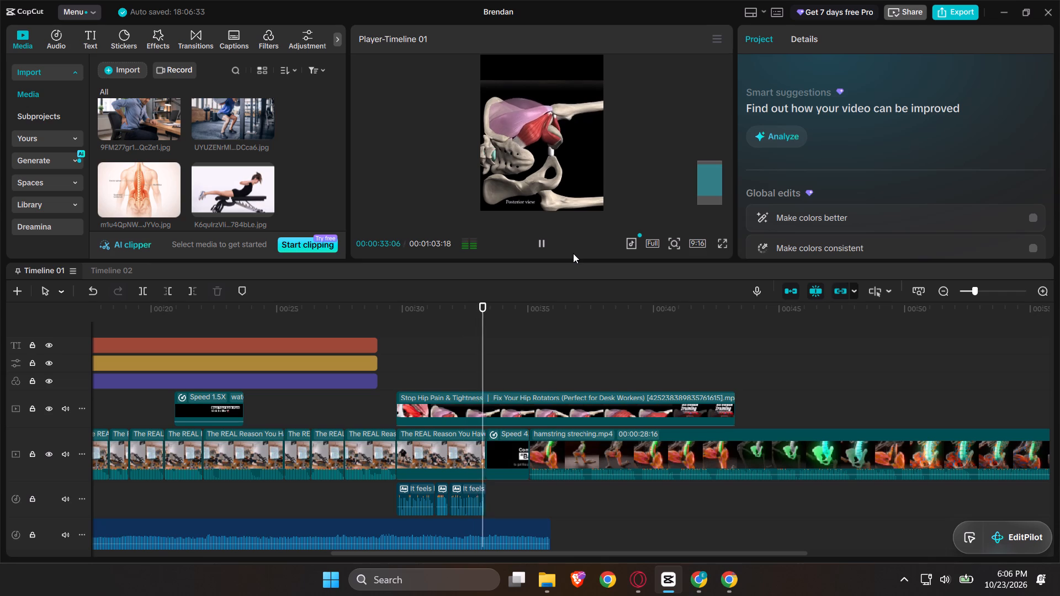
key("space")
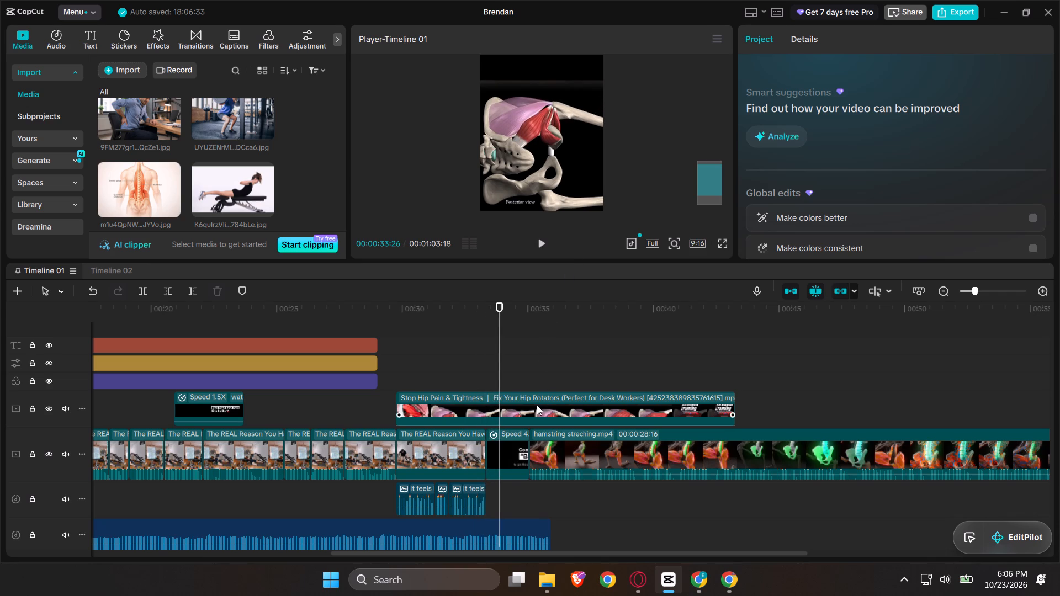
left_click(447, 361)
left_click_drag(447, 361, 398, 365)
key("space")
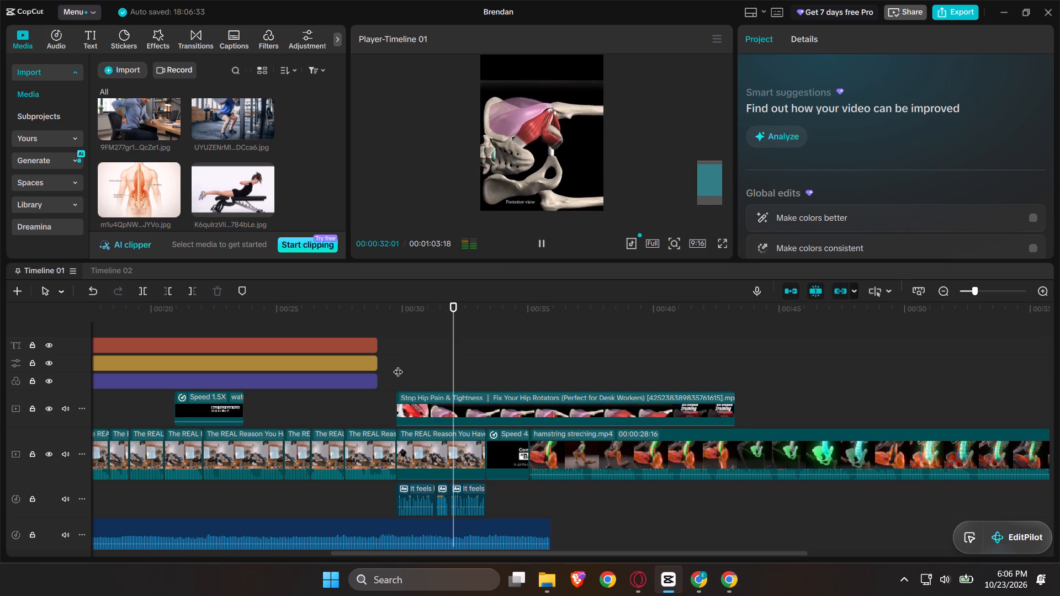
key("space")
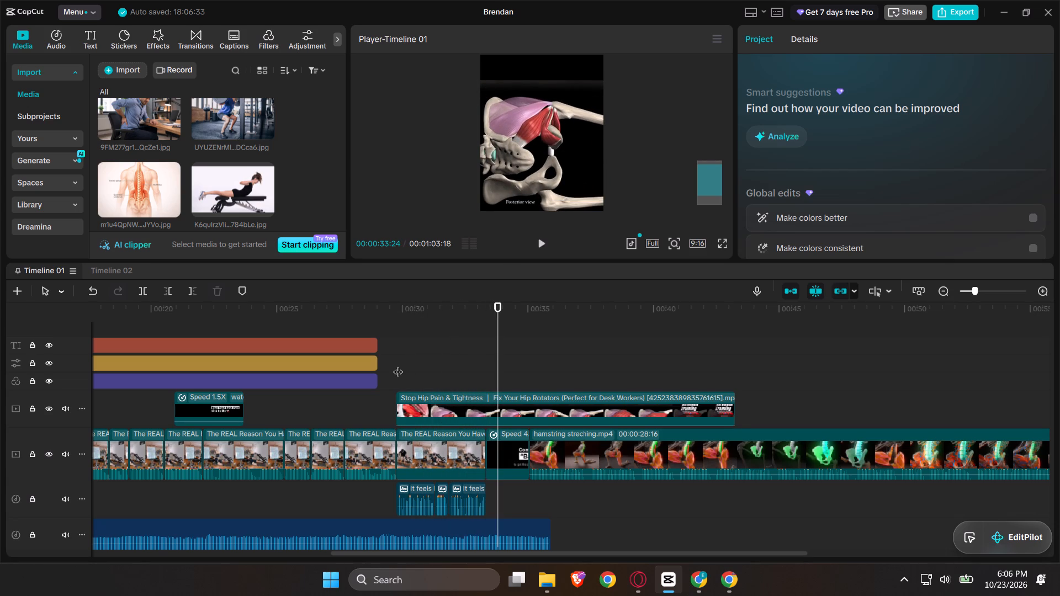
double_click(407, 375)
key("space")
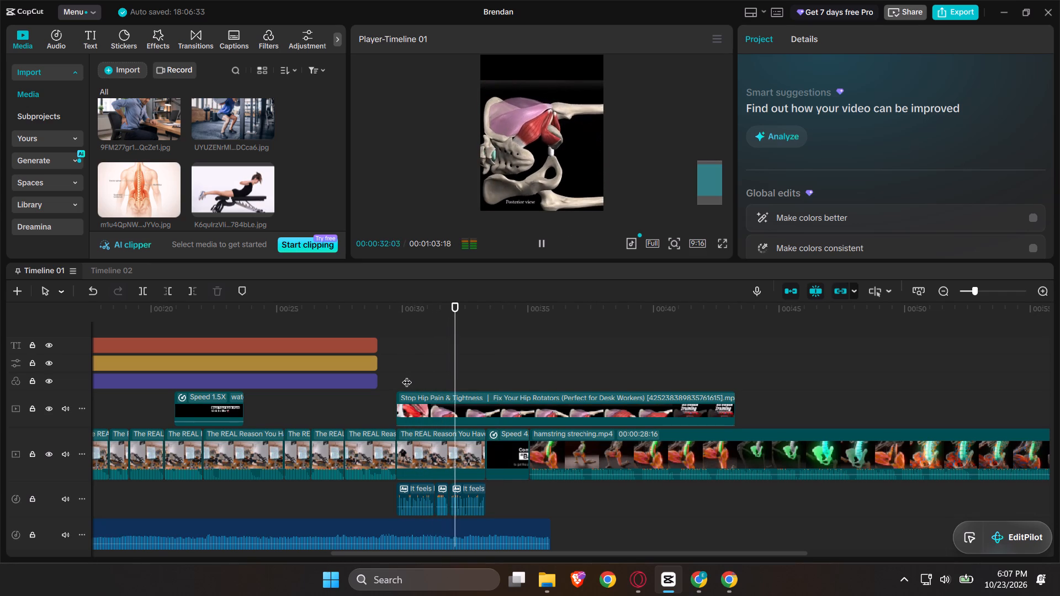
key("space")
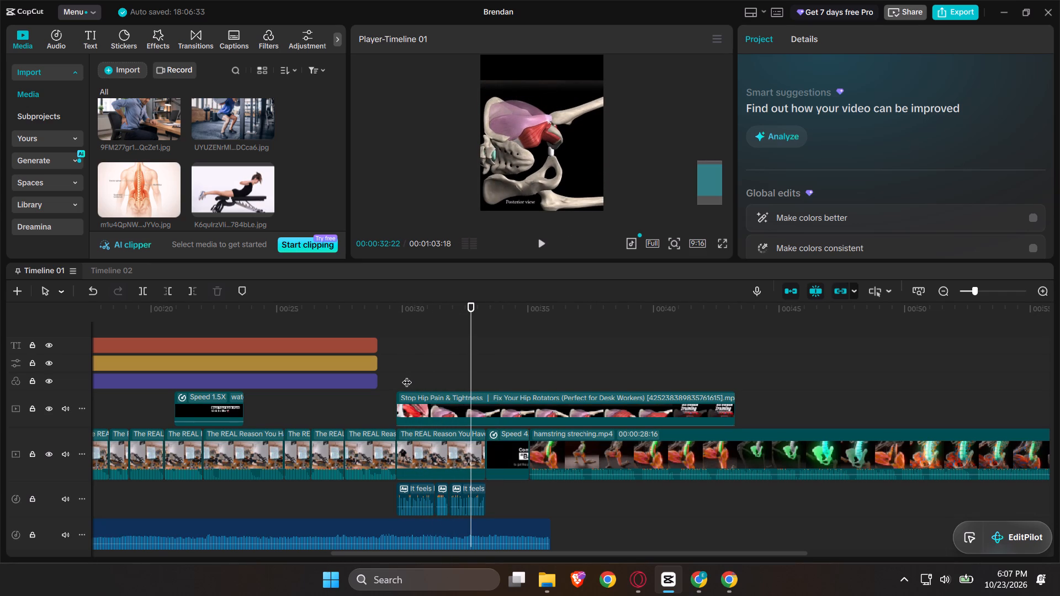
key("space")
key("space")
key("space")
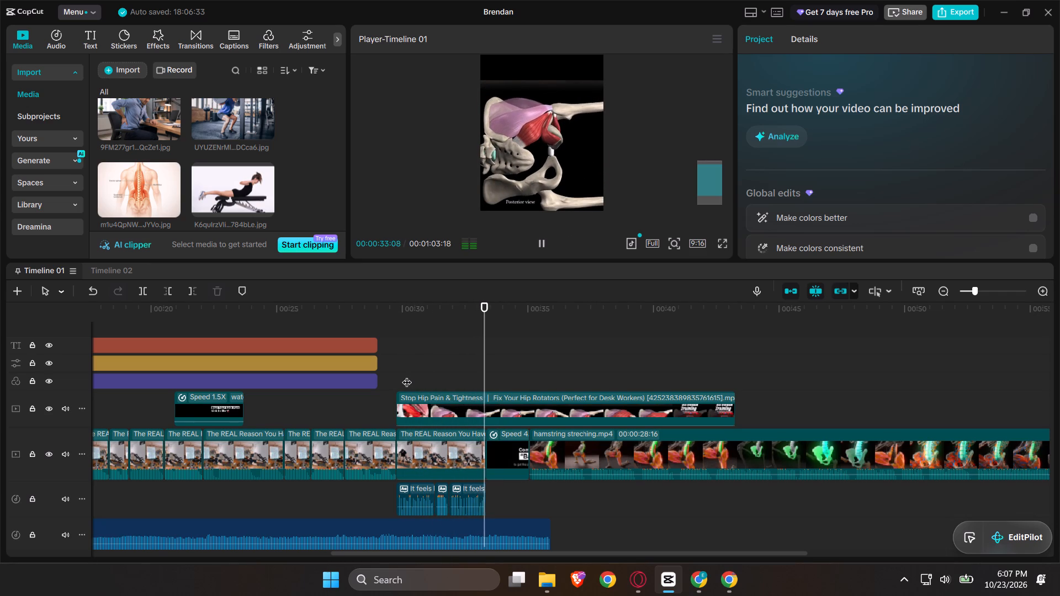
Trim the end of the Stop Hip Pain & Tightness overlay to line up with the end of the last The REAL Reason clip.
key("space")
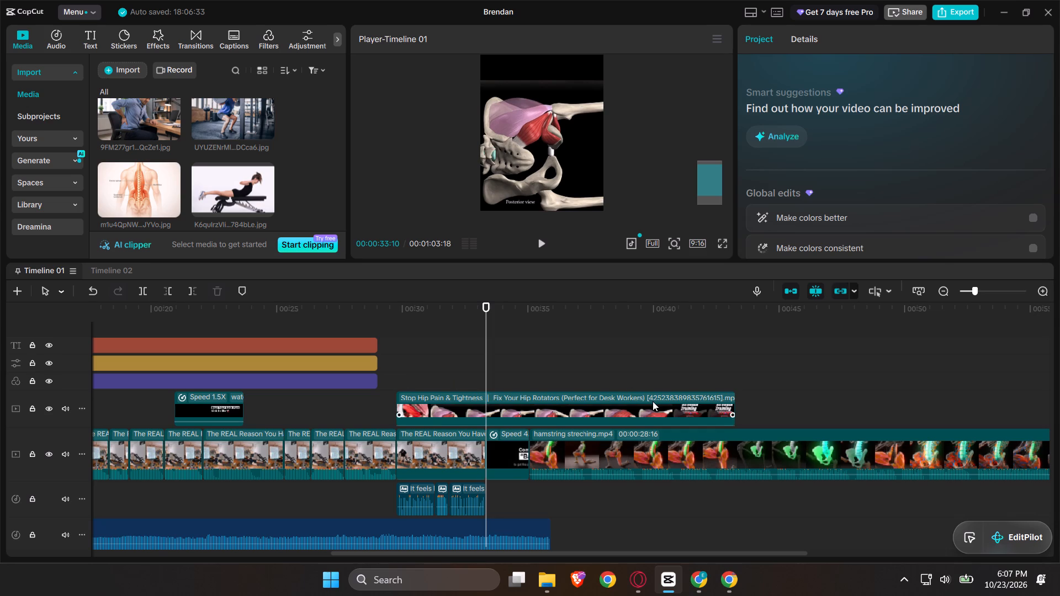
left_click(653, 401)
left_click_drag(736, 408, 558, 451)
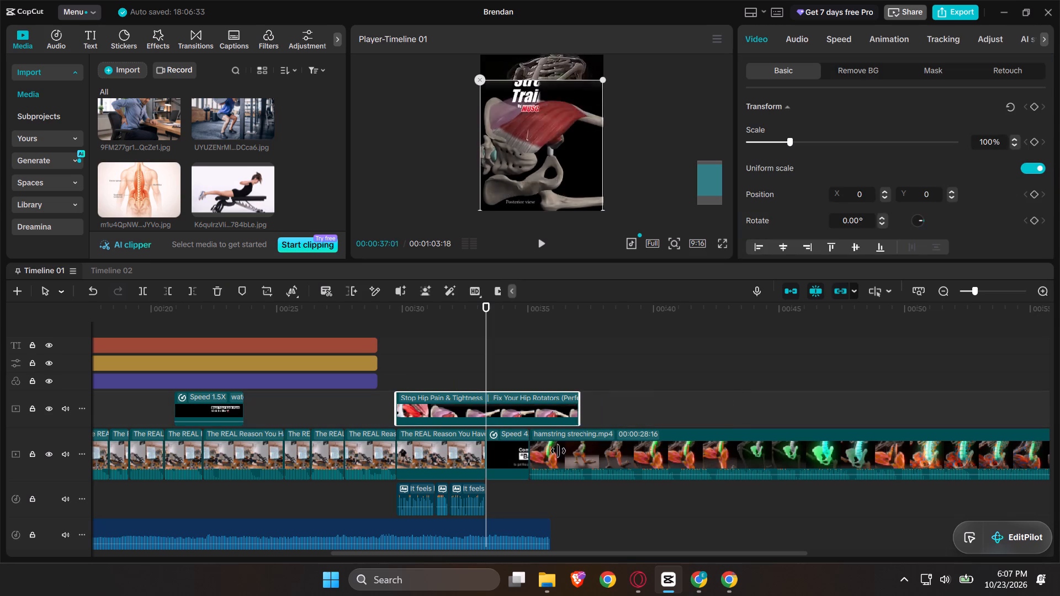
left_click_drag(558, 451, 477, 505)
scroll(477, 505, "up", 9, "ctrl")
left_click(380, 345)
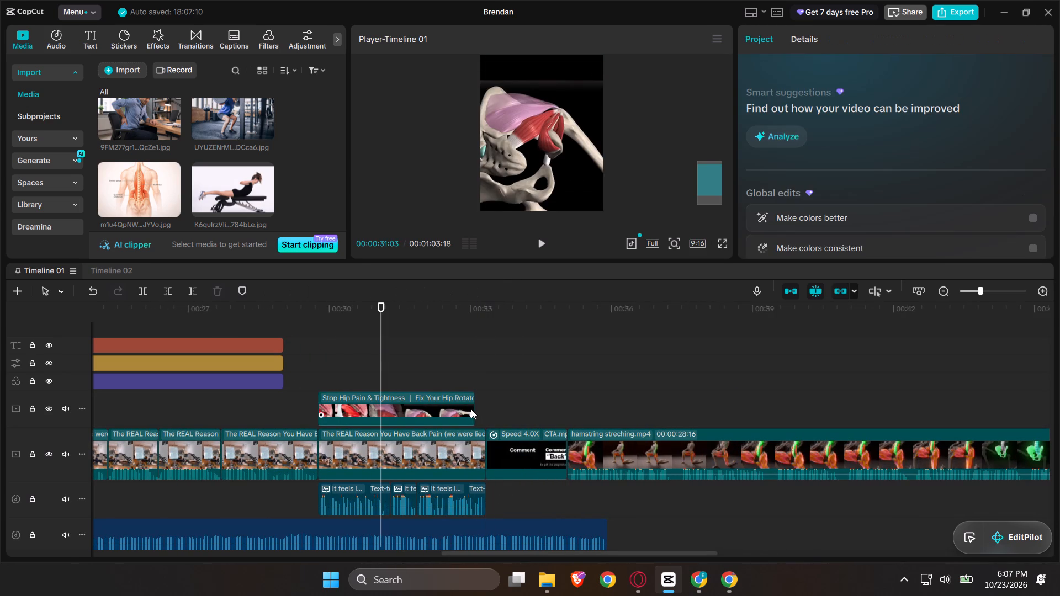
left_click(471, 409)
left_click_drag(471, 409, 481, 416)
Check the leftover hamstring streching.mp4 clip after the CTA and delete it from the timeline.
scroll(720, 460, "down", 3, "ctrl")
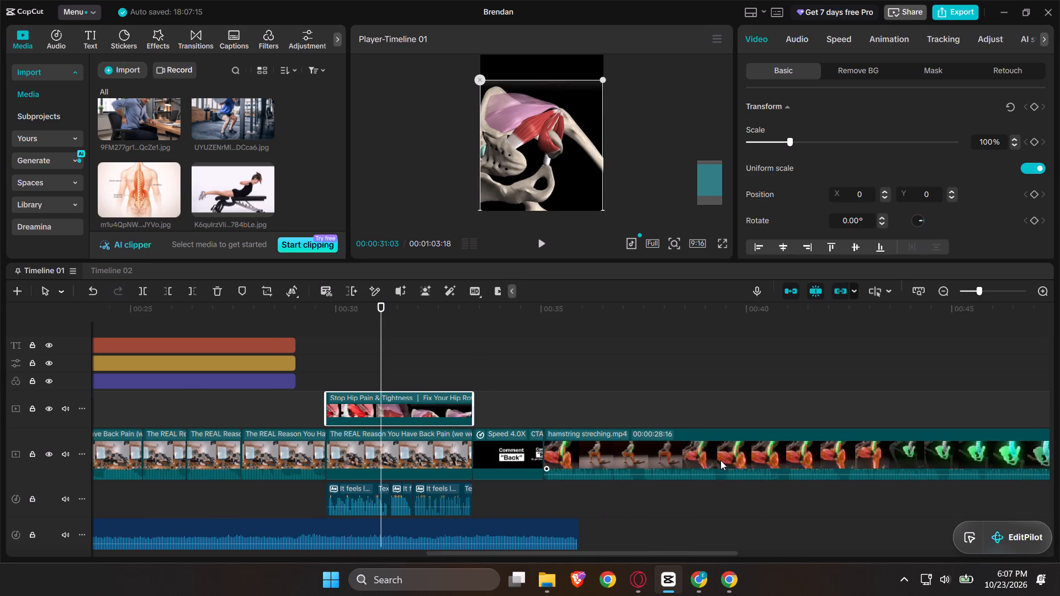
scroll(720, 460, "down", 16, "ctrl")
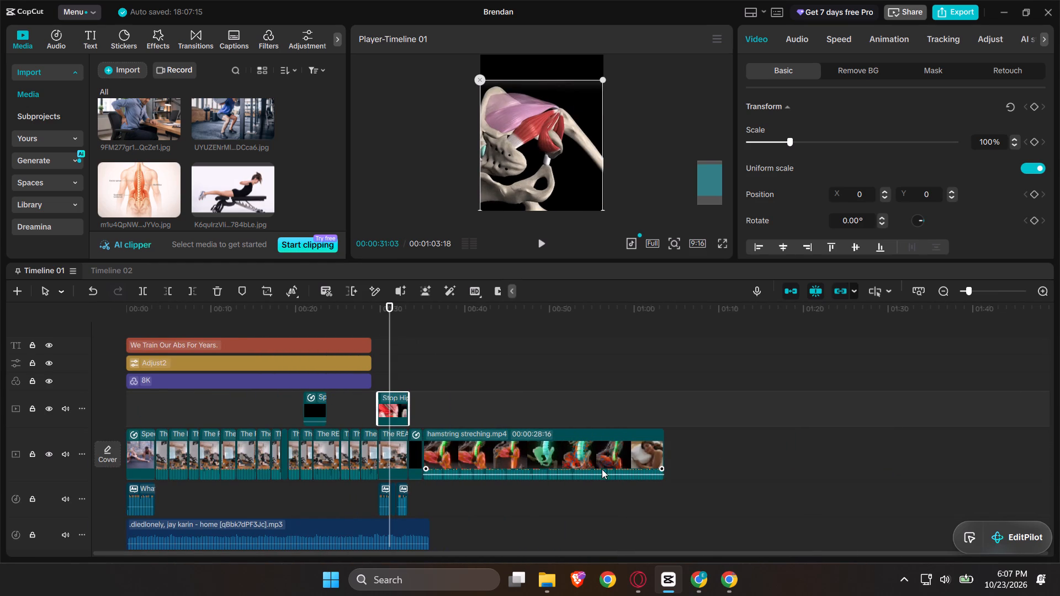
double_click(613, 428)
key("space")
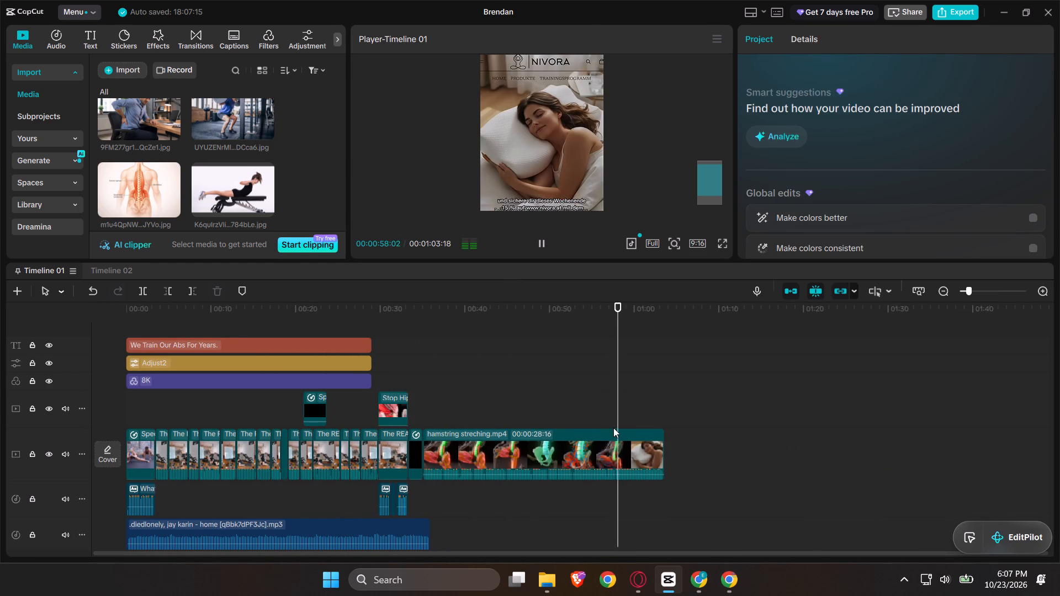
key("space")
left_click(614, 434)
key("BackSpace")
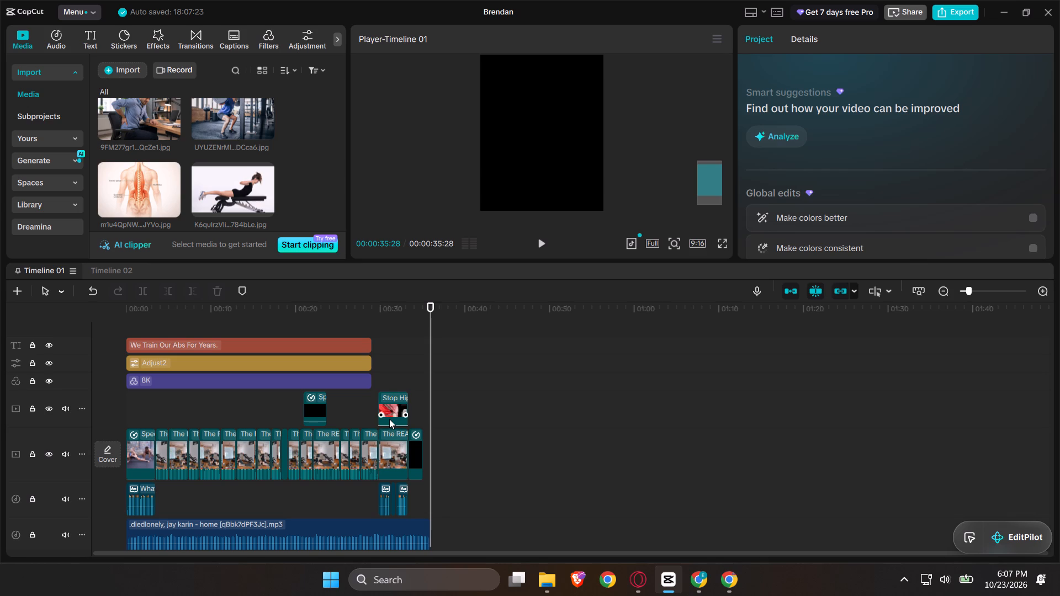
Move the Stop Hip Pain & Tightness overlay onto the main track, inserting it directly before the last The REAL Reason clip.
left_click(391, 456)
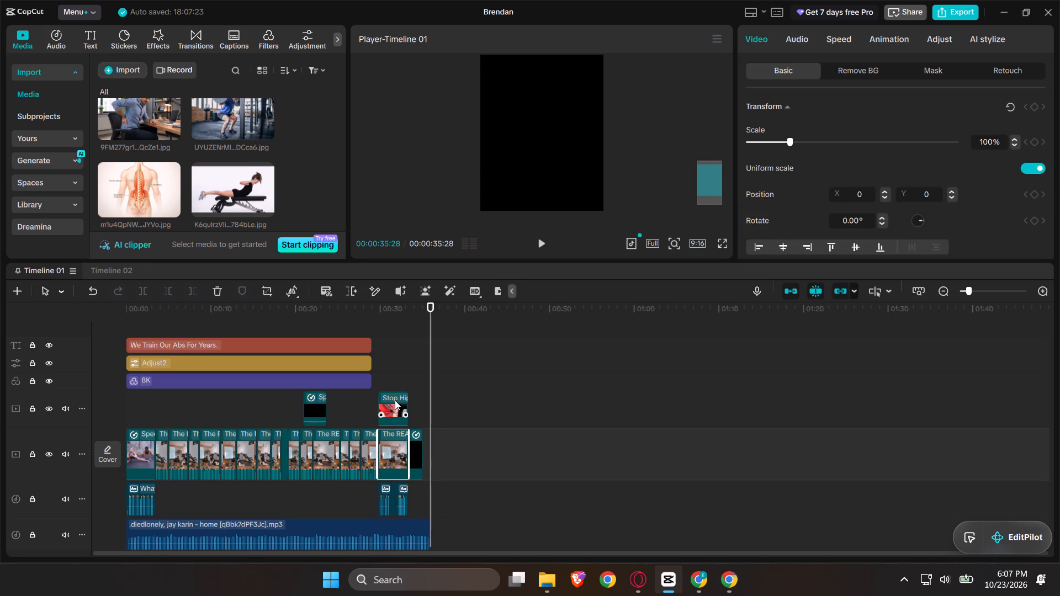
left_click_drag(395, 400, 397, 437)
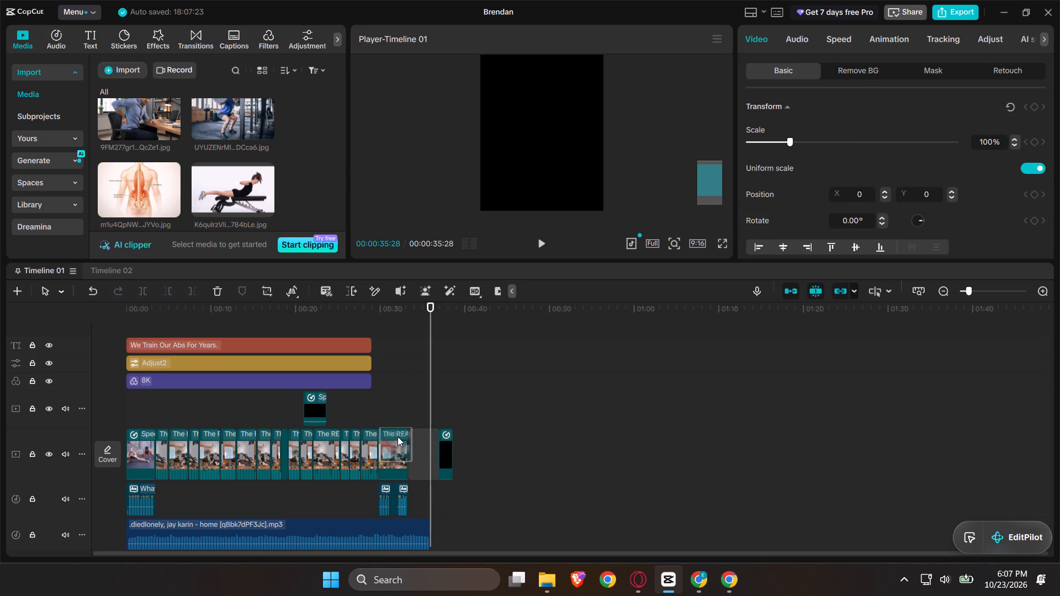
left_click_drag(397, 437, 378, 438)
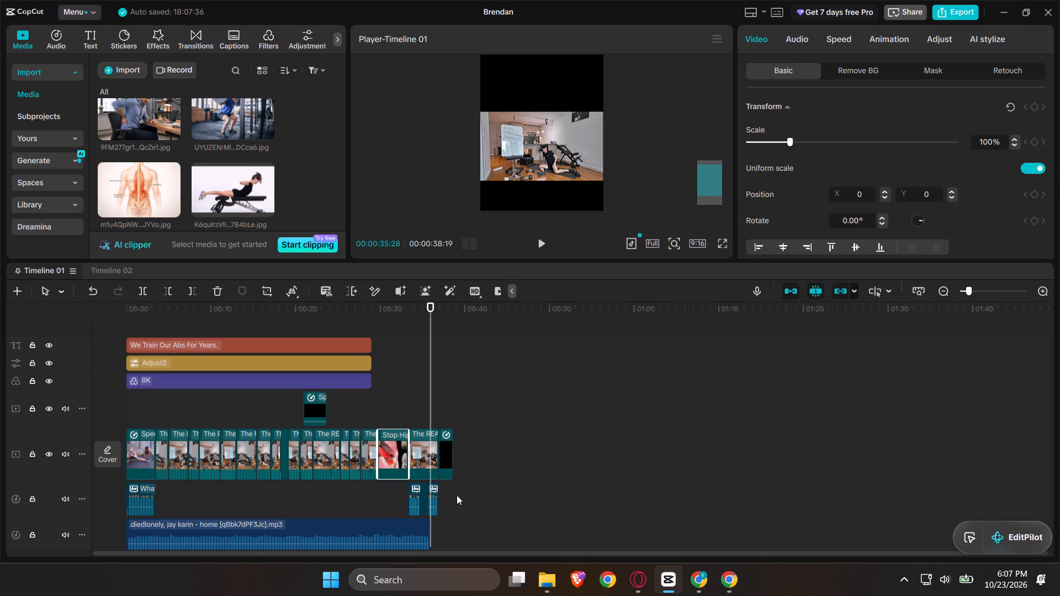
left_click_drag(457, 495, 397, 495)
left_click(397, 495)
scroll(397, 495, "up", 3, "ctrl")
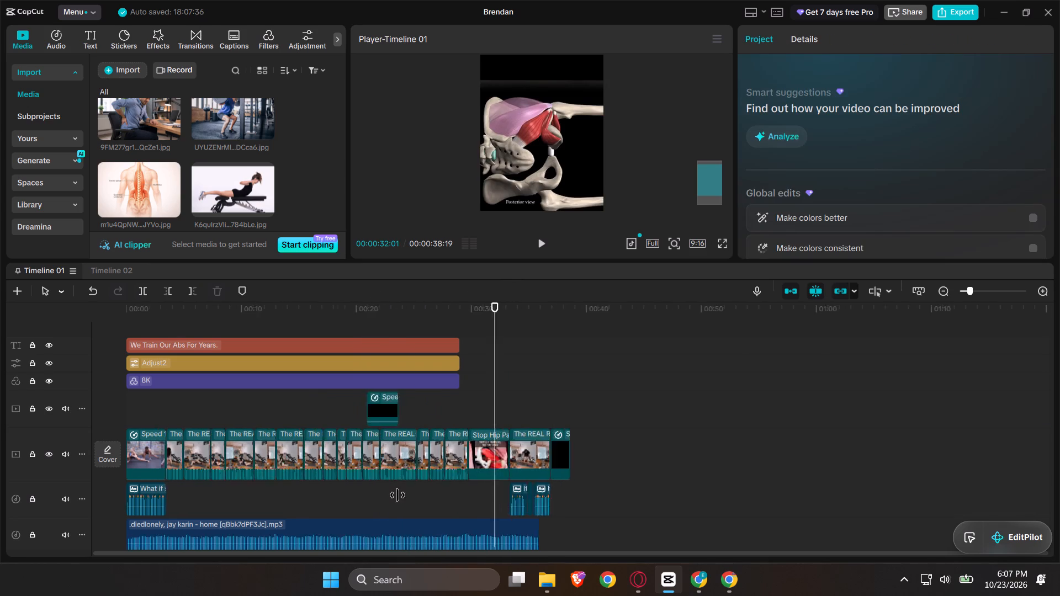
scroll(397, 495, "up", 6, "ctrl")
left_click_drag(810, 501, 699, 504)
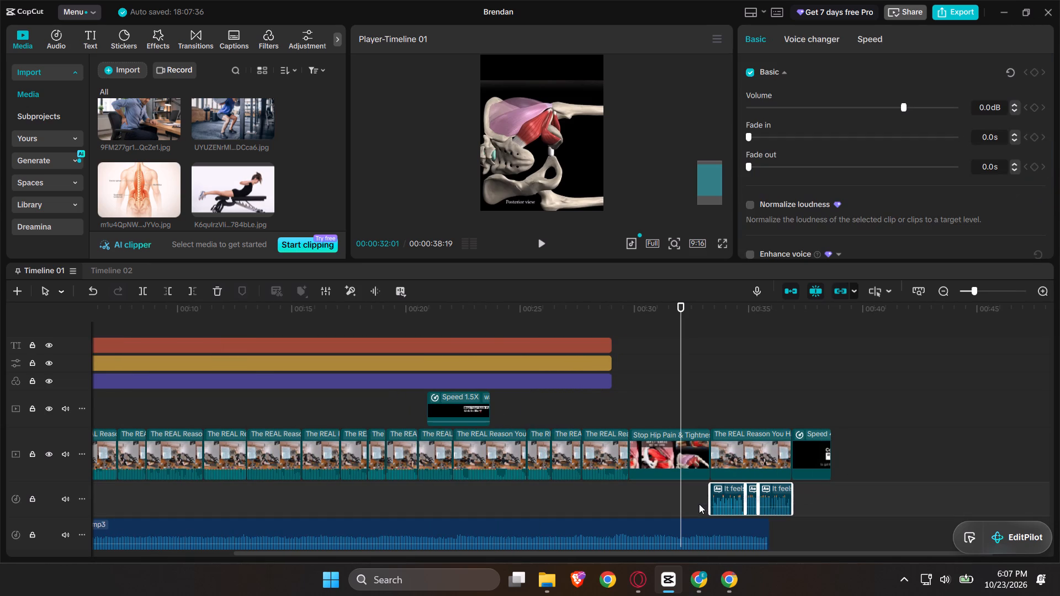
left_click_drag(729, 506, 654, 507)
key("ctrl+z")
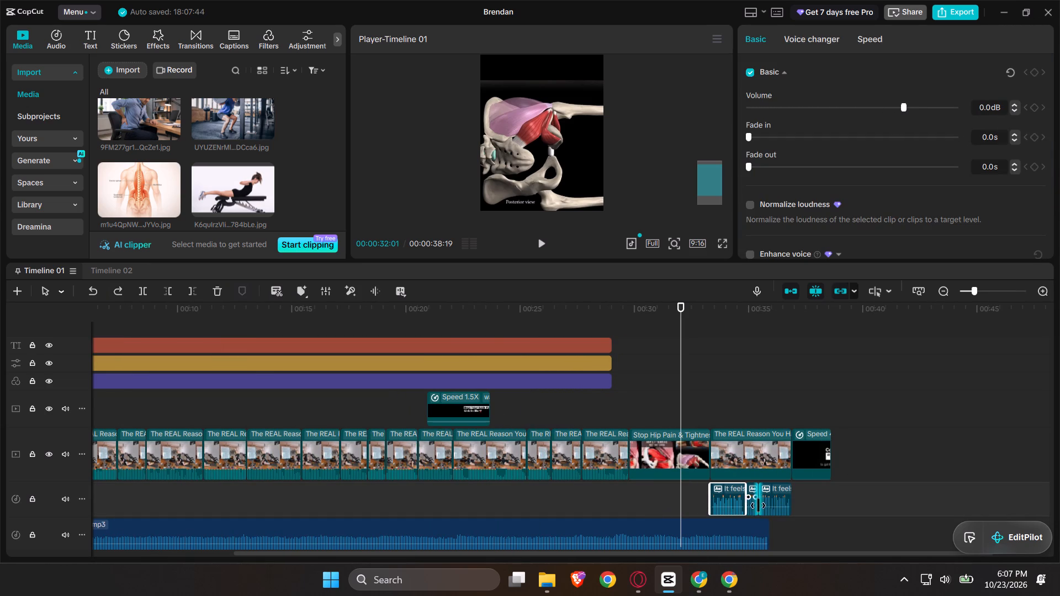
Move the final group of It feels voiceover clips together so they start with the Stop Hip Pain & Tightness clip.
left_click(818, 497)
left_click_drag(818, 497, 656, 514)
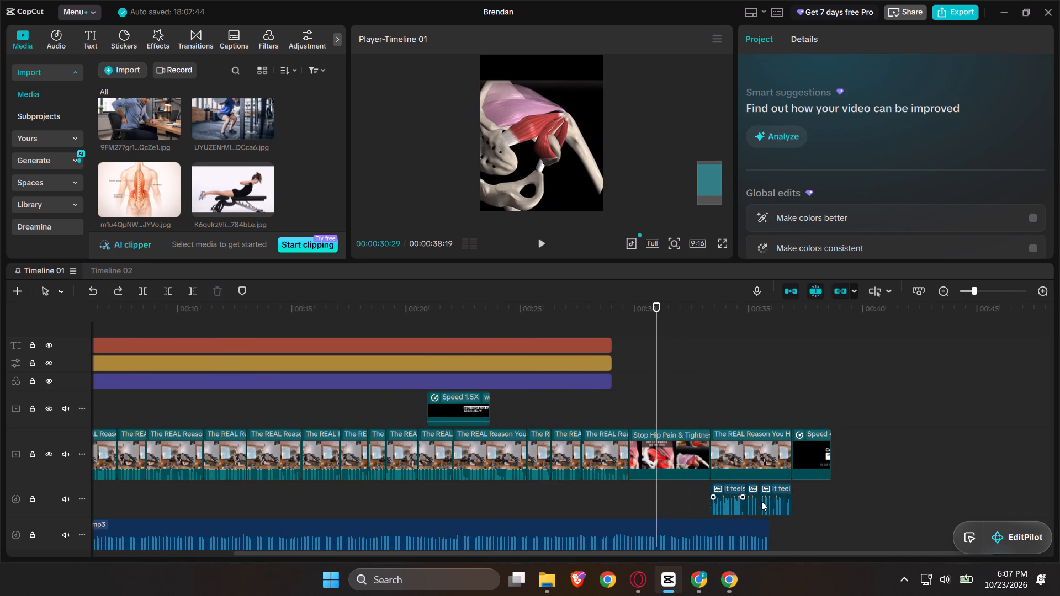
left_click_drag(820, 500, 653, 503)
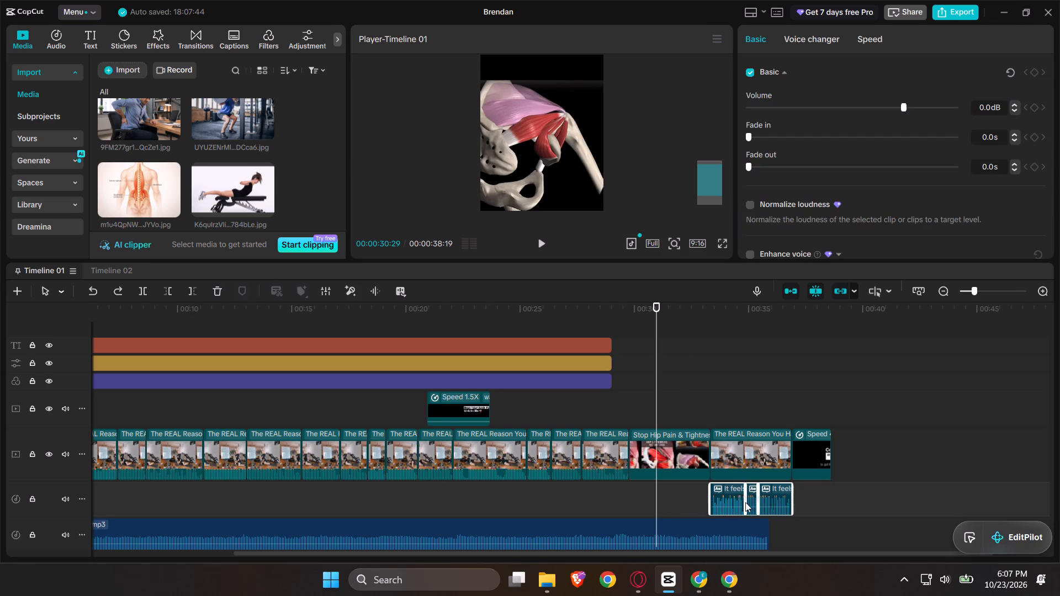
left_click_drag(733, 510, 660, 513)
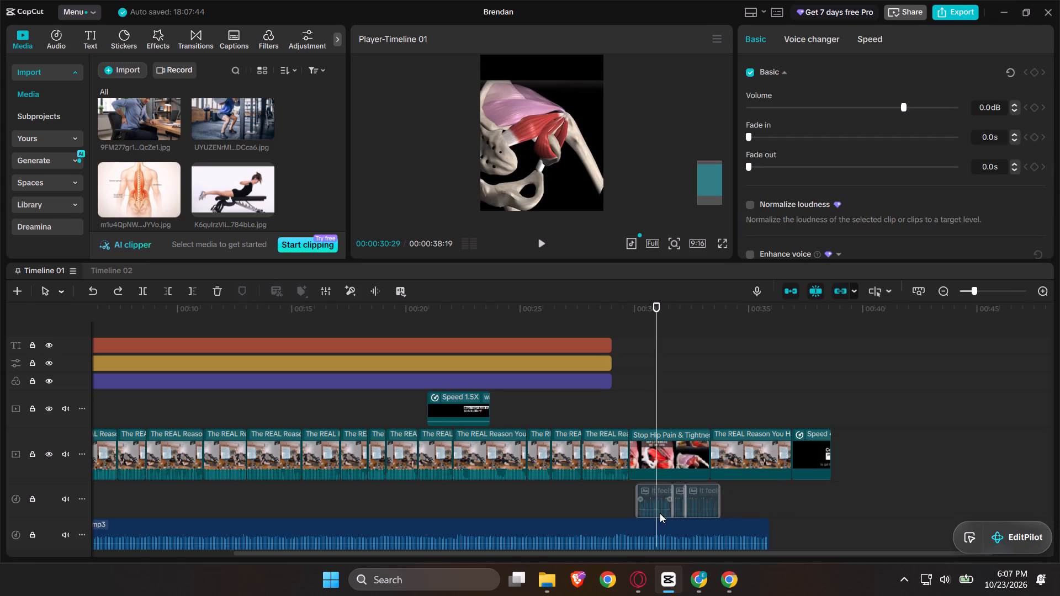
left_click_drag(660, 513, 651, 513)
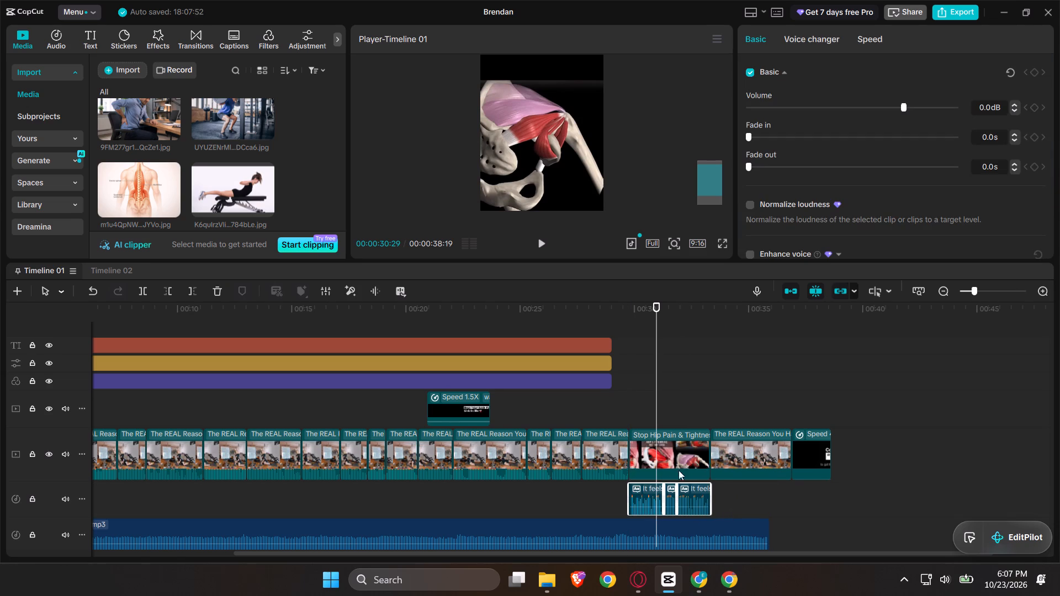
Delete the last The REAL Reason clip between the Stop Hip Pain & Tightness clip and the CTA.
left_click(725, 451)
key("BackSpace")
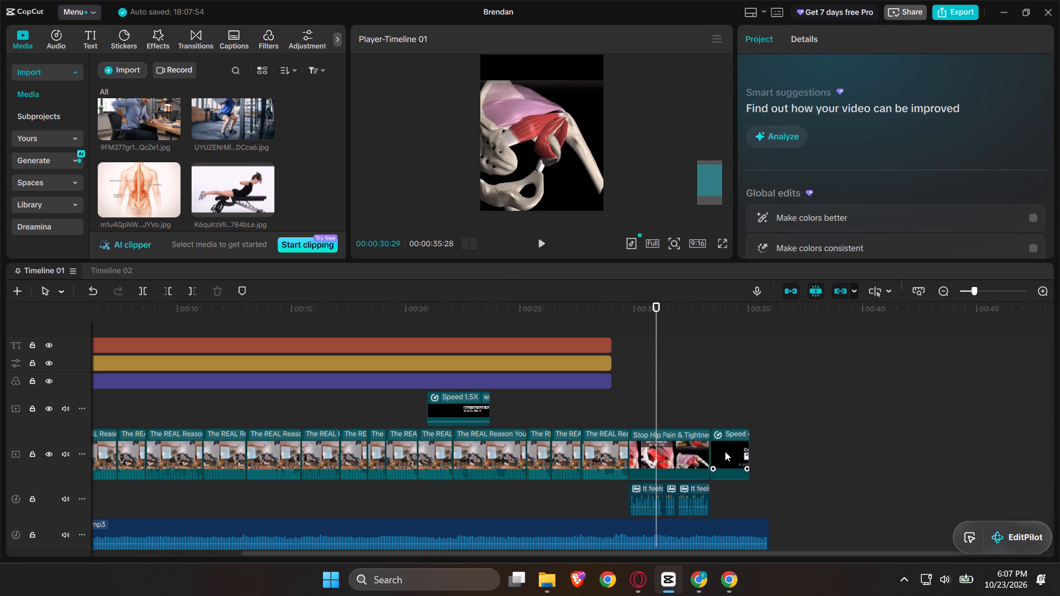
Extend the We Train Our Abs For Years title, Adjust2 and 8K layers to the end of the Stop Hip Pain & Tightness clip.
scroll(663, 400, "down", 3)
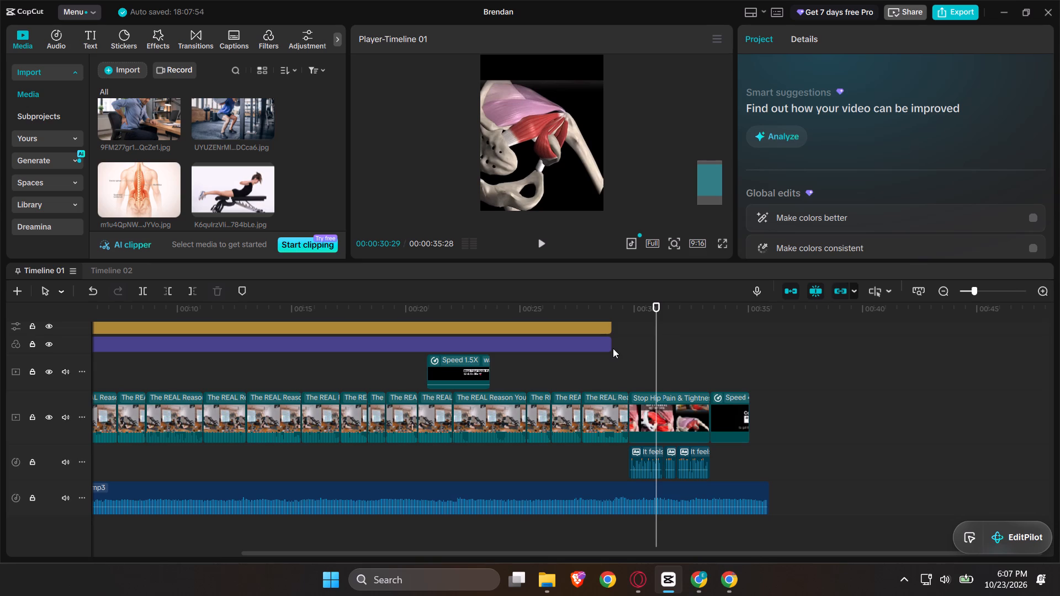
scroll(613, 348, "up", 2)
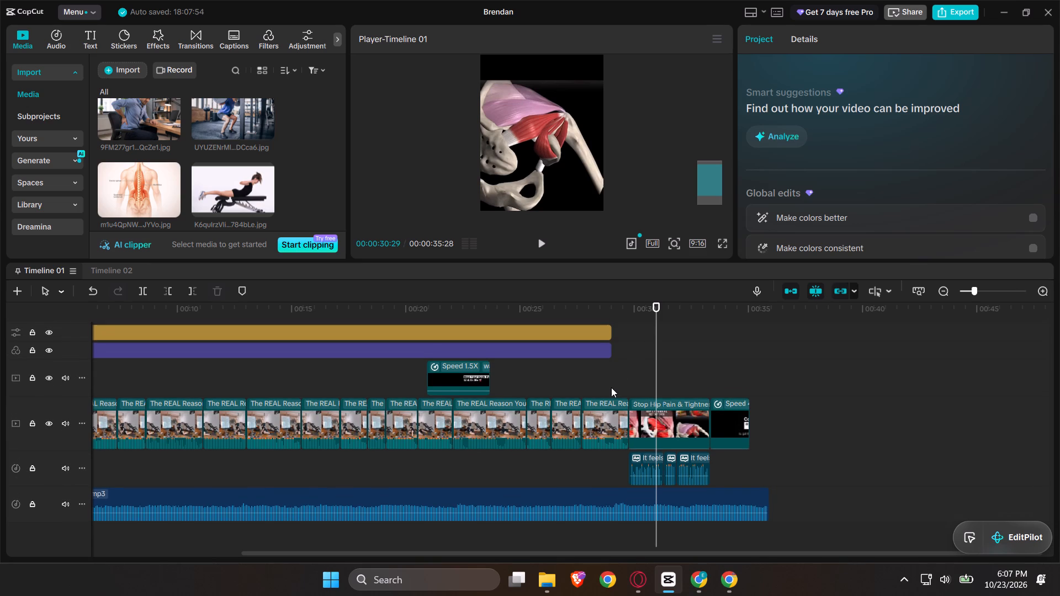
scroll(611, 387, "up", 2)
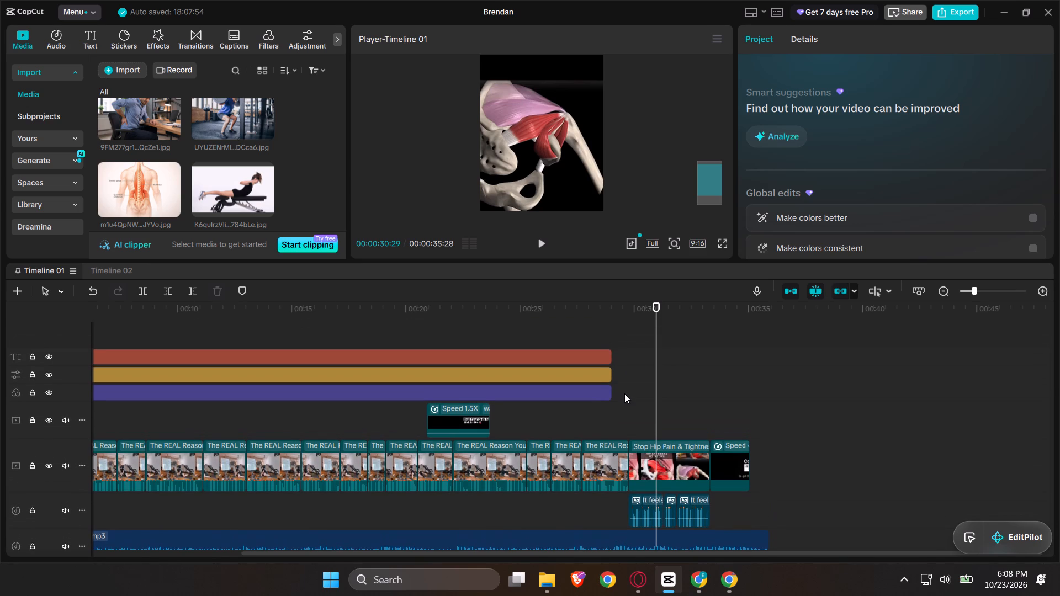
left_click_drag(624, 393, 609, 355)
left_click_drag(611, 355, 709, 407)
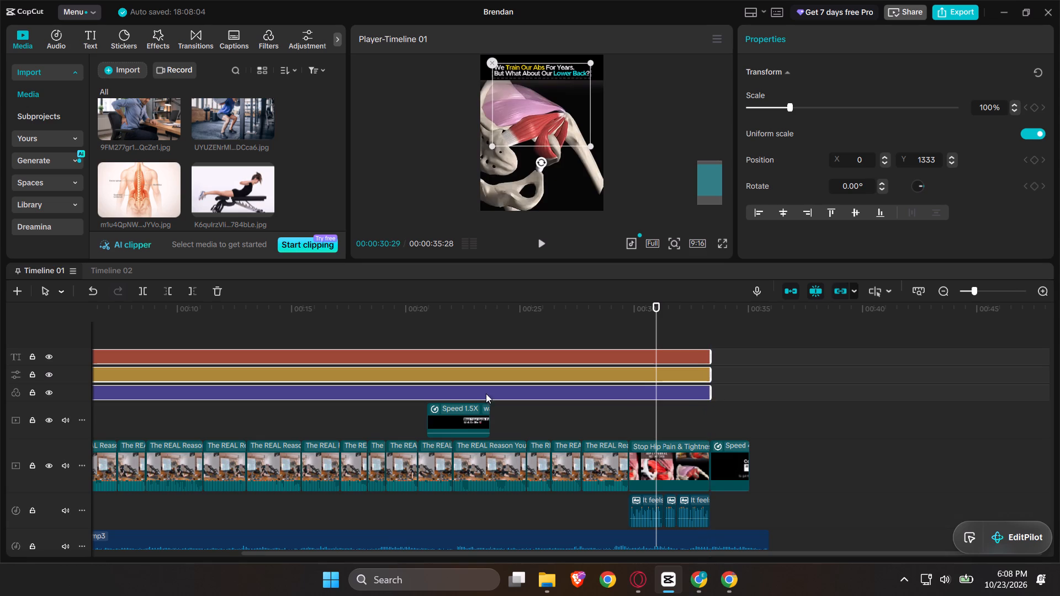
Play the video from the beginning and replay the transition from the opening B-roll into the first The REAL Reason clips.
scroll(448, 391, "right", 7)
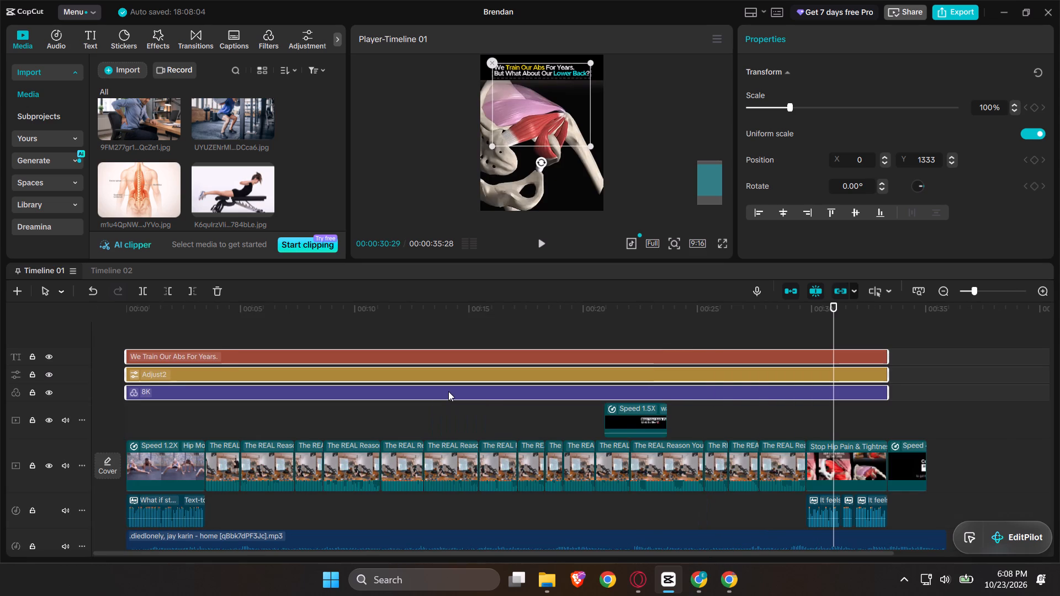
double_click(190, 413)
left_click_drag(190, 413, 52, 408)
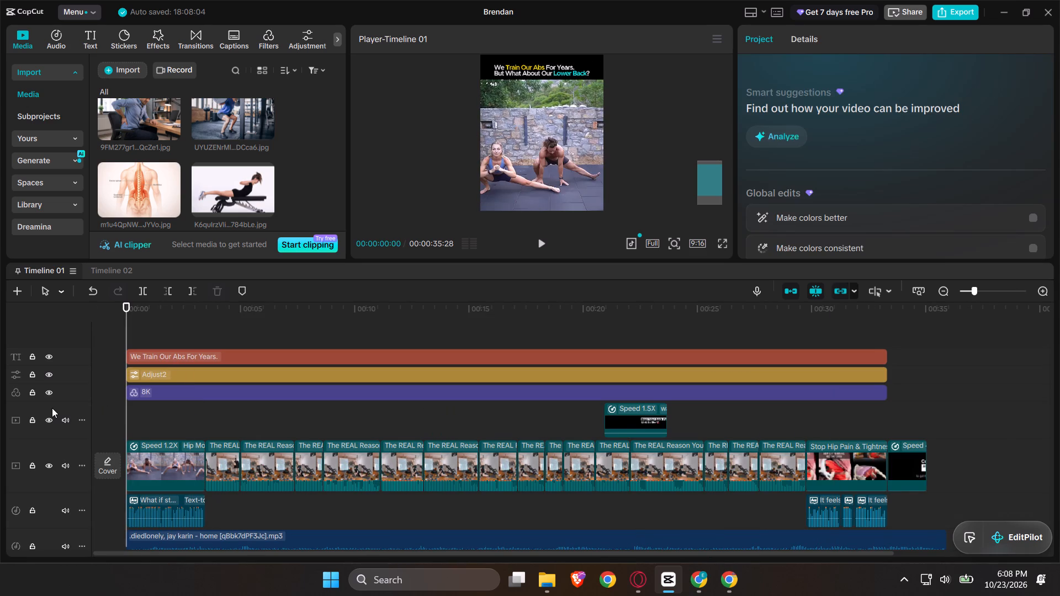
key("space")
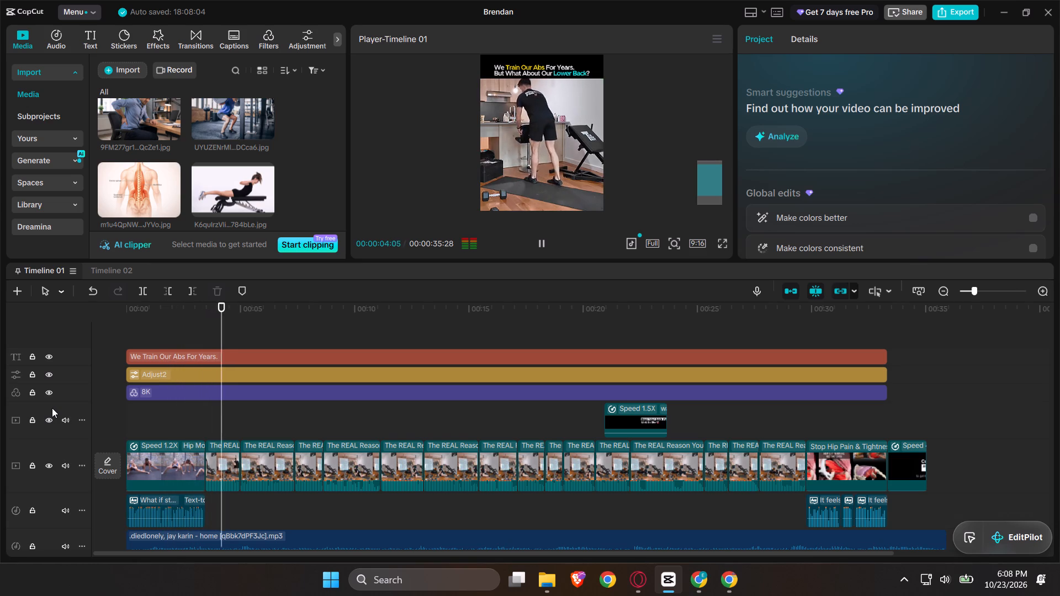
key("space")
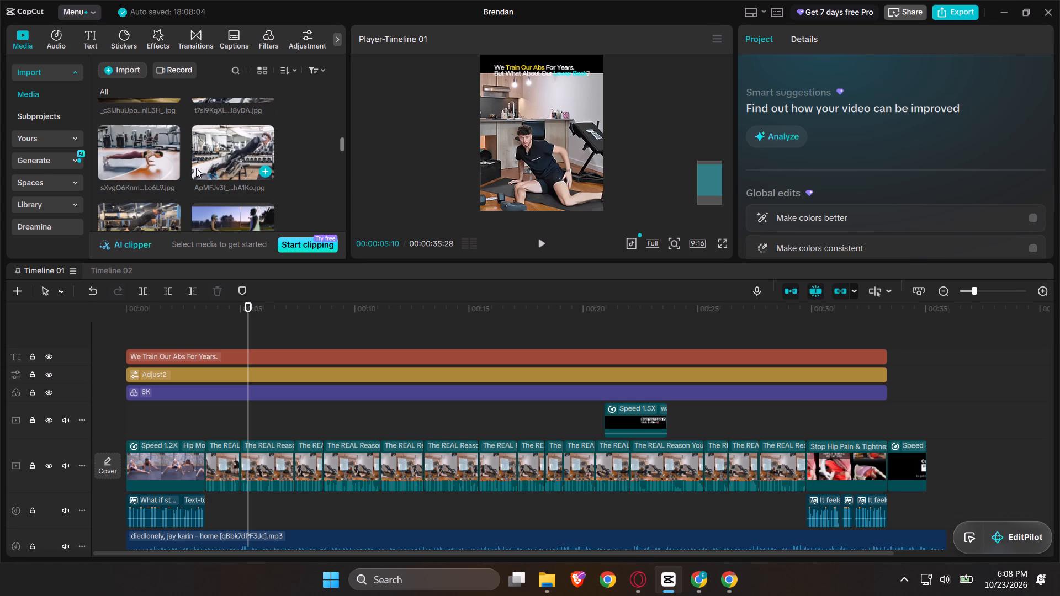
left_click(219, 429)
left_click_drag(219, 429, 204, 424)
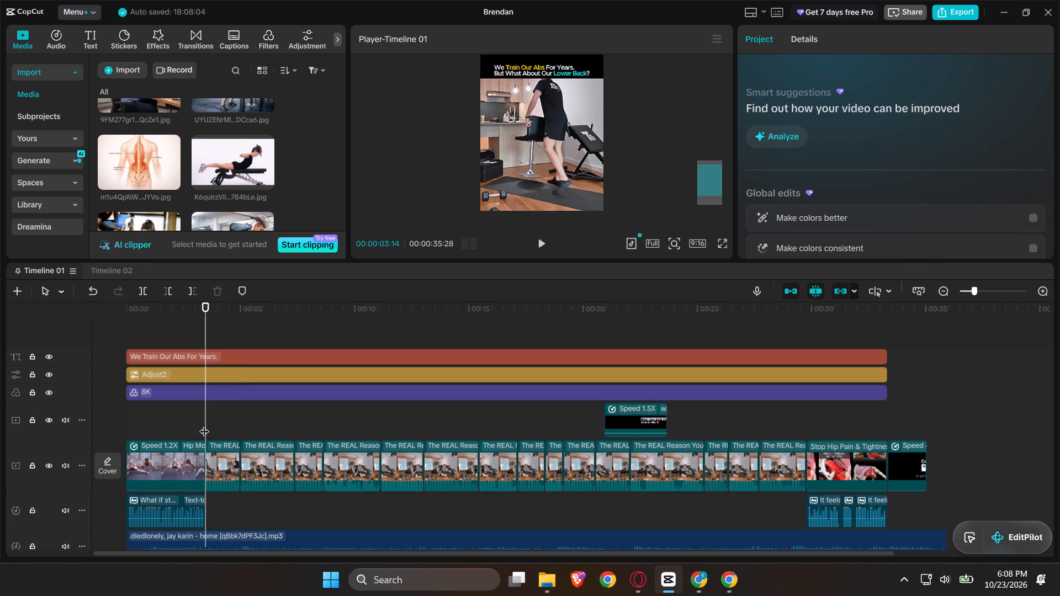
key("space")
key("space")
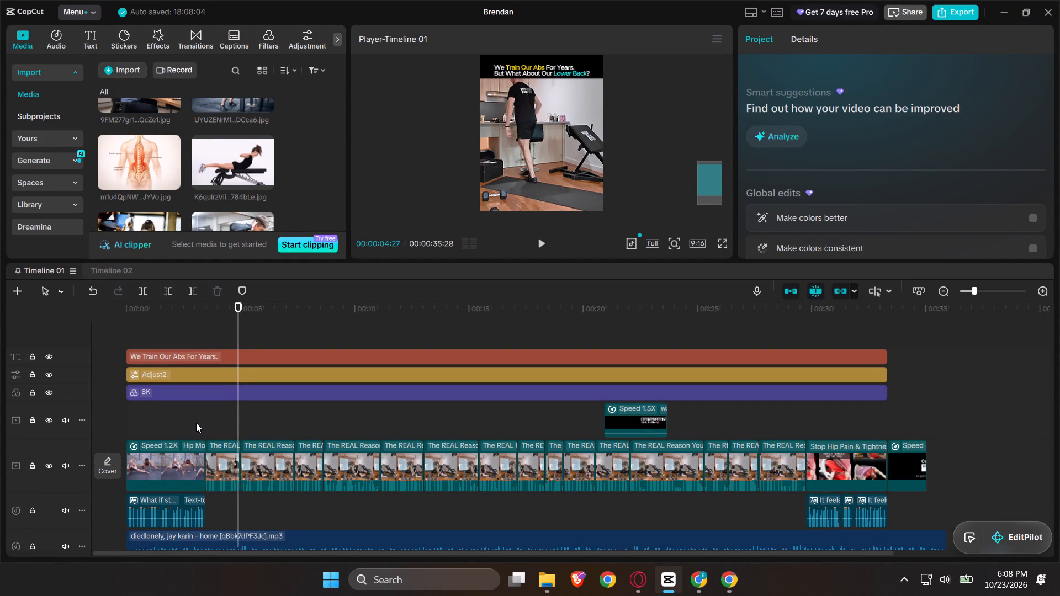
left_click(196, 423)
key("space")
key("space")
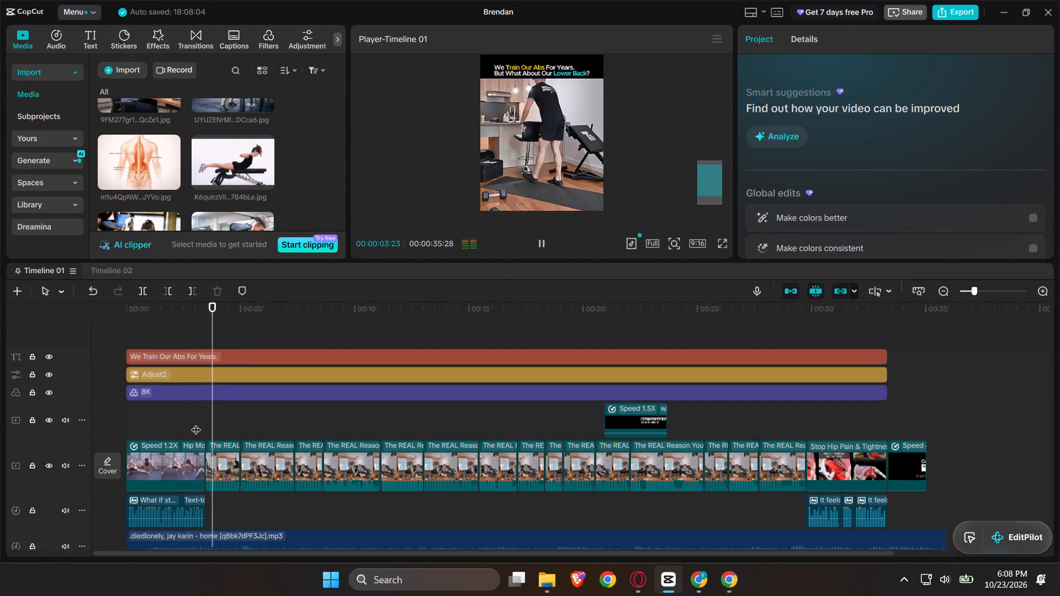
key("space")
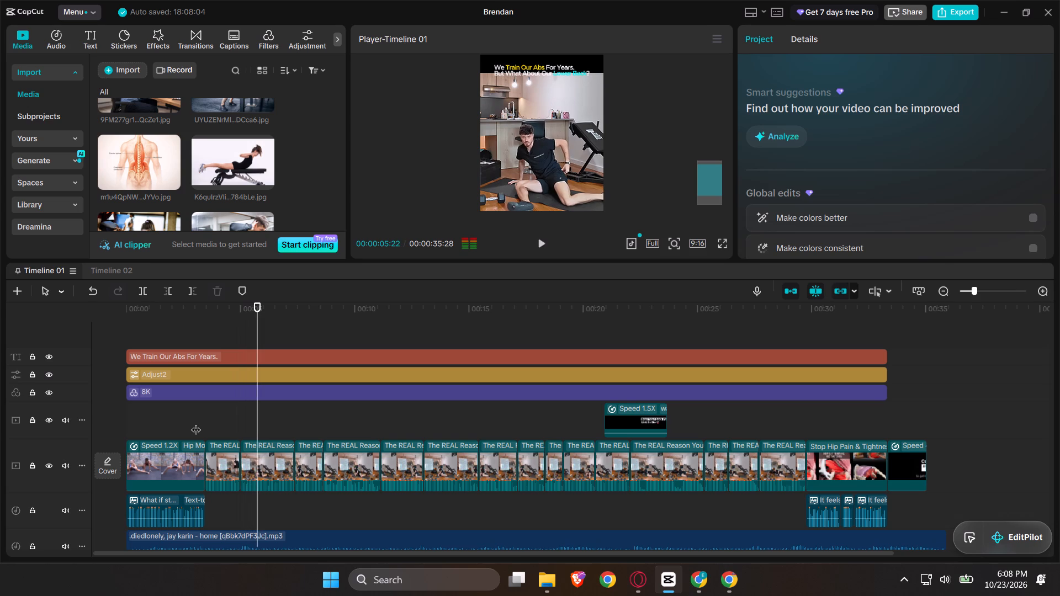
Play the source footage in Timeline 02 from the beginning to find the end of its opening shot.
left_click(107, 268)
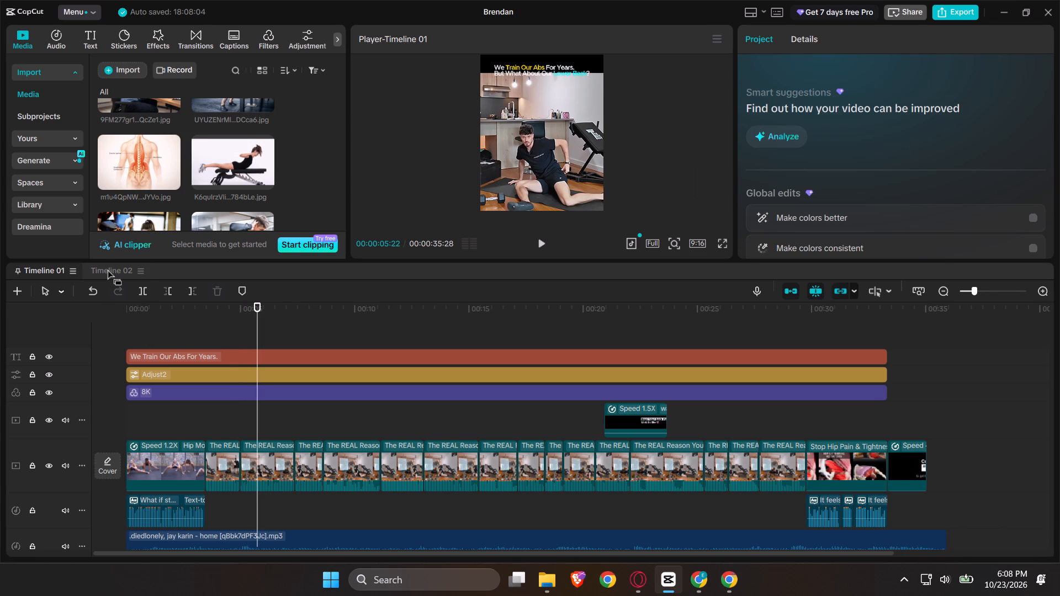
scroll(354, 361, "down", 16, "ctrl")
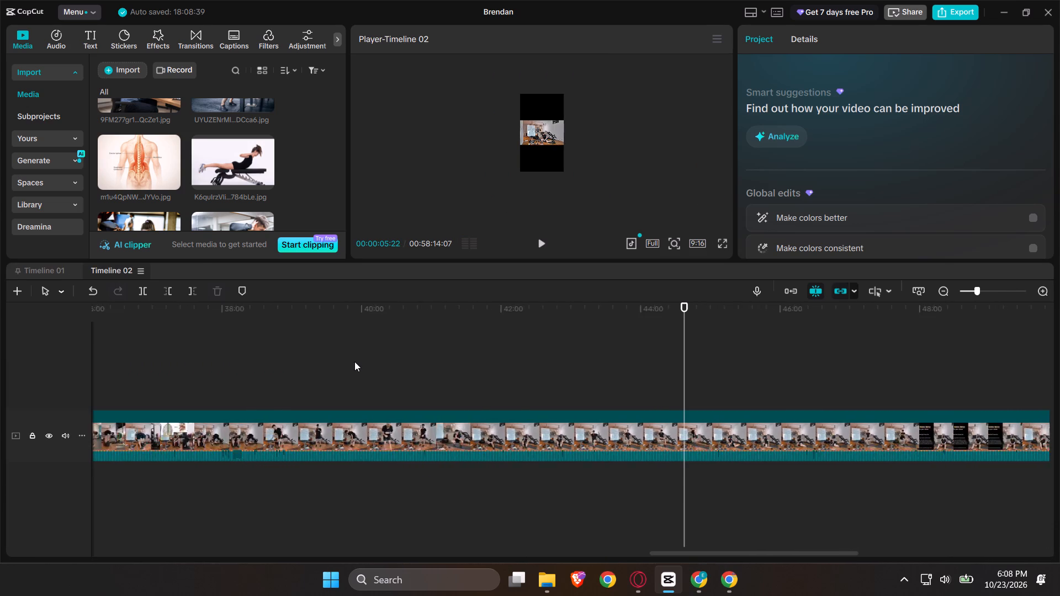
scroll(354, 361, "down", 8, "ctrl")
scroll(354, 361, "right", 1)
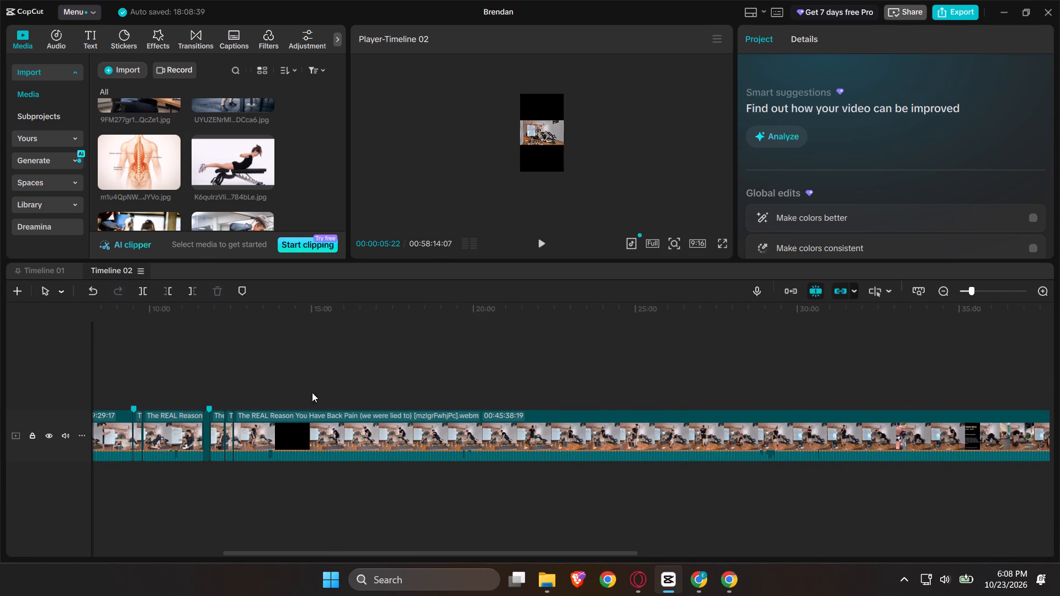
left_click(270, 385)
left_click_drag(270, 385, 291, 386)
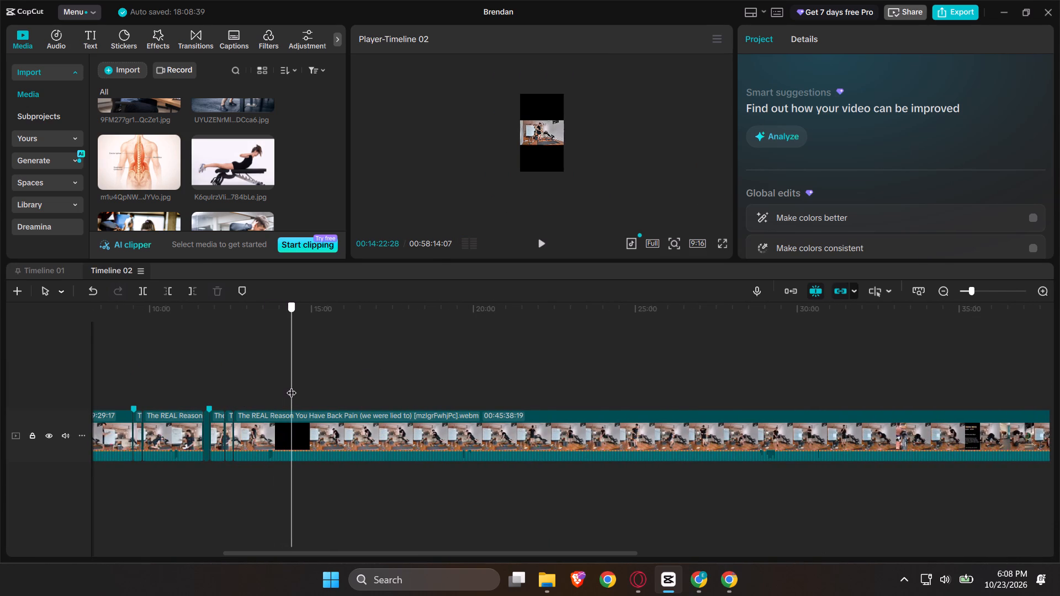
left_click_drag(291, 386, 141, 445)
scroll(47, 435, "right", 1)
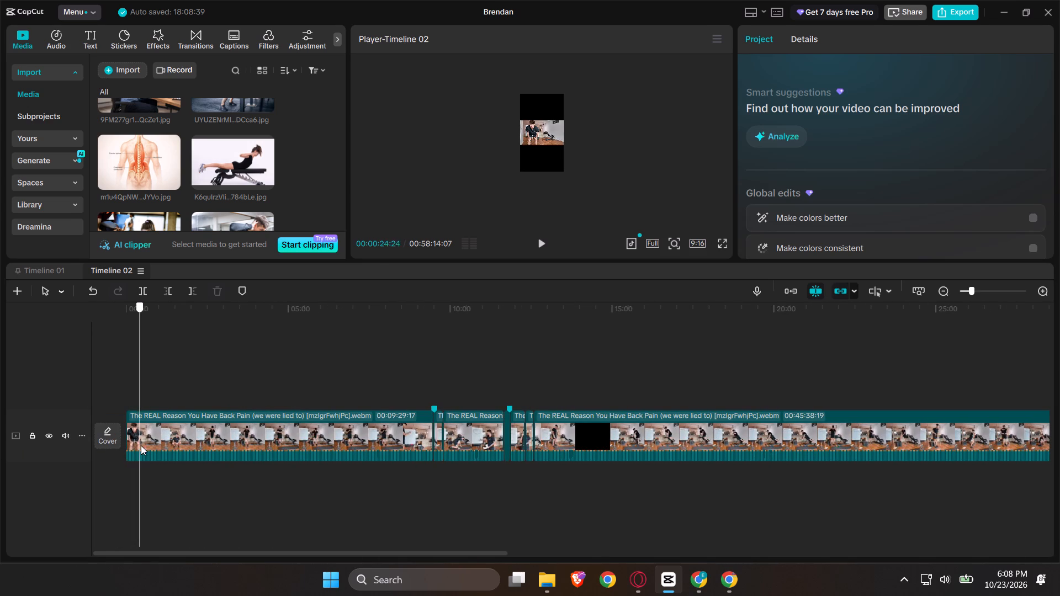
left_click_drag(141, 445, 105, 481)
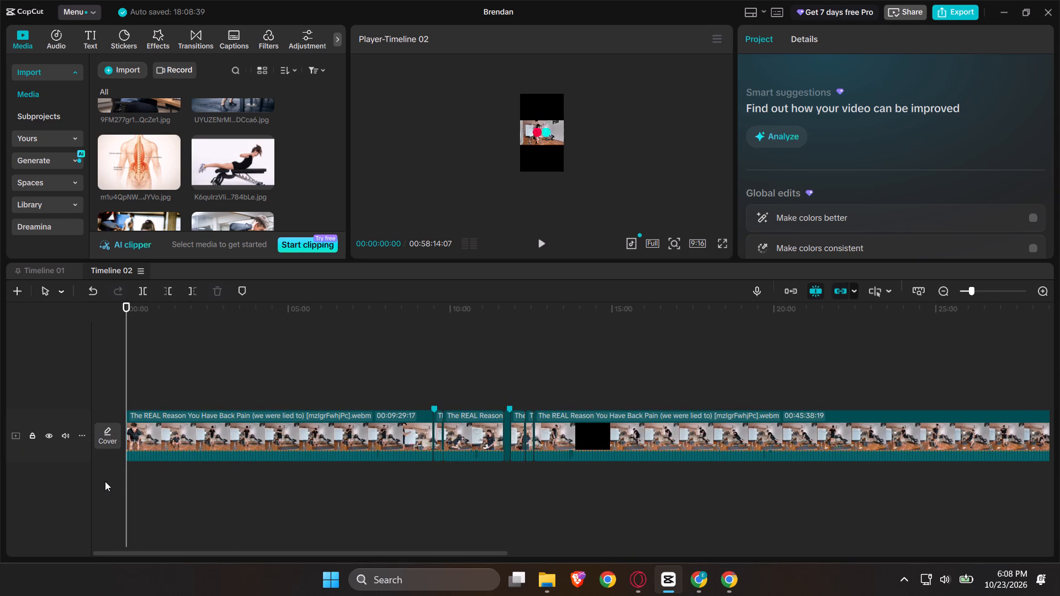
key("space")
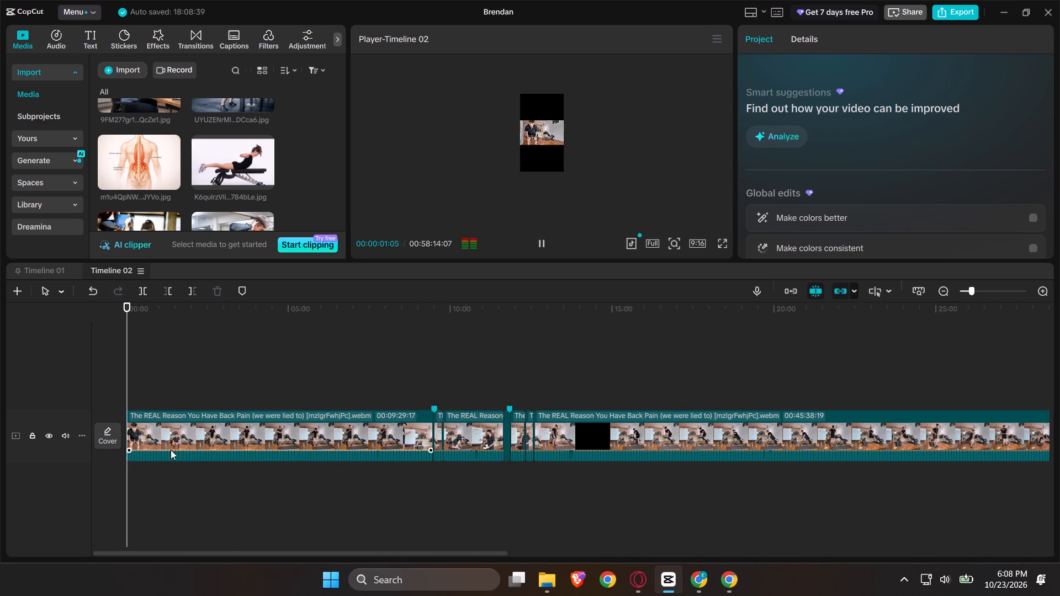
scroll(155, 436, "right", 2)
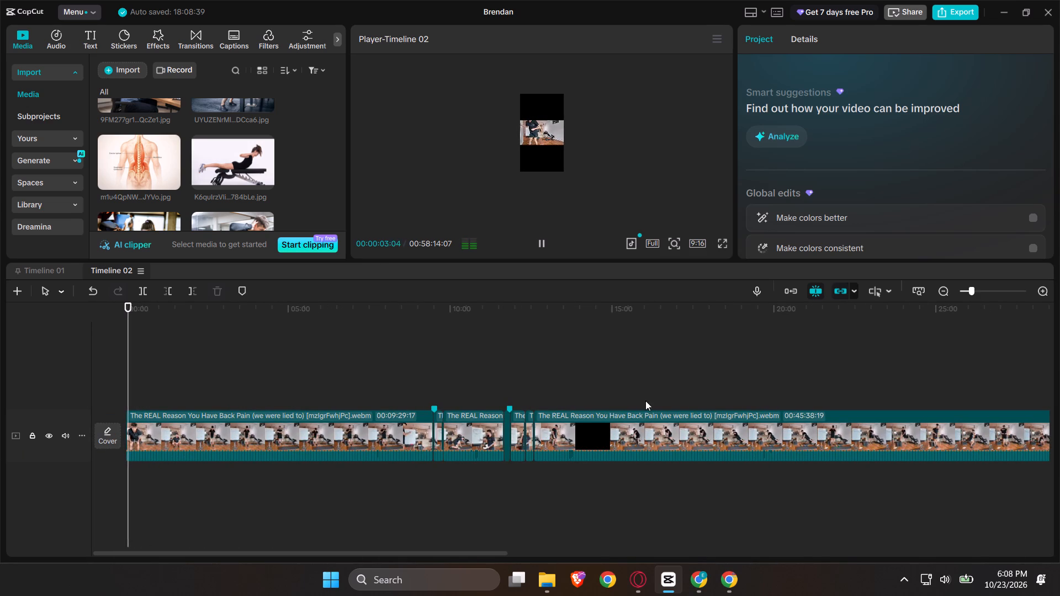
scroll(645, 401, "right", 2)
key("space")
Split the Timeline 02 source clip at 00:00:03:17, copy the opening segment, and undo the split.
scroll(246, 429, "up", 2, "ctrl")
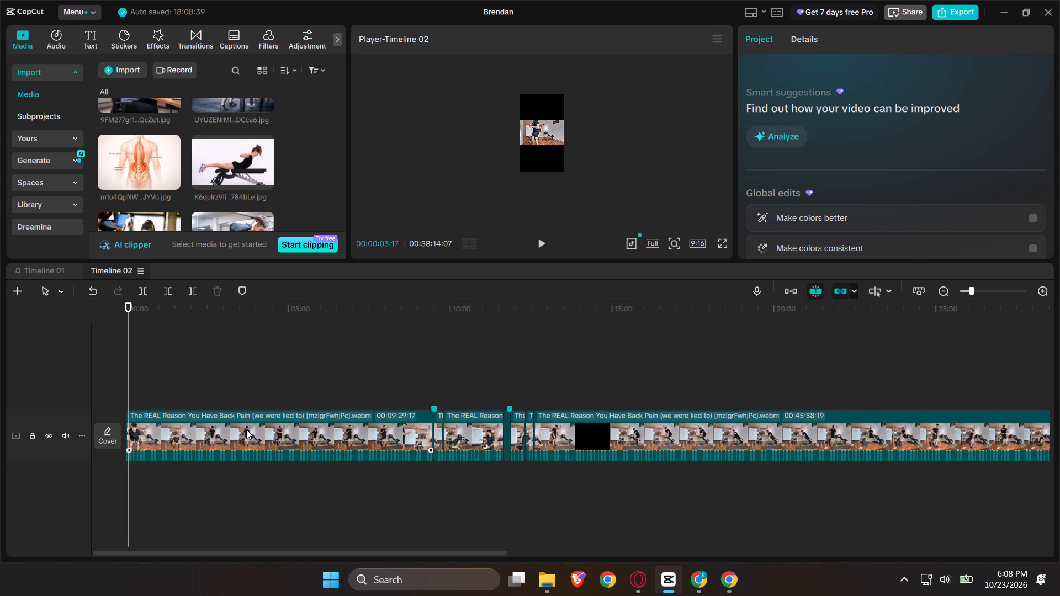
scroll(246, 429, "up", 9, "ctrl")
scroll(246, 429, "up", 13, "ctrl")
scroll(246, 429, "up", 10, "ctrl")
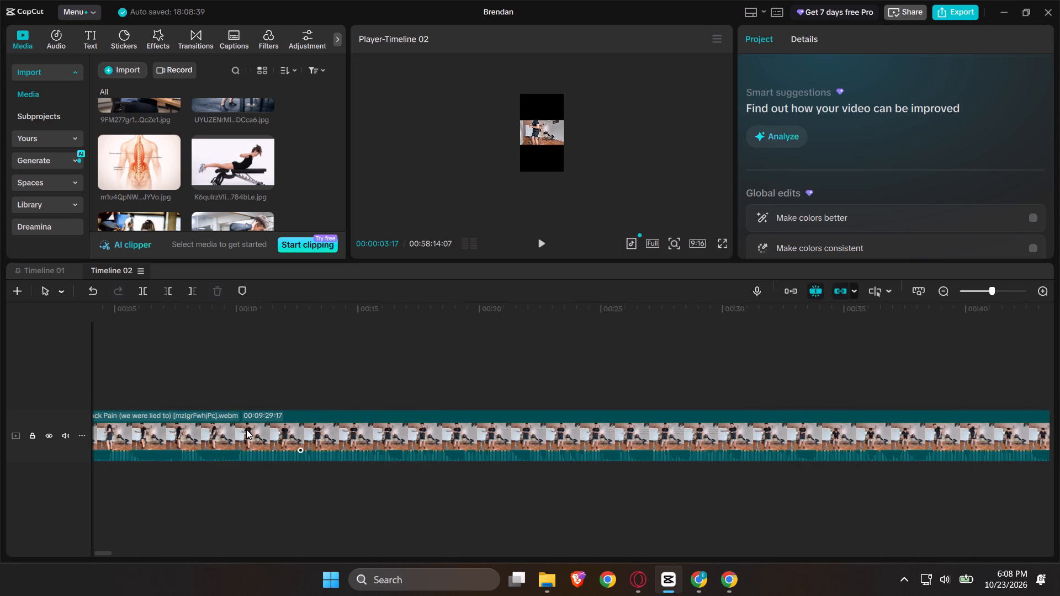
scroll(160, 437, "right", 8)
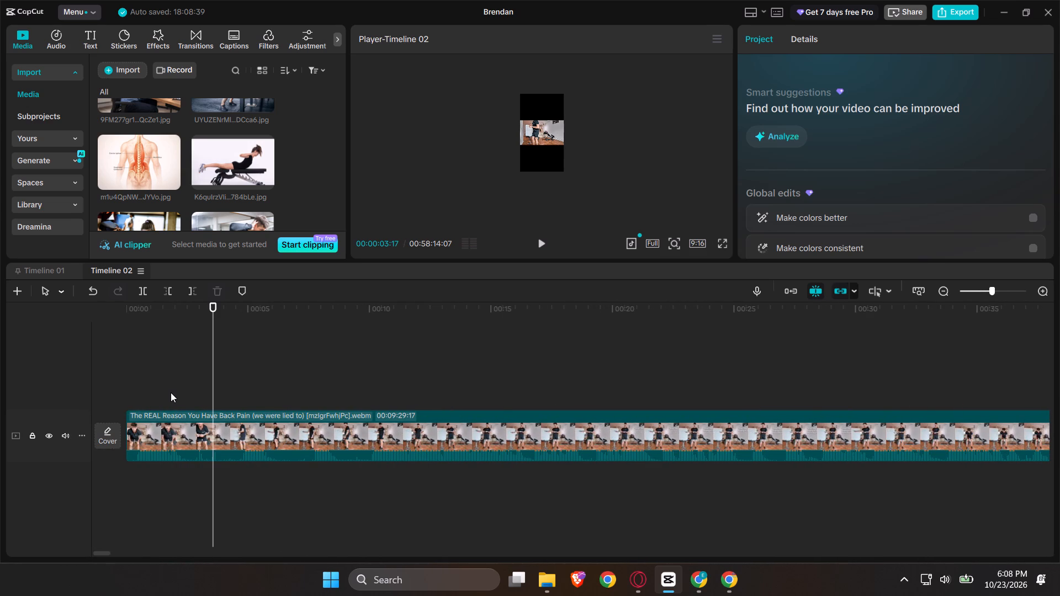
key("ctrl+b")
left_click(167, 445)
key("ctrl+c")
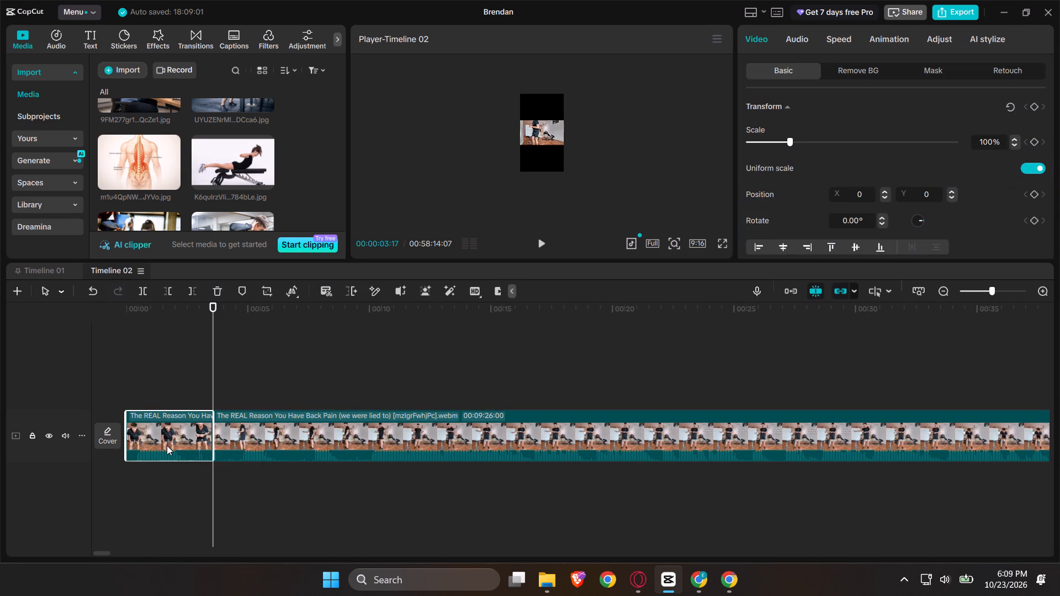
key("ctrl+z")
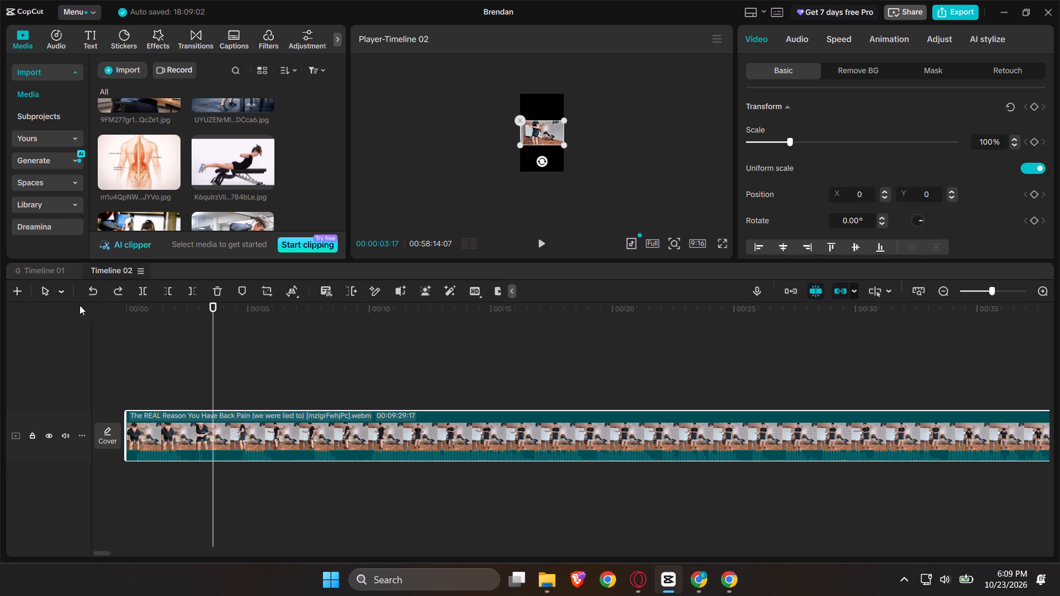
Paste the copied opening segment into Timeline 01 at 00:00:03:14, on the track above the first The REAL Reason clip.
left_click(59, 267)
left_click(198, 419)
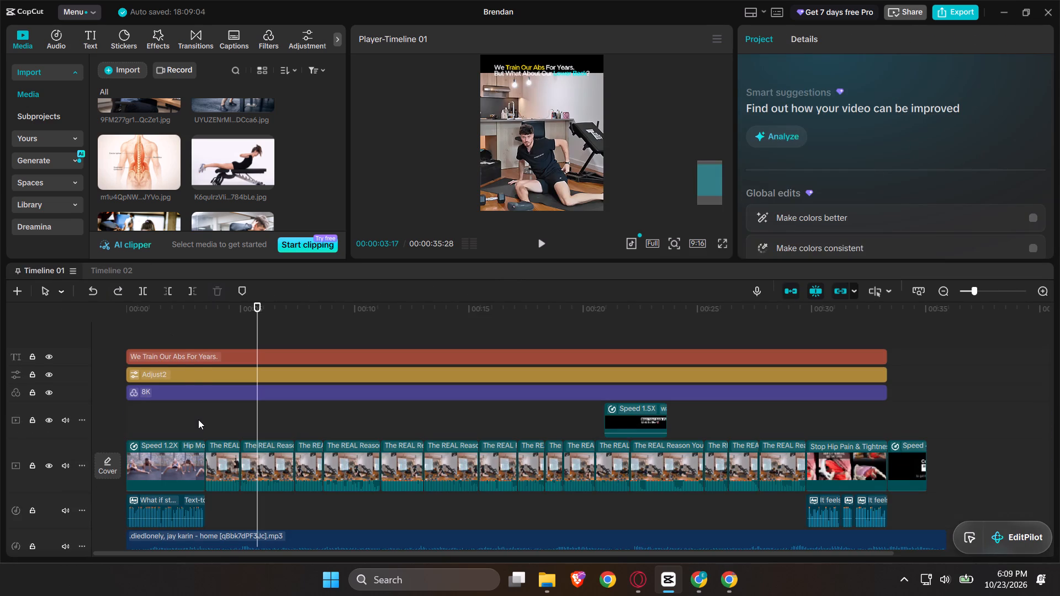
left_click_drag(198, 419, 206, 421)
key("ctrl+v")
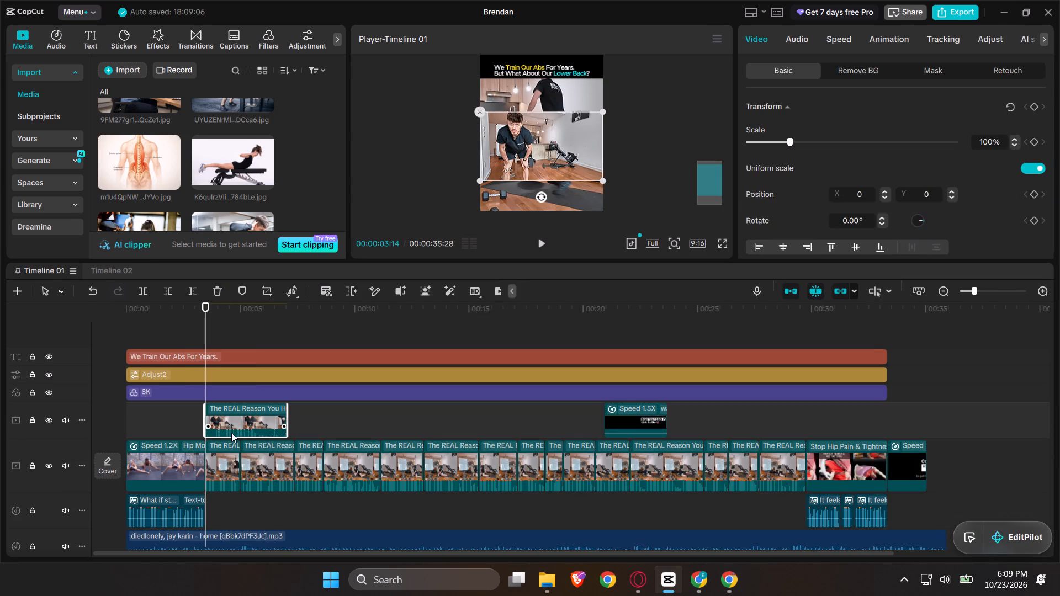
left_click_drag(231, 430, 229, 483)
Trim the end of the pasted overlay clip to match the end of the first The REAL Reason clip beneath it.
key("space")
key("space")
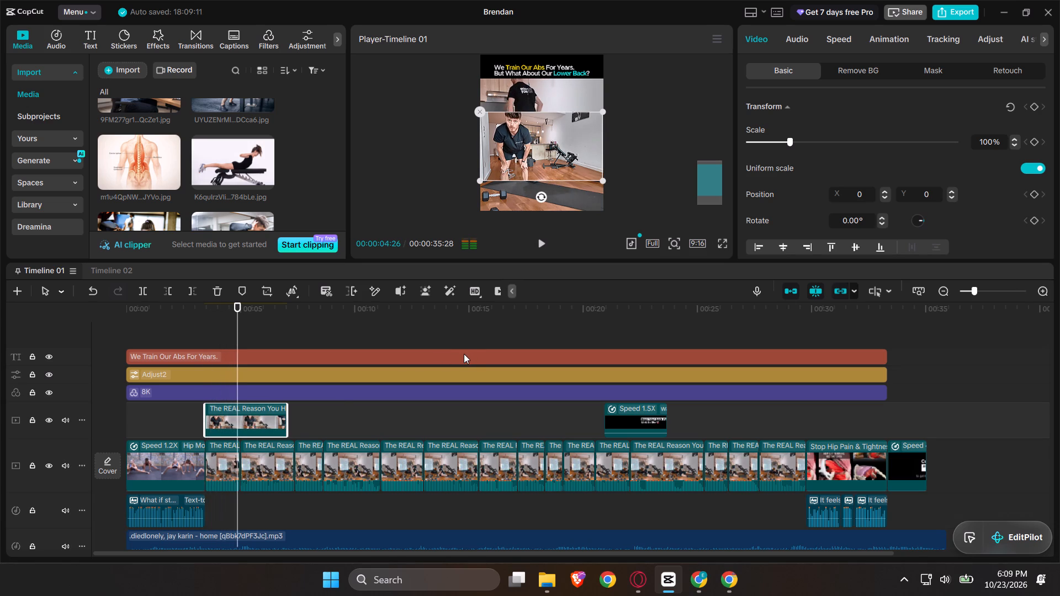
scroll(290, 418, "up", 9, "ctrl")
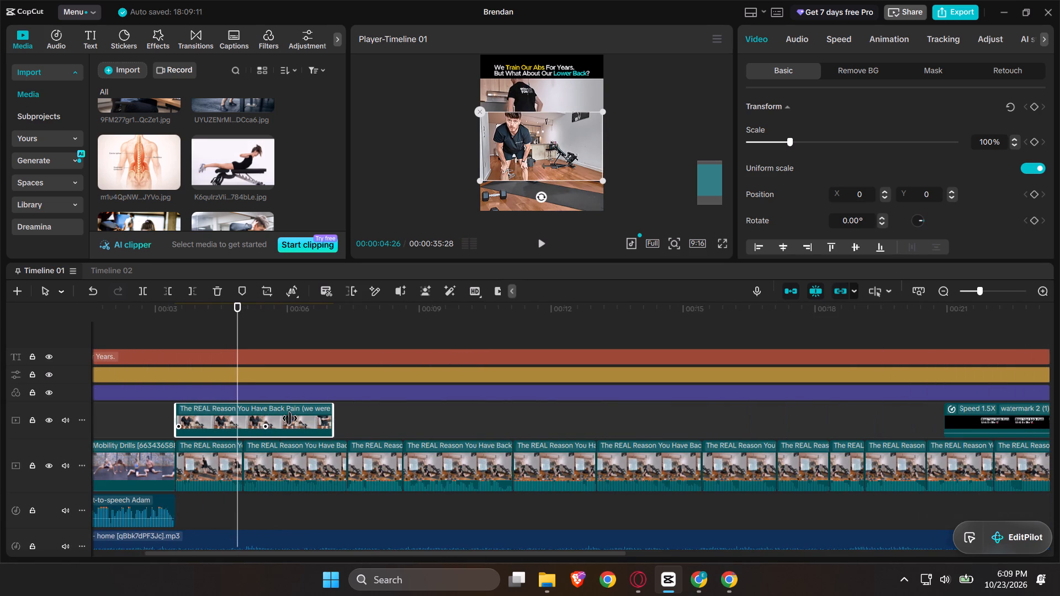
left_click_drag(331, 417, 325, 421)
left_click_drag(325, 421, 237, 467)
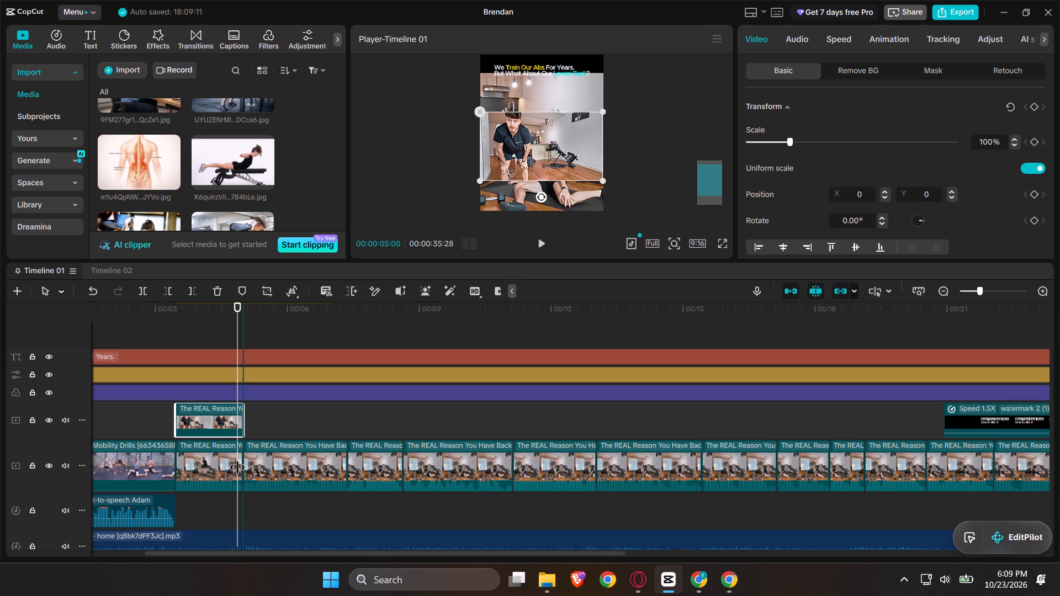
left_click_drag(237, 467, 243, 473)
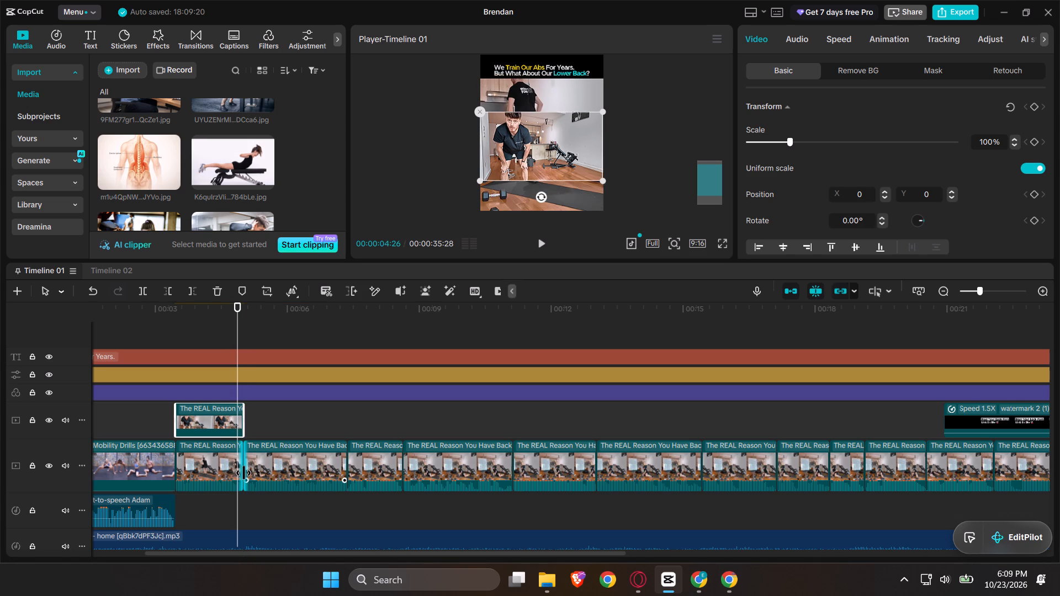
Copy the first The REAL Reason clip's attributes and paste only the Video attributes, without Audio, onto the overlay and the remaining The REAL Reason clips.
right_click(202, 471)
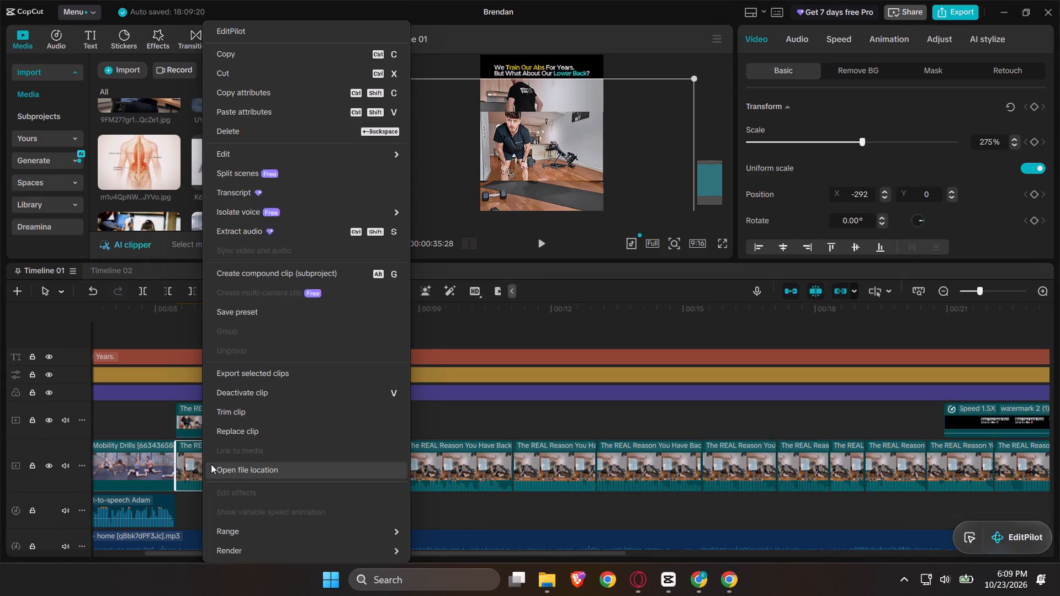
left_click(251, 91)
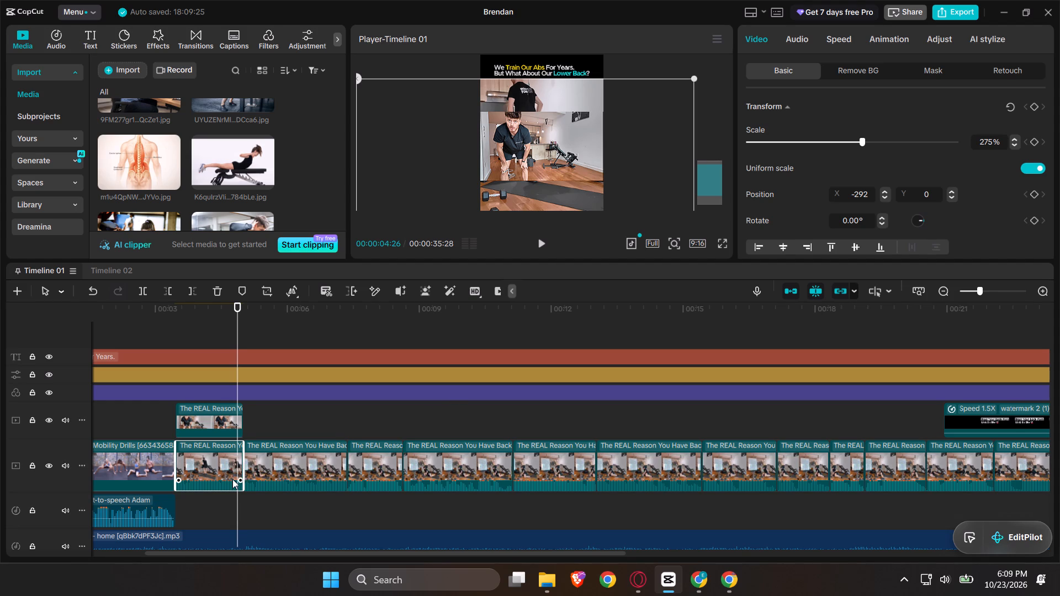
scroll(232, 479, "down", 11, "ctrl")
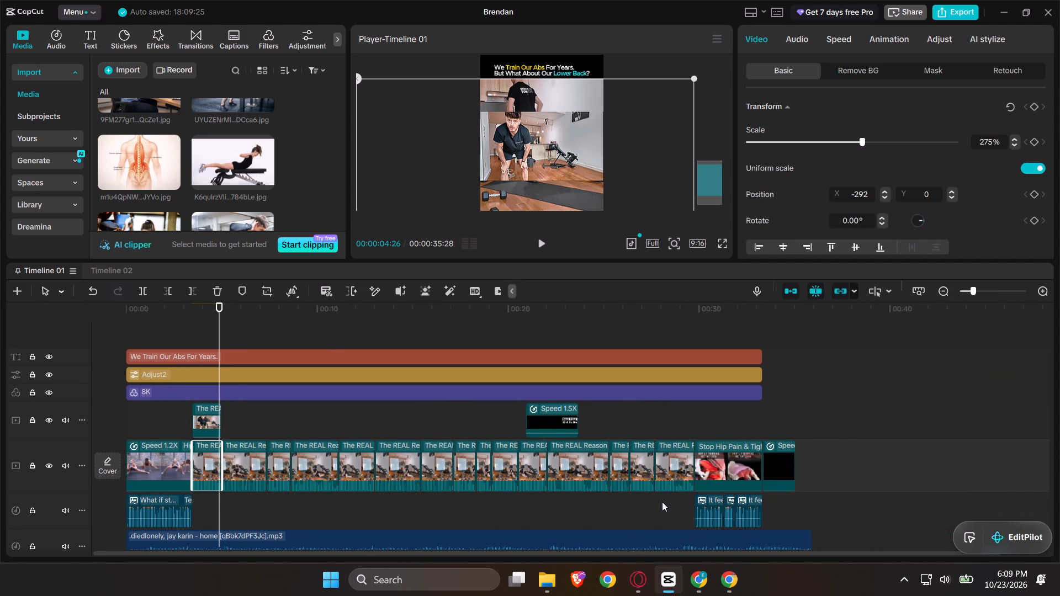
left_click_drag(676, 501, 243, 472)
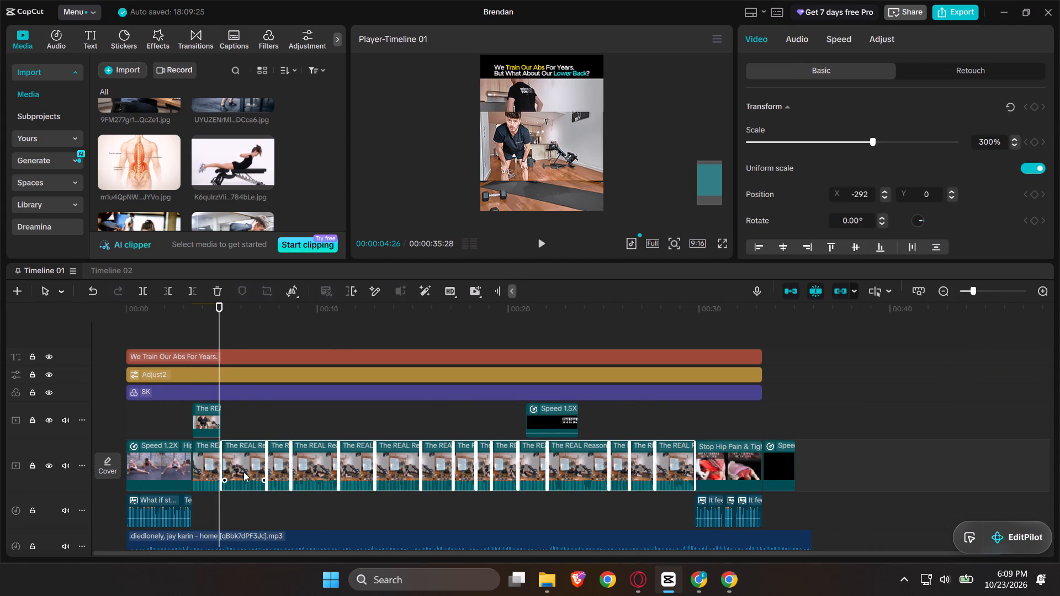
left_click(205, 412, "ctrl")
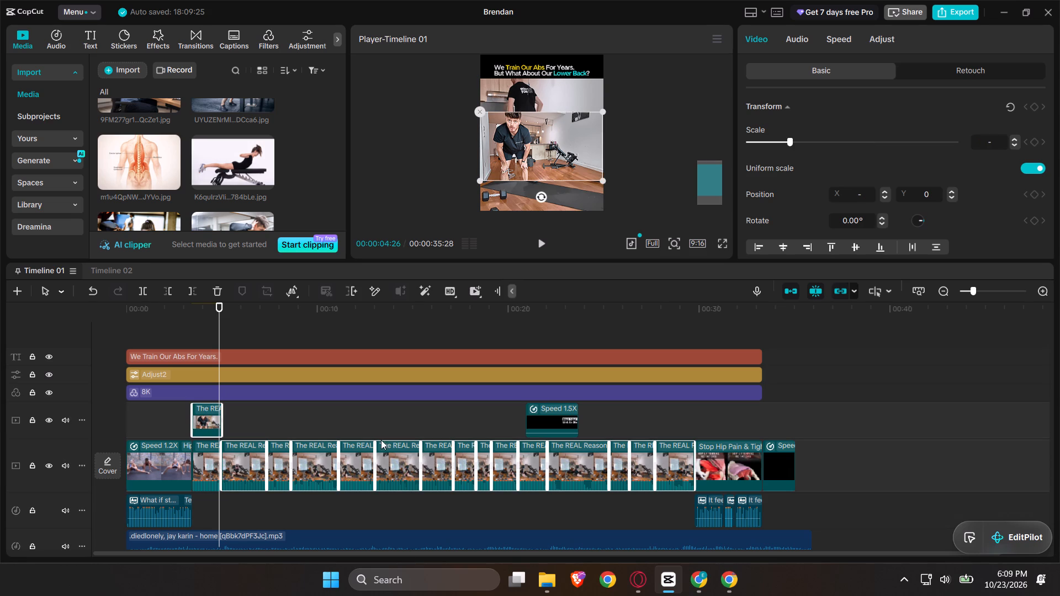
right_click(585, 461)
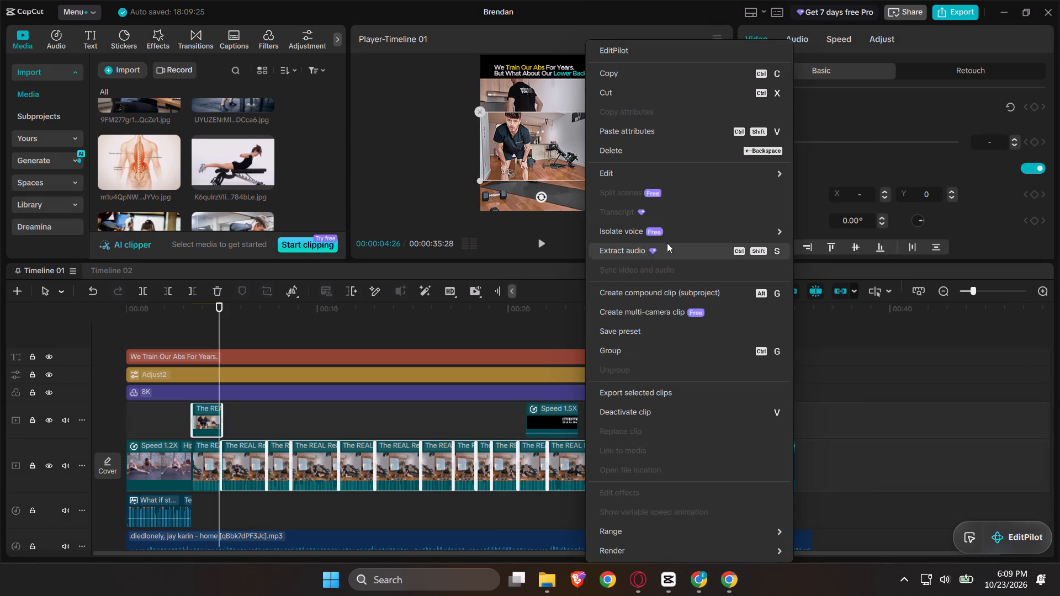
left_click(634, 135)
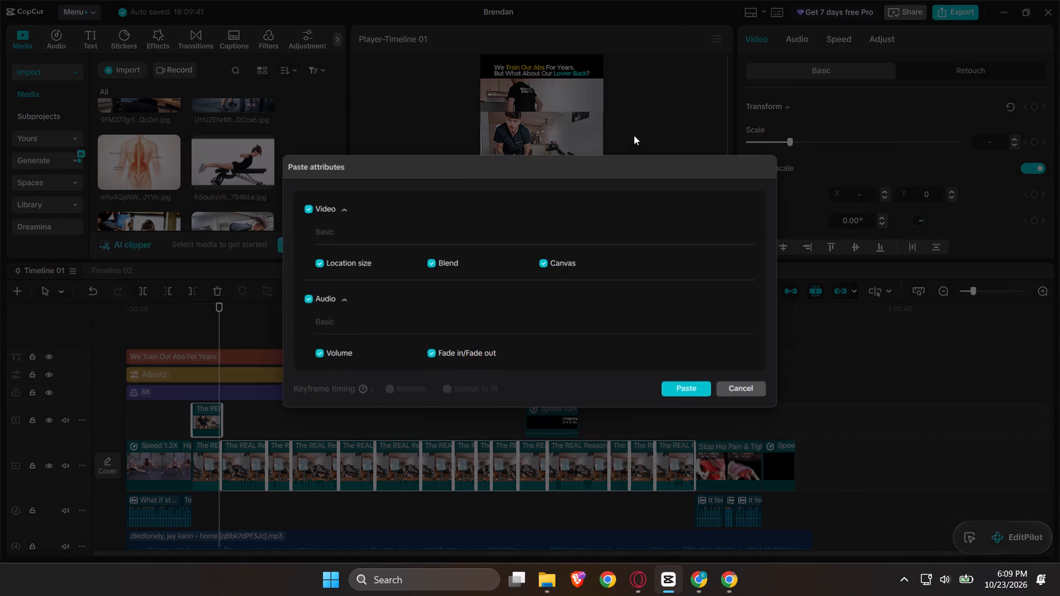
left_click(306, 296)
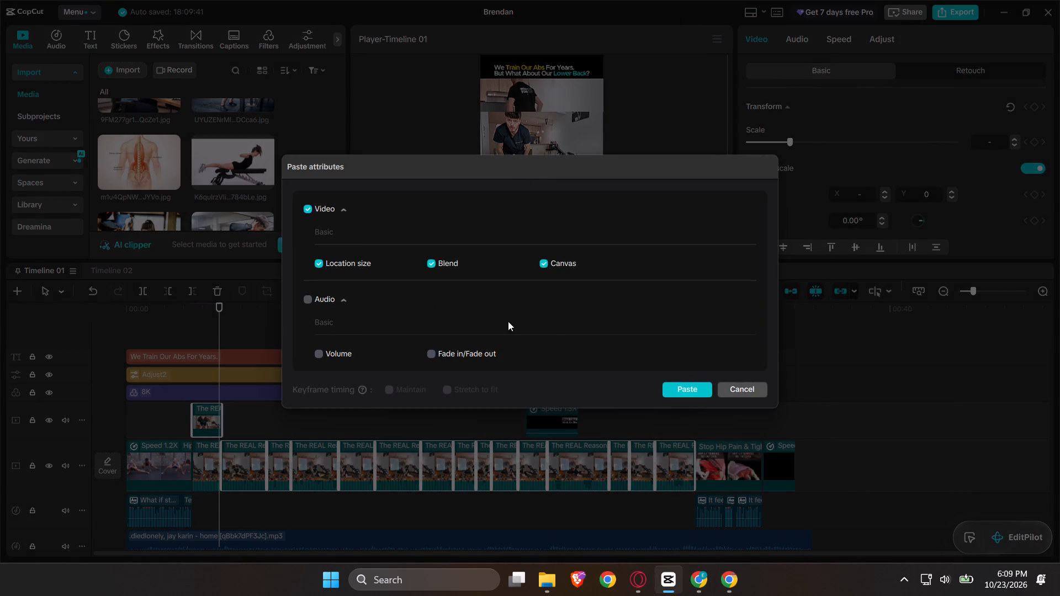
left_click(679, 387)
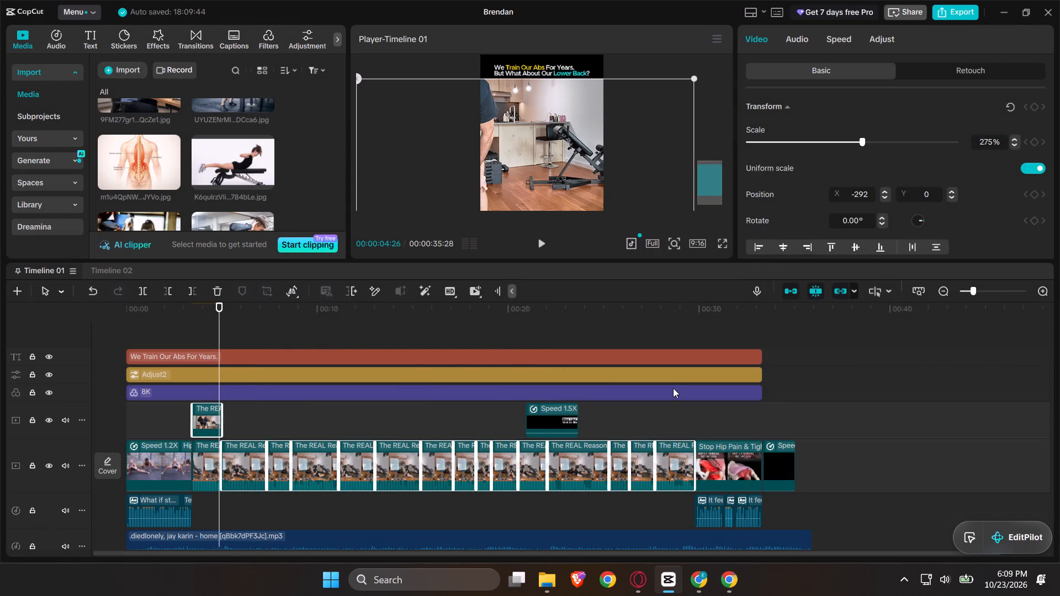
Reposition the overlay clip in the frame so the man leaning forward is centred.
left_click(208, 329)
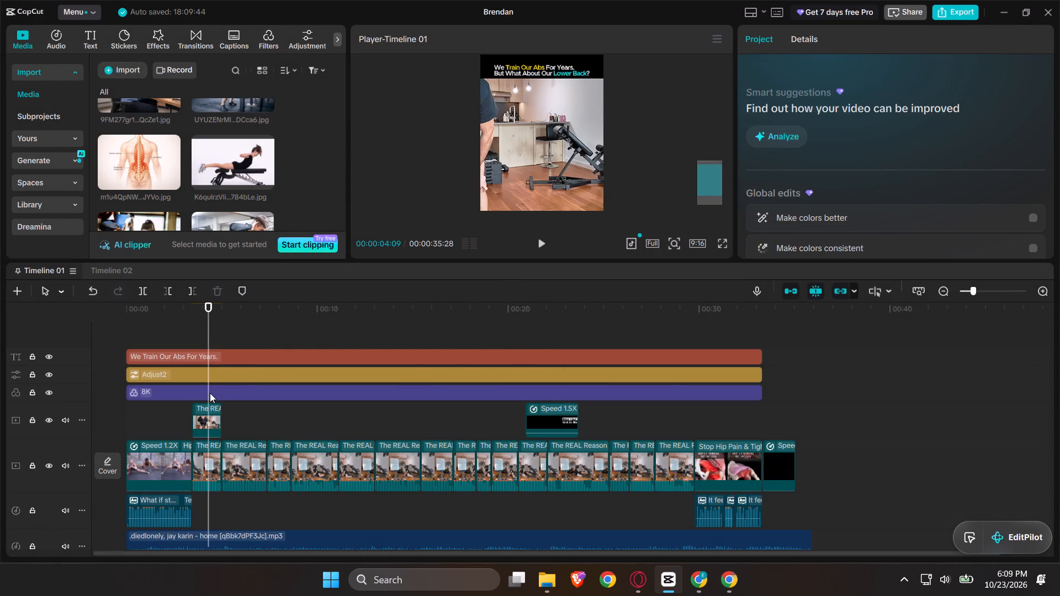
left_click(205, 415)
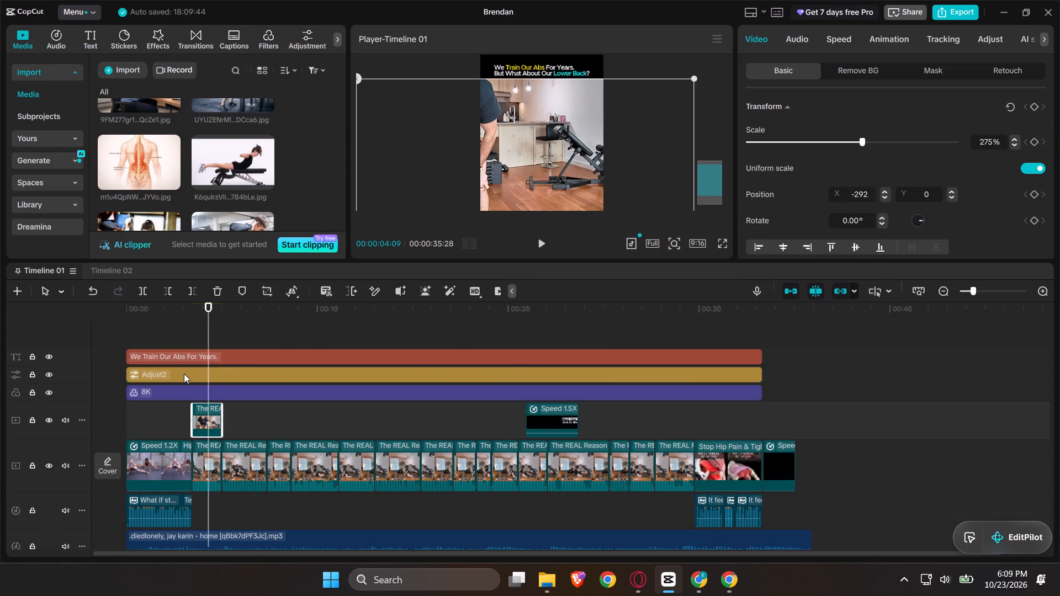
left_click_drag(502, 151, 575, 147)
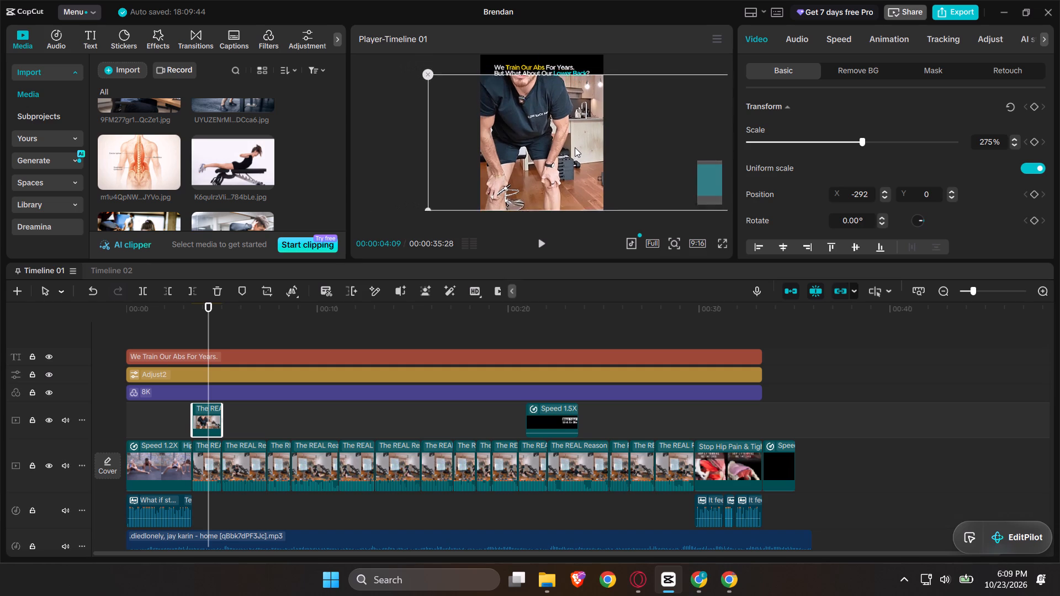
left_click_drag(575, 147, 565, 151)
Extend the overlay clip's crop up to the top edge of the source frame so the man's head is included.
left_click(261, 291)
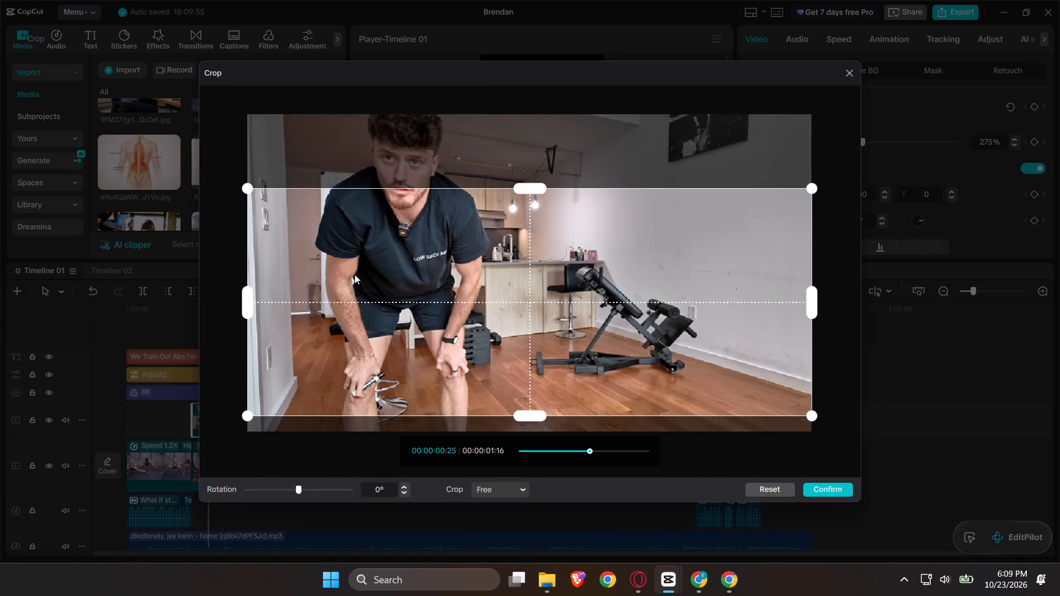
left_click_drag(526, 187, 526, 182)
left_click_drag(526, 182, 522, 52)
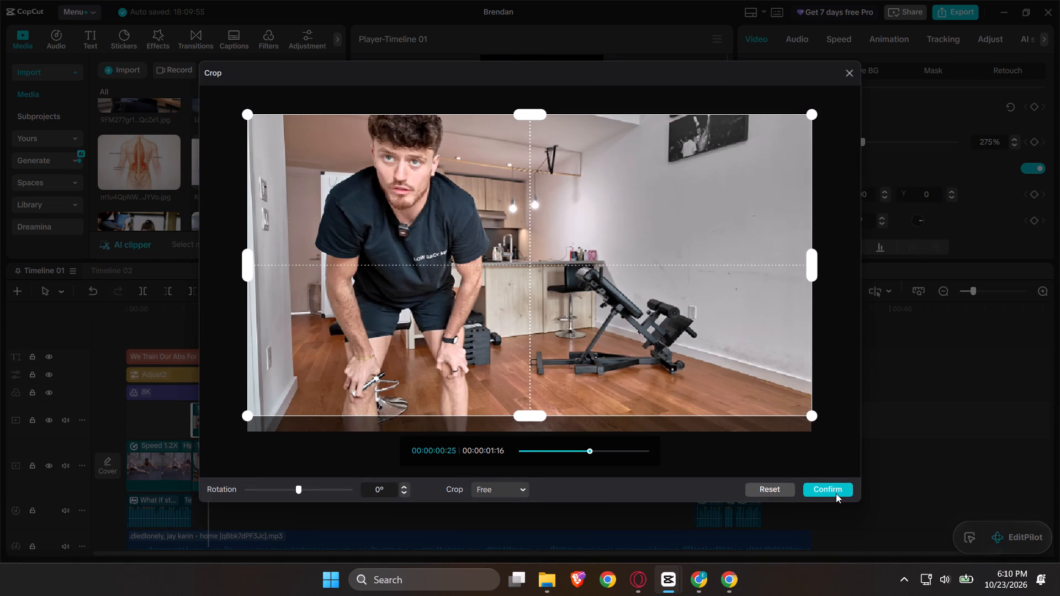
left_click(836, 493)
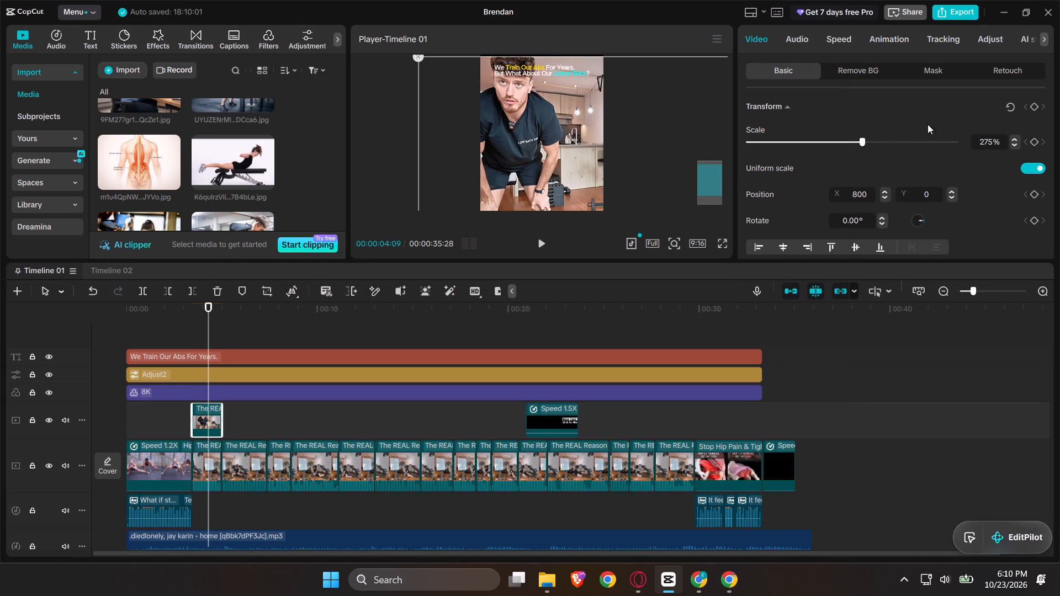
Set the overlay clip's scale to 200%.
triple_click(1013, 149)
left_click(1015, 145)
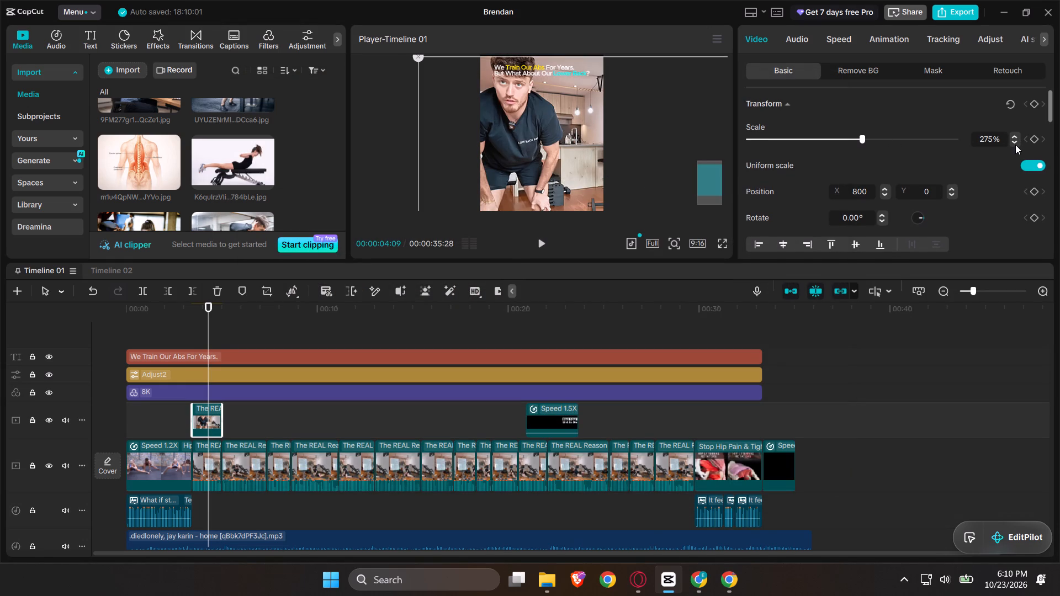
triple_click(990, 137)
type("200")
key("Return")
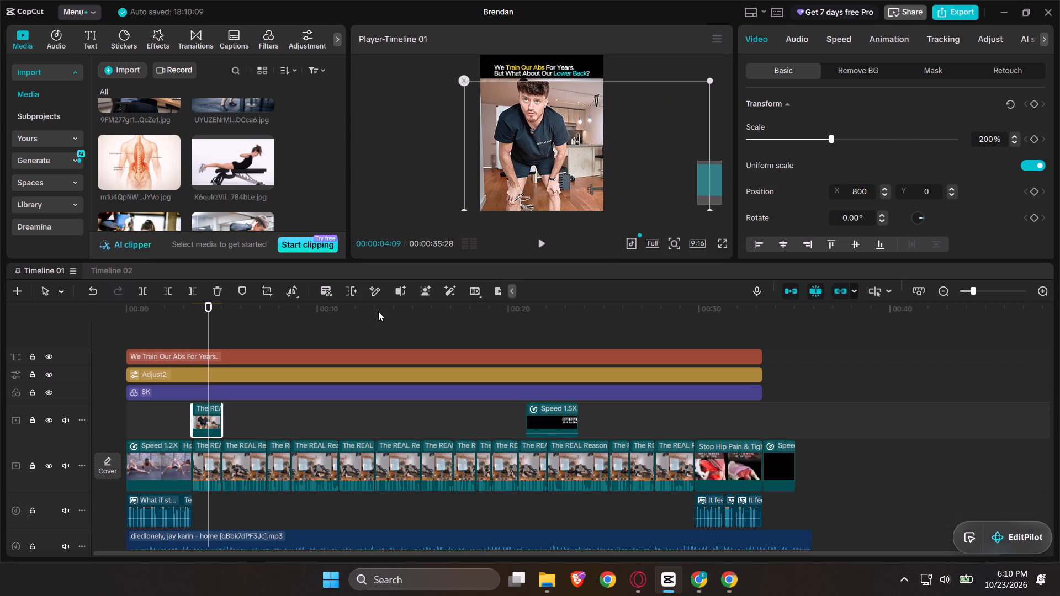
left_click_drag(577, 127, 577, 141)
Move the overlay clip down onto the main video track, inserting it before the first The REAL Reason clip.
left_click(210, 453)
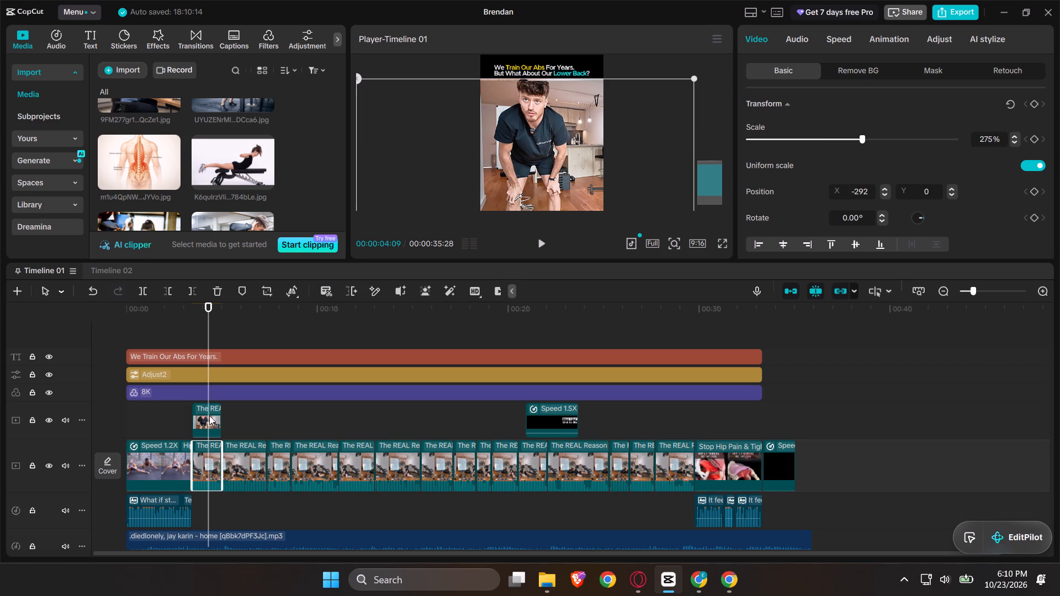
left_click_drag(209, 415, 206, 454)
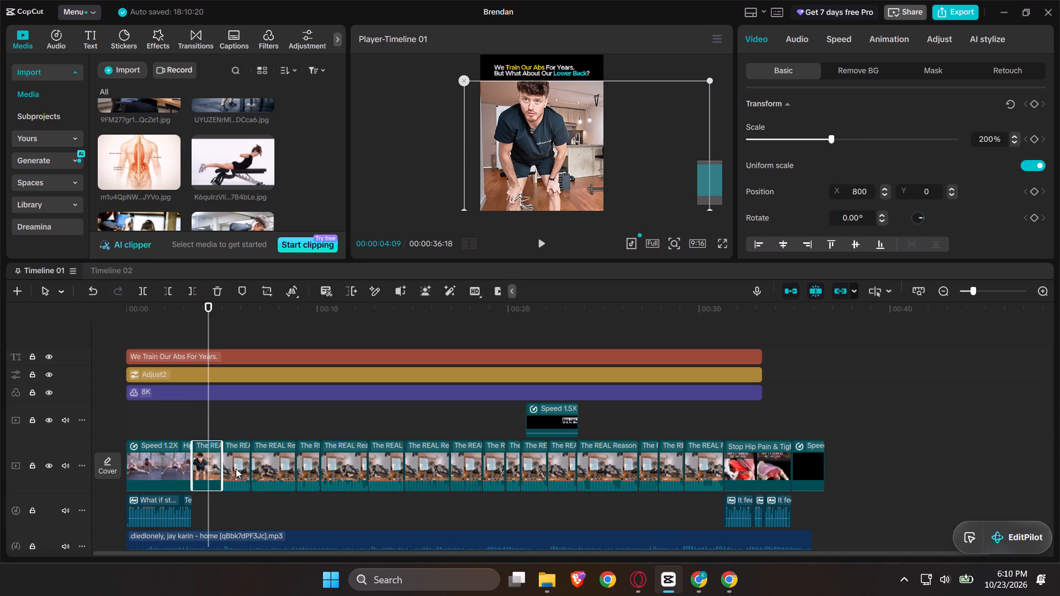
Extract the audio of the original first The REAL Reason clip and align it beneath the inserted clip.
left_click(236, 471)
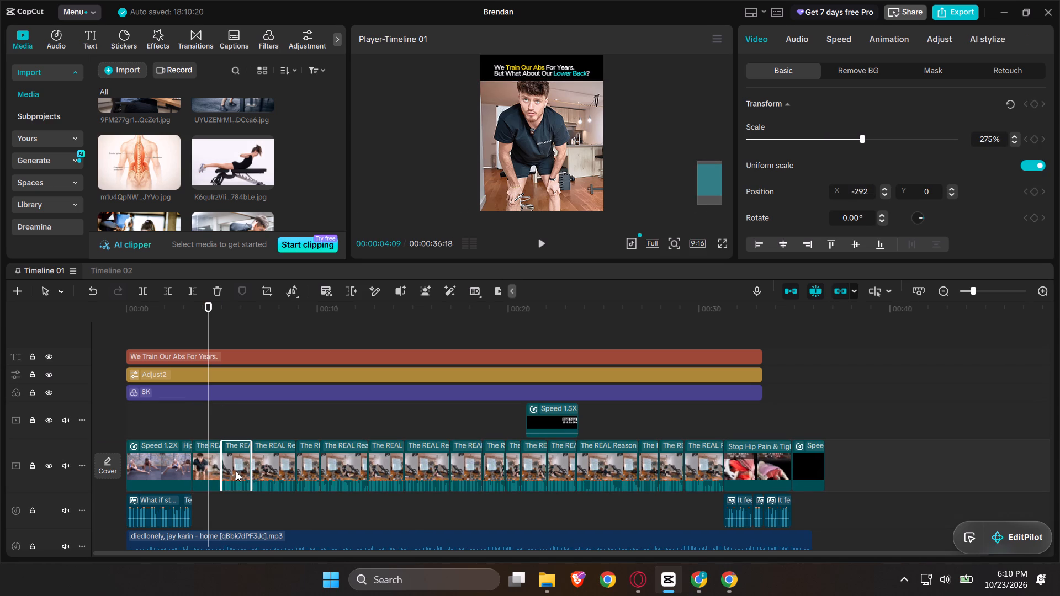
key("ctrl+shift+s")
left_click_drag(234, 519, 219, 517)
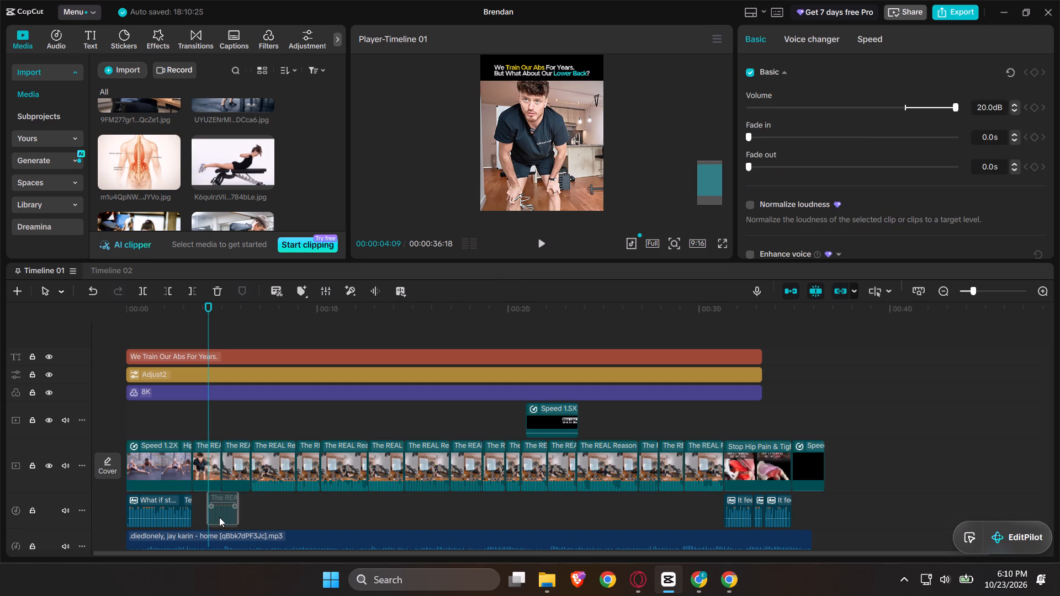
left_click_drag(219, 517, 206, 517)
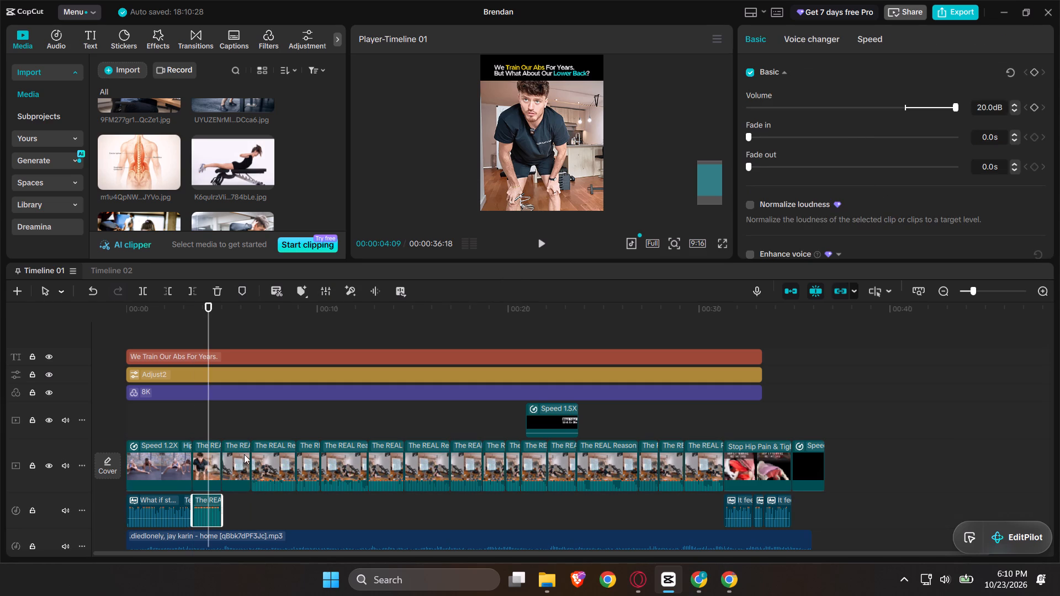
Delete the original first The REAL Reason video clip that follows the inserted clip.
left_click(244, 454)
key("BackSpace")
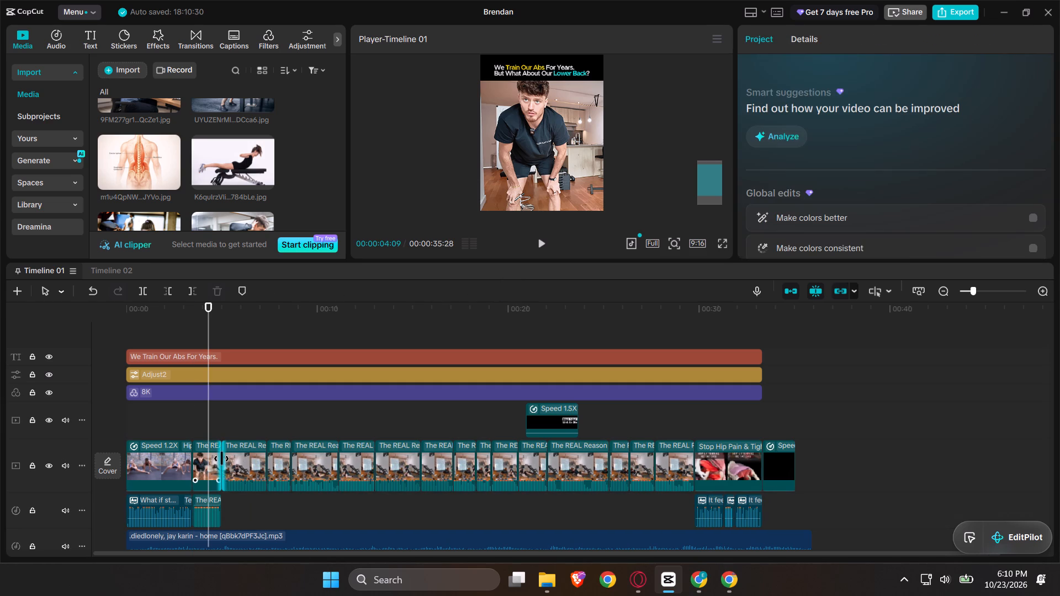
Play the transition from the Hip Mobility Drills clip into the inserted clip in full screen to examine its framing.
scroll(221, 459, "up", 14, "ctrl")
triple_click(160, 403)
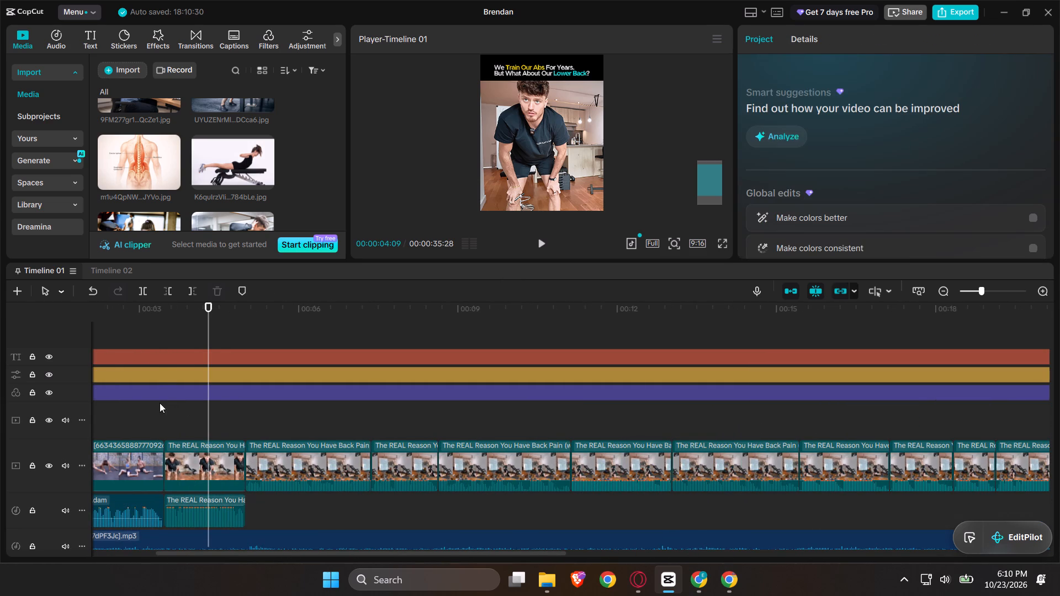
left_click(160, 403)
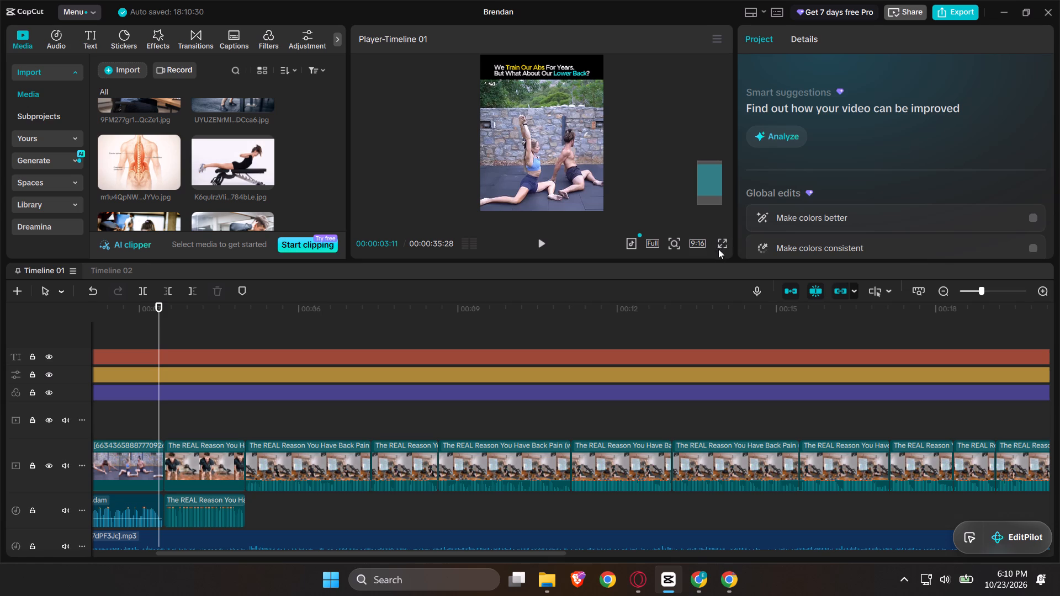
left_click(722, 243)
key("space")
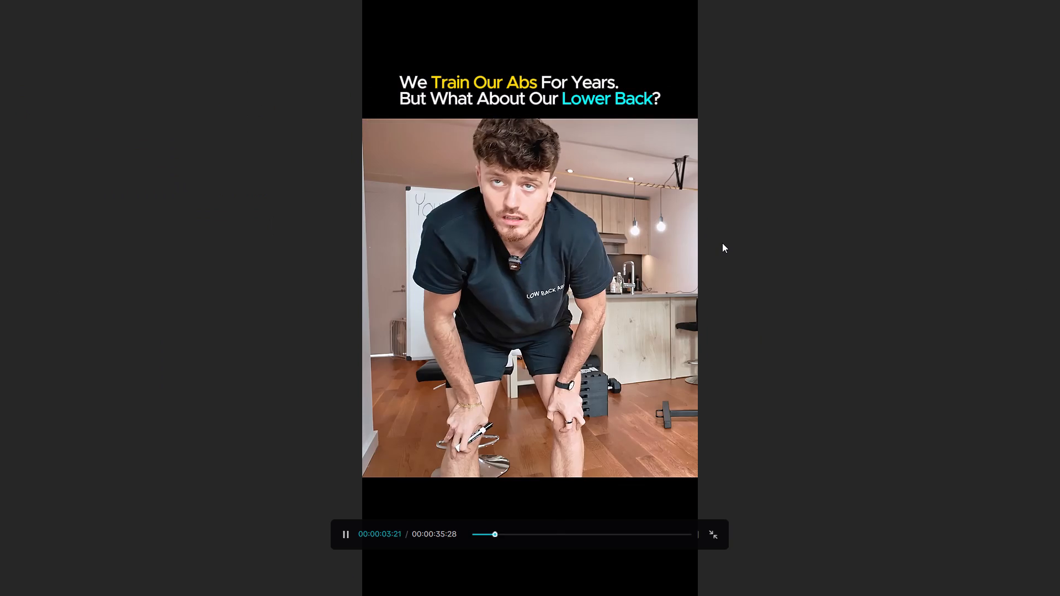
key("space")
left_click(719, 525)
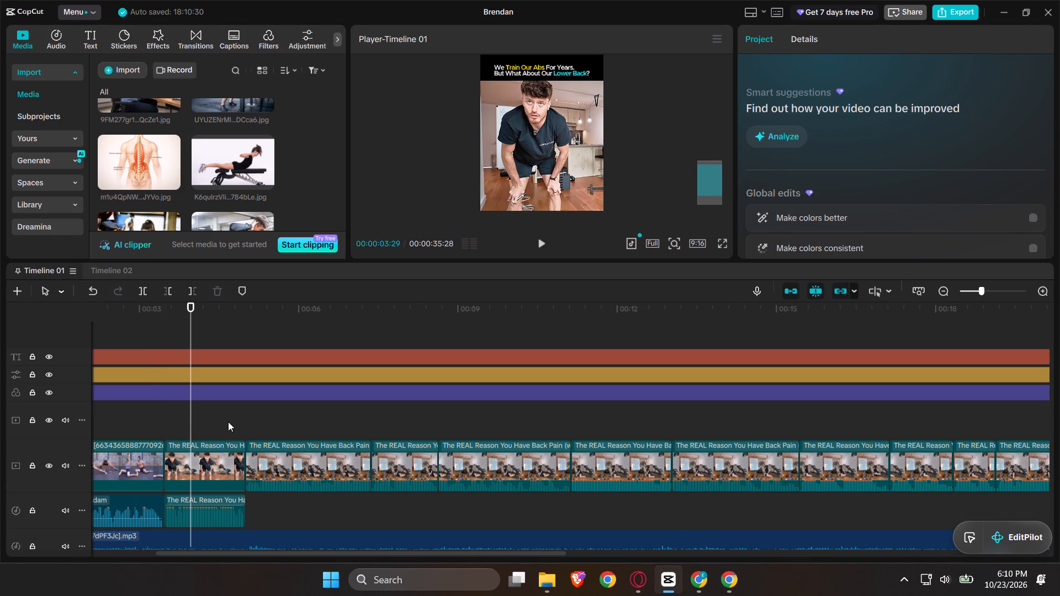
Shift the inserted clip sideways in the frame to position X 879, keeping Y at 0.
left_click(230, 455)
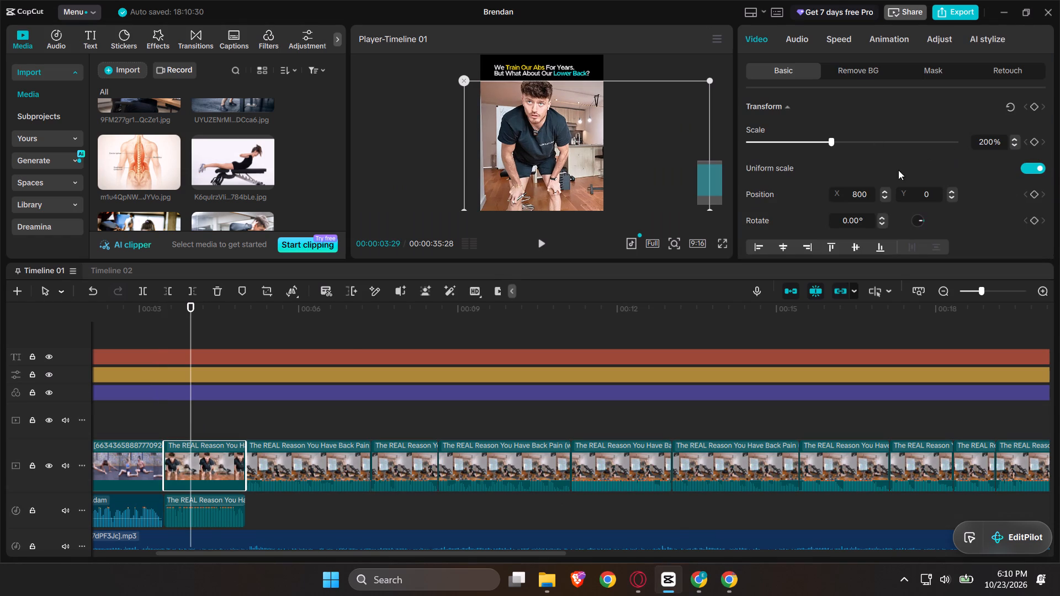
left_click_drag(530, 131, 536, 130)
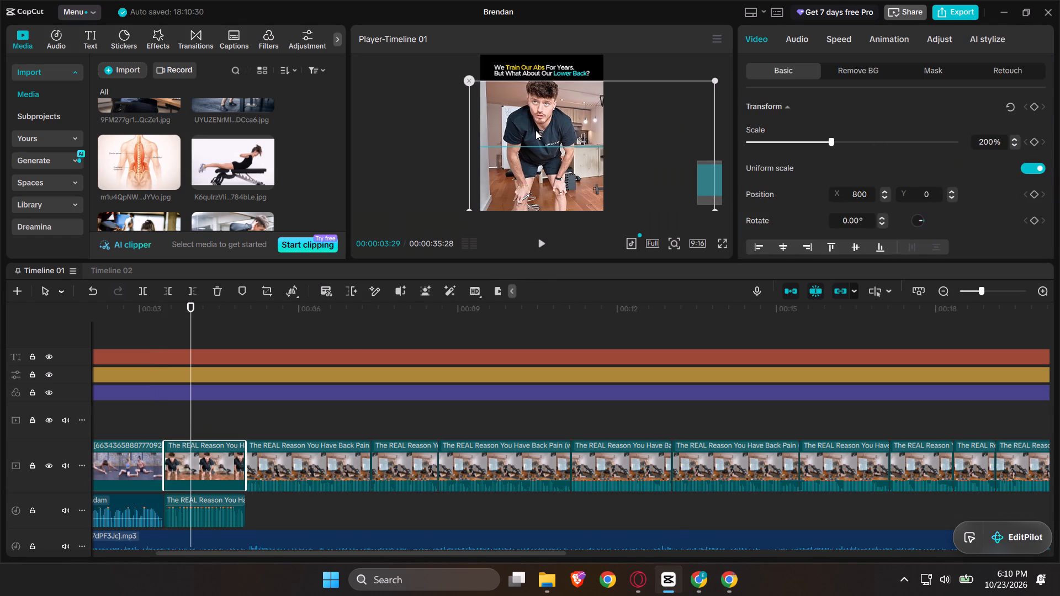
left_click_drag(536, 130, 535, 130)
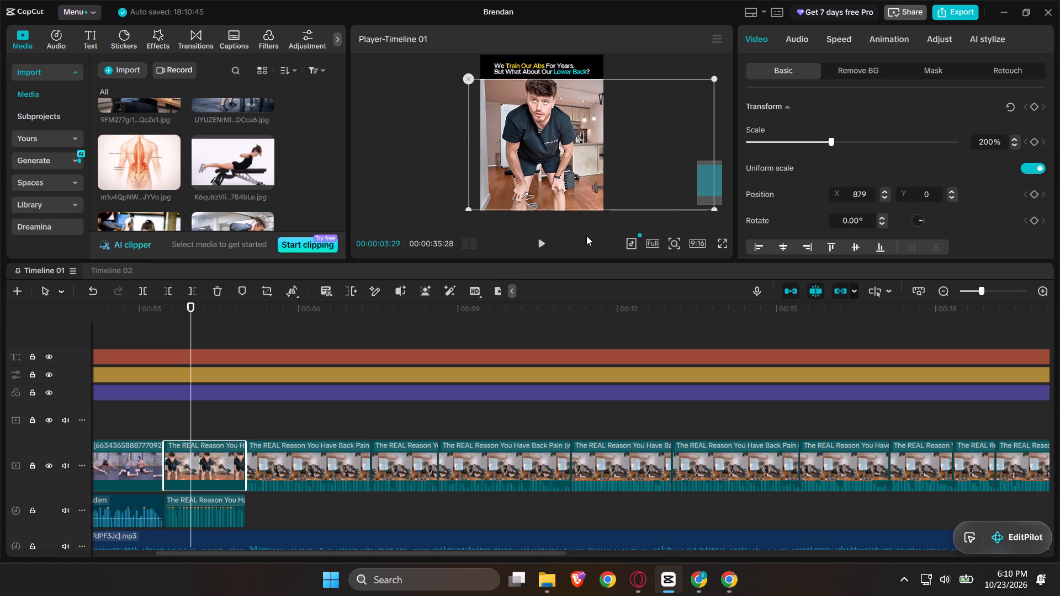
Enlarge the inserted clip to 210% scale so it fills the frame width, checking the framing in full screen.
left_click_drag(468, 204, 462, 212)
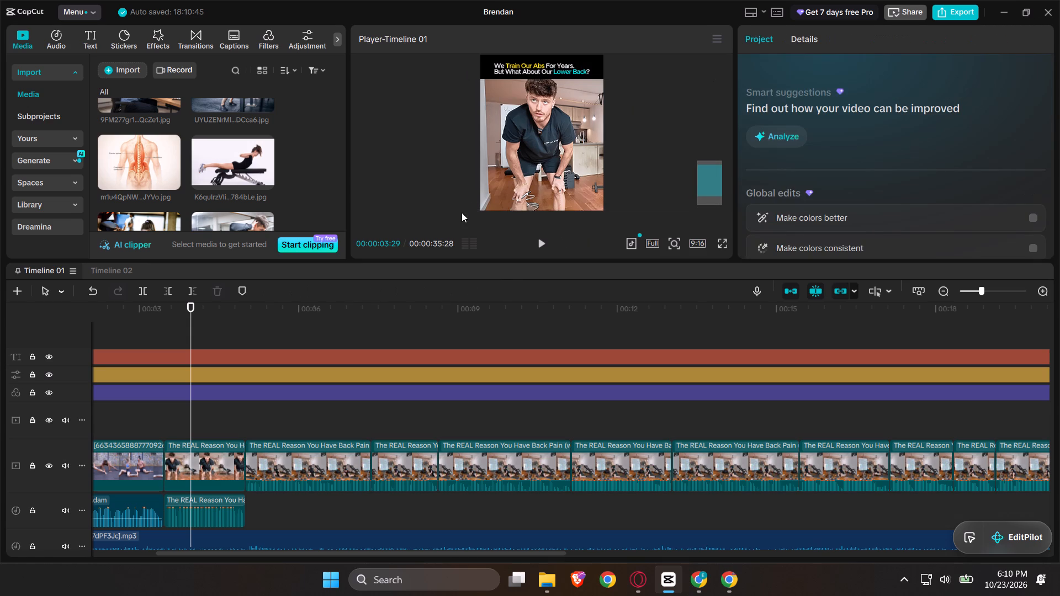
left_click(226, 459)
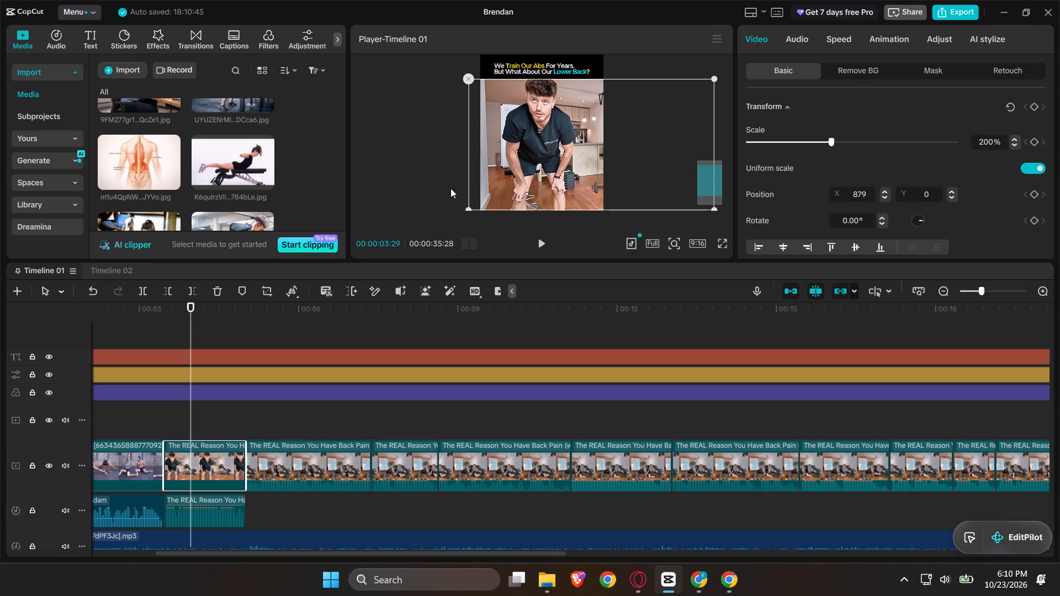
scroll(451, 188, "down", 1)
left_click_drag(467, 202, 463, 205)
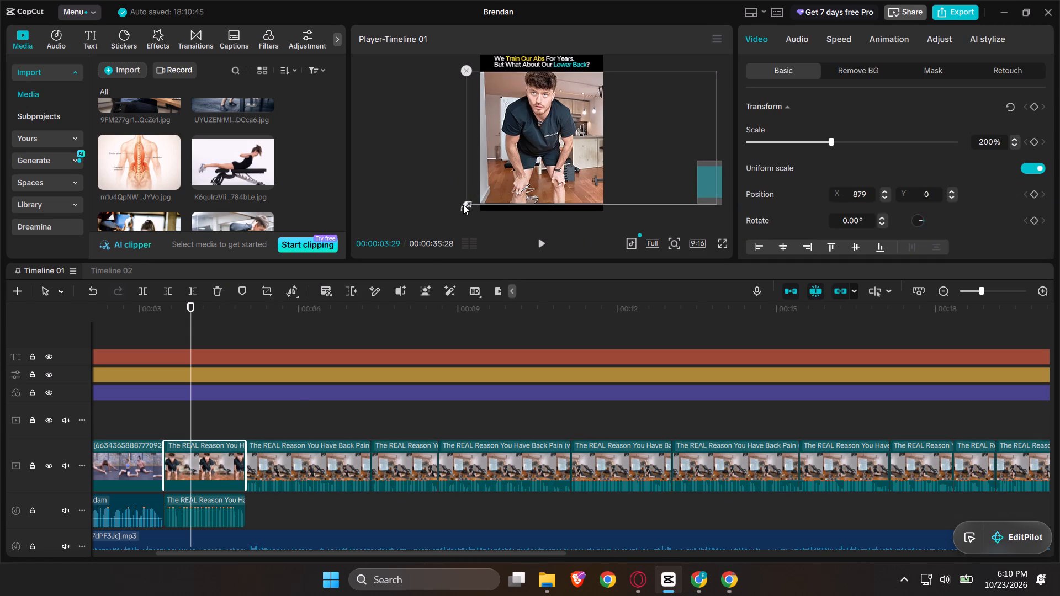
left_click_drag(463, 205, 457, 209)
left_click(726, 243)
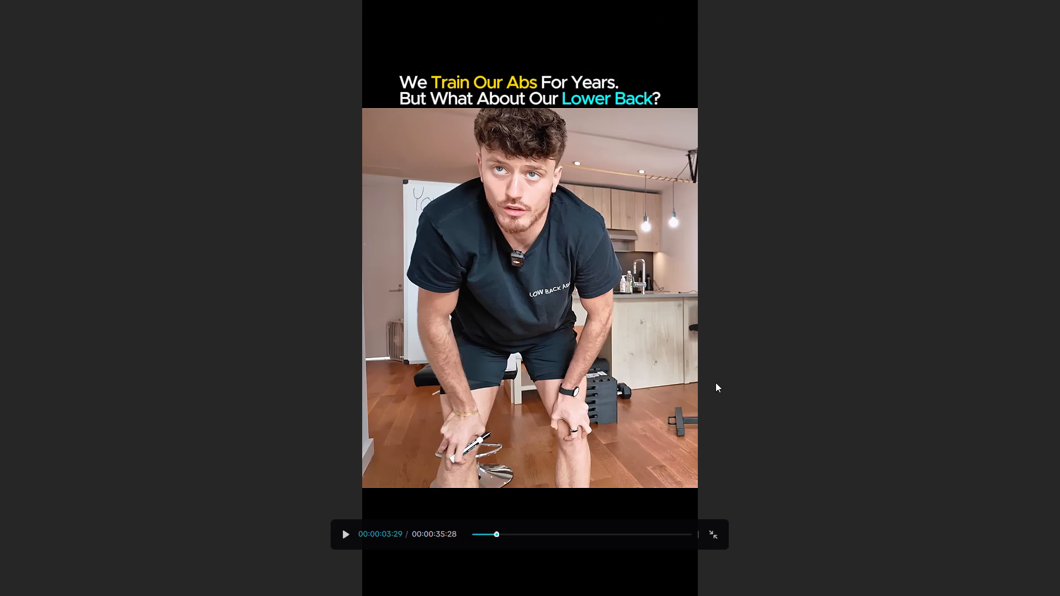
left_click(708, 531)
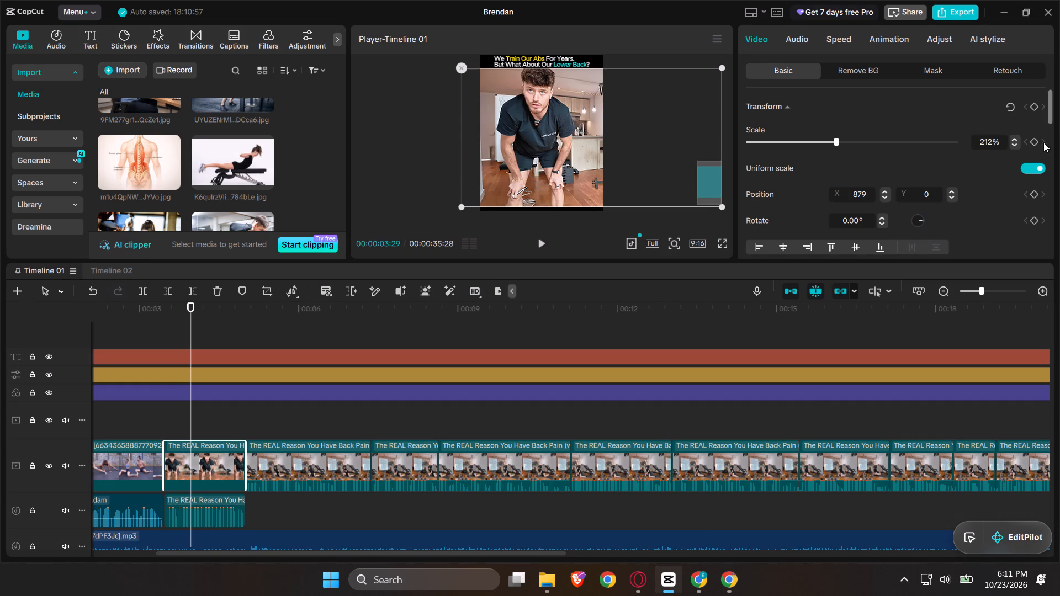
left_click(1015, 145)
left_click(1015, 145)
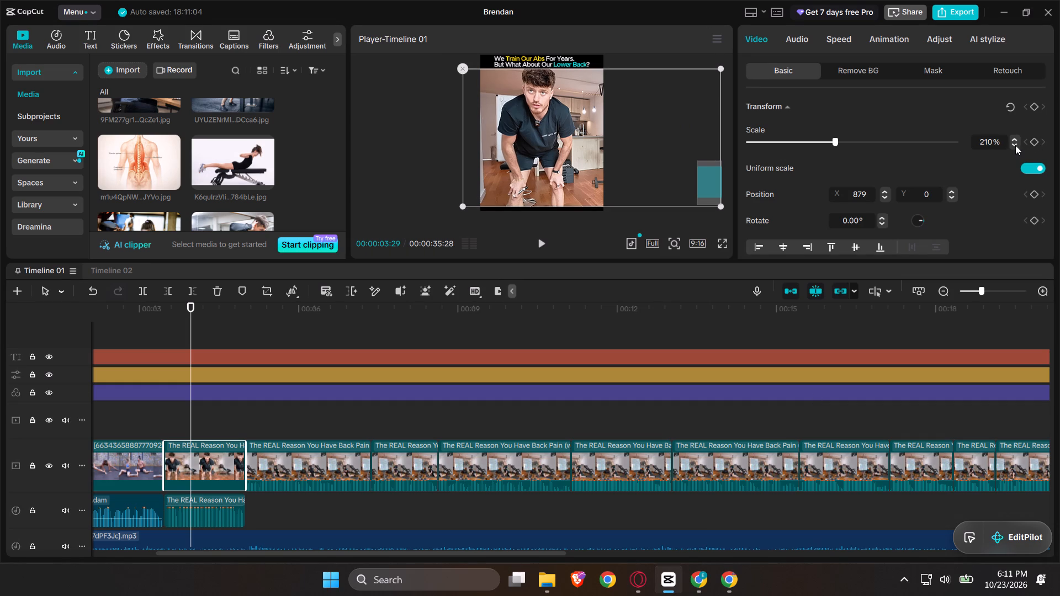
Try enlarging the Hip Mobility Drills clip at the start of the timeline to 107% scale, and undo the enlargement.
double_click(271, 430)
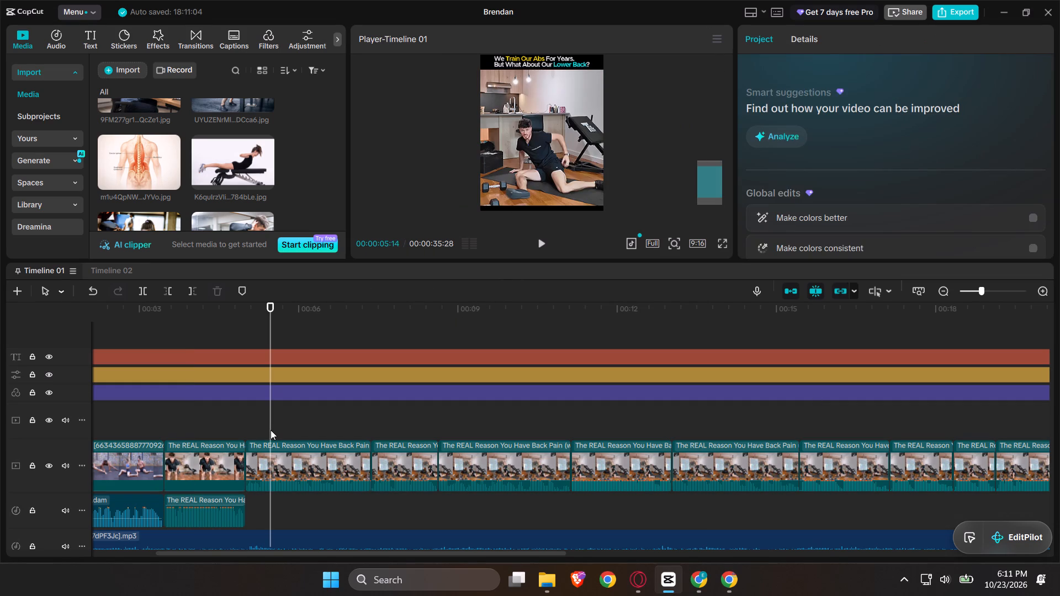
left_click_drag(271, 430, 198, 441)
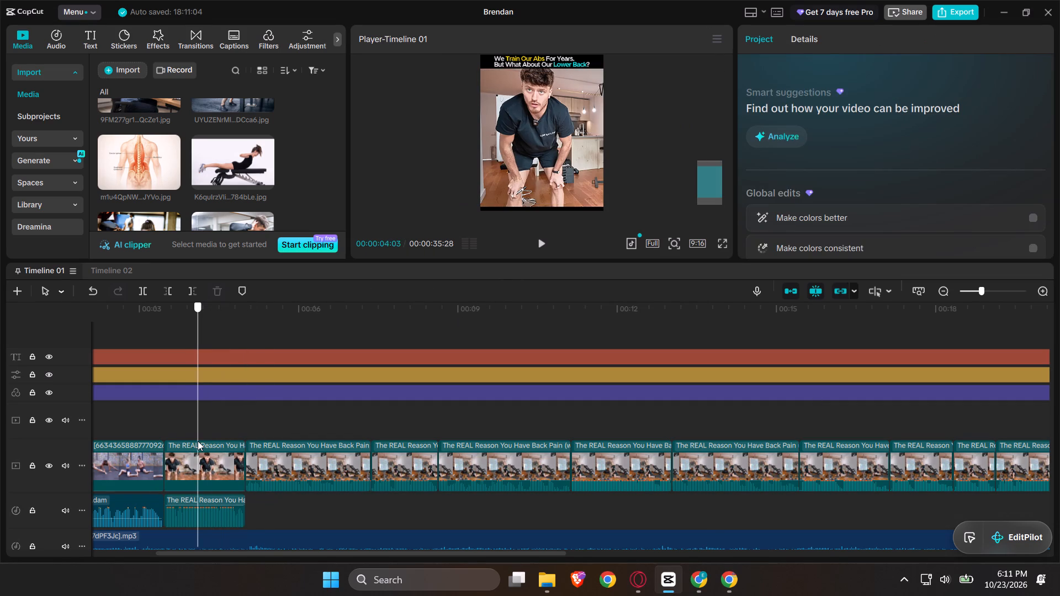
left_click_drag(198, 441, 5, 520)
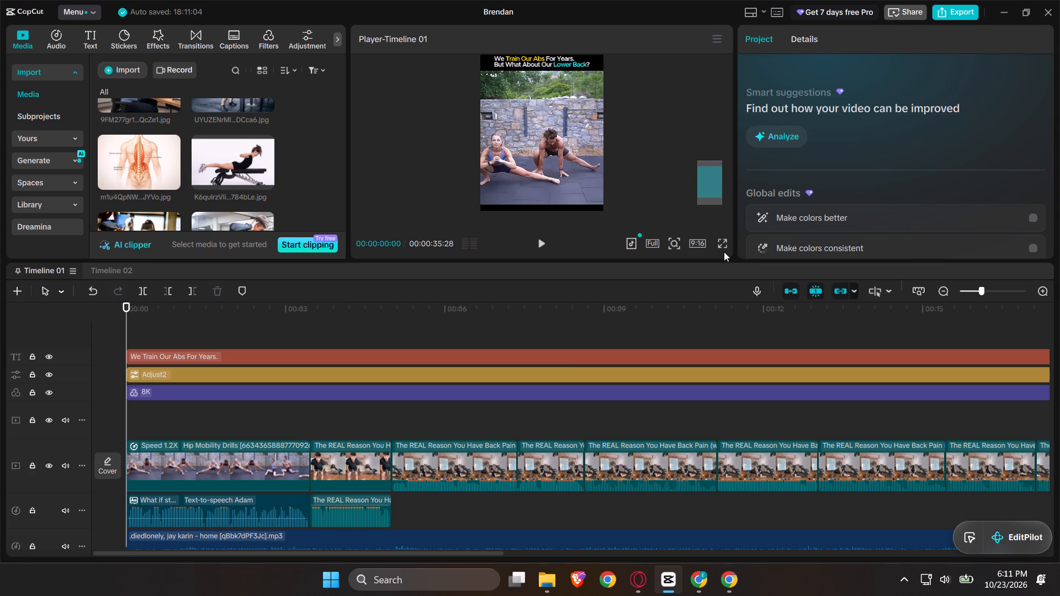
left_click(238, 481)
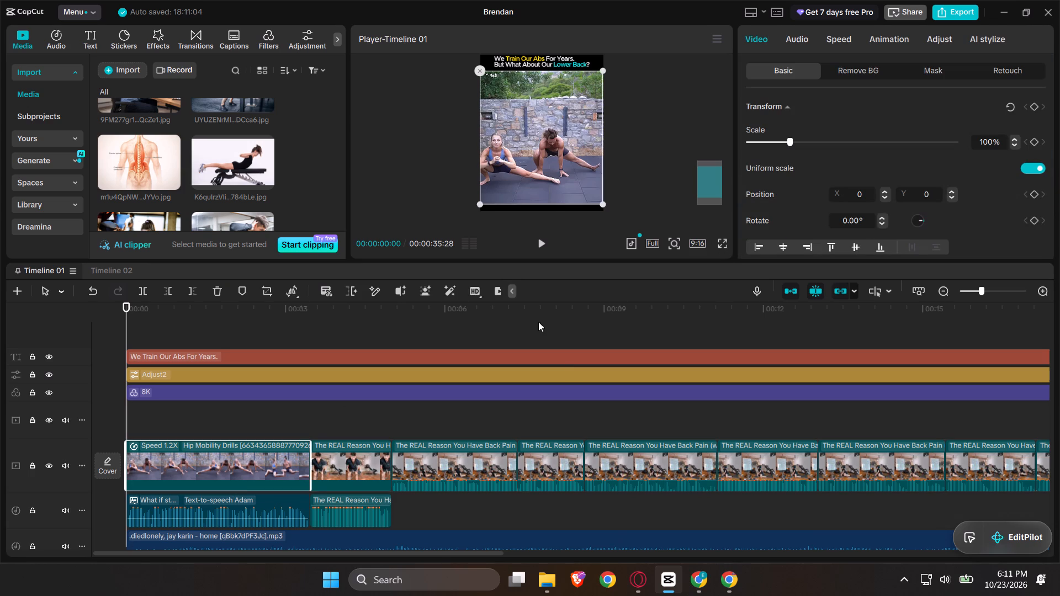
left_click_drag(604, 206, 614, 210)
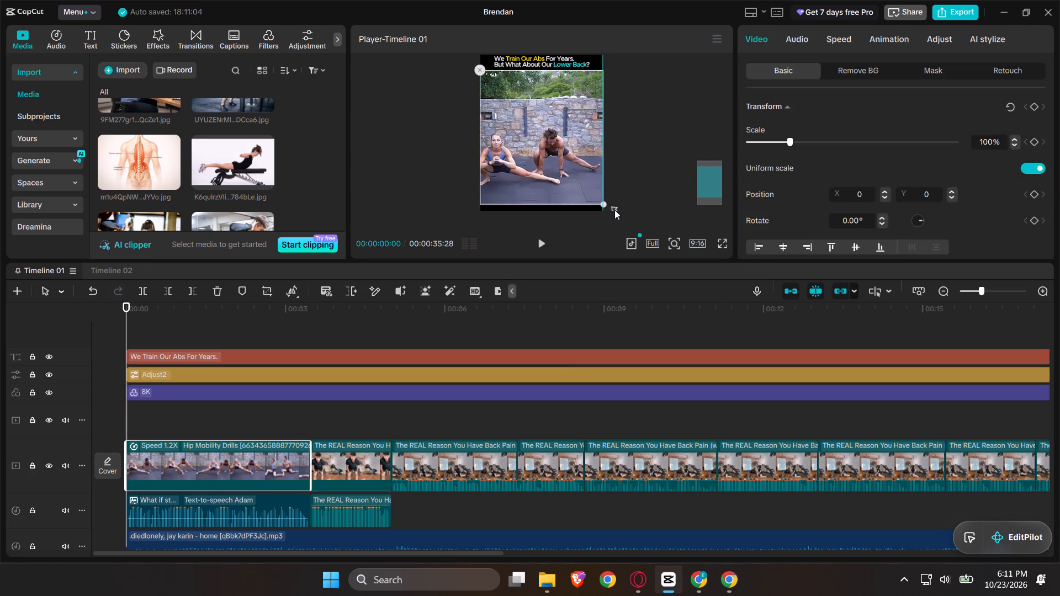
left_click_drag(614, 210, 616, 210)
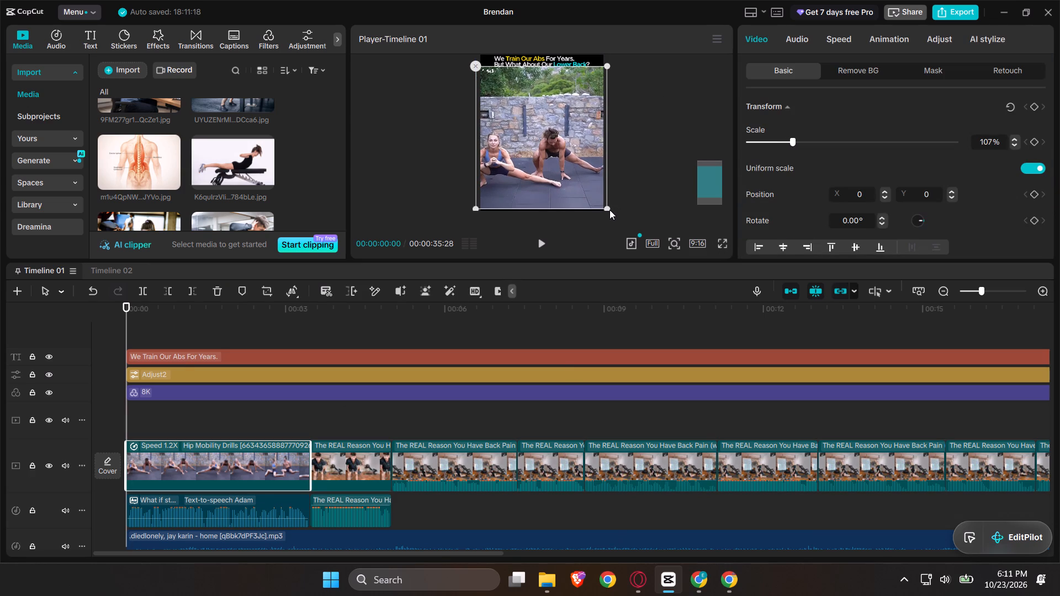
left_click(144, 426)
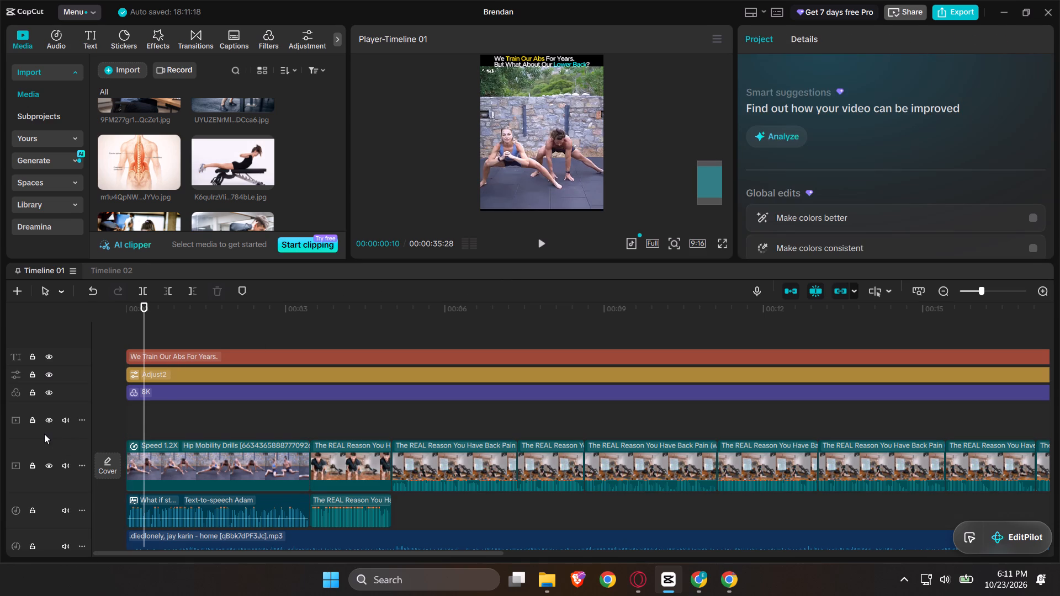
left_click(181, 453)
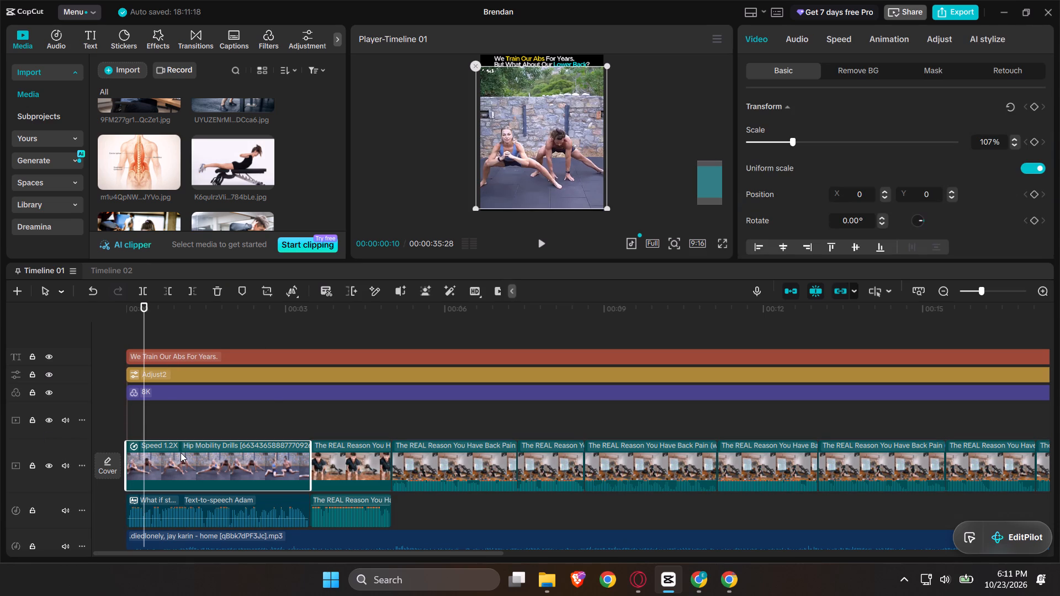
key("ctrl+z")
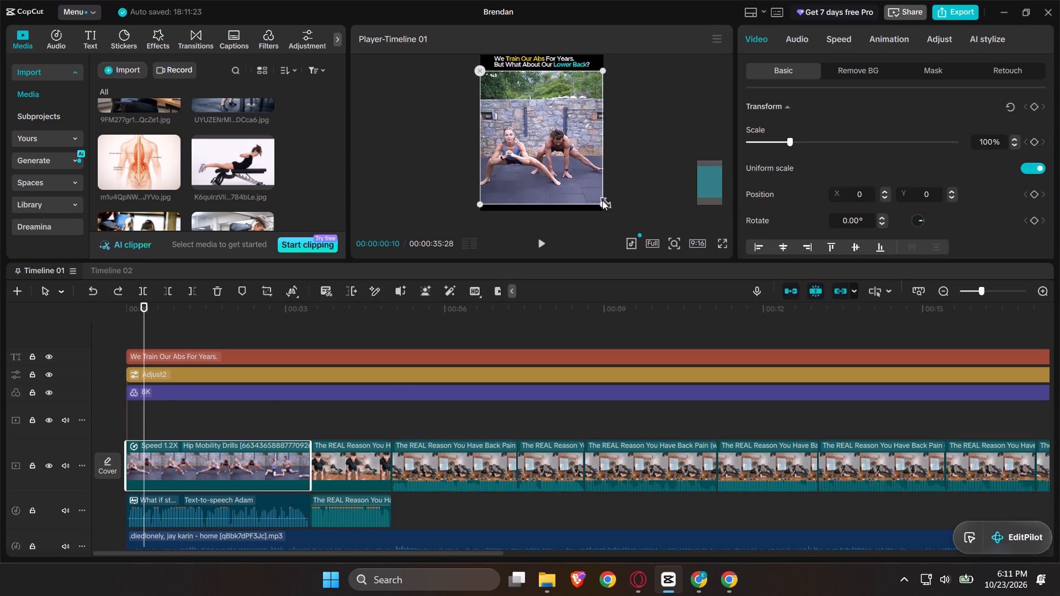
Enlarge the Hip Mobility Drills clip at the start of the timeline to 104% scale.
left_click_drag(602, 201, 608, 207)
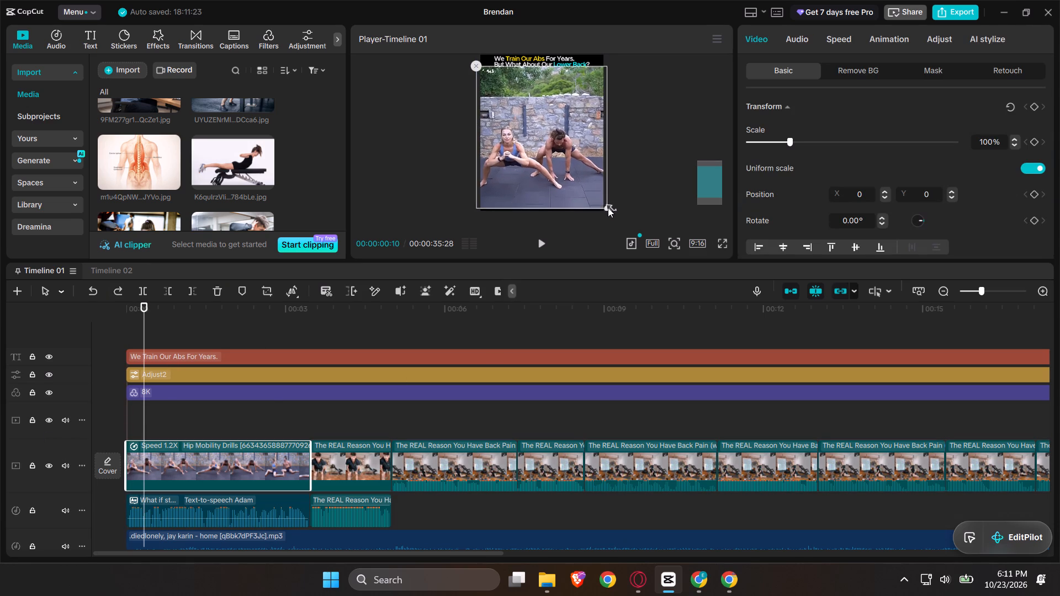
left_click_drag(608, 207, 608, 206)
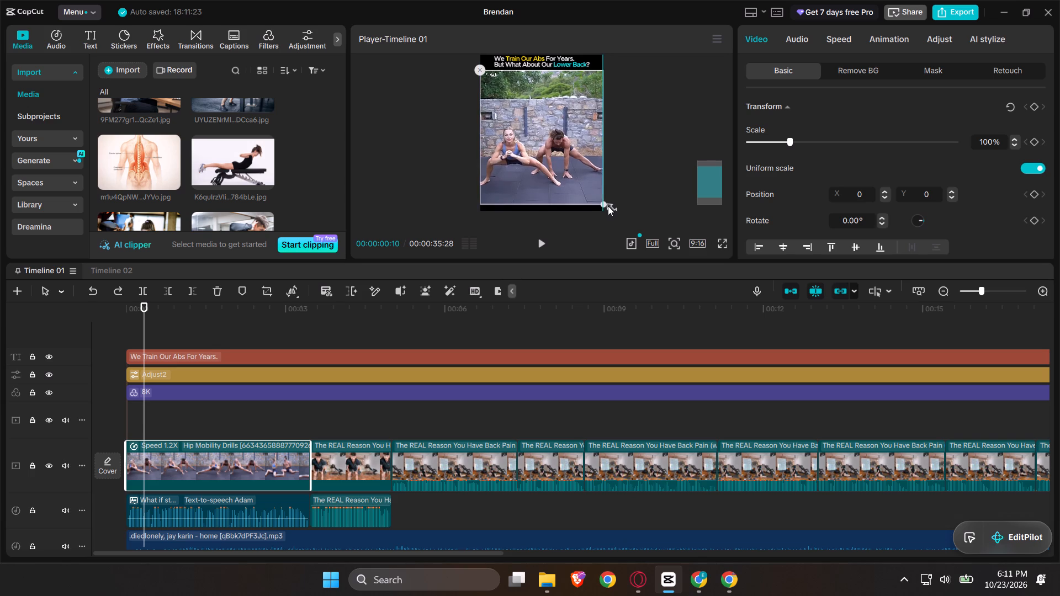
left_click_drag(608, 206, 609, 207)
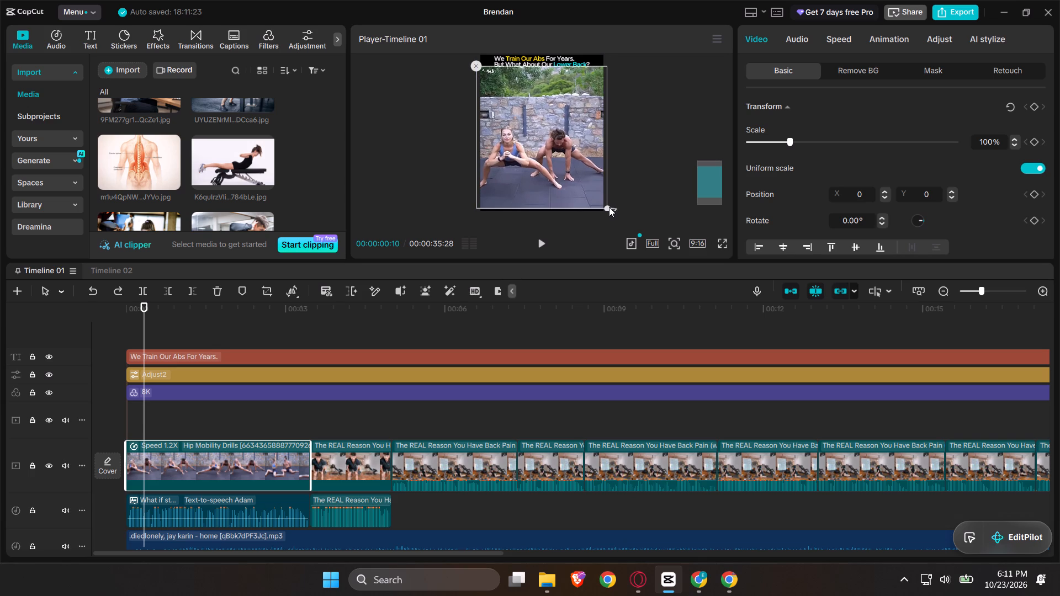
left_click_drag(609, 207, 608, 206)
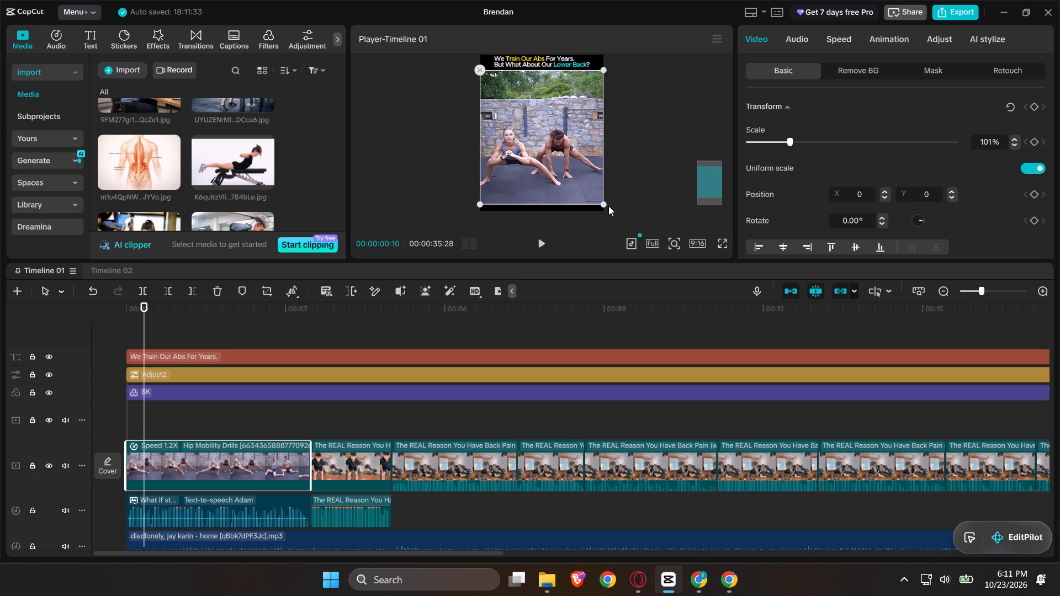
scroll(660, 187, "right", 3)
triple_click(1016, 139)
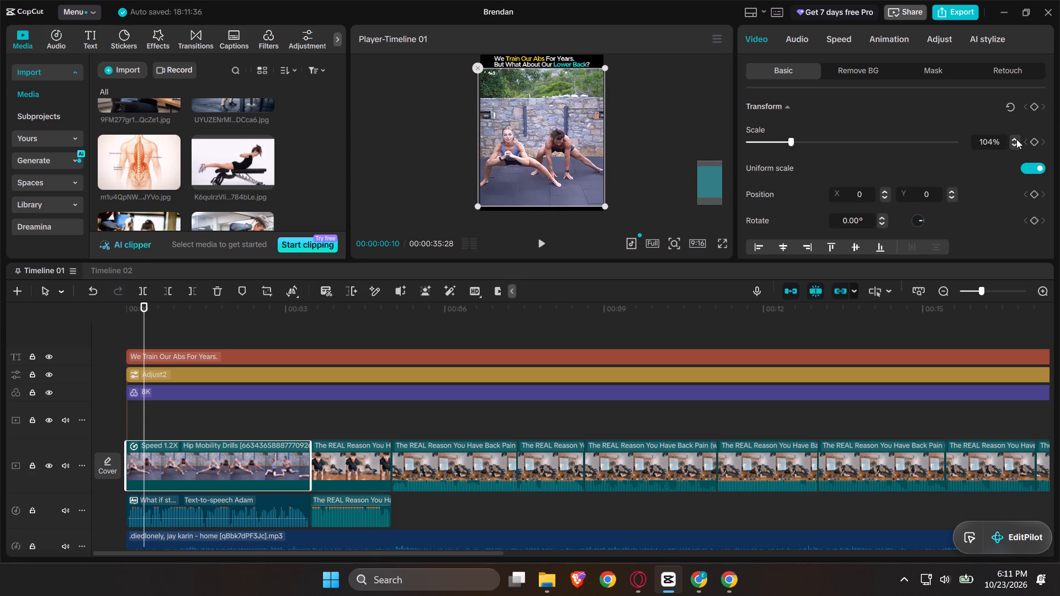
Play the video from the beginning in full screen to examine the framing across the clips.
left_click(722, 248)
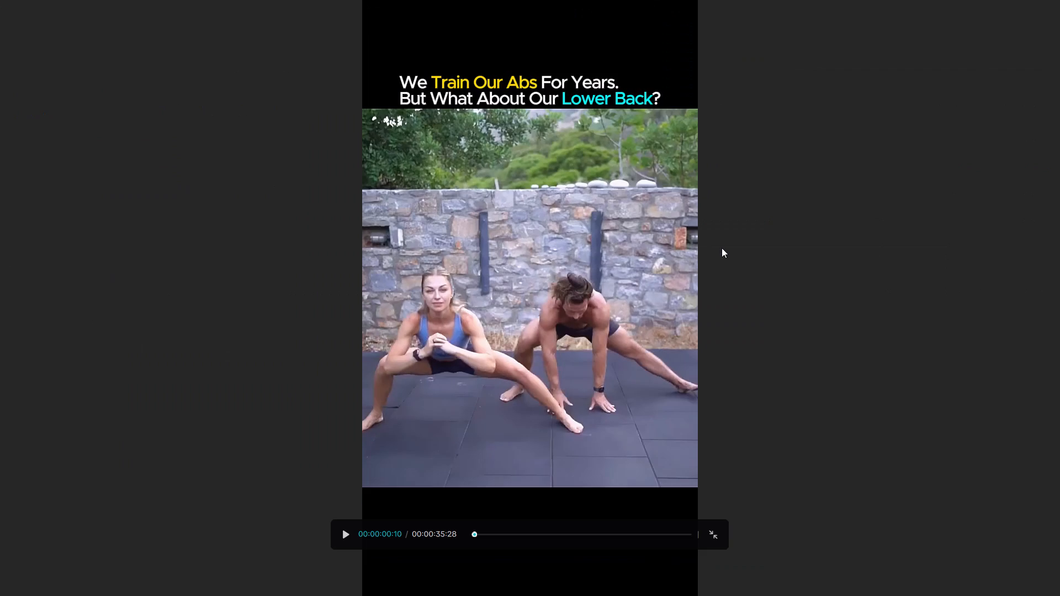
left_click_drag(473, 535, 426, 538)
key("space")
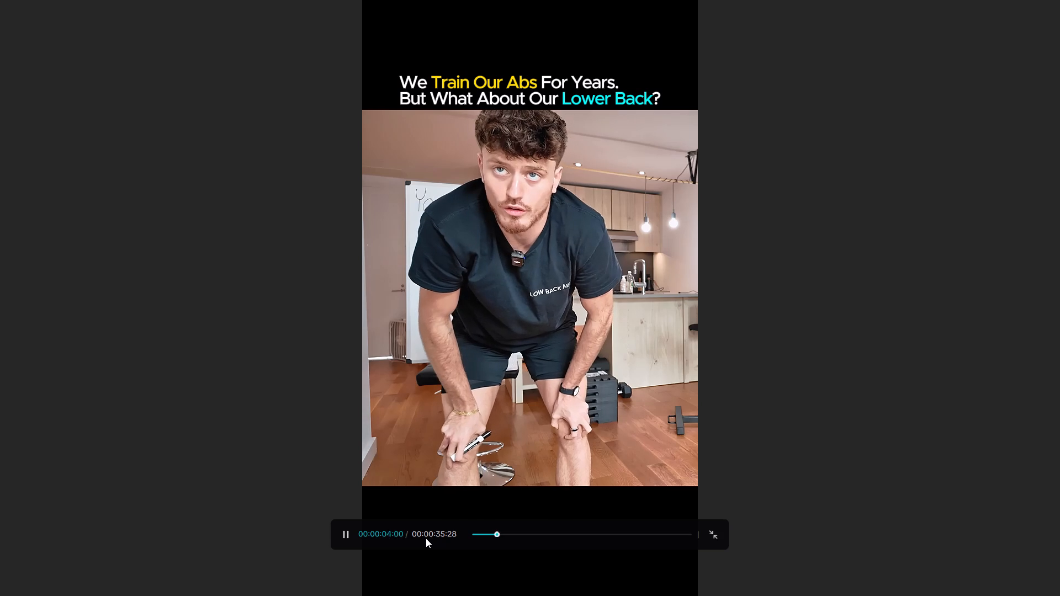
key("space")
key("space")
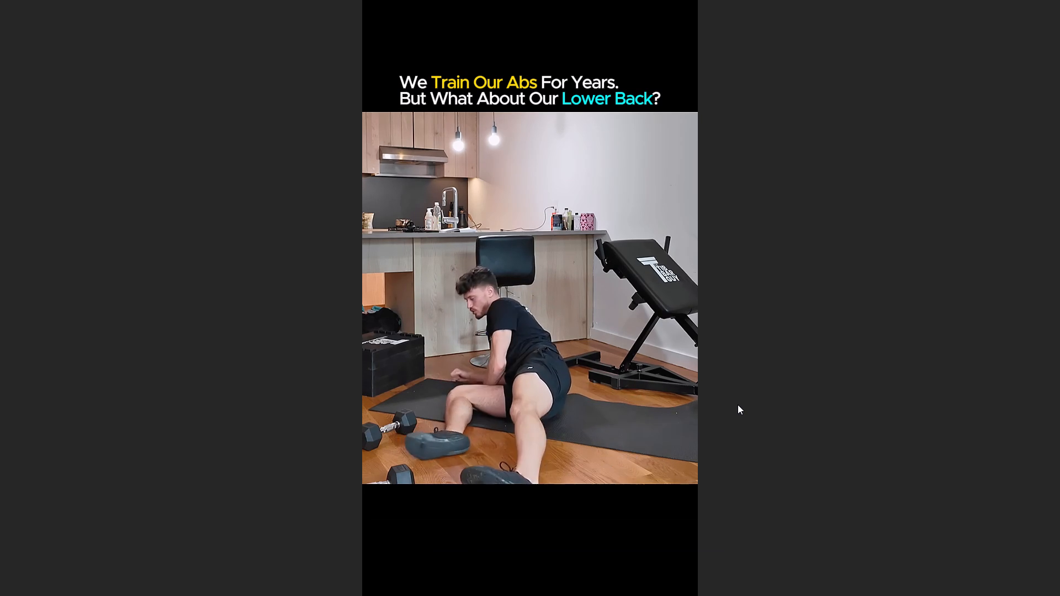
key("space")
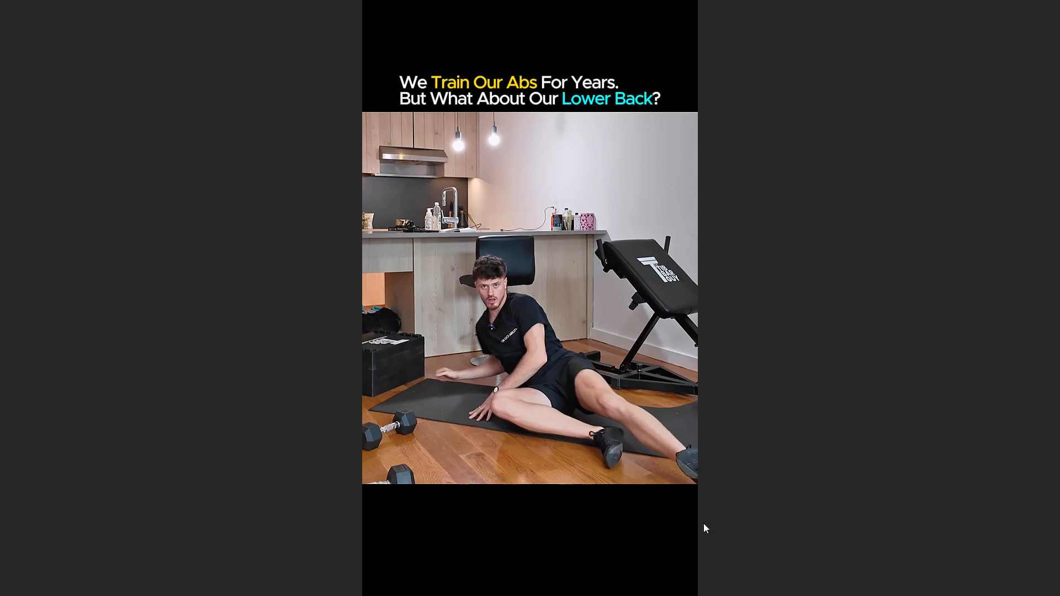
left_click(707, 536)
left_click(712, 537)
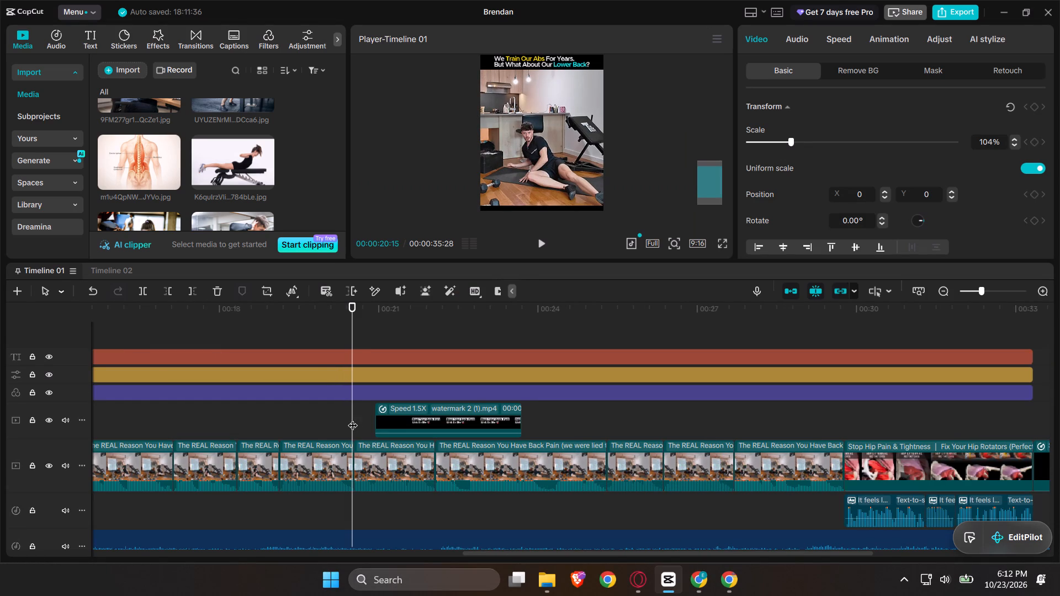
Shift the main-track clip under the start of the watermark overlay sideways to position X -558, keeping Y at 0.
triple_click(317, 425)
key("space")
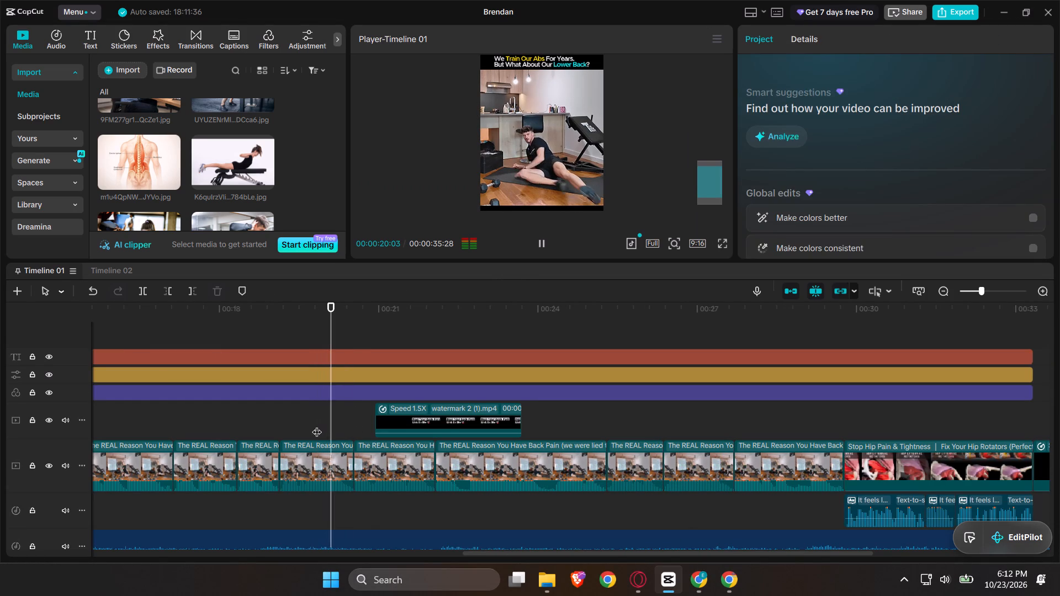
key("space")
key("space")
key("space")
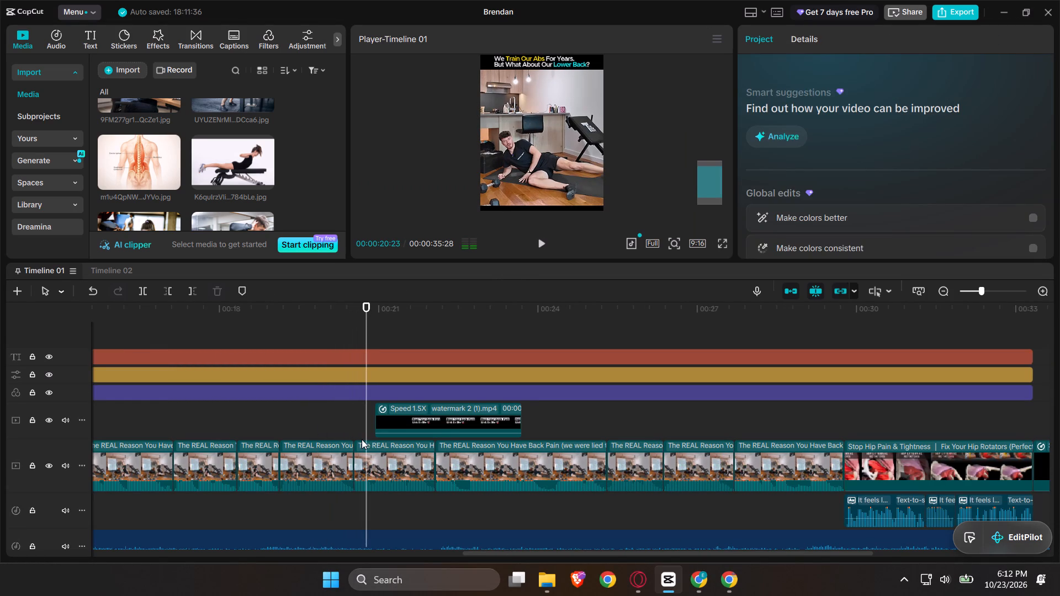
left_click(375, 453)
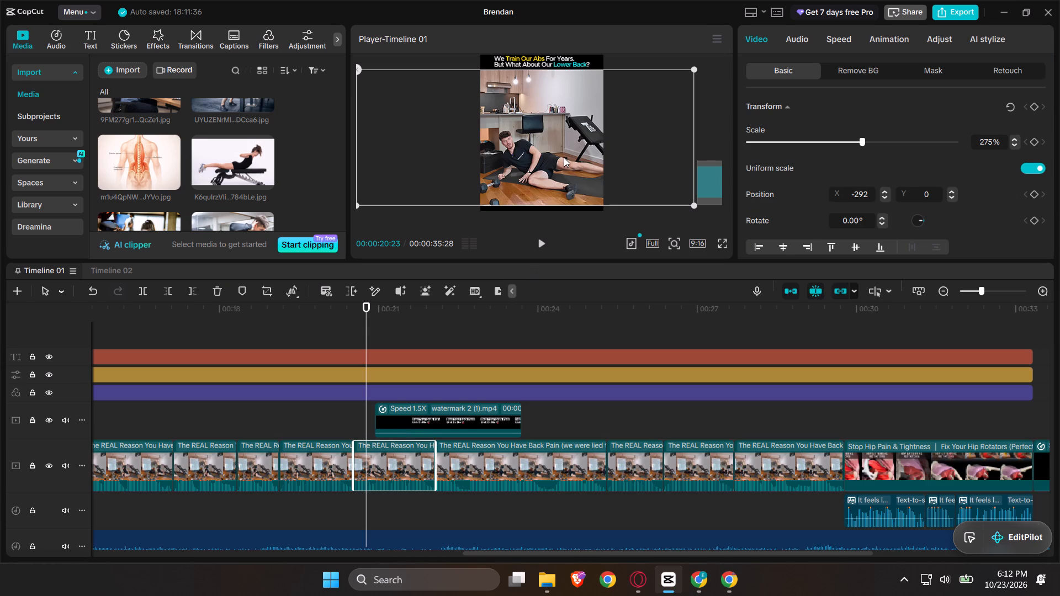
left_click_drag(562, 157, 556, 157)
left_click_drag(556, 157, 547, 159)
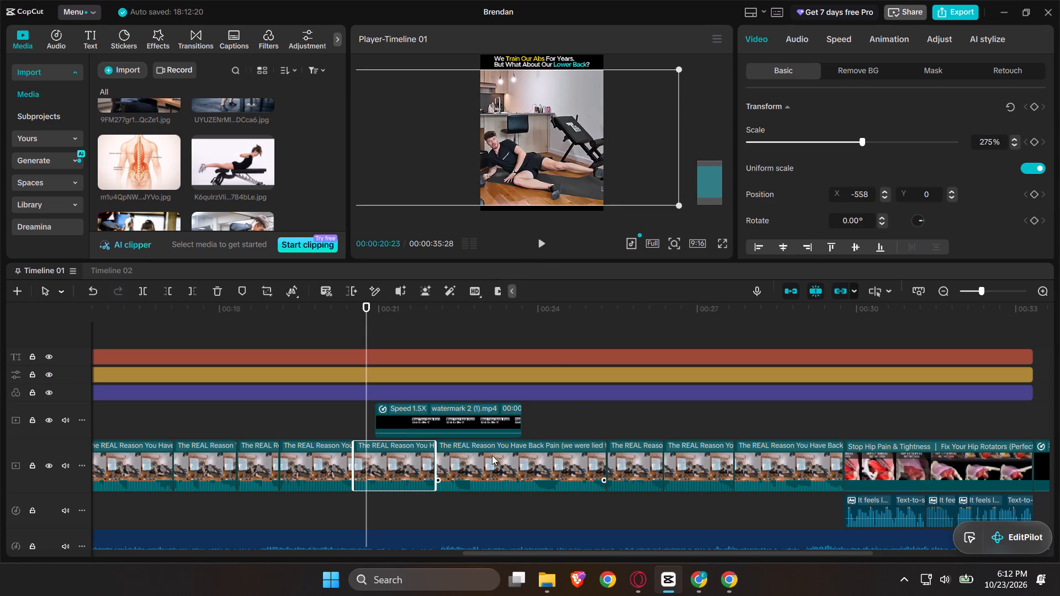
Copy the repositioned clip's attributes and paste its location size, blend and canvas onto the four clips between it and the Stop Hip Pain clip.
right_click(391, 462)
left_click(435, 97)
key("space")
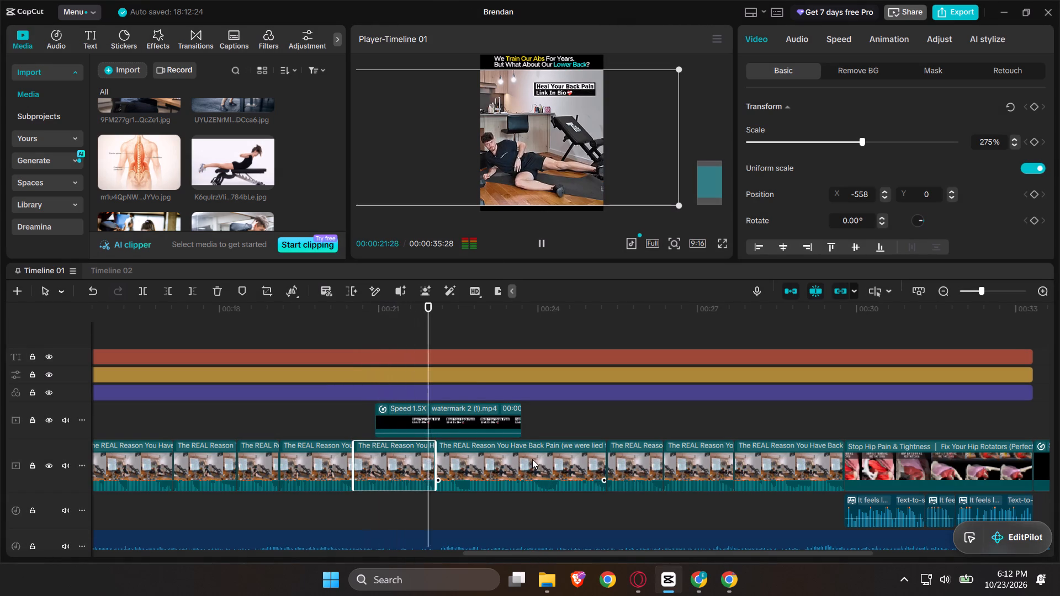
key("space")
key("space")
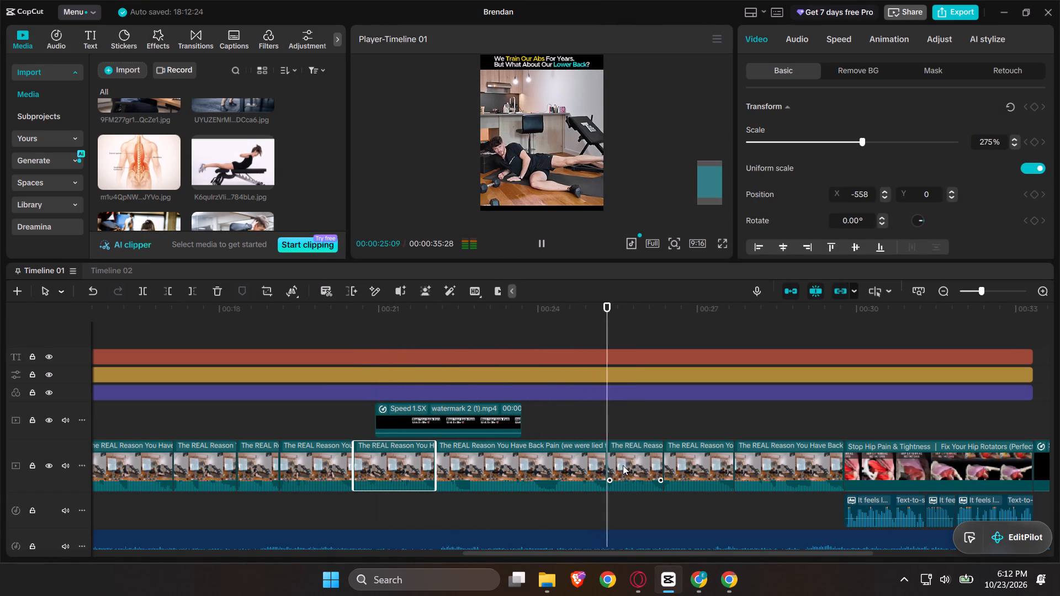
key("space")
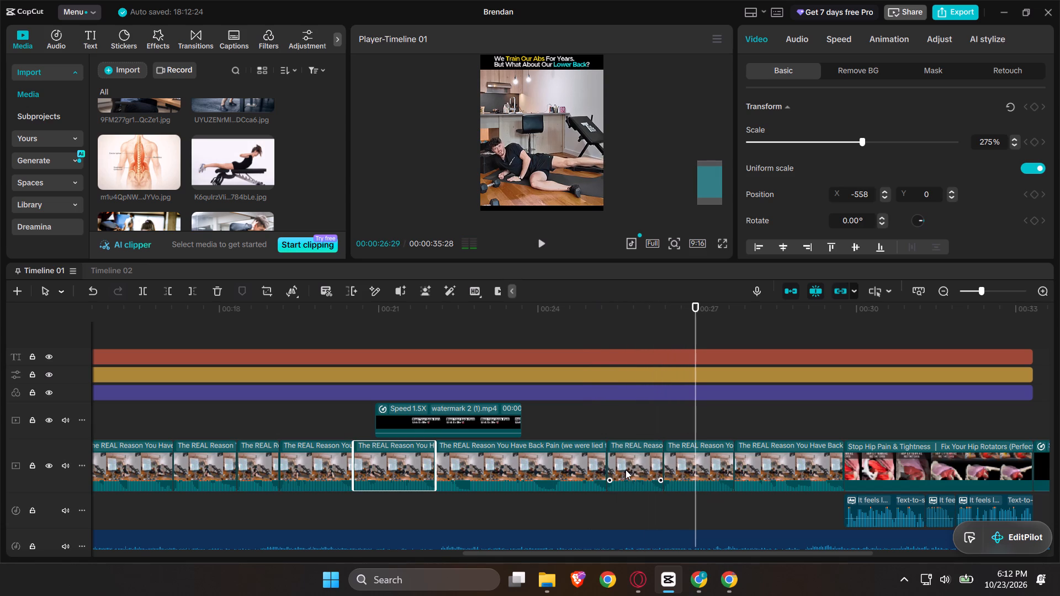
key("space")
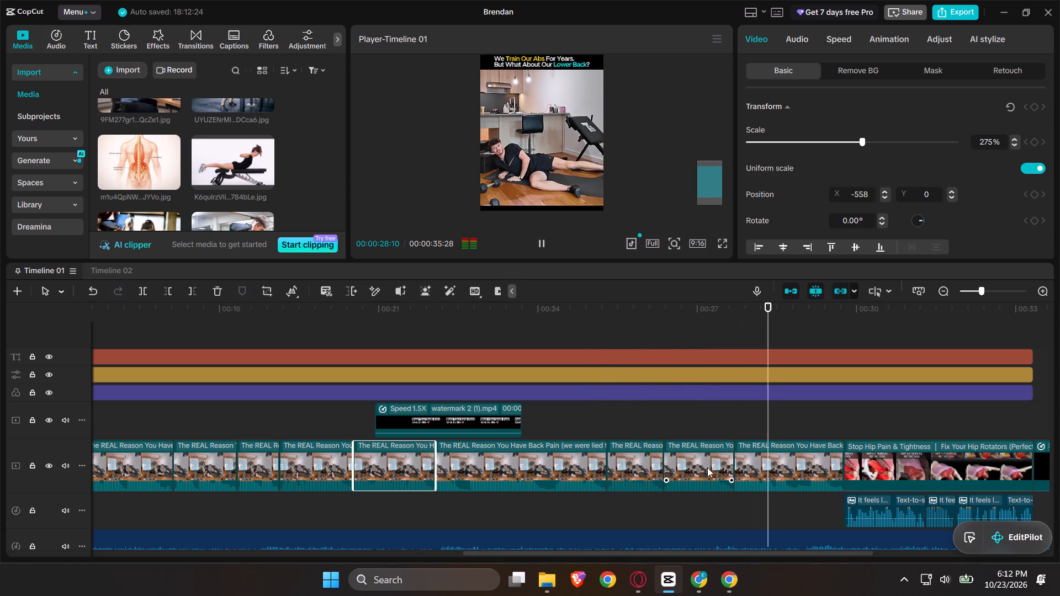
key("space")
left_click_drag(552, 513, 566, 467)
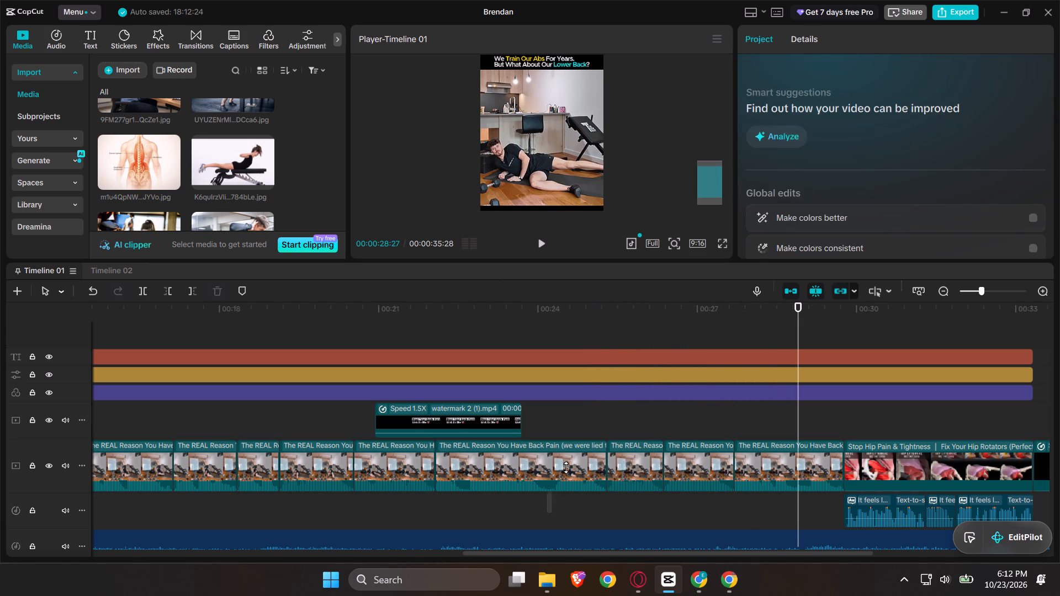
left_click_drag(566, 467, 774, 460)
right_click(505, 479)
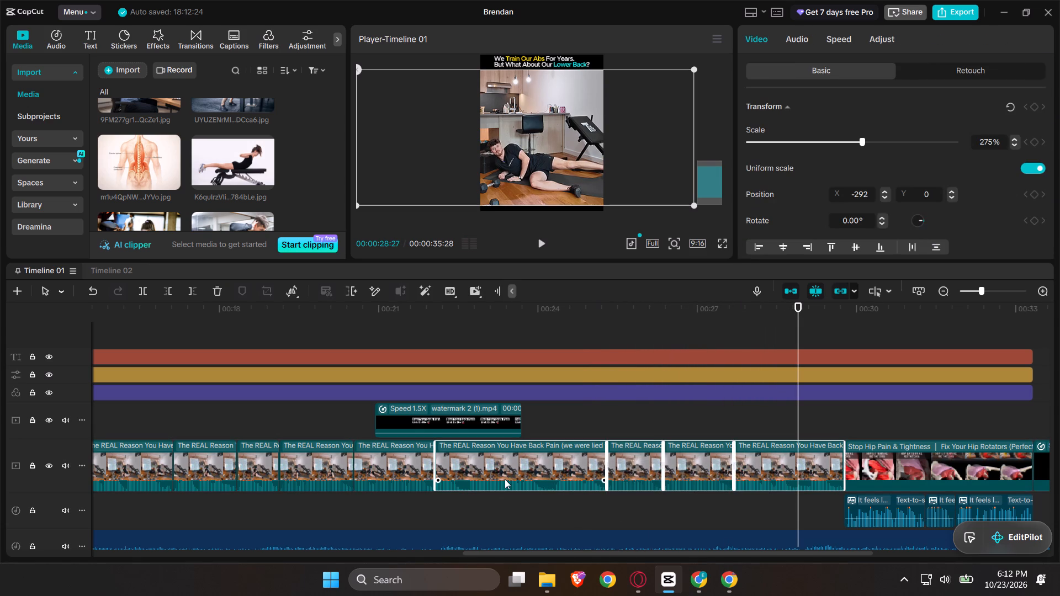
left_click(563, 131)
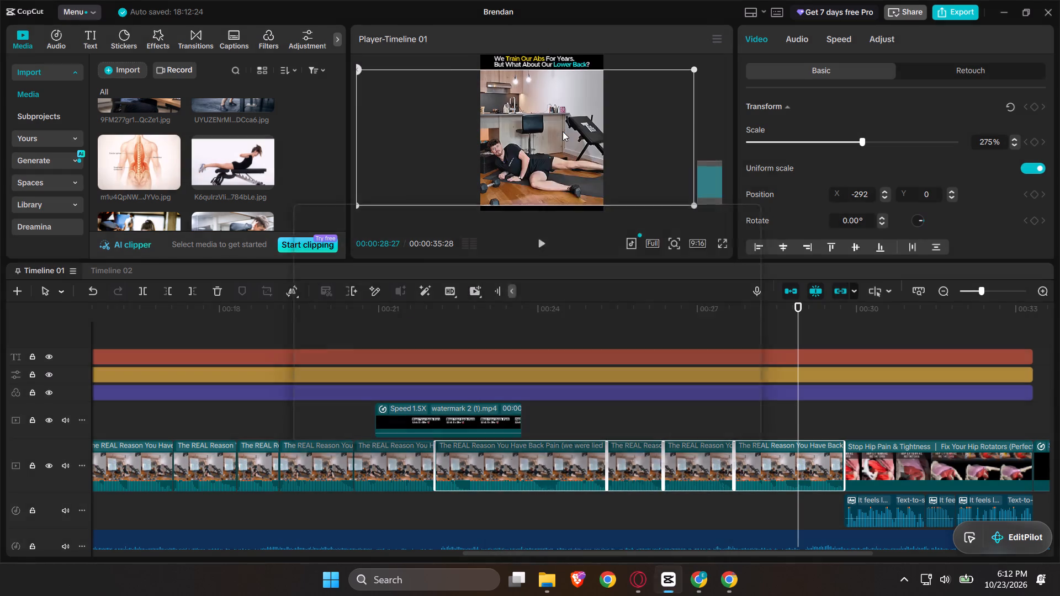
left_click(305, 300)
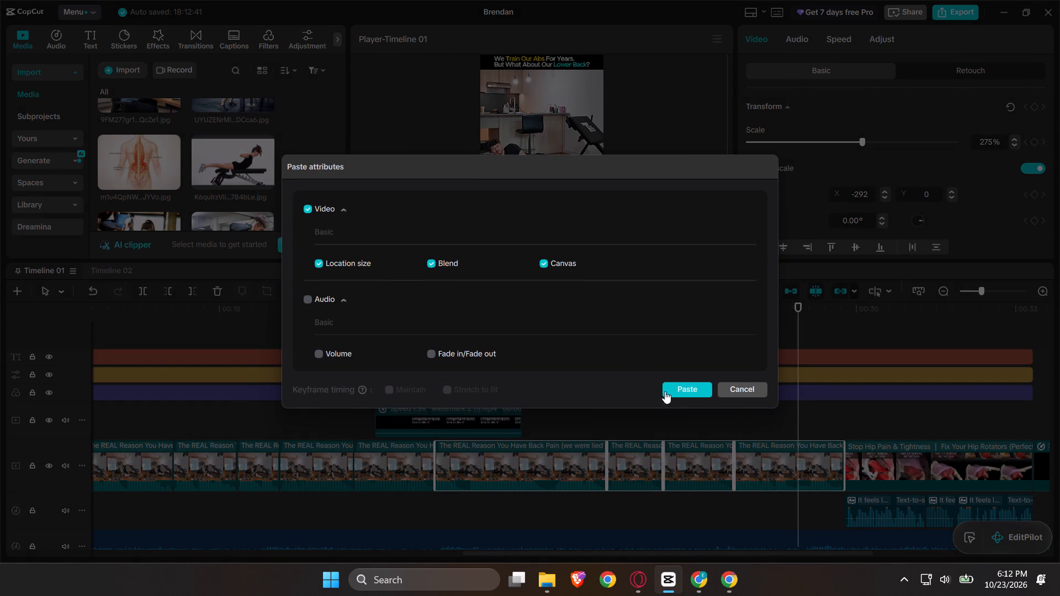
left_click(686, 396)
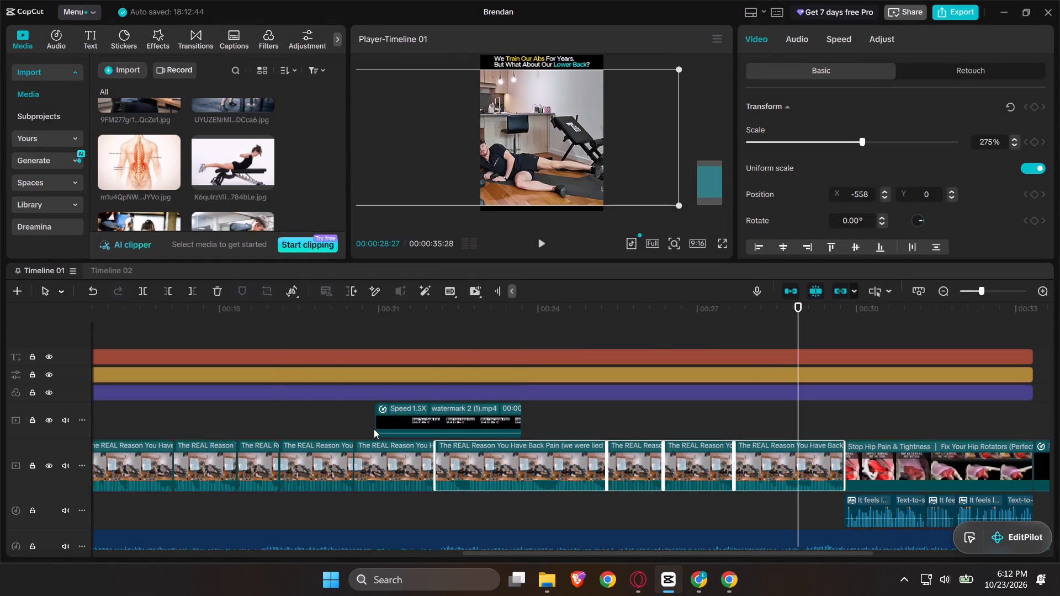
Play the video from the start of the watermark overlay to the end to review the reframed clips and the CTA.
double_click(360, 427)
key("space")
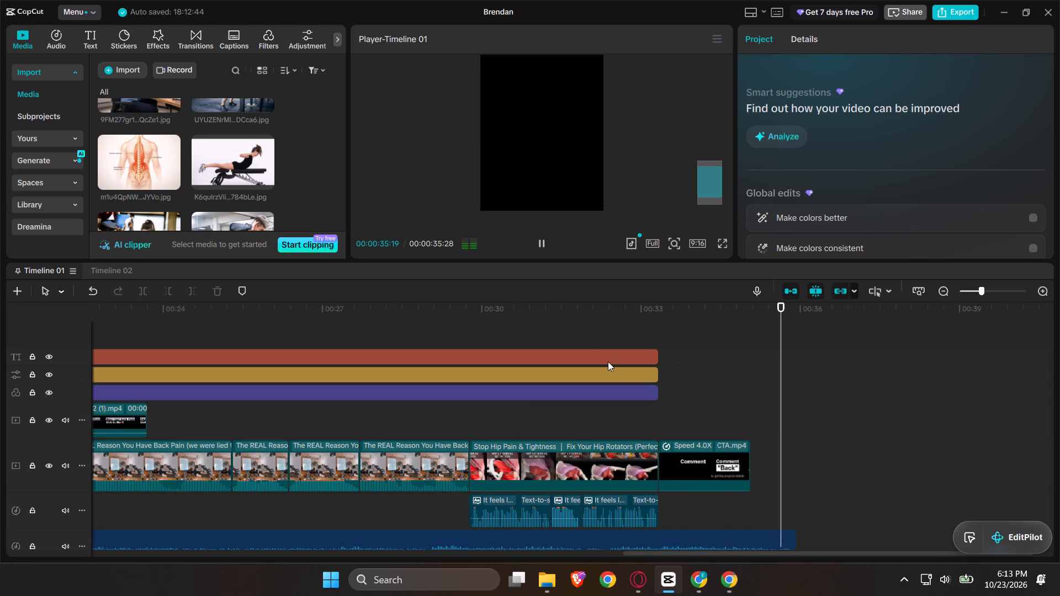
Split the background music at the end of the CTA clip, at 00:00:35:02, and delete the excess audio.
scroll(608, 361, "down", 3)
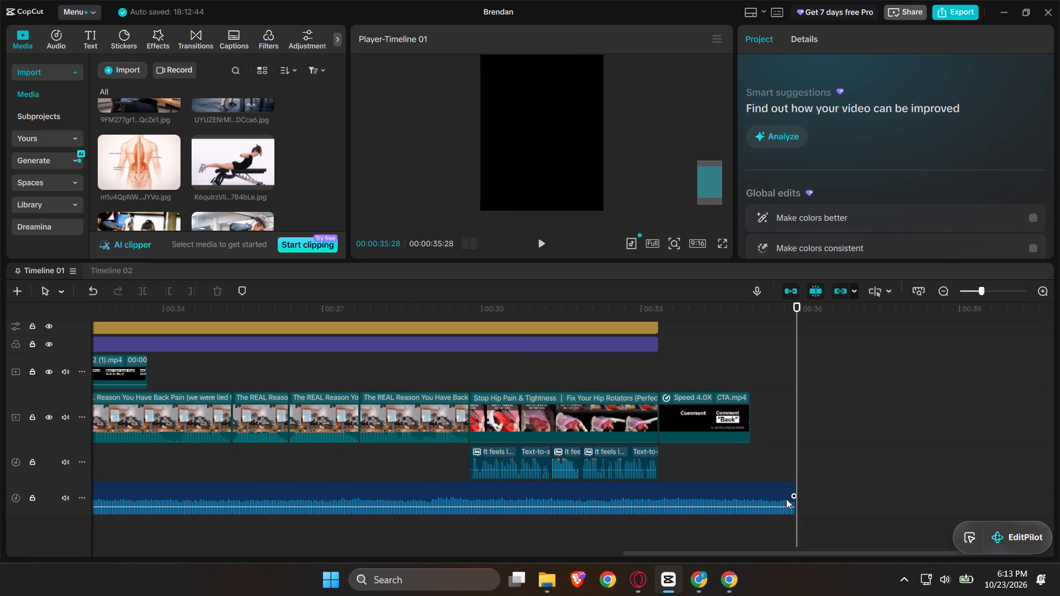
left_click(771, 496)
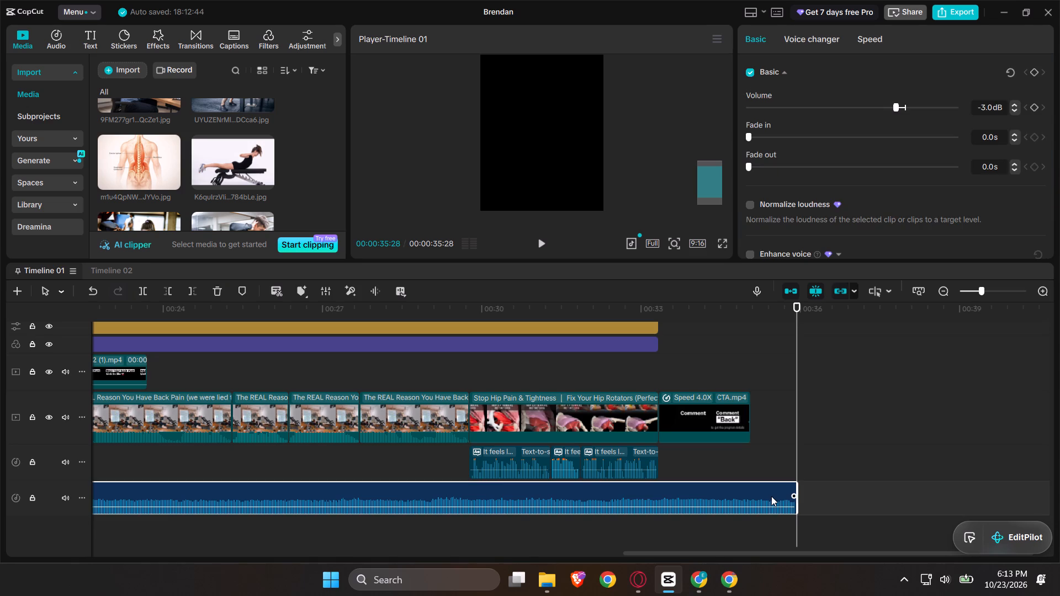
left_click_drag(797, 497, 754, 494)
key("Up")
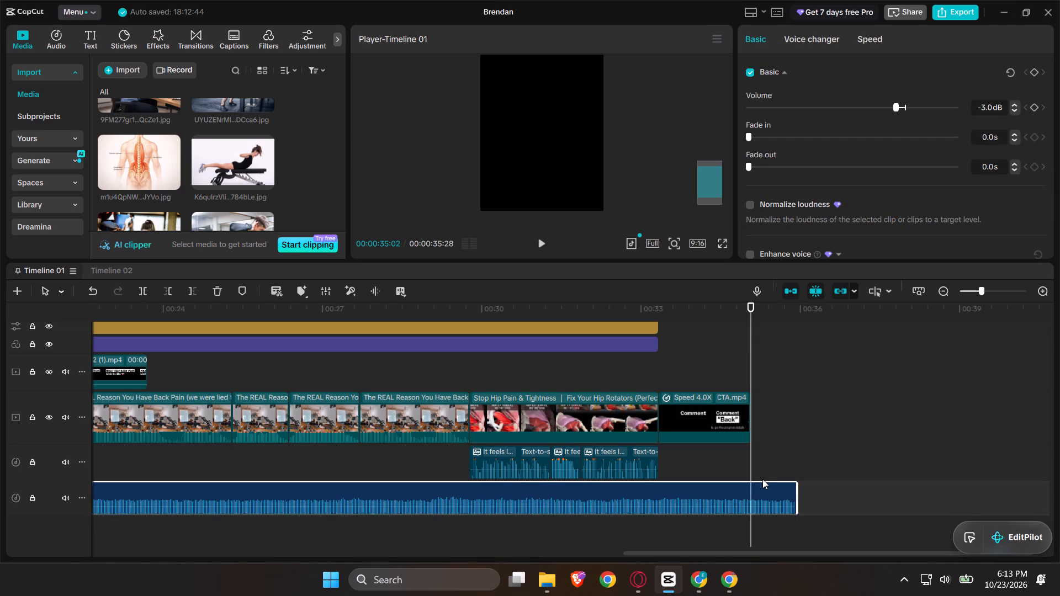
key("ctrl+b")
key("BackSpace")
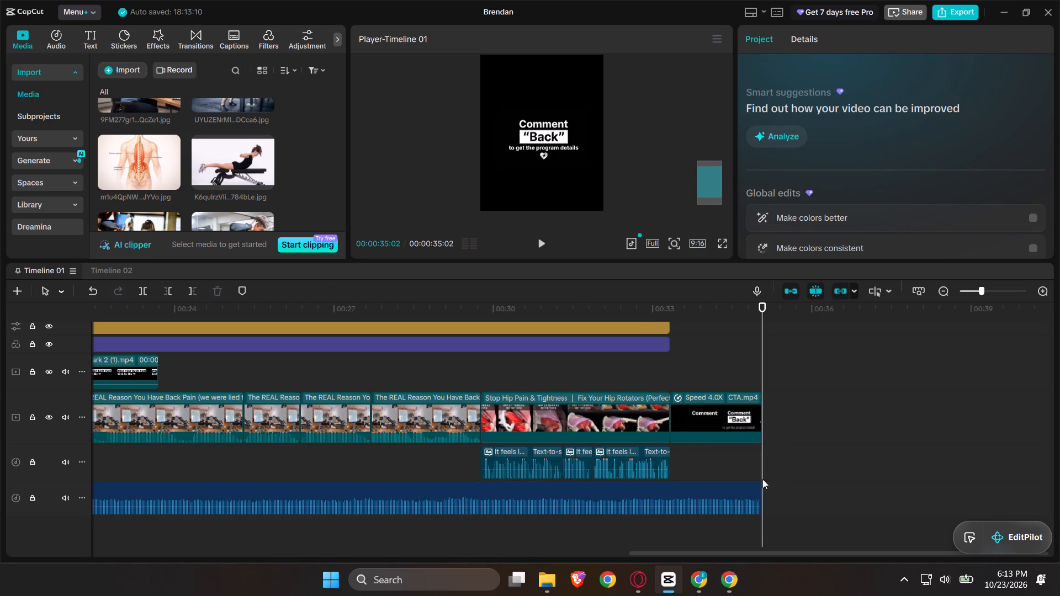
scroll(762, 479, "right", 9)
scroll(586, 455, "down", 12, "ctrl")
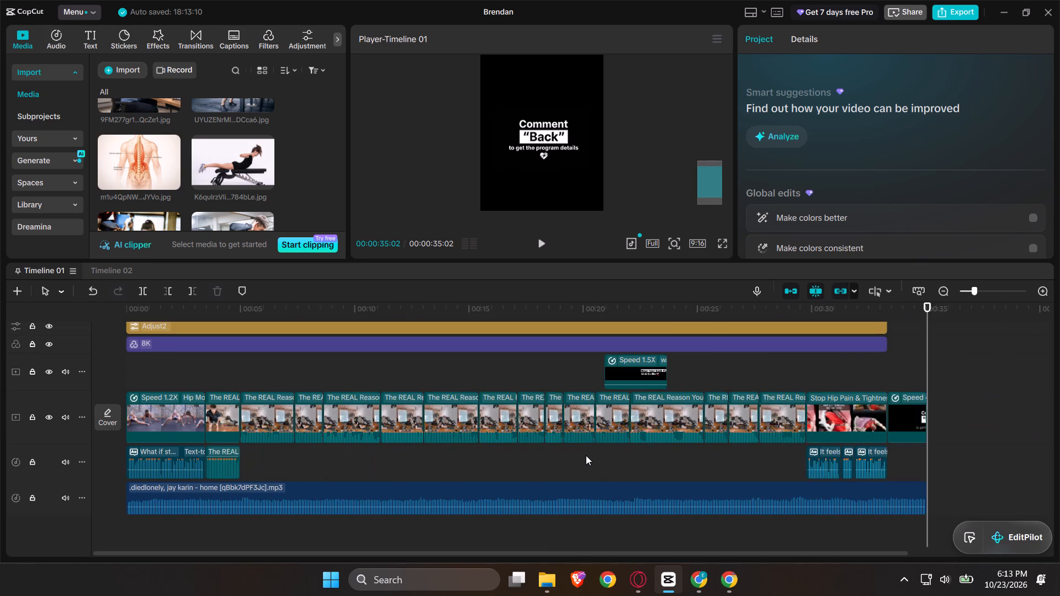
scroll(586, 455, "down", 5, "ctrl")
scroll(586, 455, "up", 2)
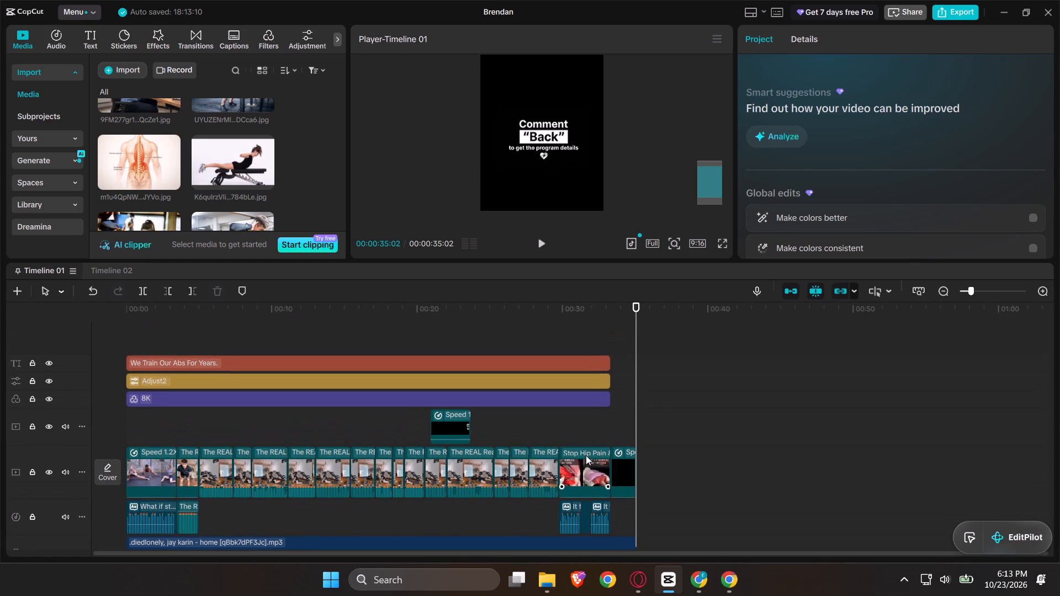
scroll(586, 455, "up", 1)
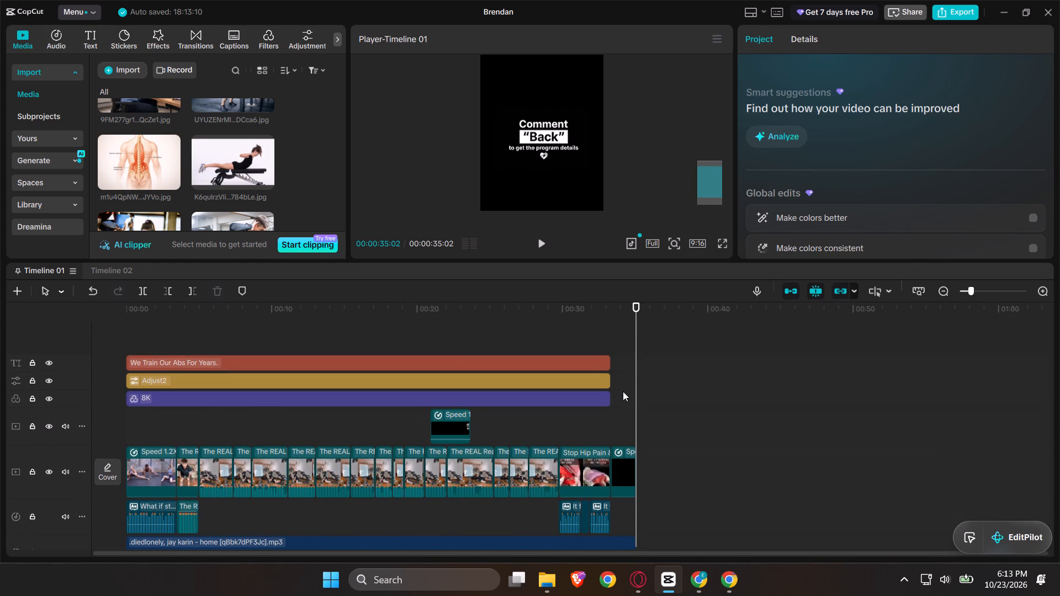
Play the video full screen from the beginning to about 00:00:11 to check the framing of the opening clips.
left_click(724, 243)
key("space")
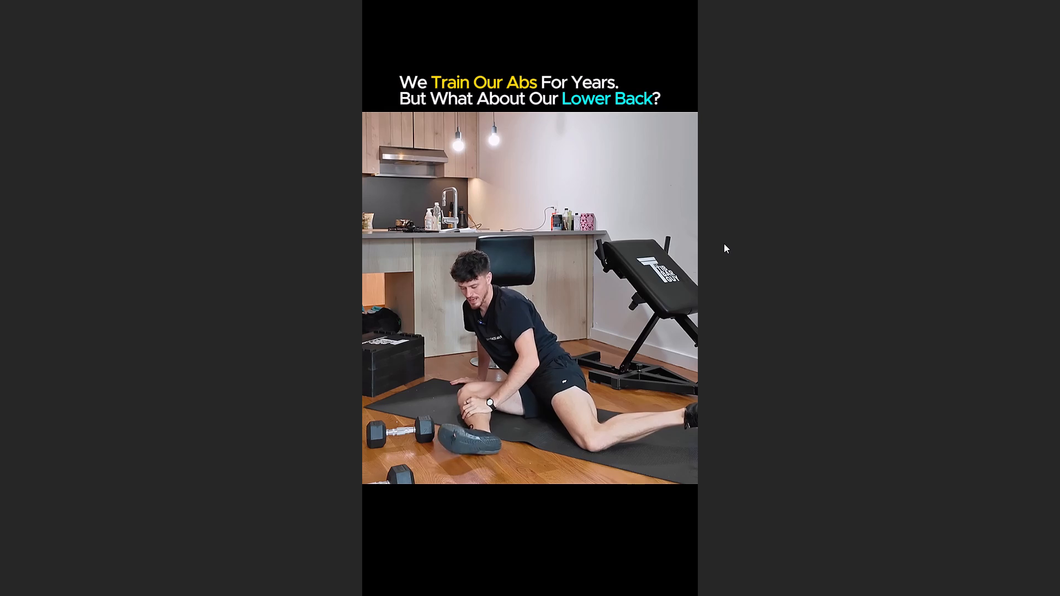
left_click(724, 243)
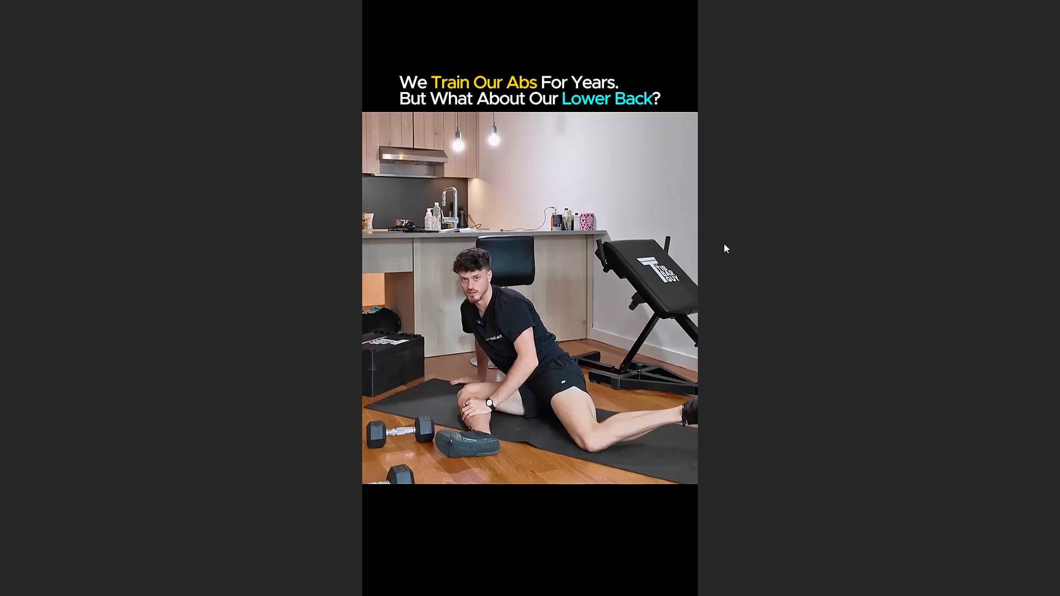
key("space")
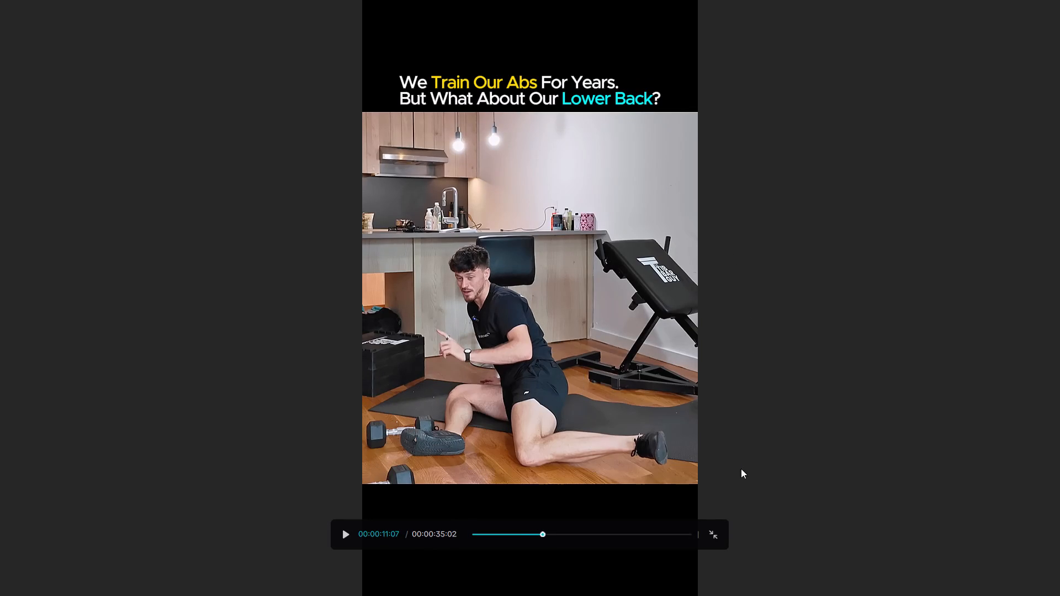
left_click(714, 533)
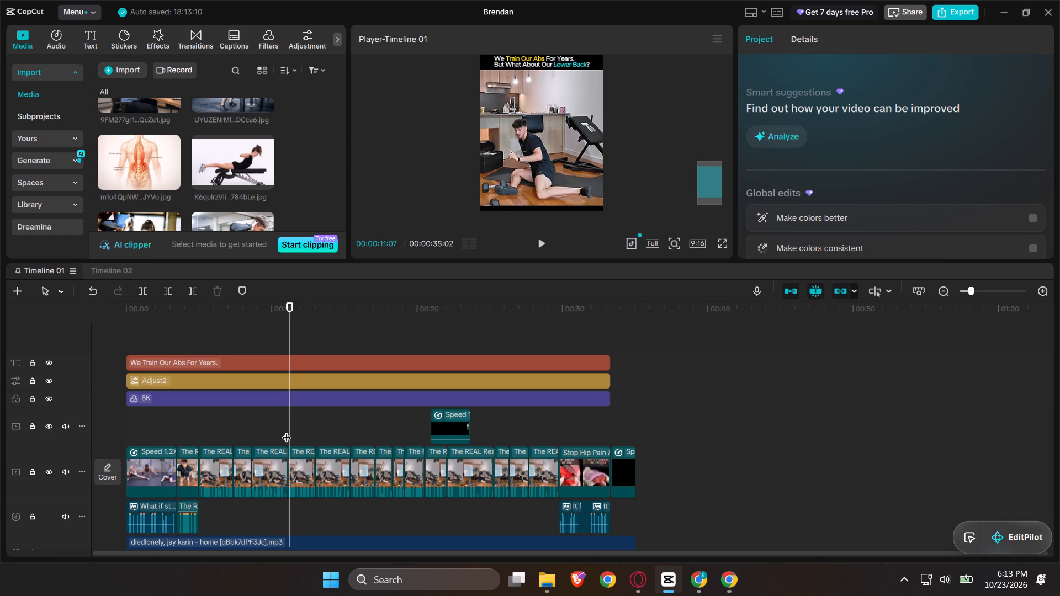
Shift the third main-track clip, around 00:00:06, sideways to position X -643, keeping Y at 0.
left_click(270, 432)
left_click_drag(270, 432, 249, 435)
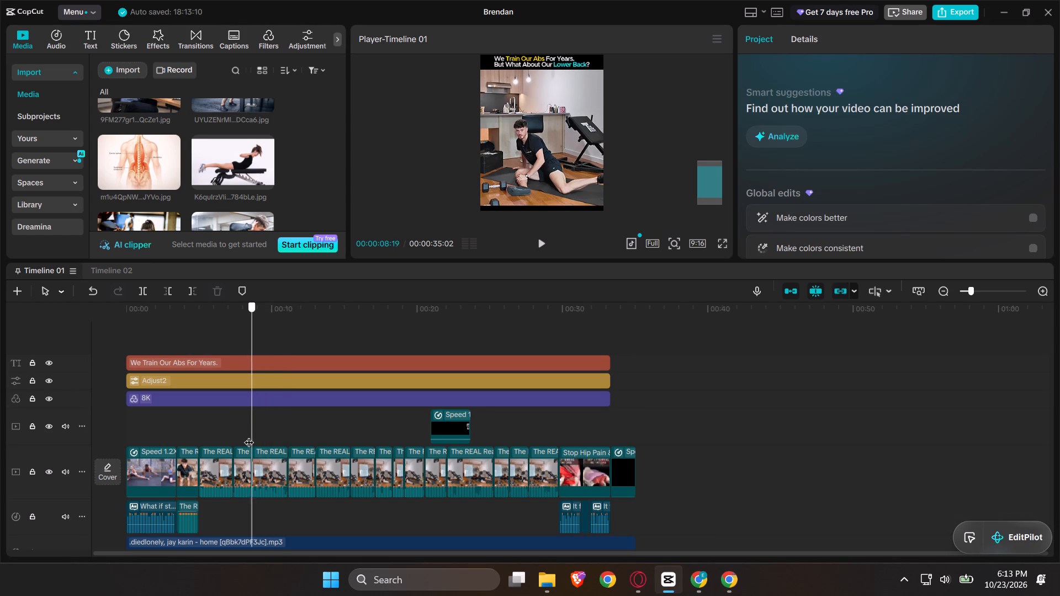
left_click_drag(249, 435, 216, 437)
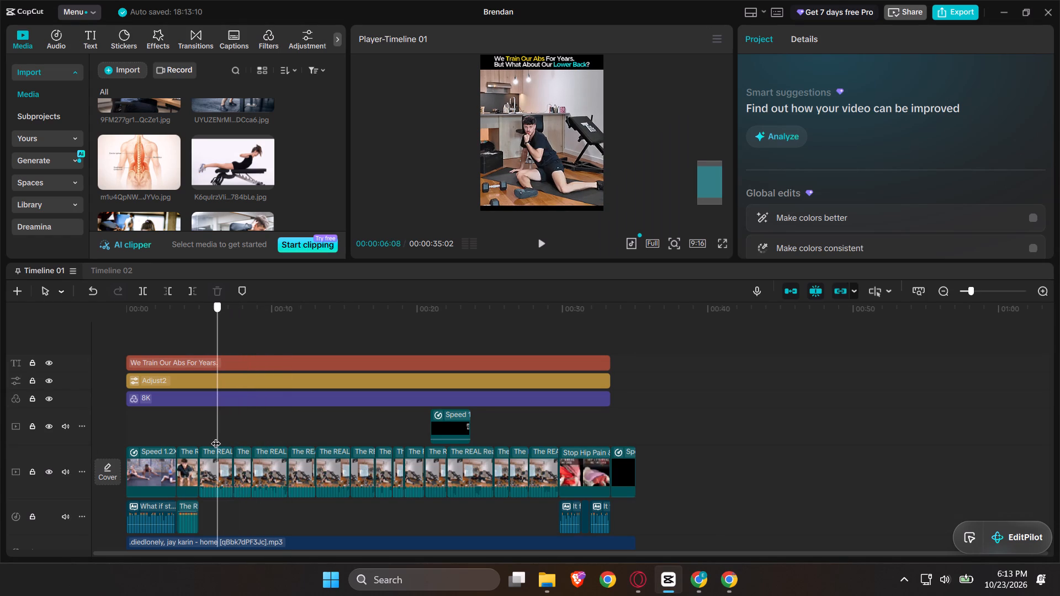
left_click_drag(216, 437, 208, 434)
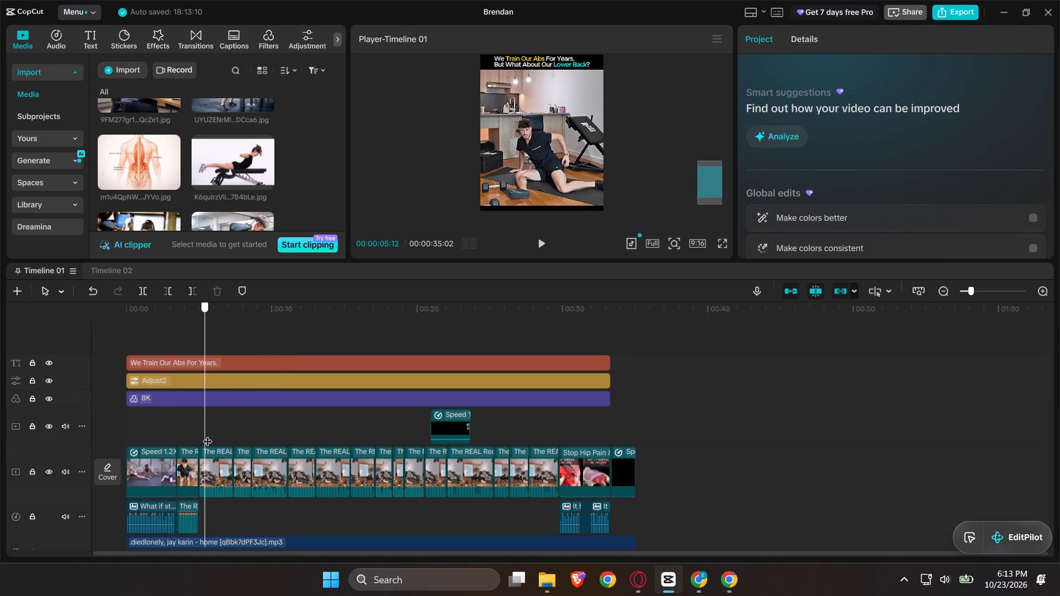
left_click_drag(208, 434, 212, 436)
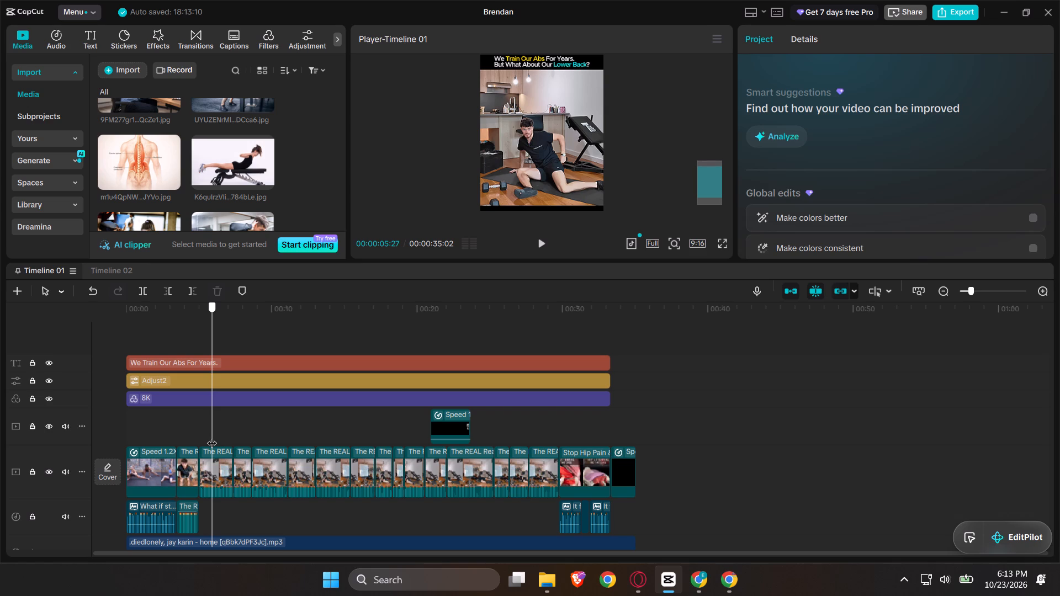
left_click_drag(212, 436, 221, 443)
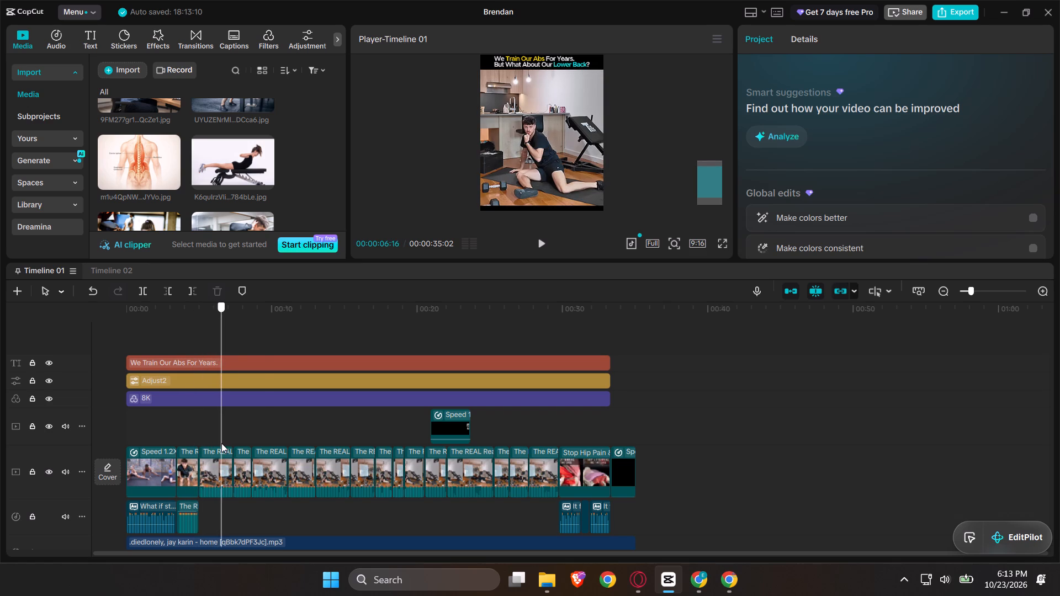
left_click_drag(221, 443, 213, 470)
left_click(213, 470)
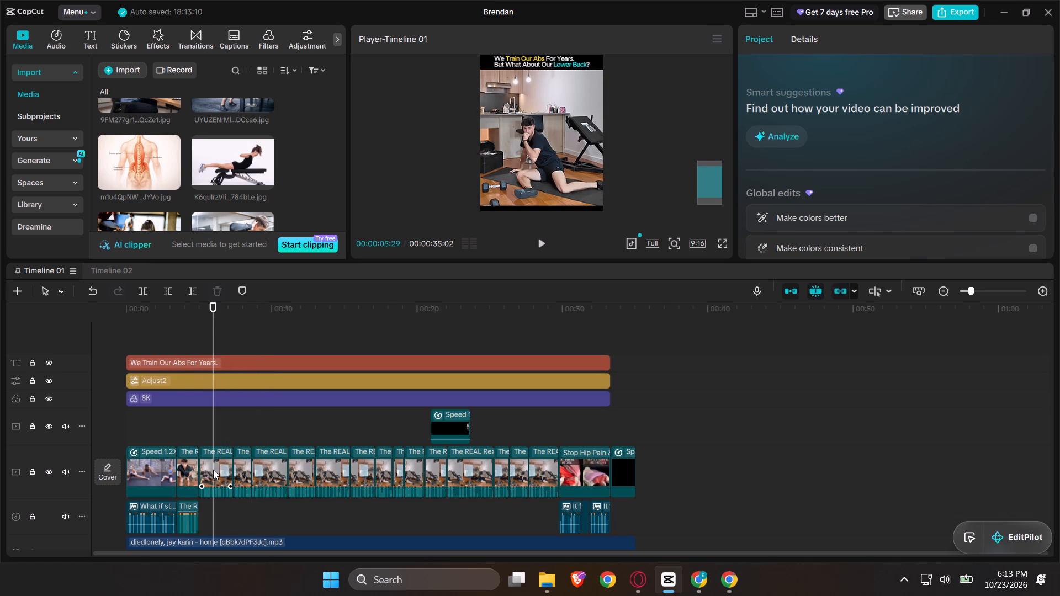
left_click_drag(611, 161, 593, 161)
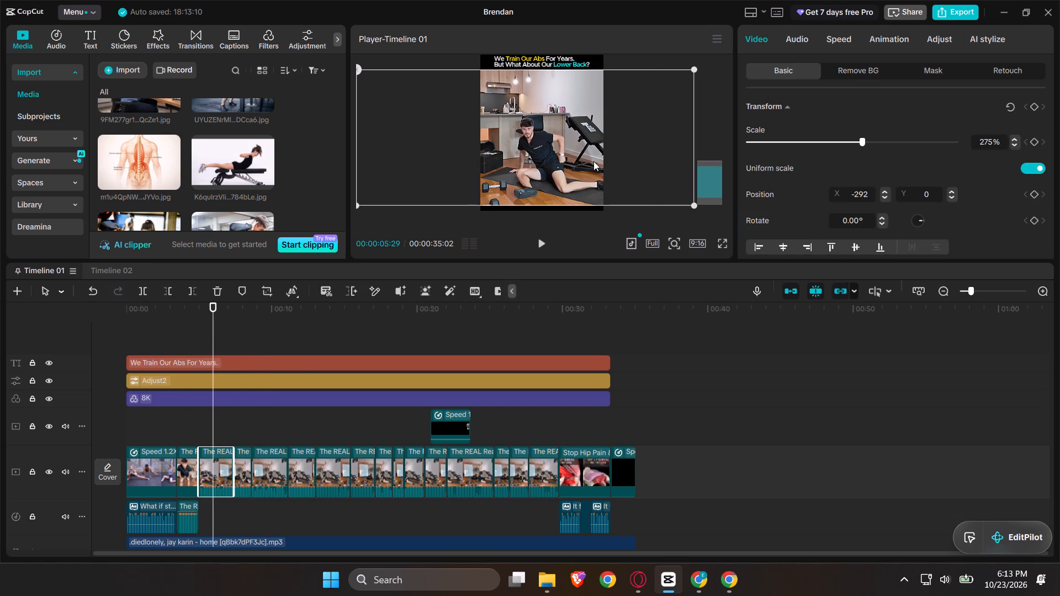
left_click_drag(593, 161, 587, 162)
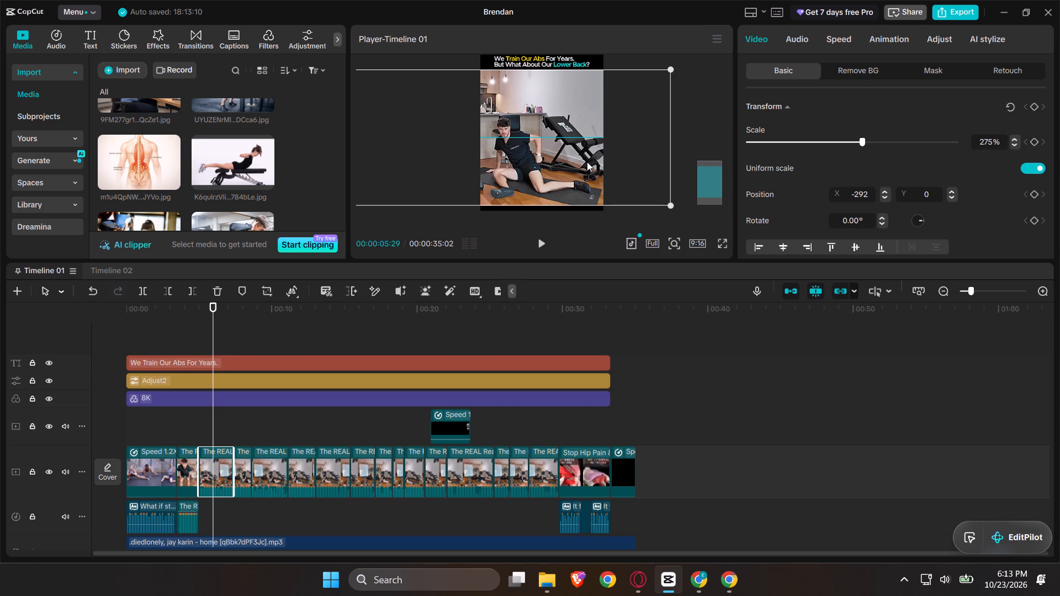
left_click_drag(587, 162, 590, 162)
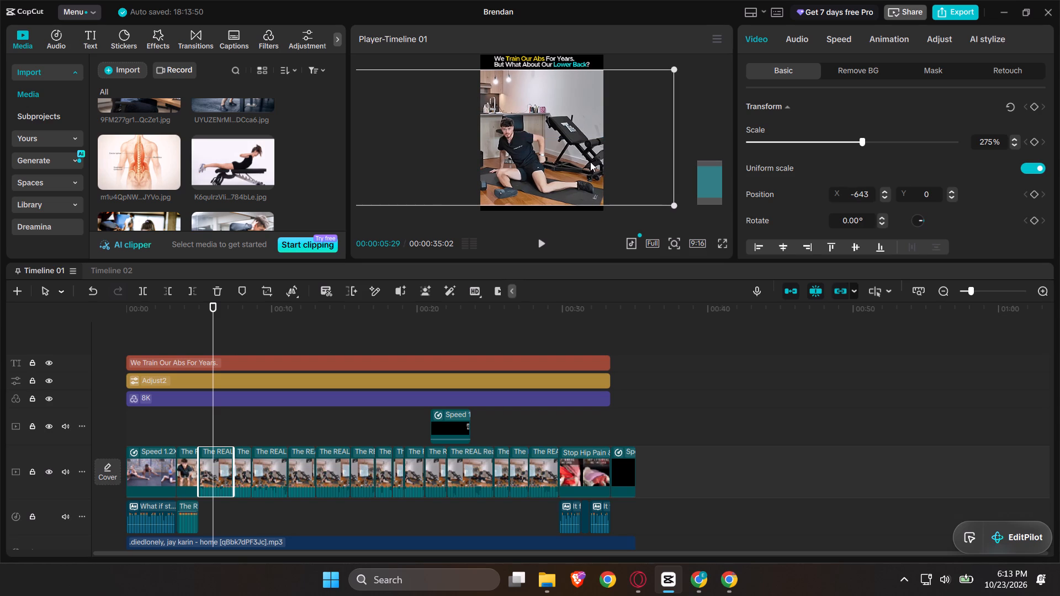
Set position X to -643 on each of the two main-track clips following the repositioned third clip.
left_click(242, 466)
left_click(224, 471)
left_click(243, 471)
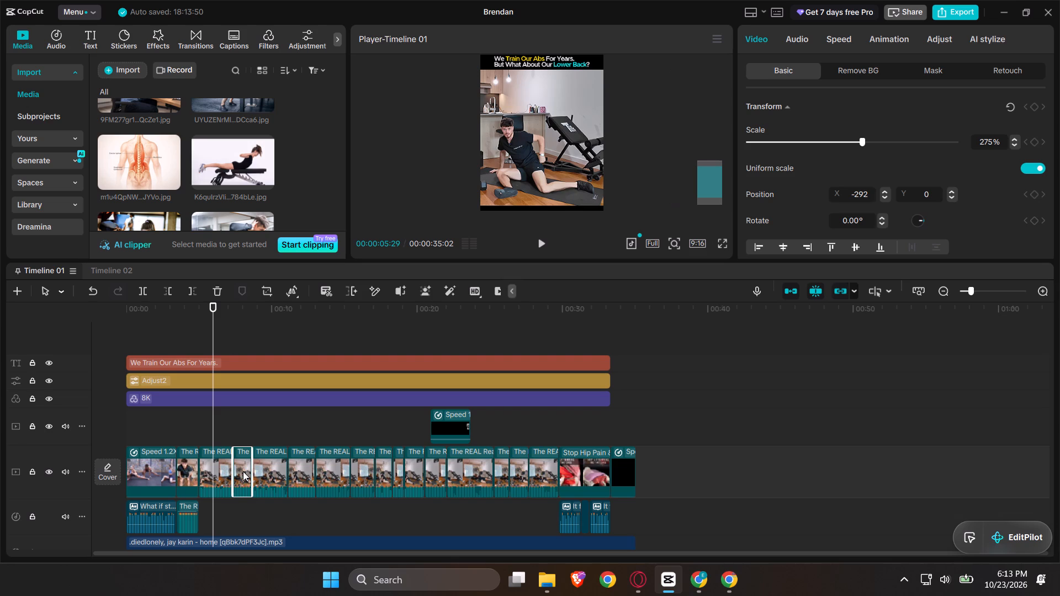
double_click(864, 191)
type("643")
key("Return")
left_click(263, 470)
double_click(859, 194)
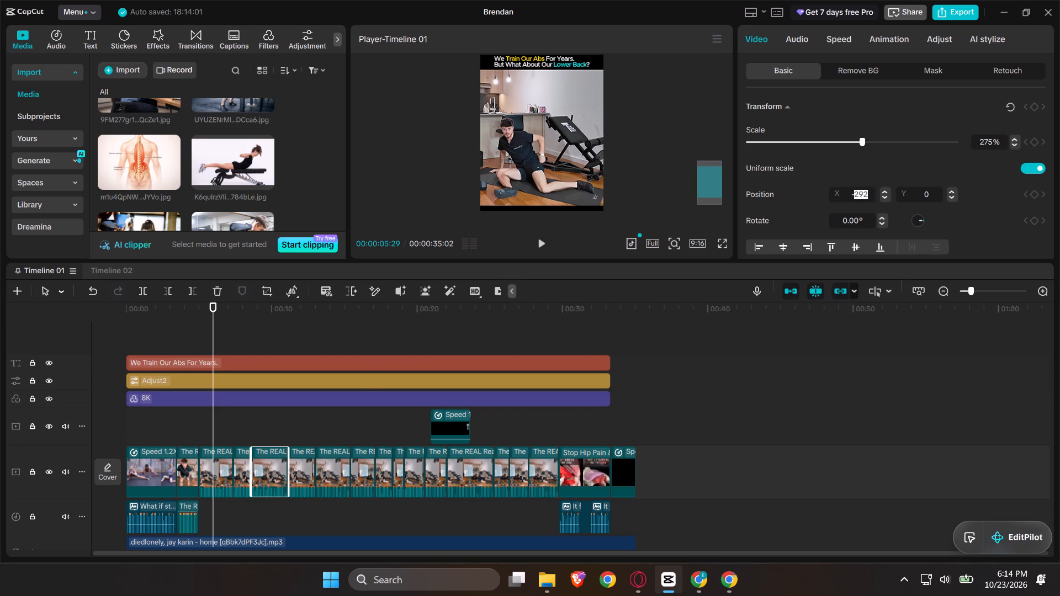
type("643")
key("Return")
Play from the third main-track clip into the Stop Hip Pain clip, rechecking the exercise clips around 00:00:26.
double_click(200, 433)
key("space")
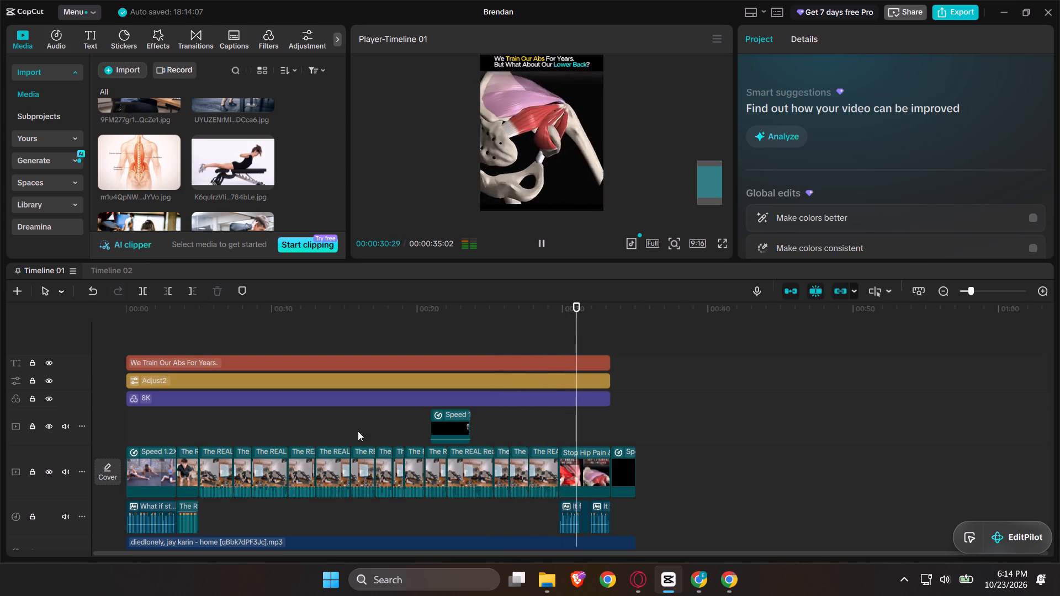
left_click(521, 438)
left_click_drag(521, 438, 512, 438)
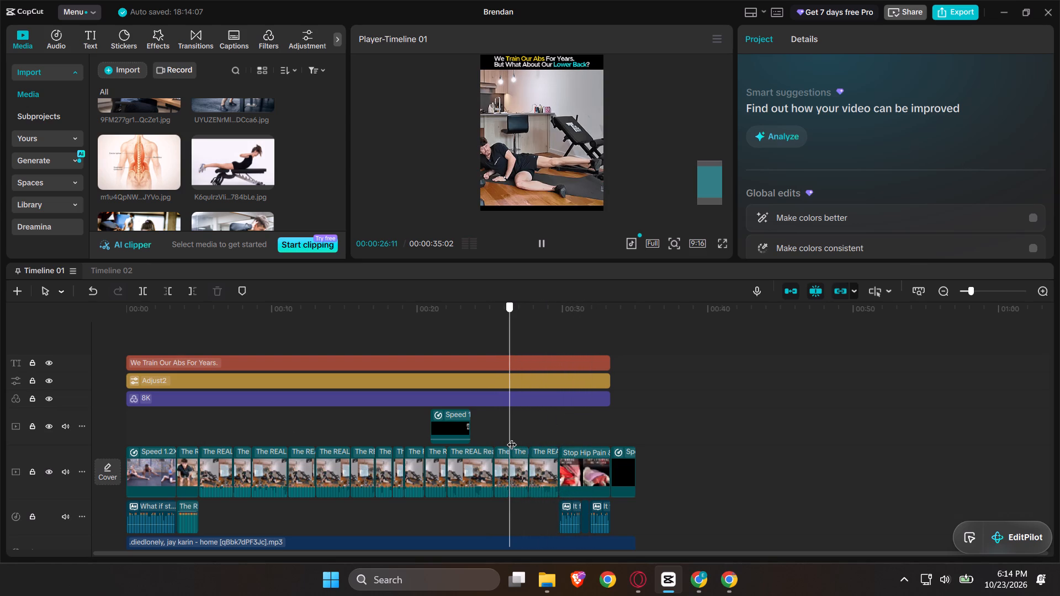
left_click_drag(512, 438, 501, 438)
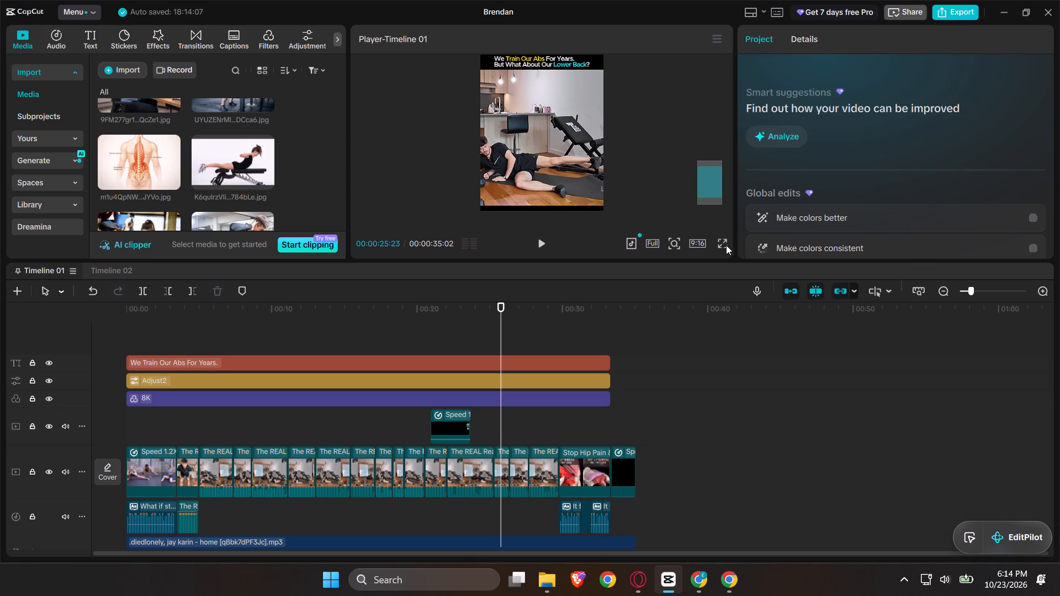
Play the video full screen from 00:00:25:23 to the end, and again from the start through the CTA.
left_click(723, 245)
key("space")
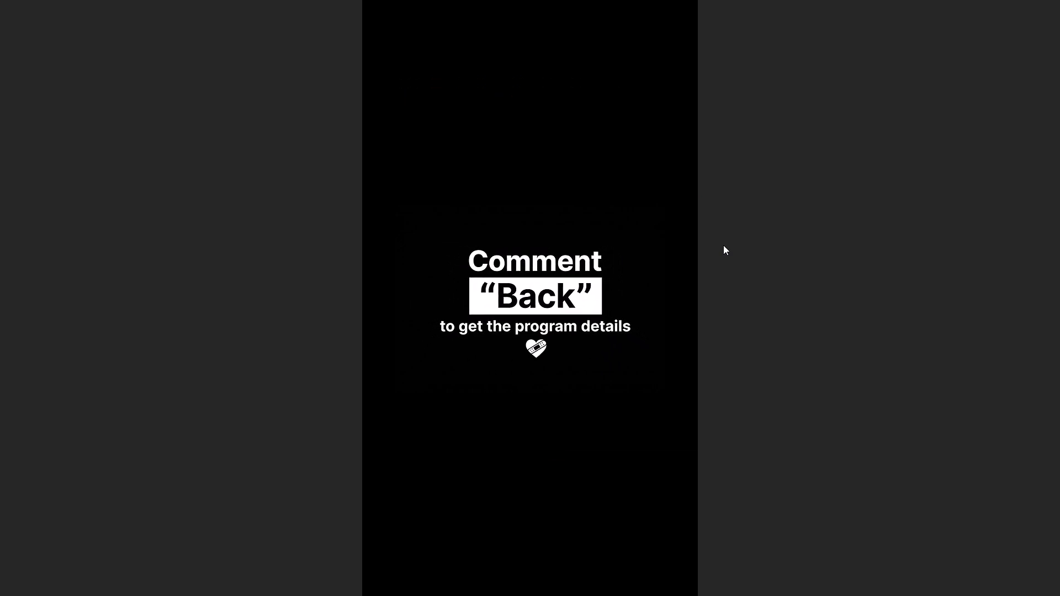
key("space")
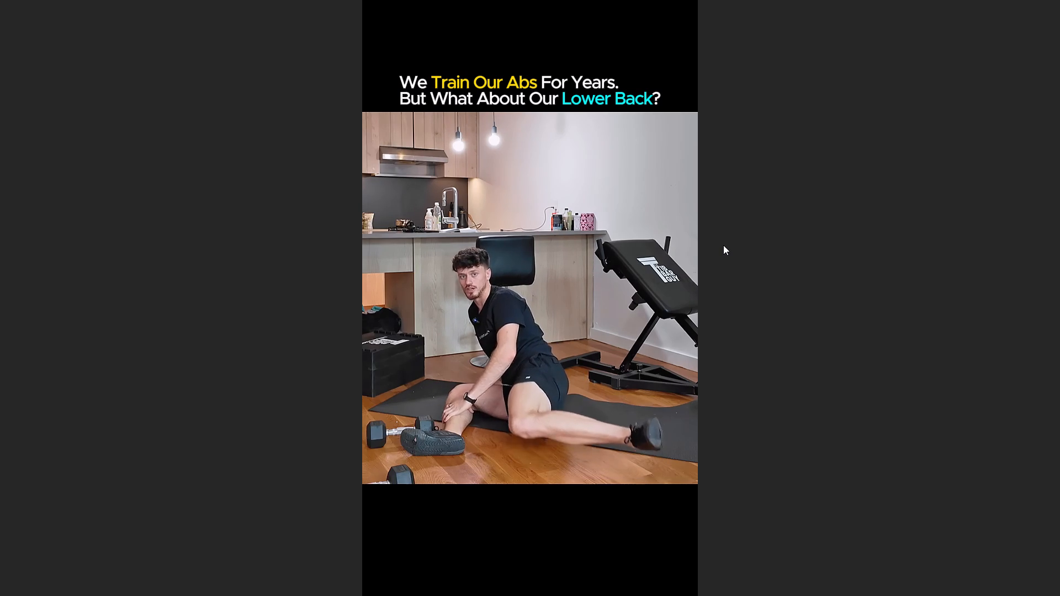
left_click(723, 245)
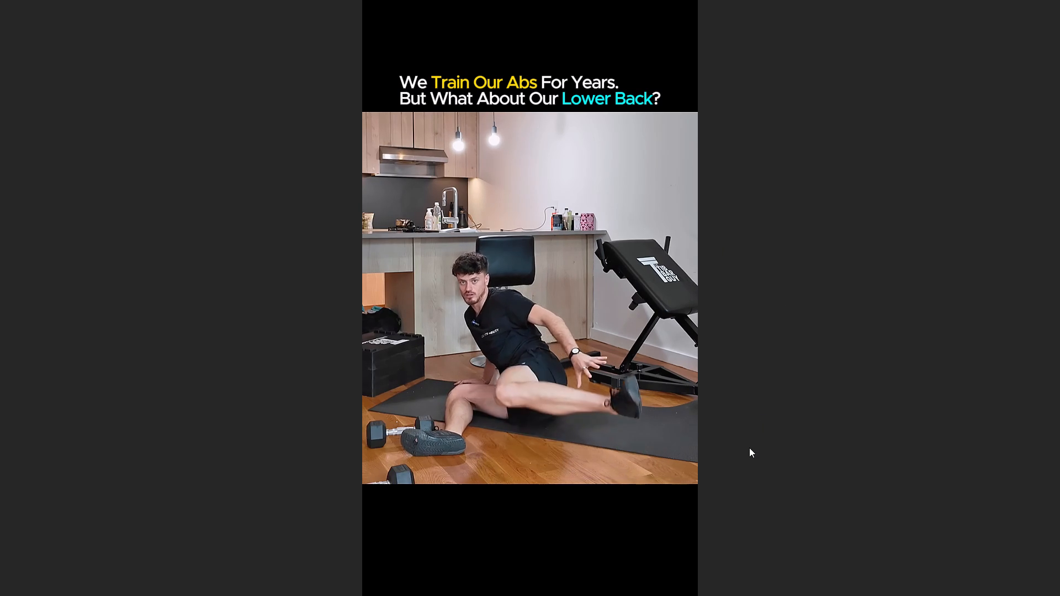
left_click(744, 465)
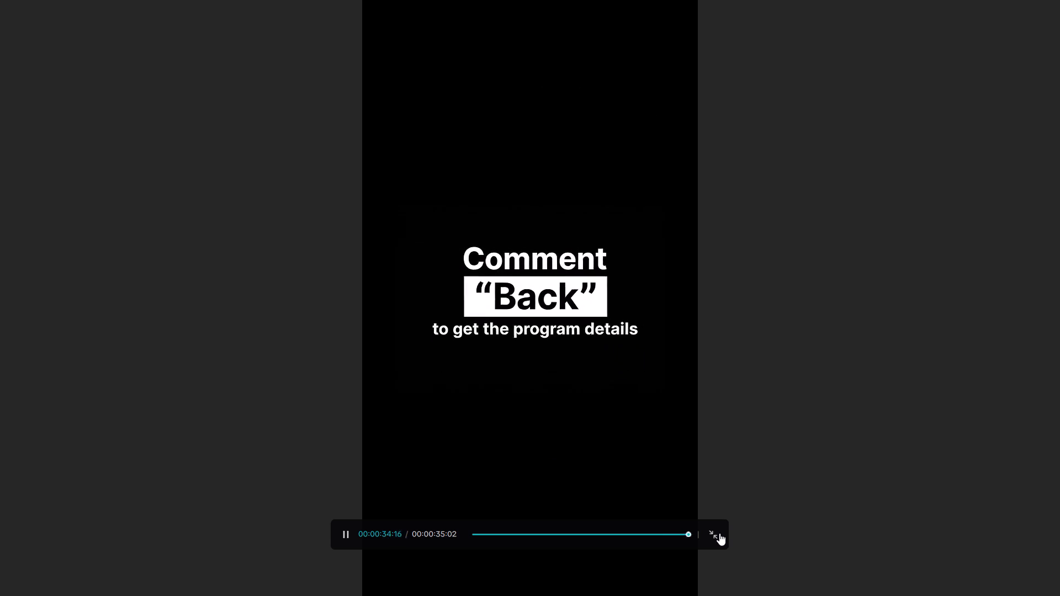
left_click(719, 533)
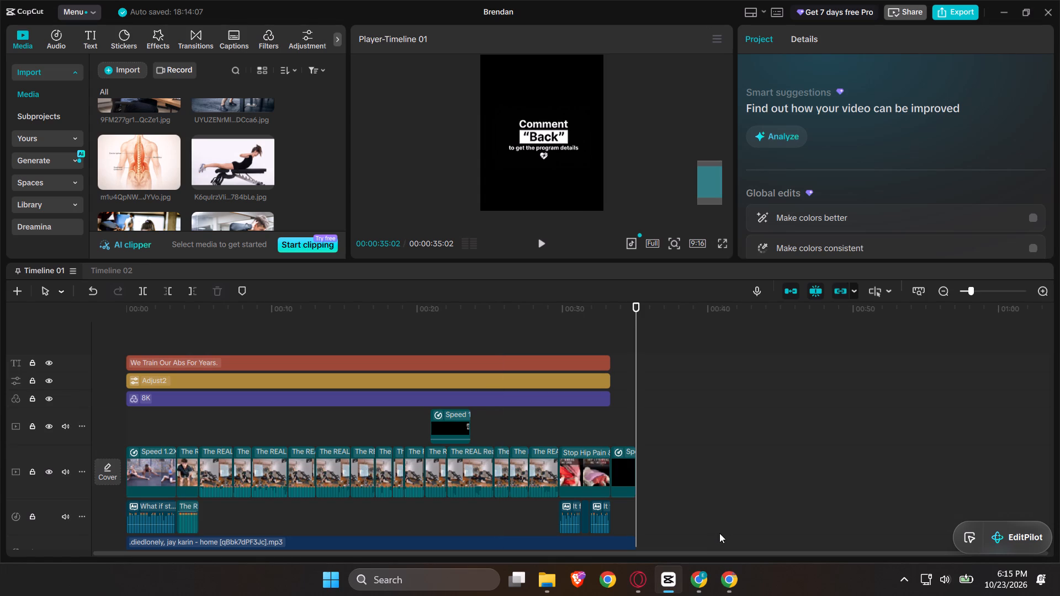
Switch to File Explorer and close the window showing the raw clips folder.
left_click(555, 587)
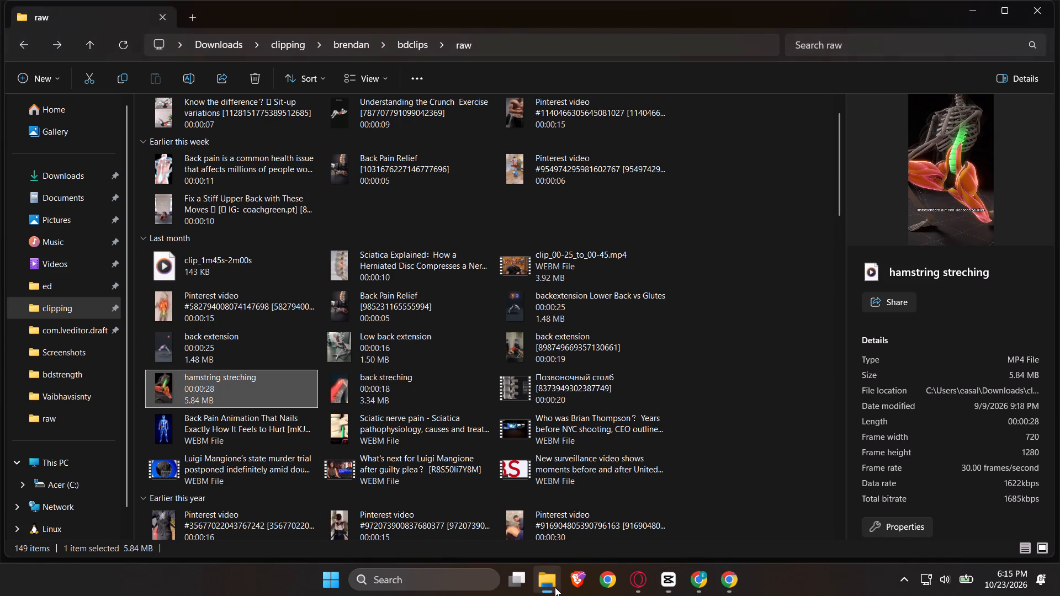
left_click(1037, 15)
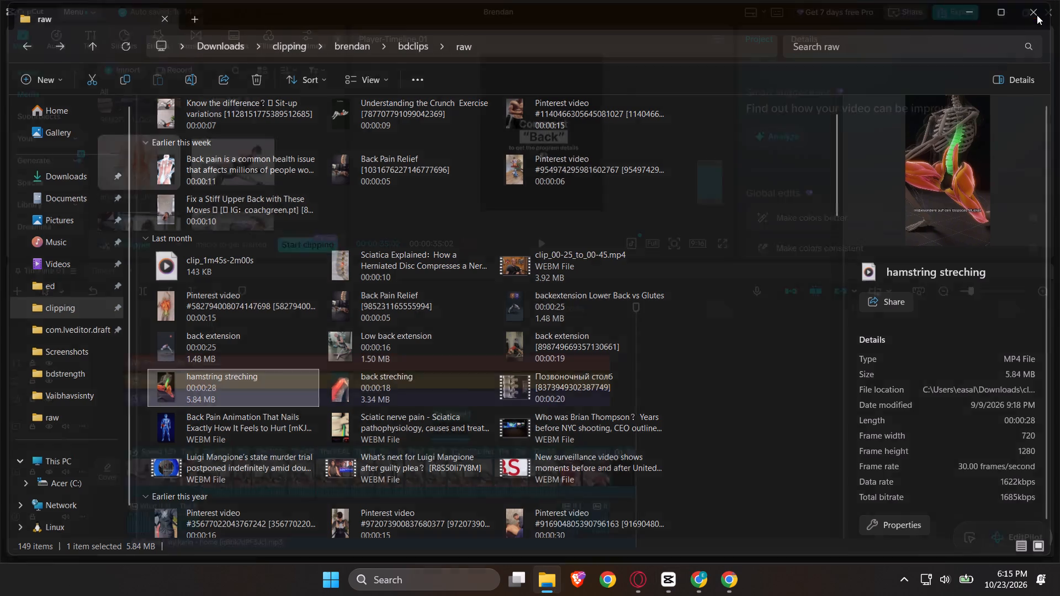
Move the "Heal Your Back Pain Link In Bio" overlay clip on the upper video track to start at 00:00:15:13.
left_click(404, 428)
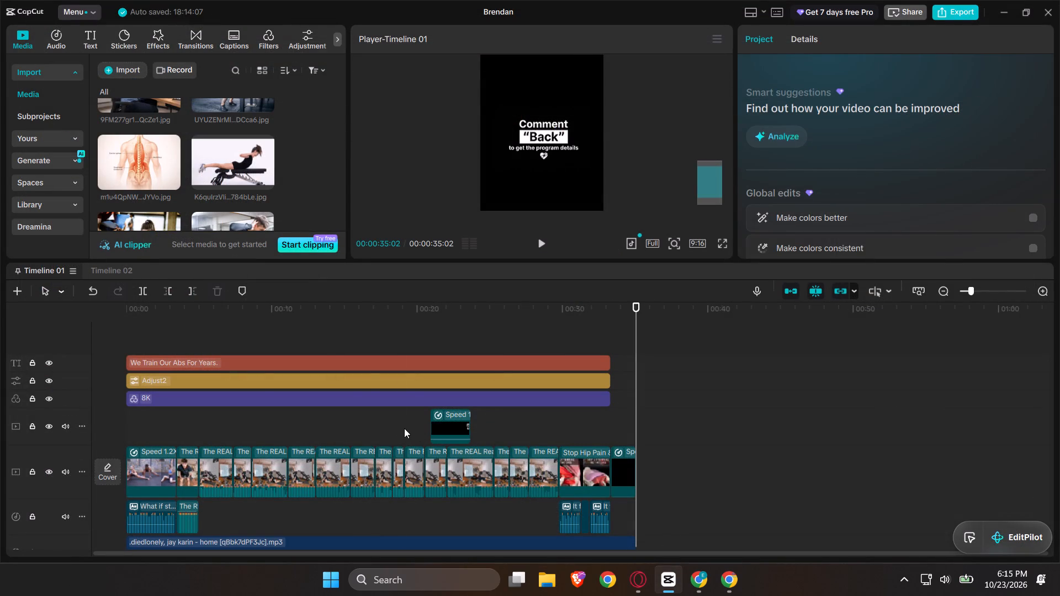
left_click_drag(404, 428, 284, 454)
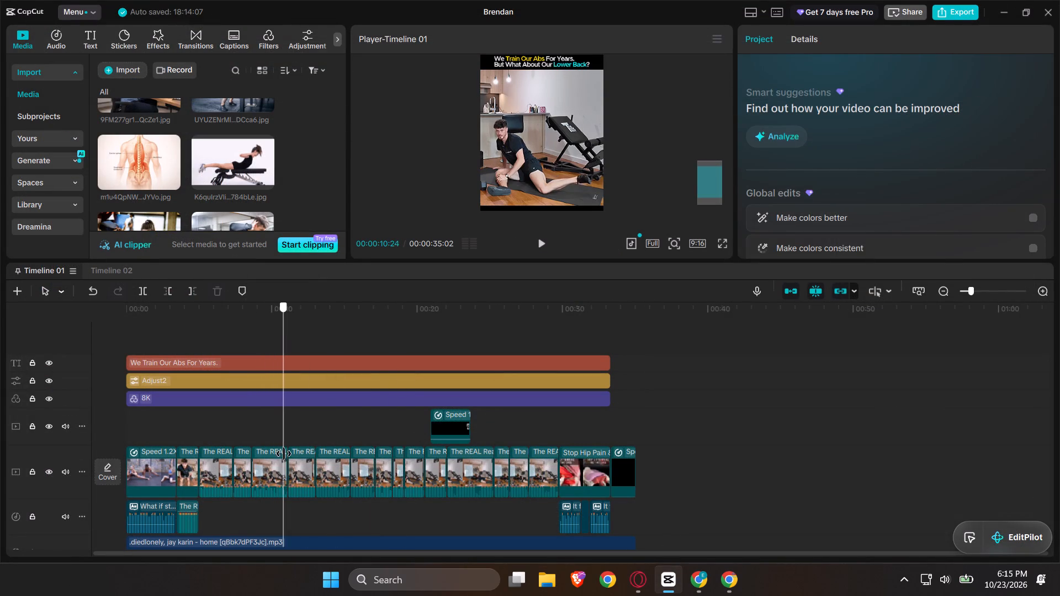
left_click_drag(284, 454, 320, 468)
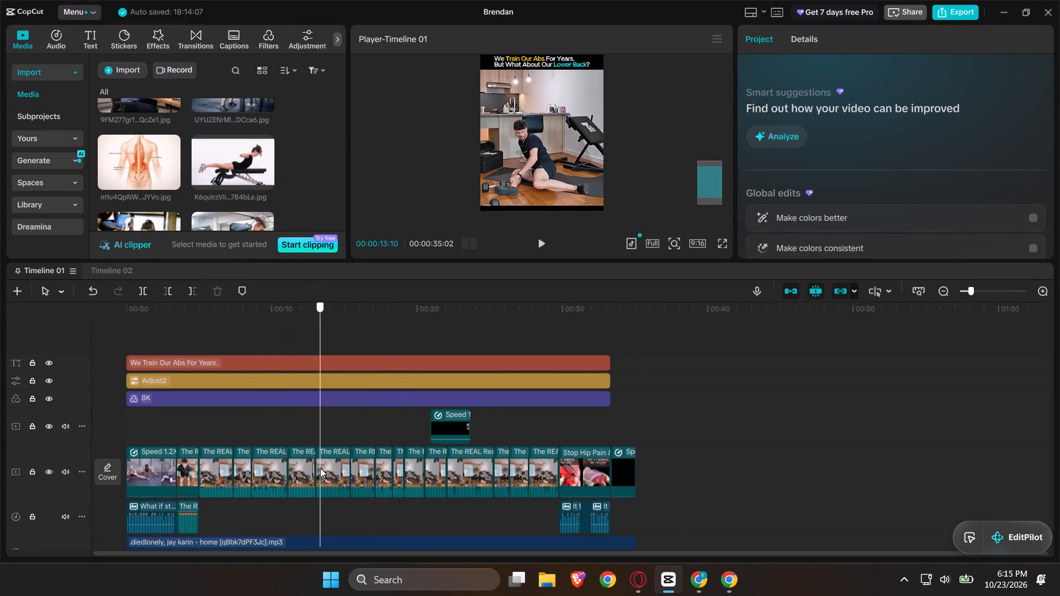
left_click_drag(320, 468, 354, 499)
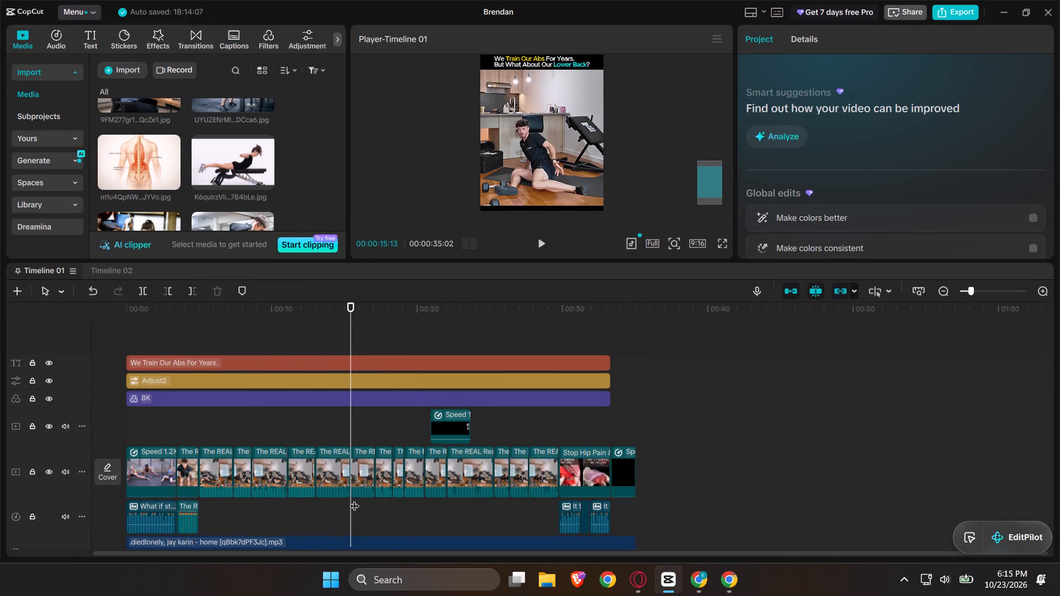
left_click_drag(452, 422, 370, 433)
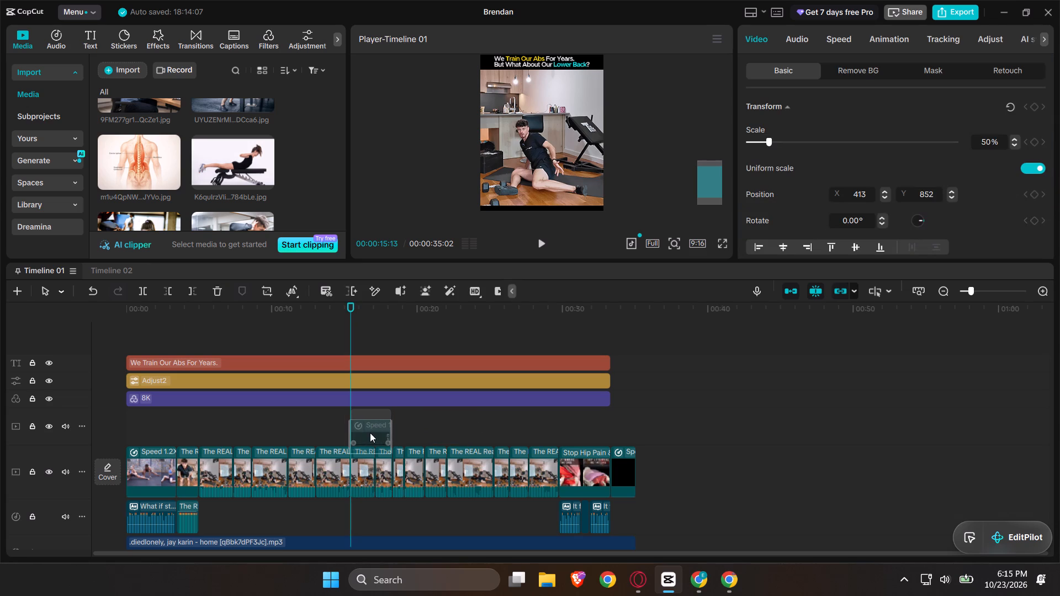
left_click_drag(370, 433, 370, 428)
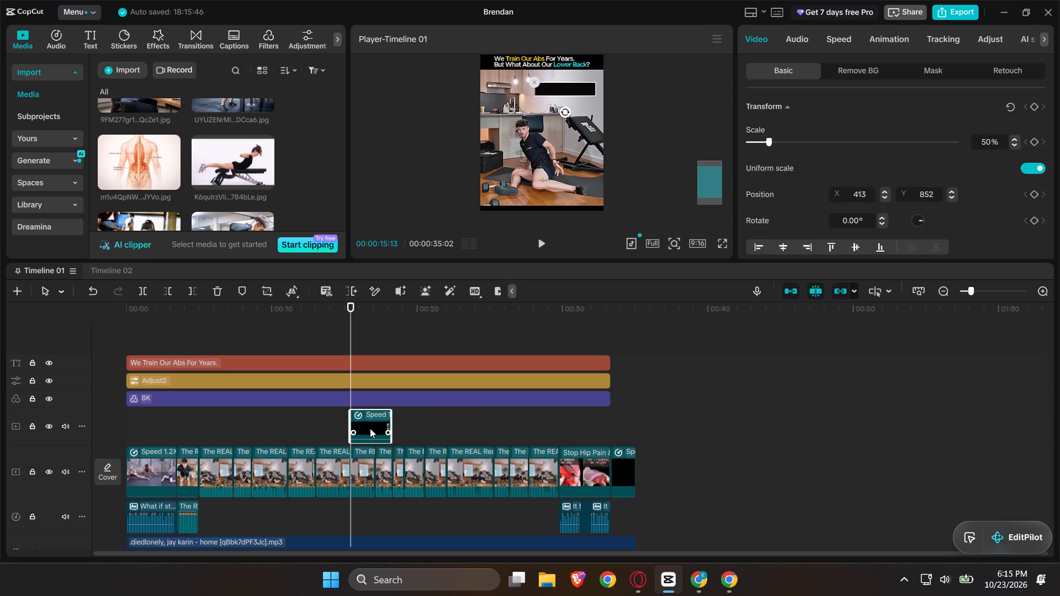
Play the section around the moved overlay clip, from just before it at 00:00:14:23 until after it ends.
key("space")
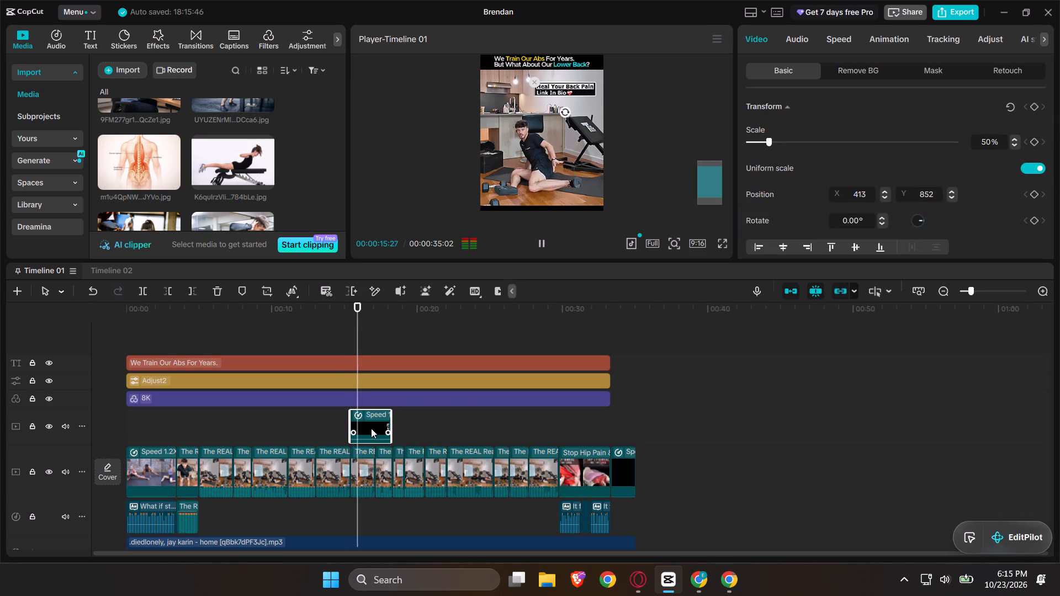
key("space")
key("space")
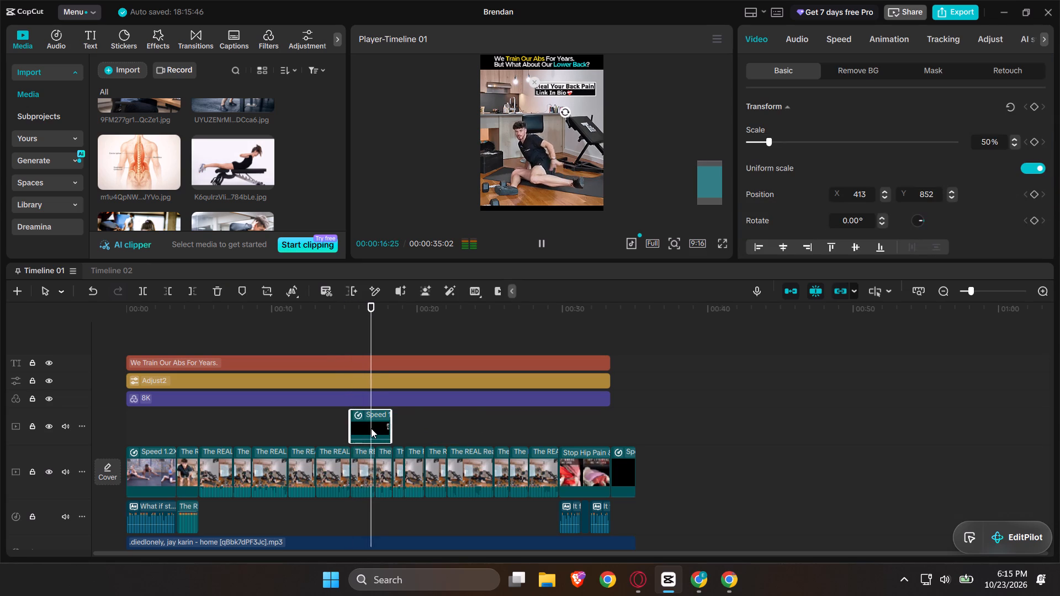
key("space")
key("space")
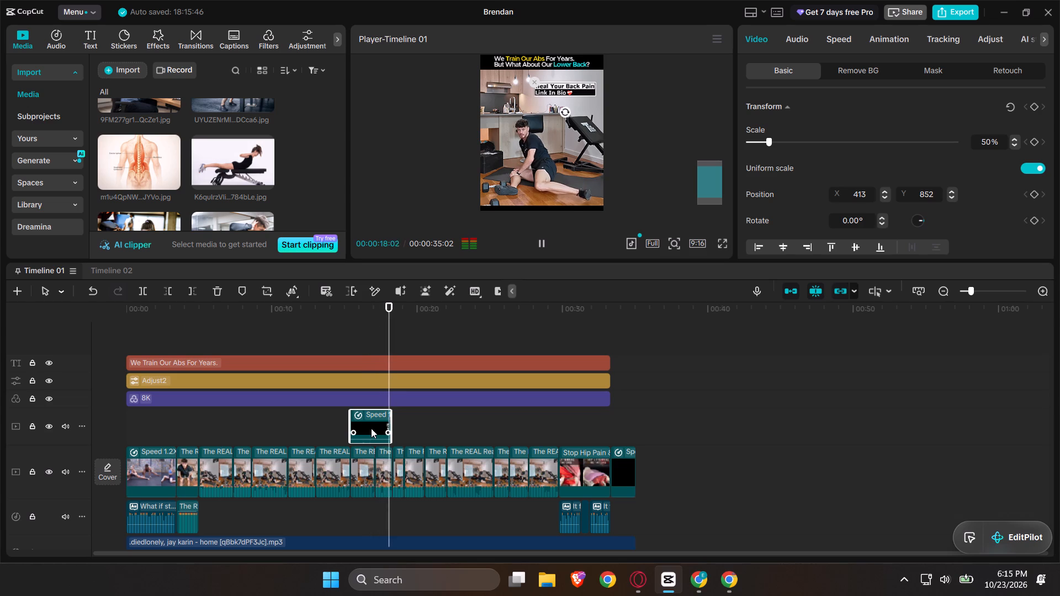
key("space")
double_click(341, 424)
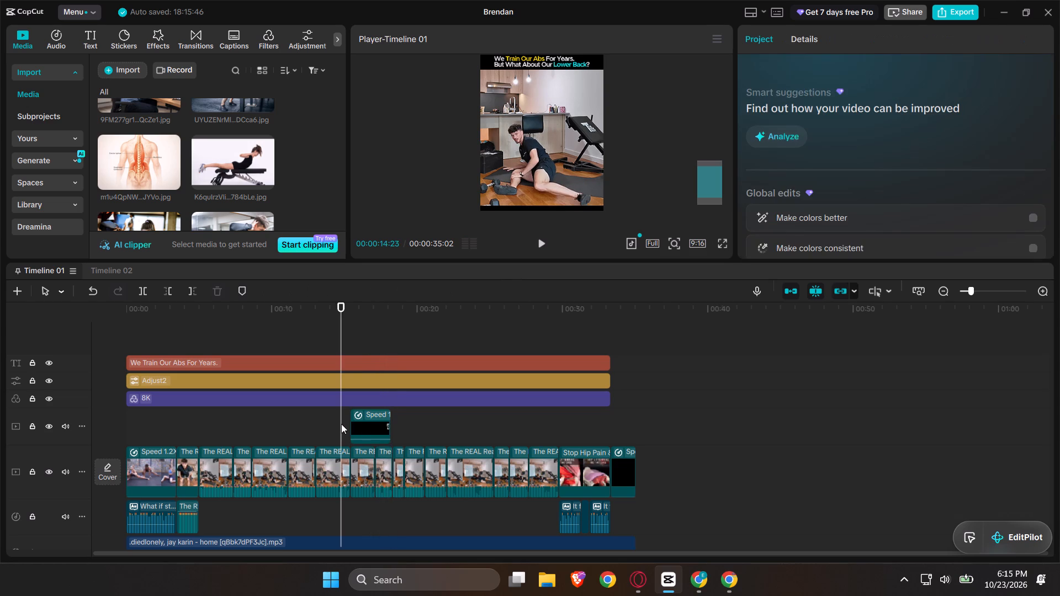
key("space")
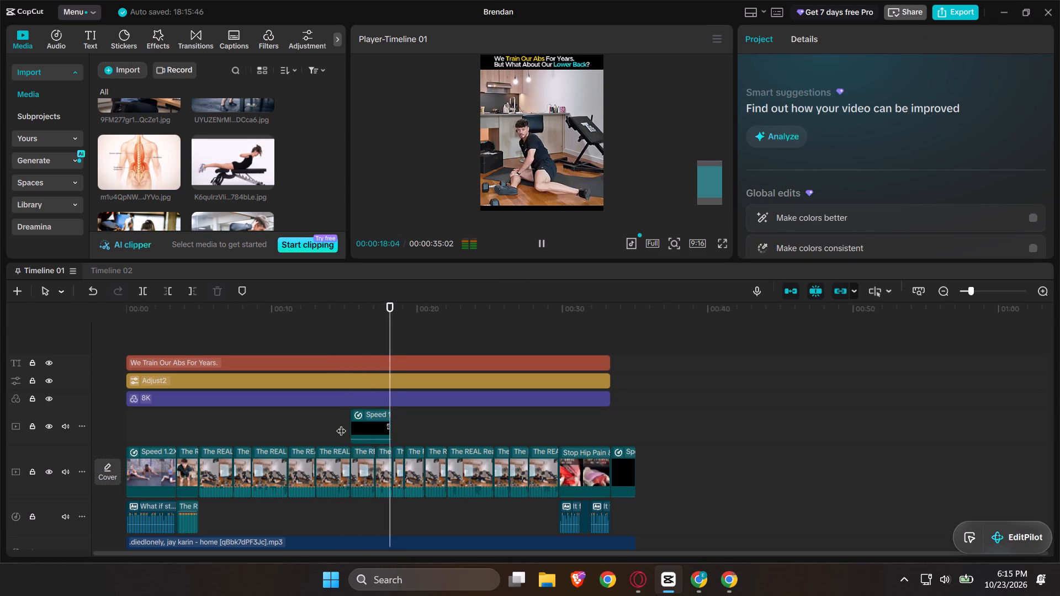
key("space")
scroll(356, 477, "down", 2)
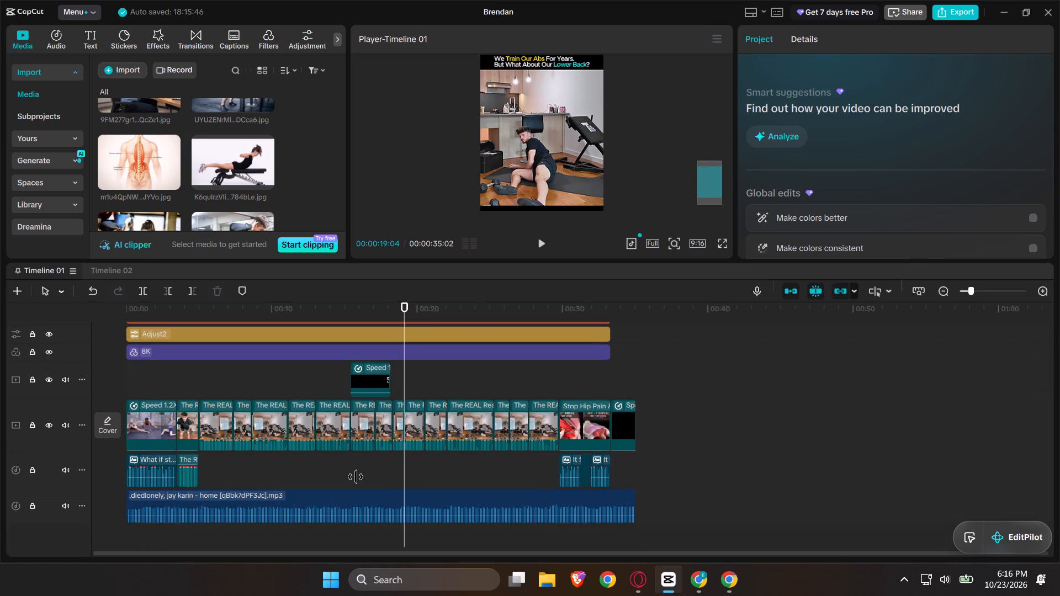
scroll(356, 477, "down", 2)
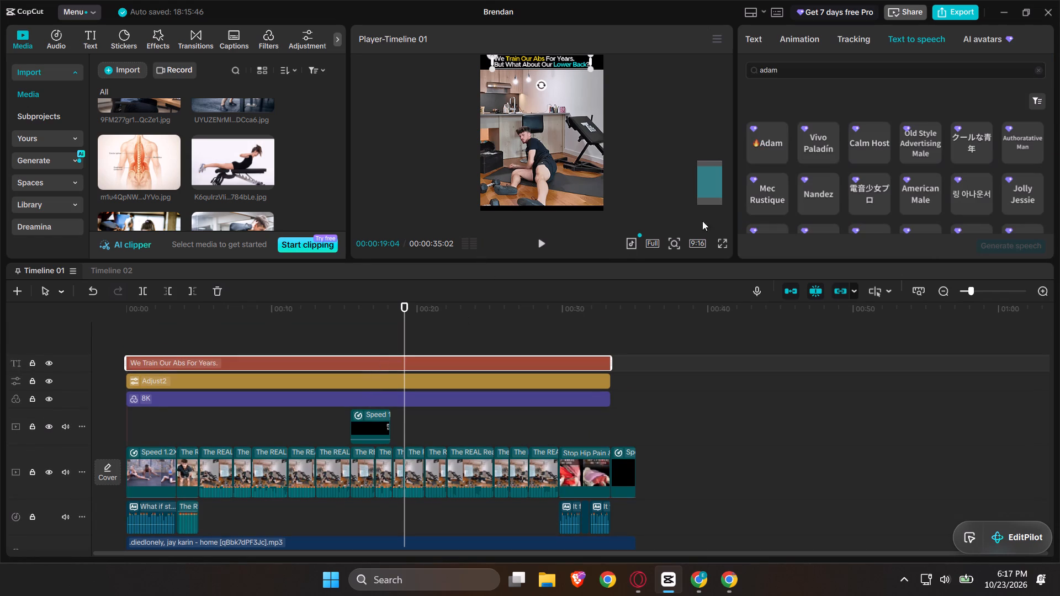
left_click(754, 42)
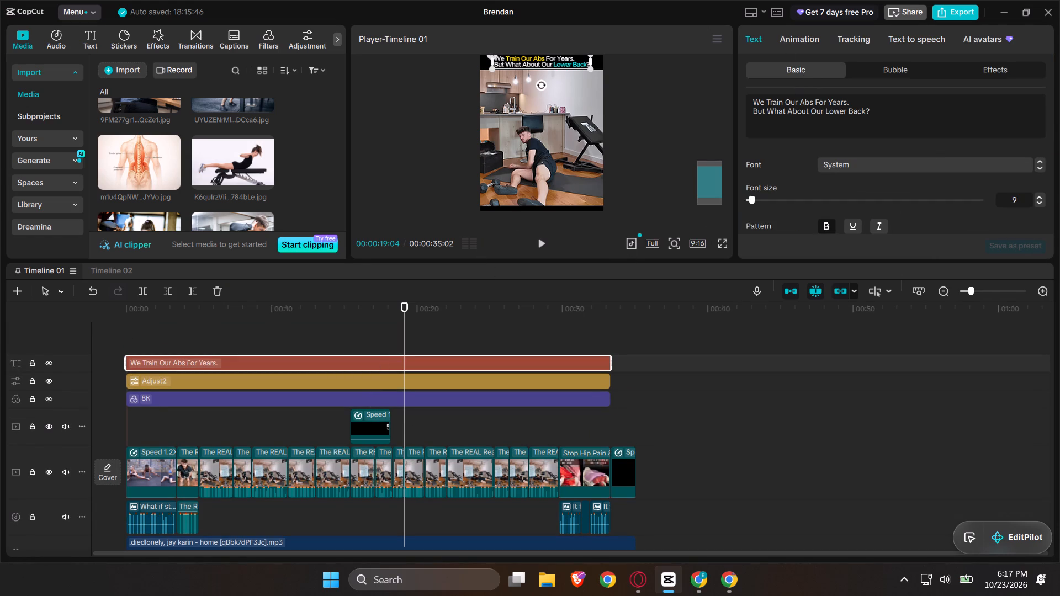
left_click(755, 103)
key("ctrl+a")
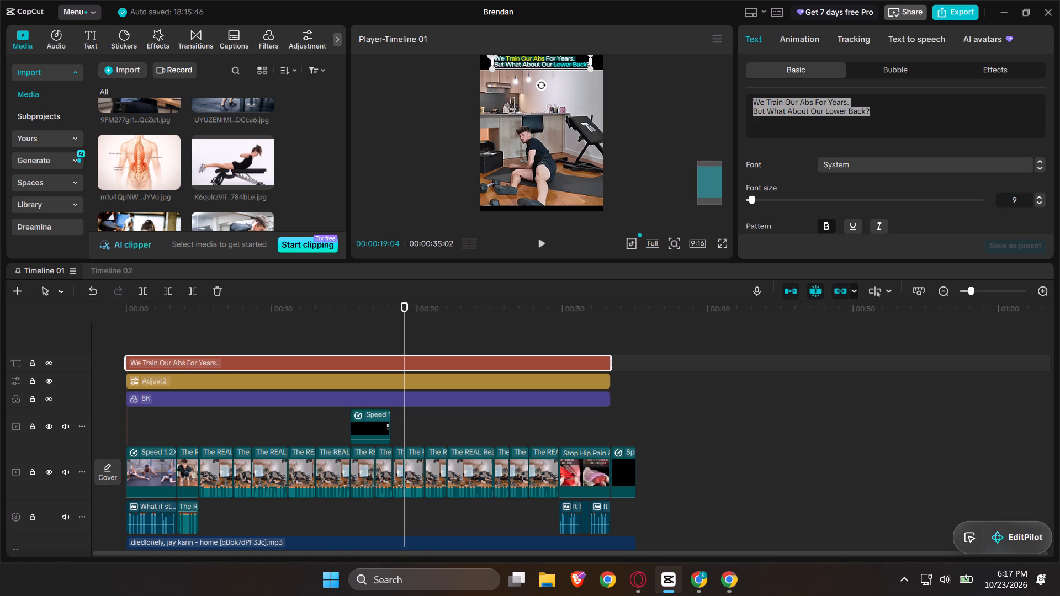
key("ctrl+v")
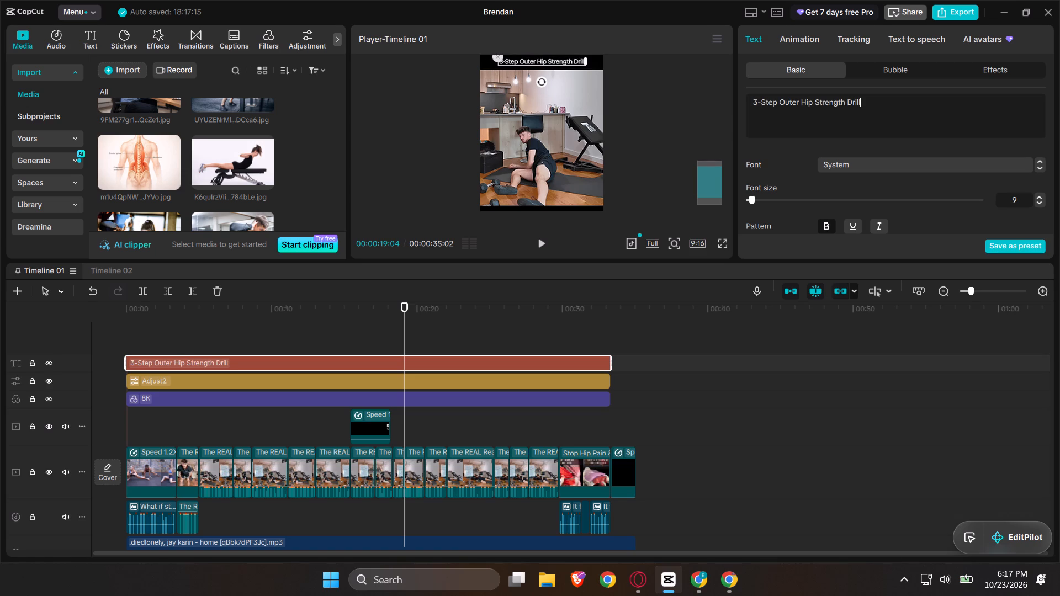
Search the fonts for "serif", add the free bold Serif preset to the favourites and apply it to the title text.
left_click(901, 162)
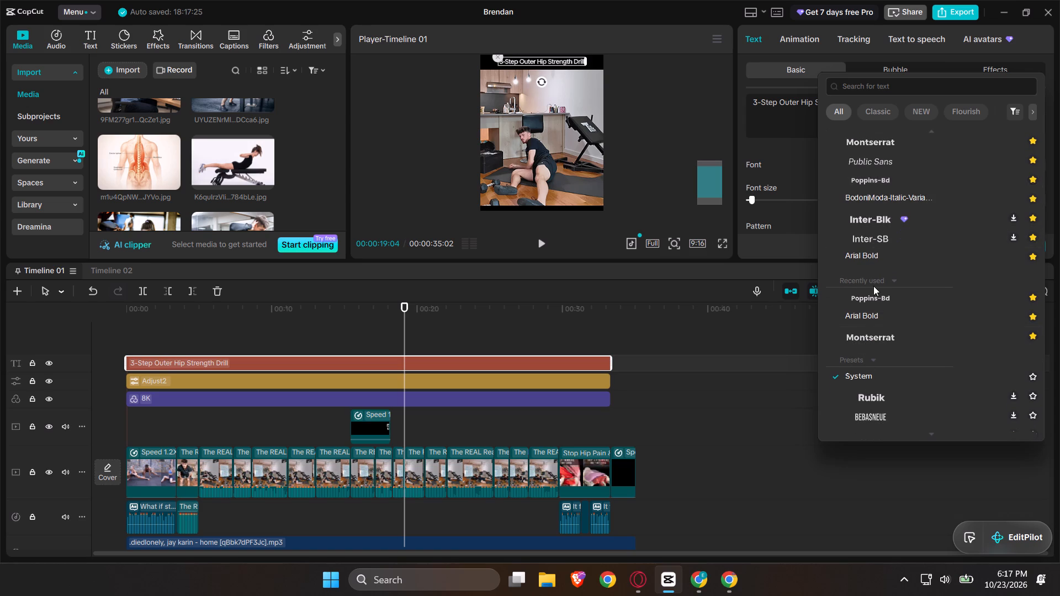
scroll(873, 286, "down", 1)
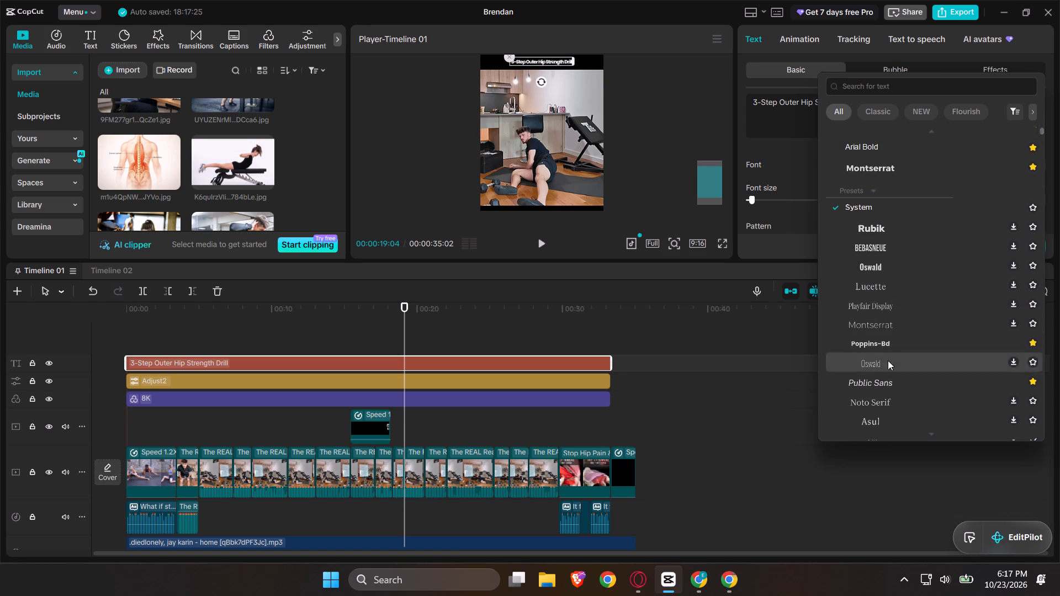
scroll(887, 397, "down", 1)
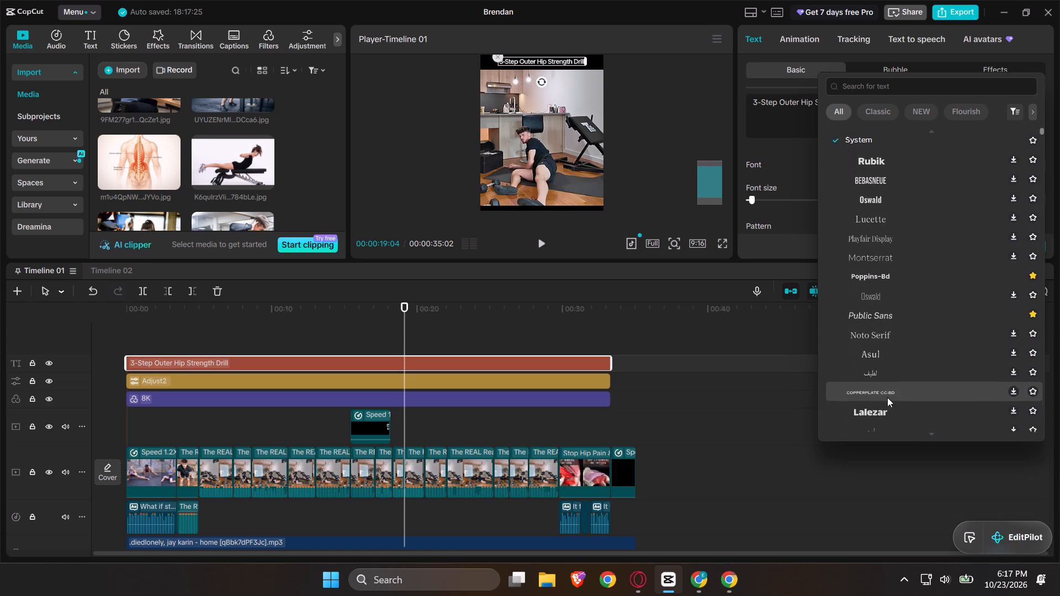
scroll(887, 397, "down", 1)
scroll(883, 268, "up", 5)
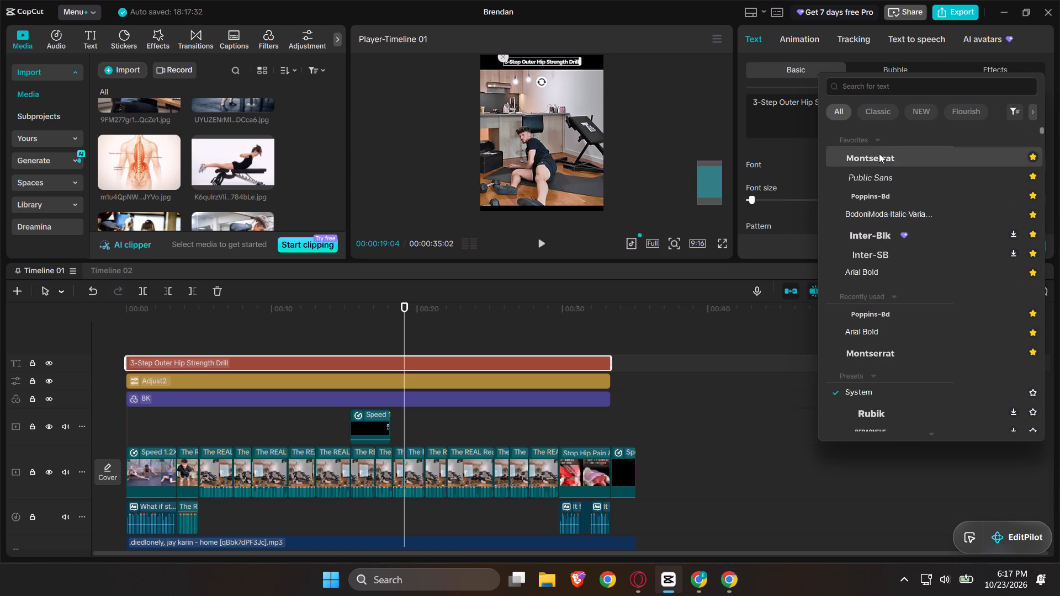
left_click(868, 92)
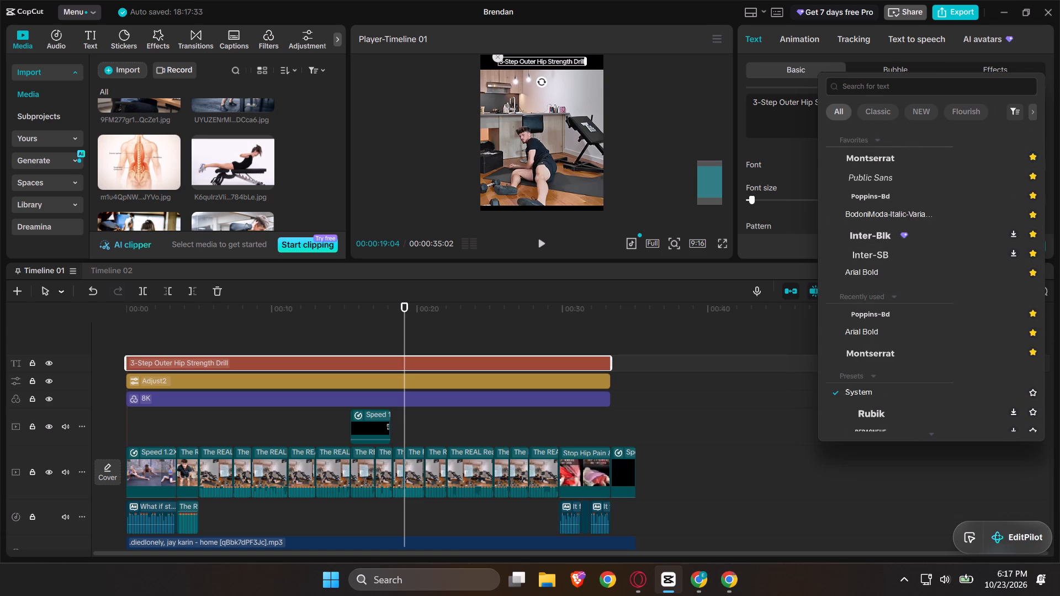
type("serif")
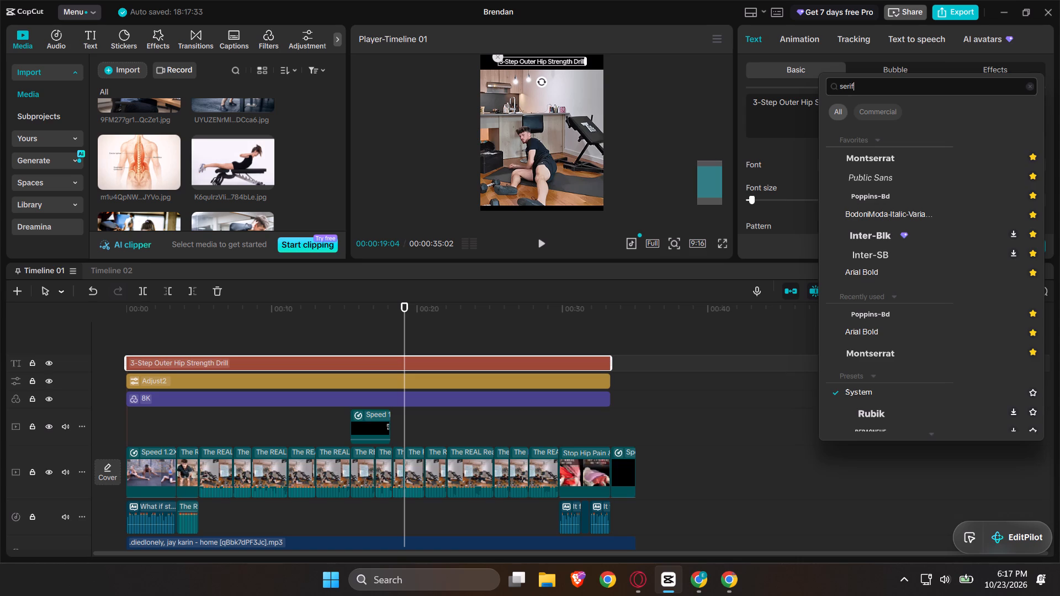
key("Return")
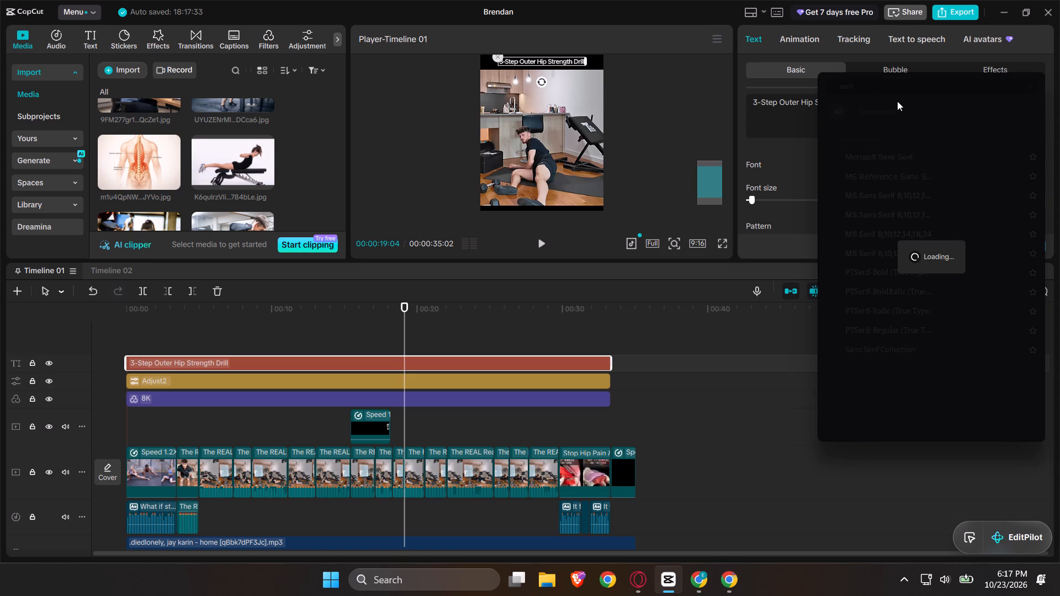
scroll(899, 322, "down", 1)
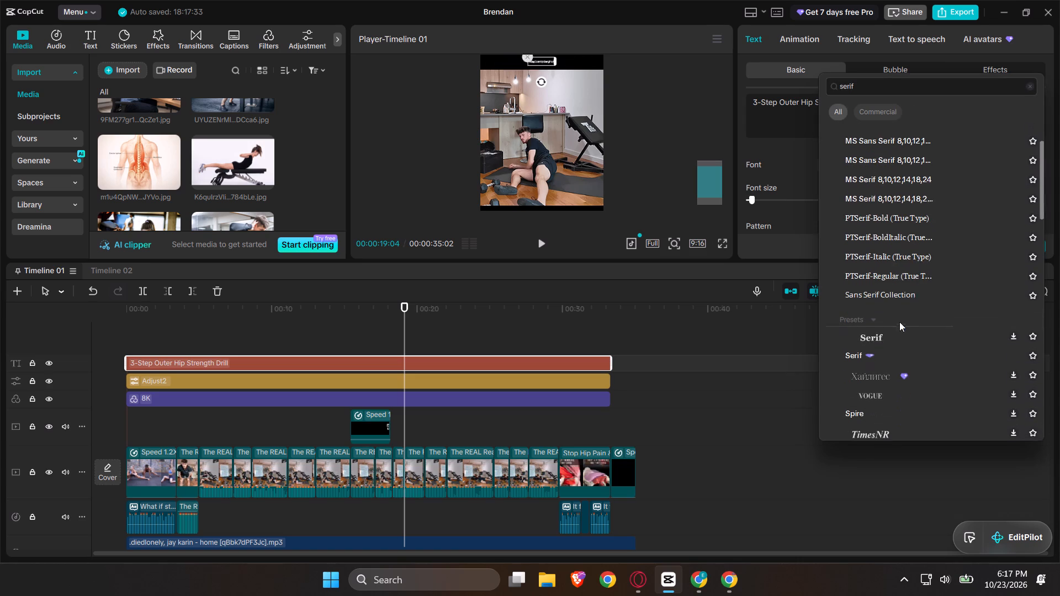
scroll(899, 322, "down", 1)
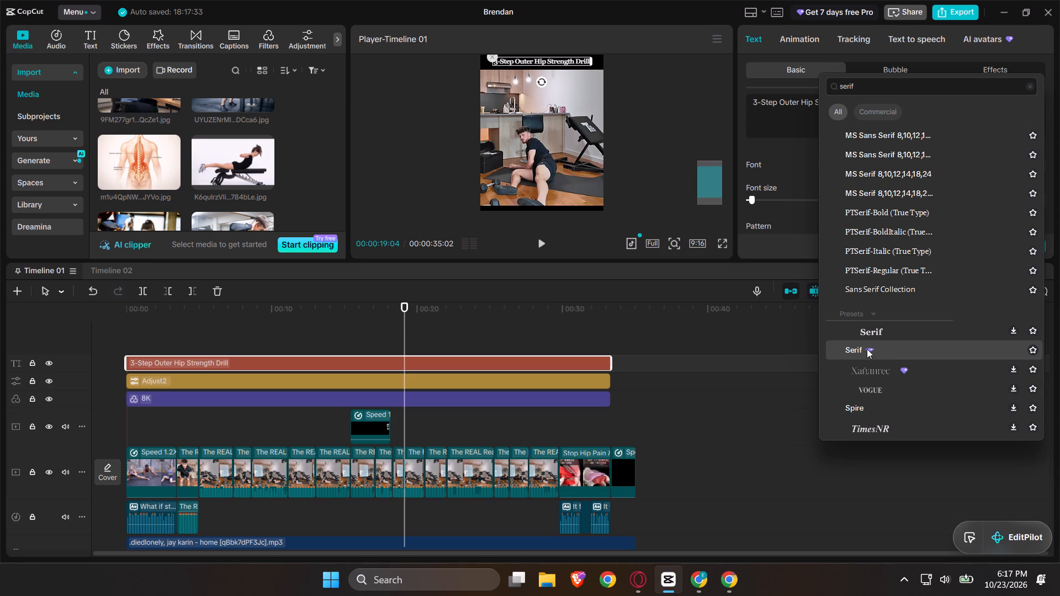
left_click(895, 332)
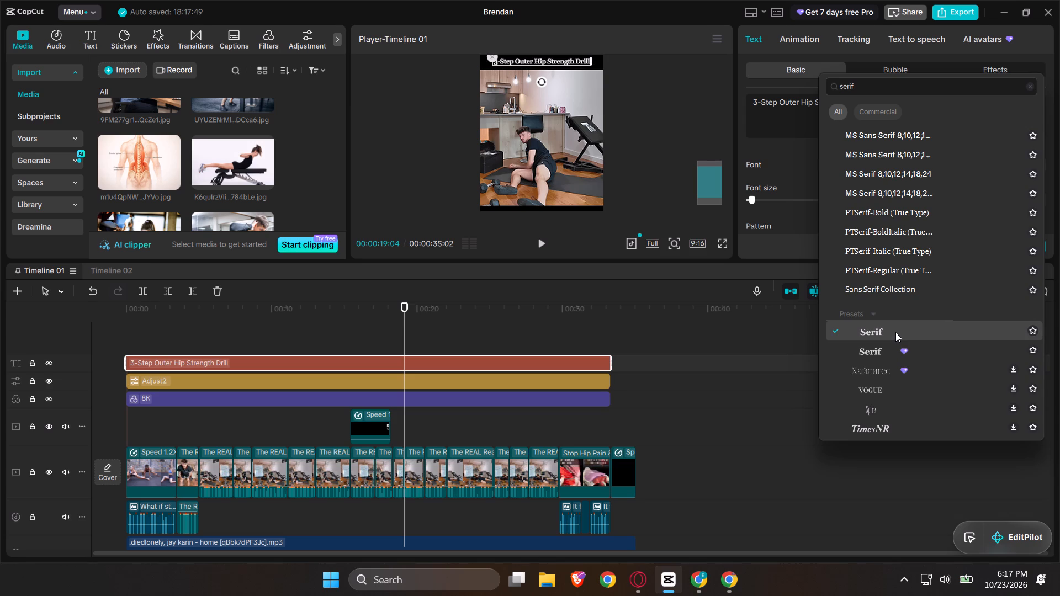
left_click(1032, 326)
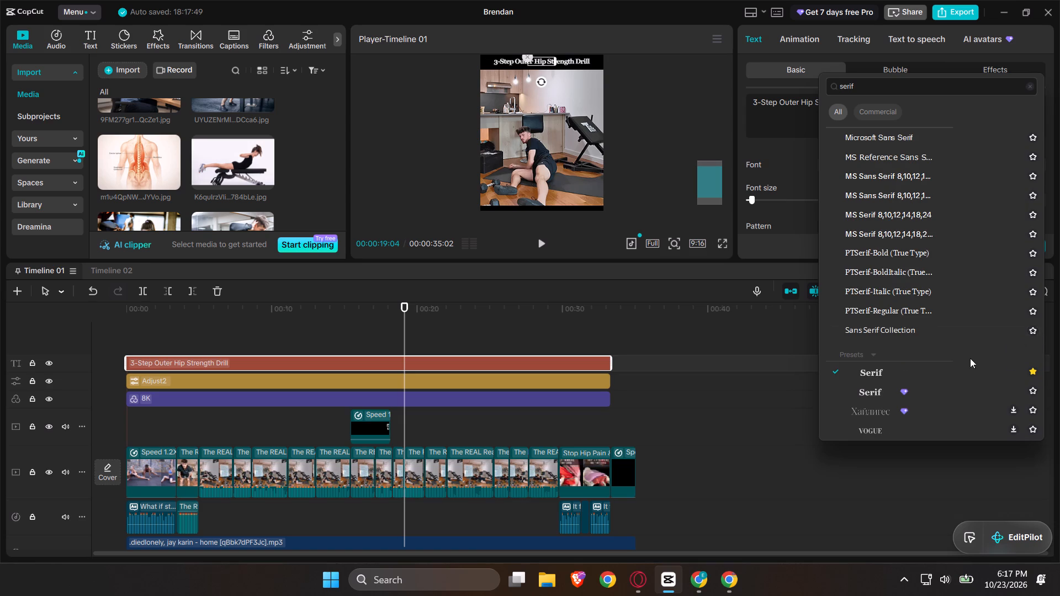
left_click(876, 365)
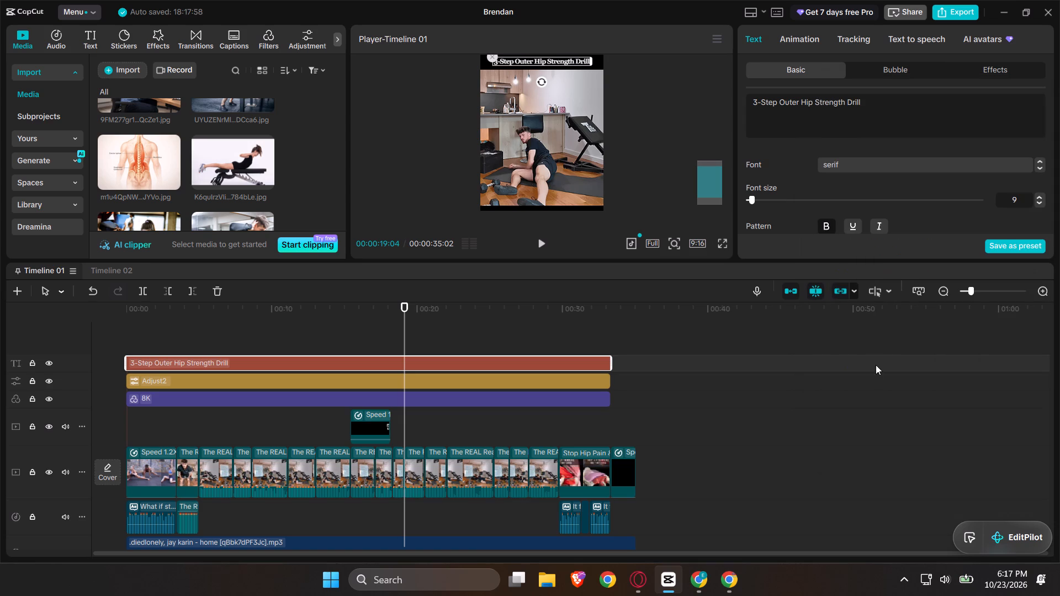
Check the title's new font in the full-screen preview.
left_click(725, 243)
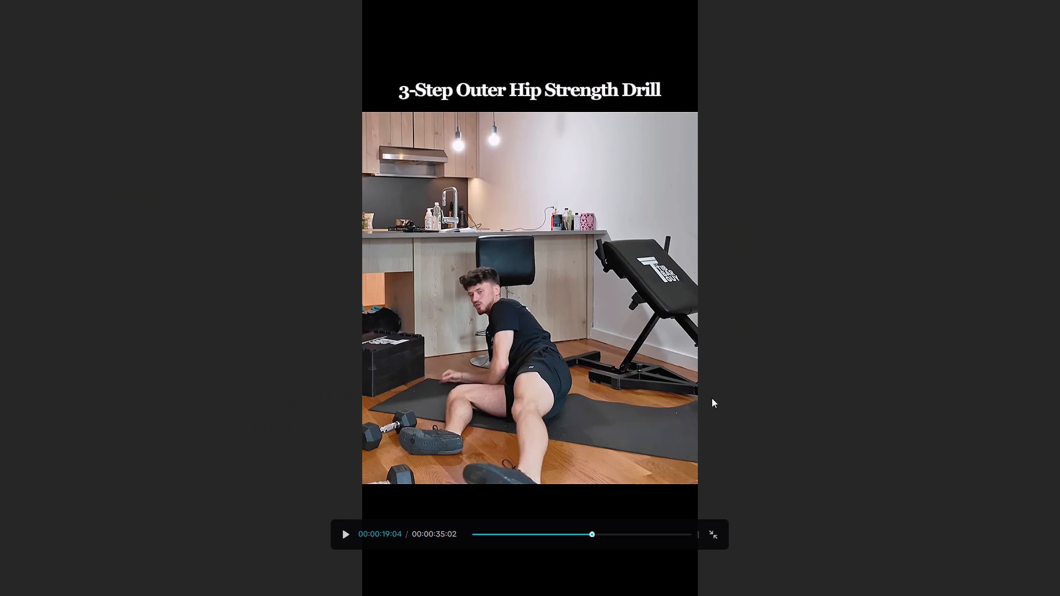
left_click(717, 531)
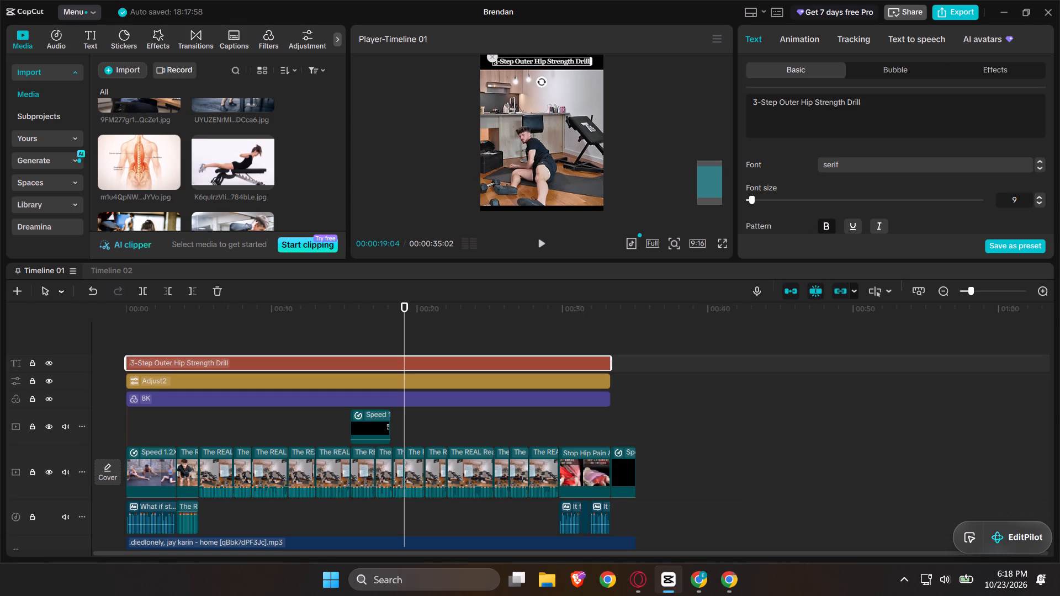
Set the title's character spacing to 0.
left_click(758, 100)
scroll(791, 168, "down", 1)
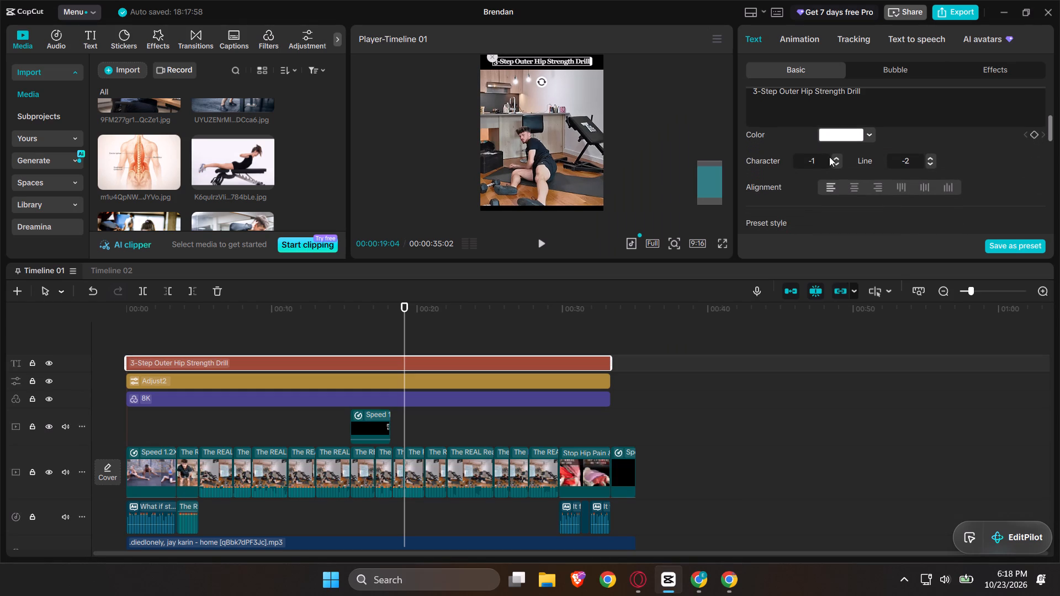
left_click(836, 164)
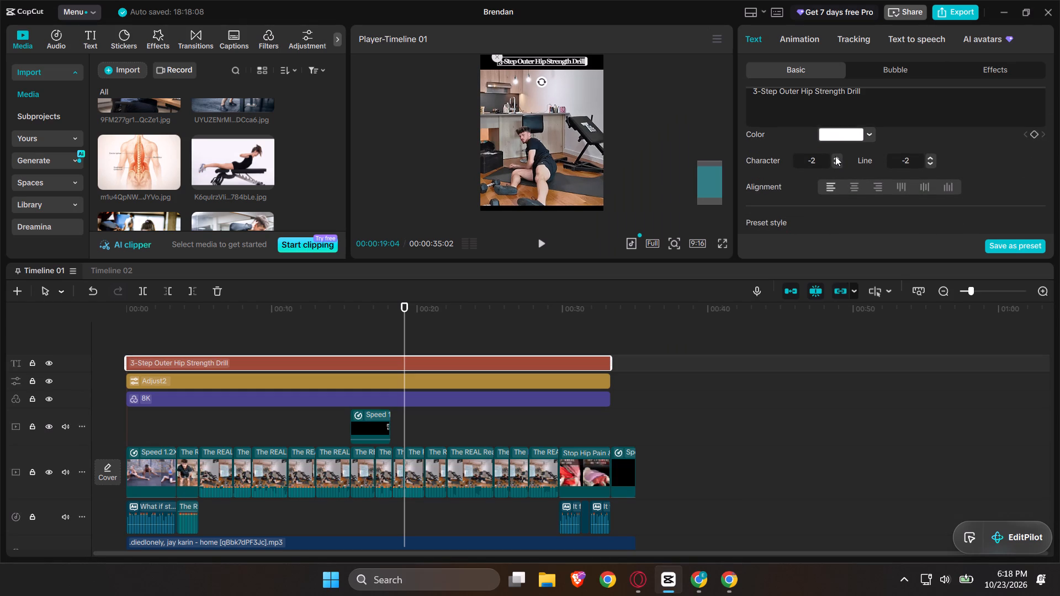
left_click(835, 156)
left_click(835, 156)
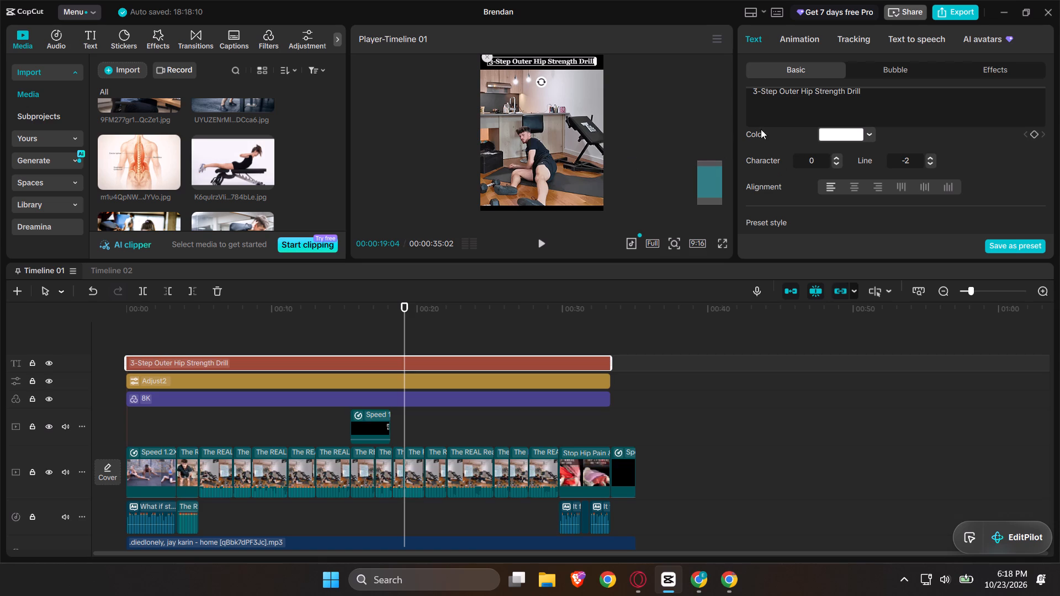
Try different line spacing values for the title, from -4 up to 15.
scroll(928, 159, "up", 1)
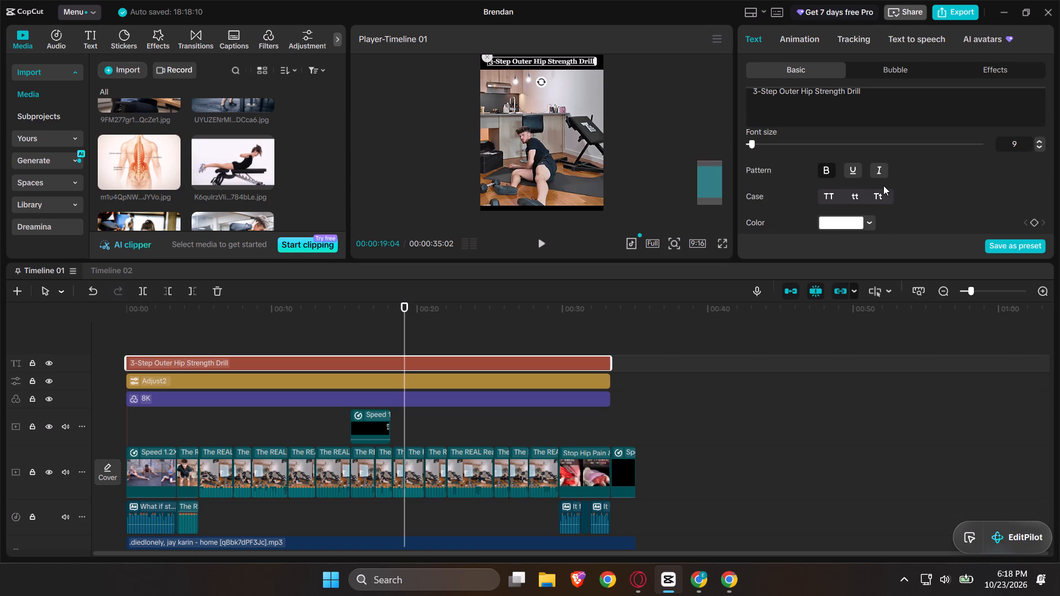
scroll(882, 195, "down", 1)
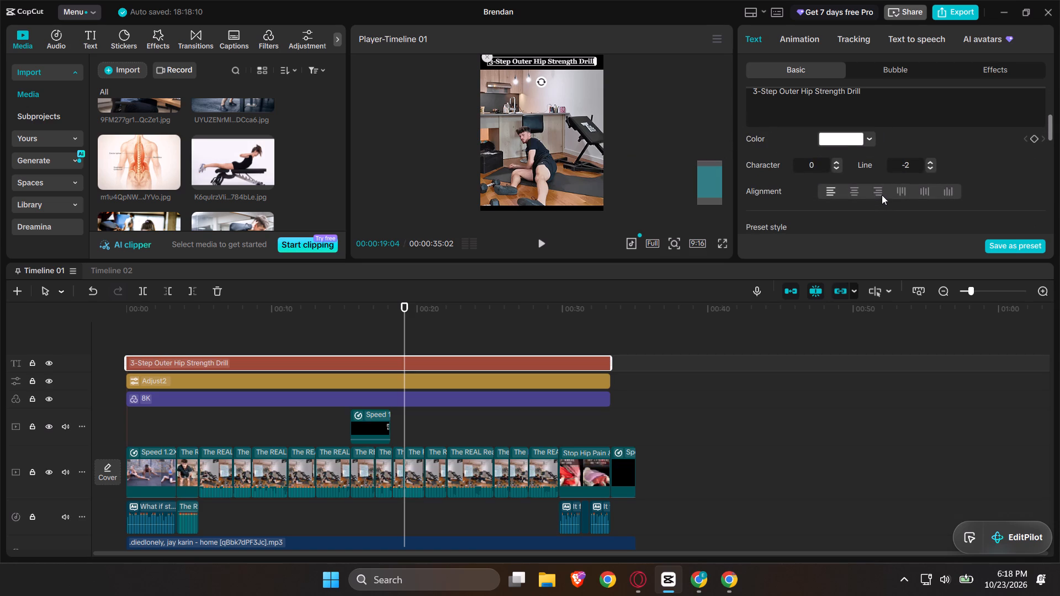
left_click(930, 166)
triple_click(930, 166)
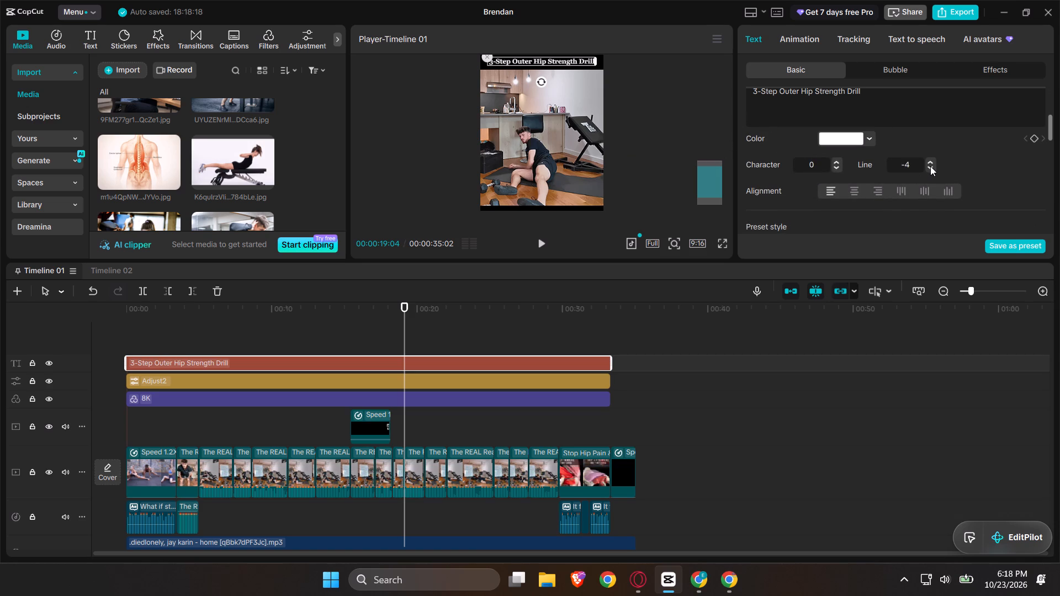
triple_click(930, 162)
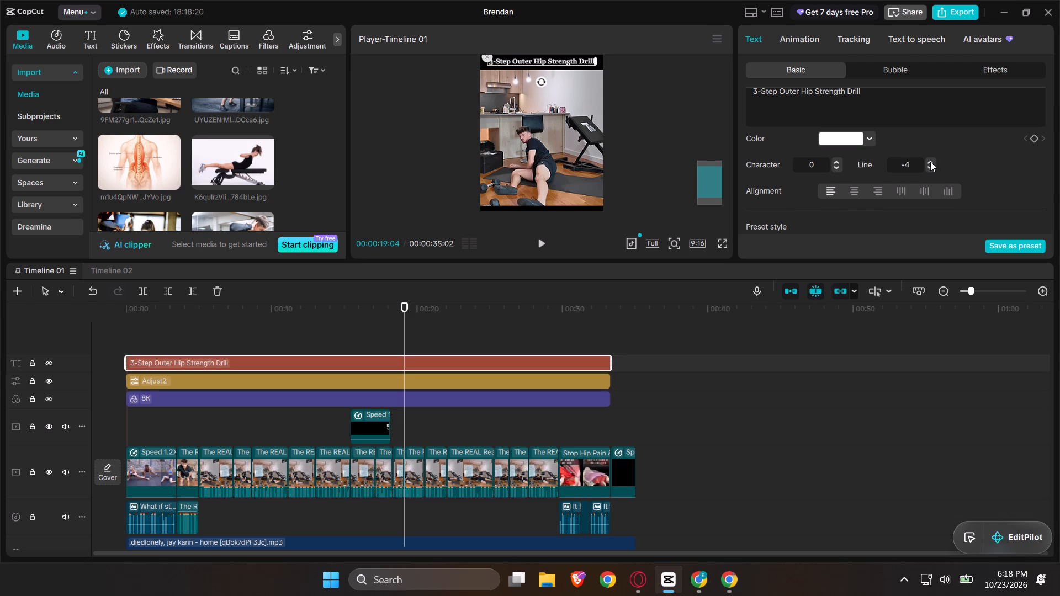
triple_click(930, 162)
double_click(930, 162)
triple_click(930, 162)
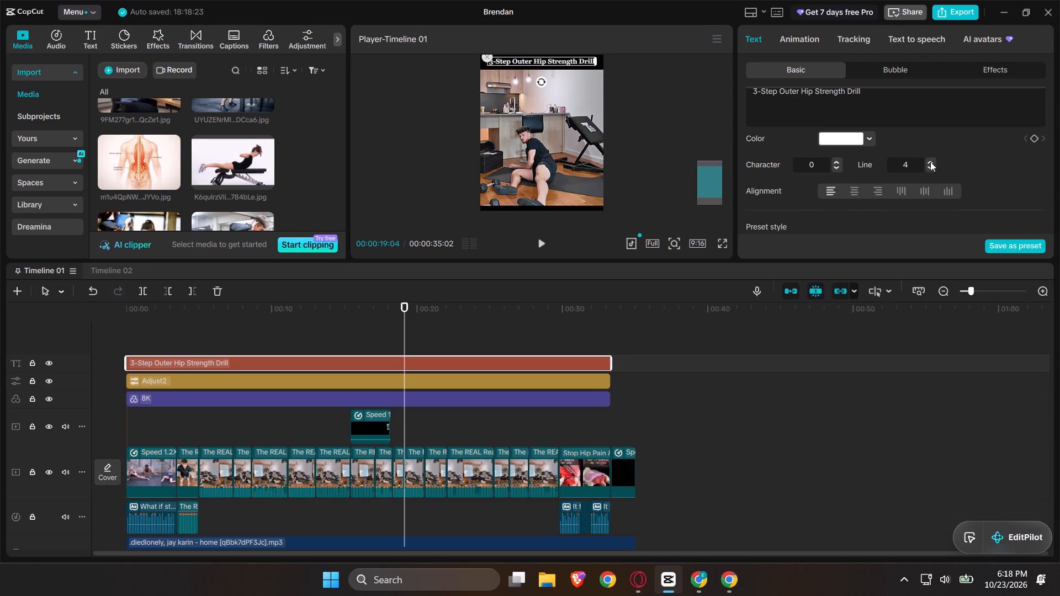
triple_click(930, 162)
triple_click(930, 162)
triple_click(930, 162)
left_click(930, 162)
Set the title's line spacing to 0.
scroll(546, 139, "up", 9, "ctrl")
scroll(546, 139, "up", 2)
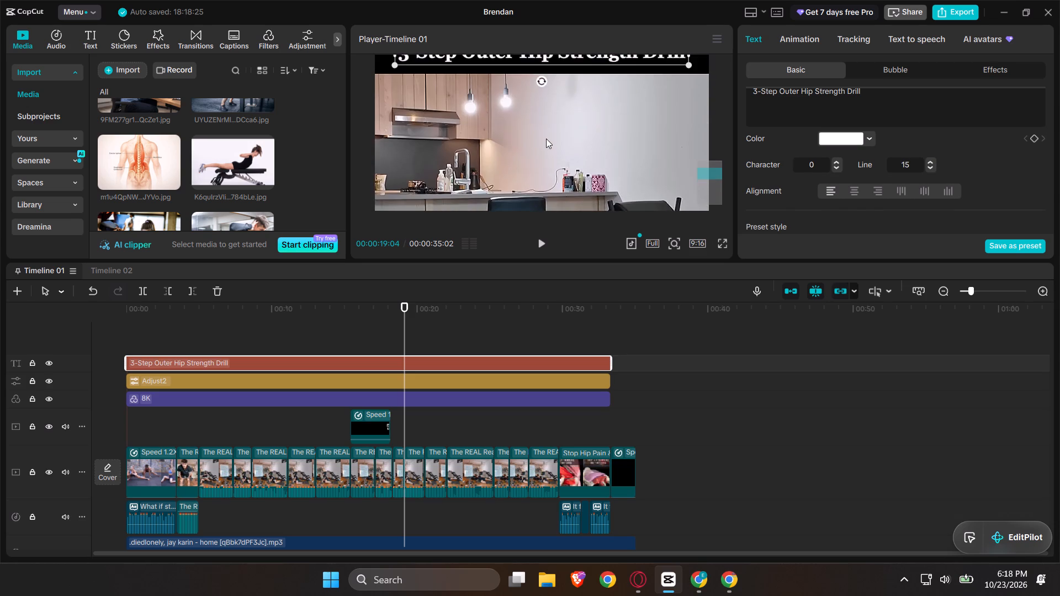
scroll(546, 139, "up", 1)
double_click(903, 168)
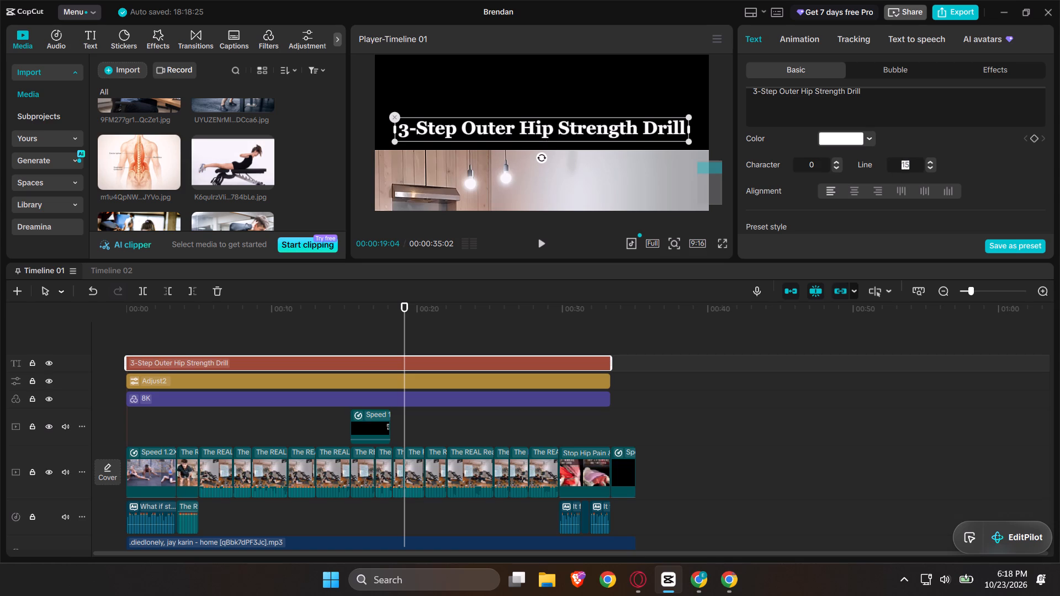
key("0")
key("Return")
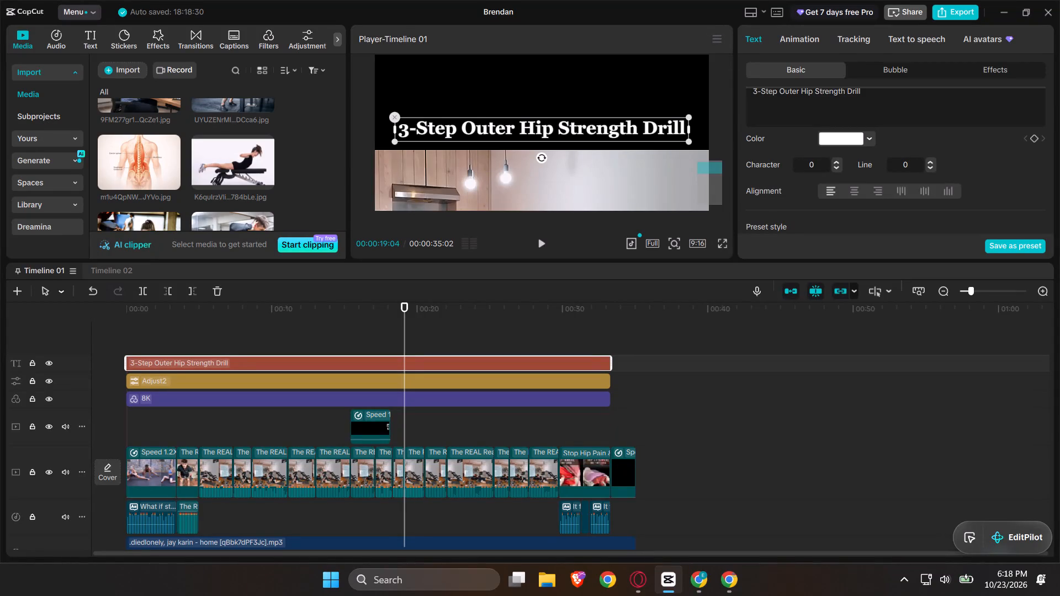
Move the title slightly down in the preview so it sits centred just above the video's upper edge.
left_click_drag(568, 130, 569, 150)
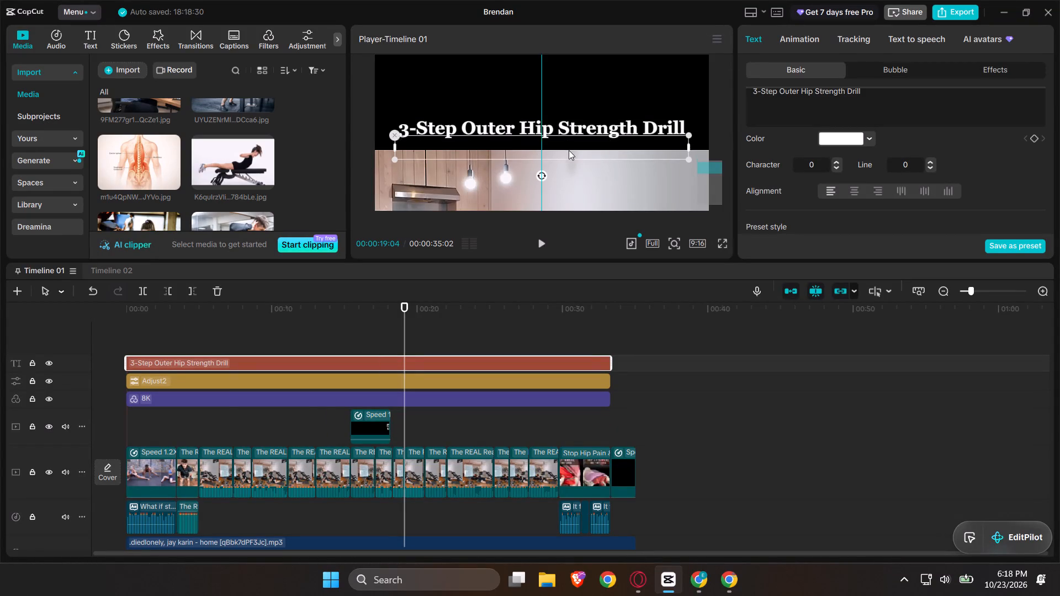
left_click_drag(569, 150, 567, 138)
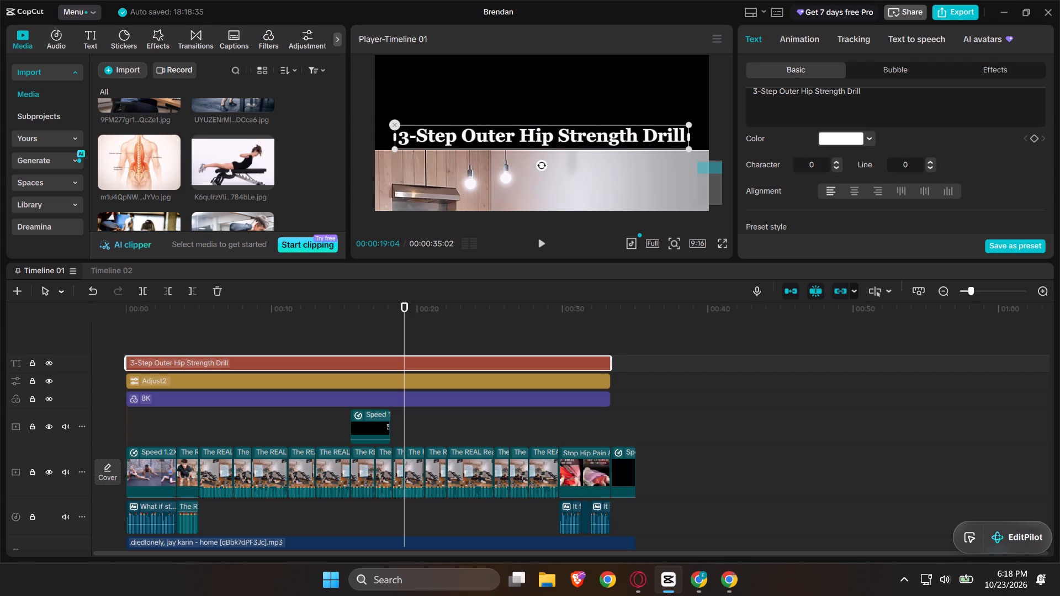
Color the words "3-Step" in the title orange, FF8000.
left_click_drag(778, 91, 743, 93)
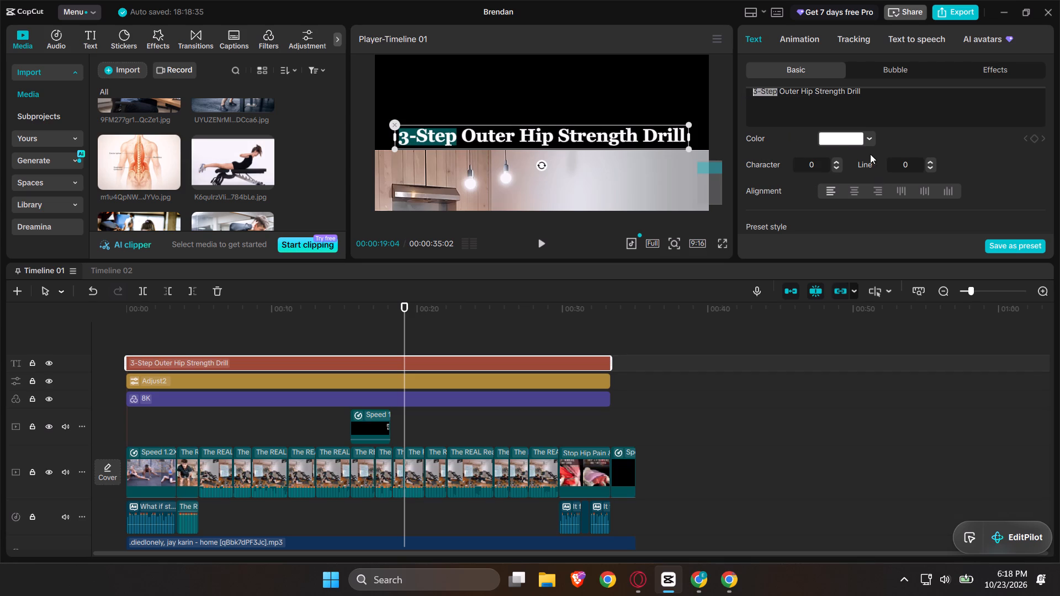
left_click(869, 141)
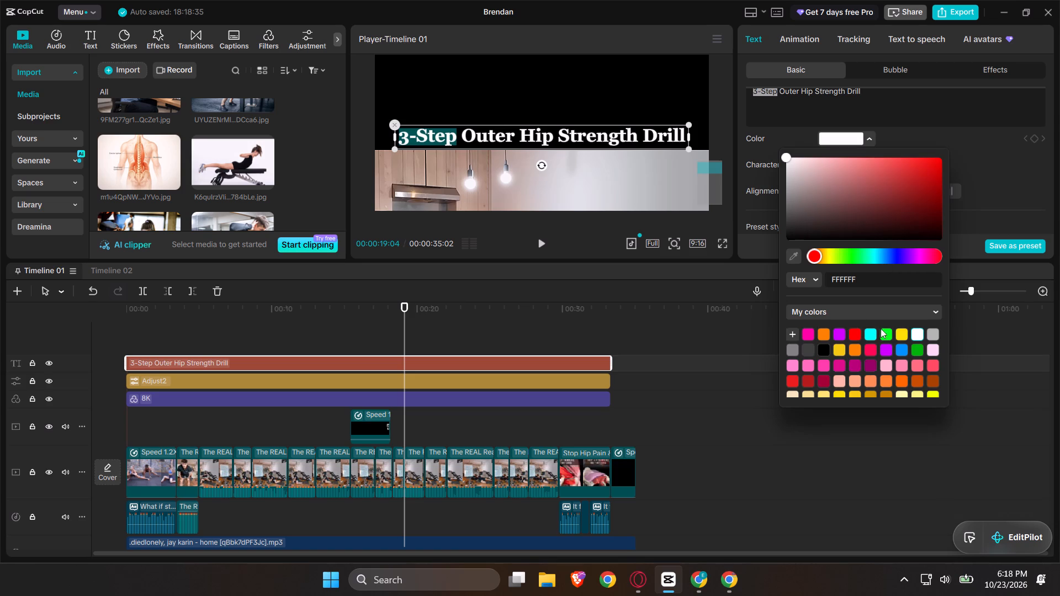
left_click(822, 333)
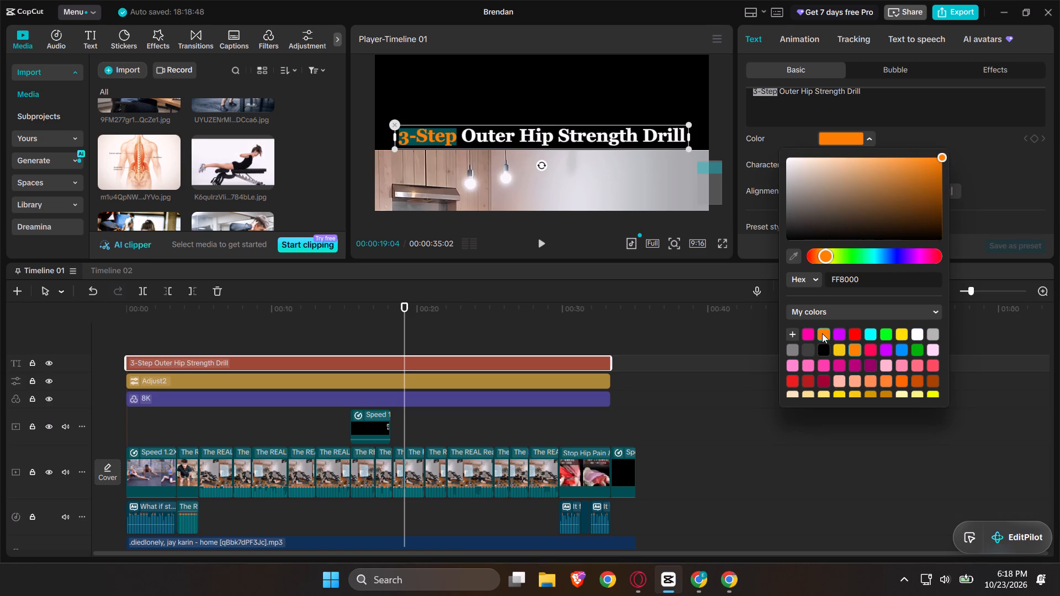
Color the words "Outer Hip" in the title green, 00FF18.
left_click(781, 89)
left_click_drag(781, 89, 812, 91)
left_click(875, 143)
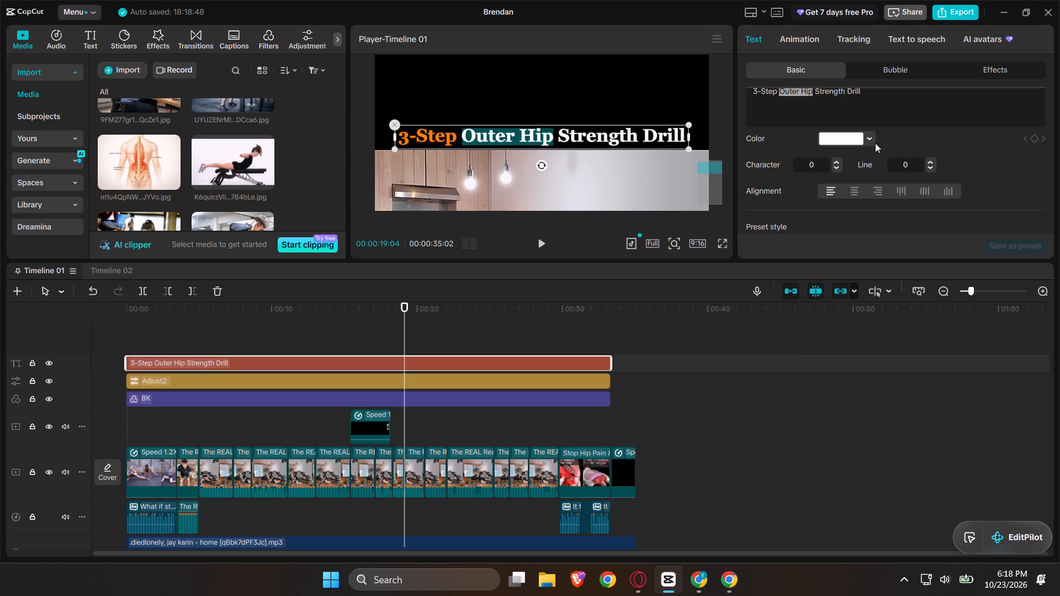
left_click(887, 334)
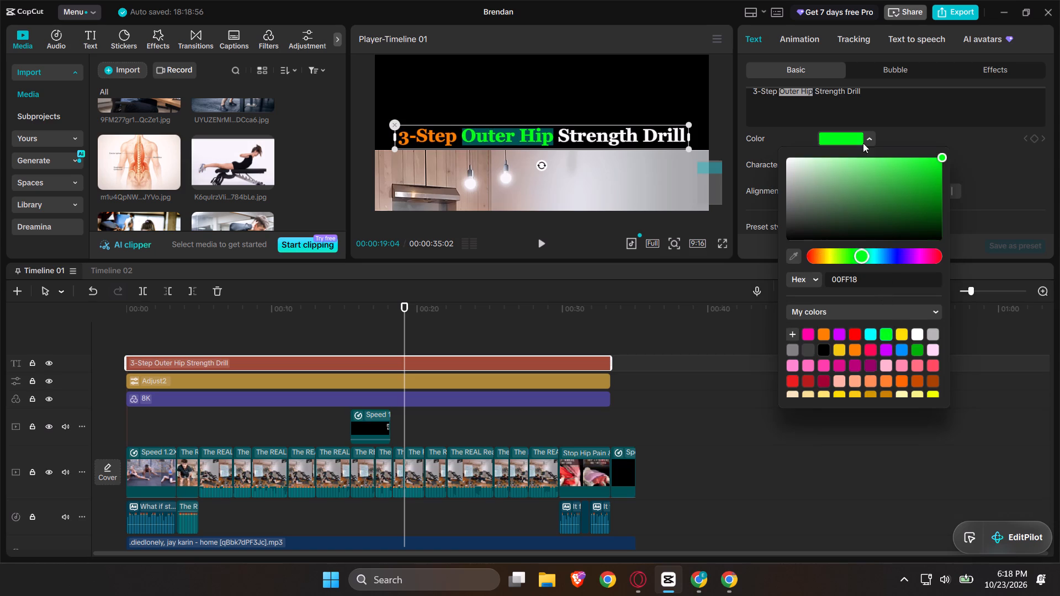
Color the words "Strength Drill" in the title cyan, 00FFFF.
left_click(817, 93)
left_click_drag(817, 93, 855, 91)
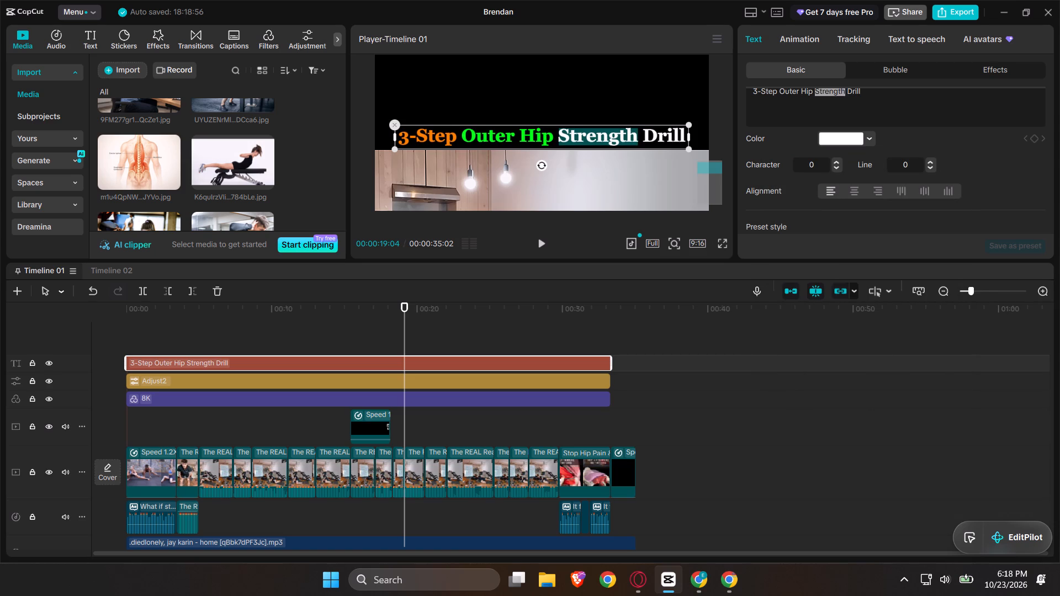
left_click_drag(855, 91, 897, 87)
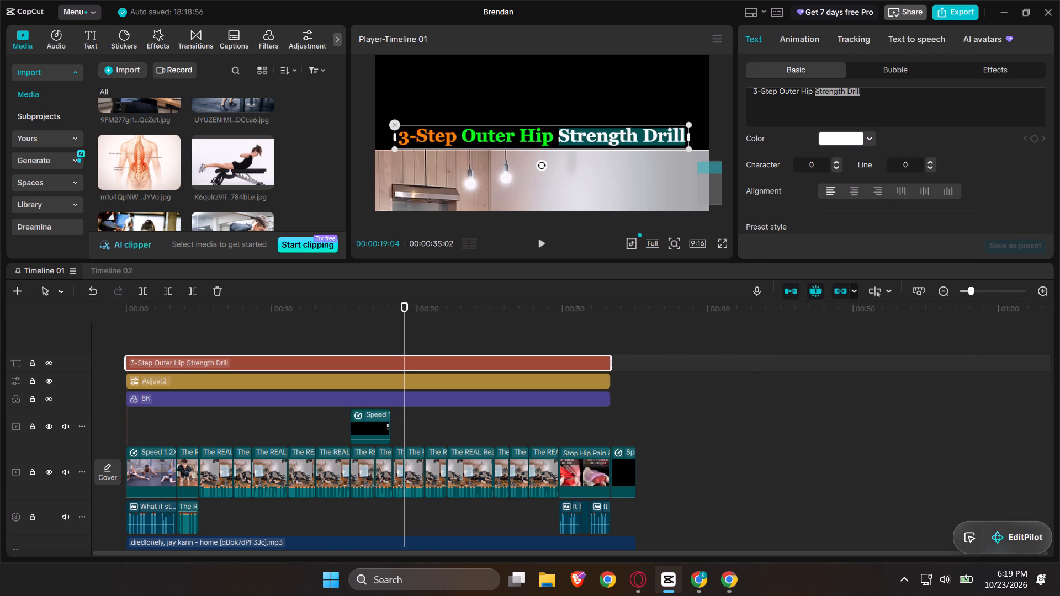
left_click(871, 140)
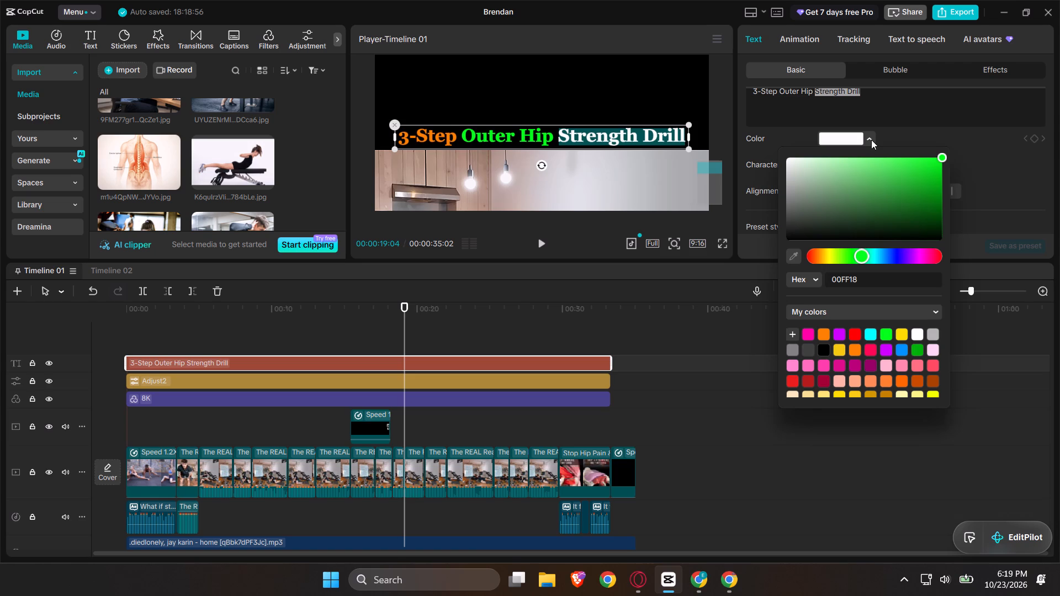
left_click(872, 333)
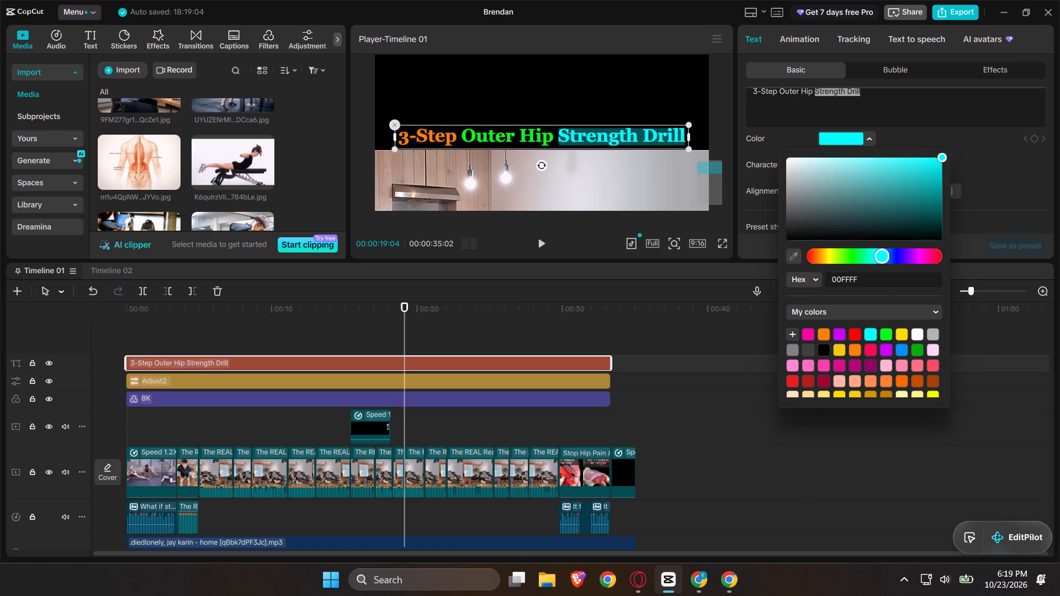
left_click(862, 98)
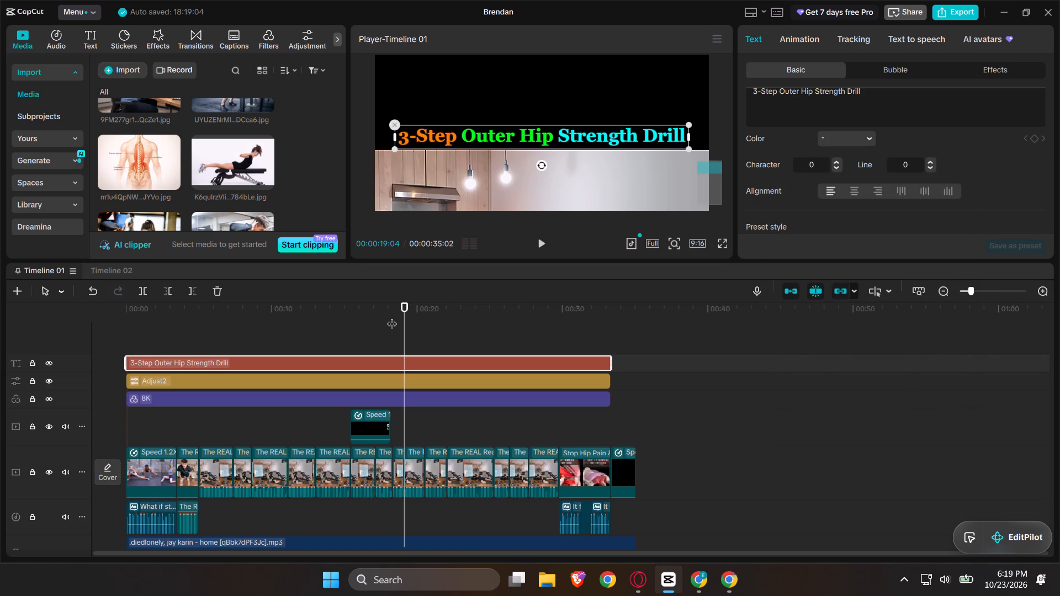
Return to the start of the timeline and check the opening frame with the colored title in full screen.
left_click(266, 335)
left_click_drag(266, 335, 5, 372)
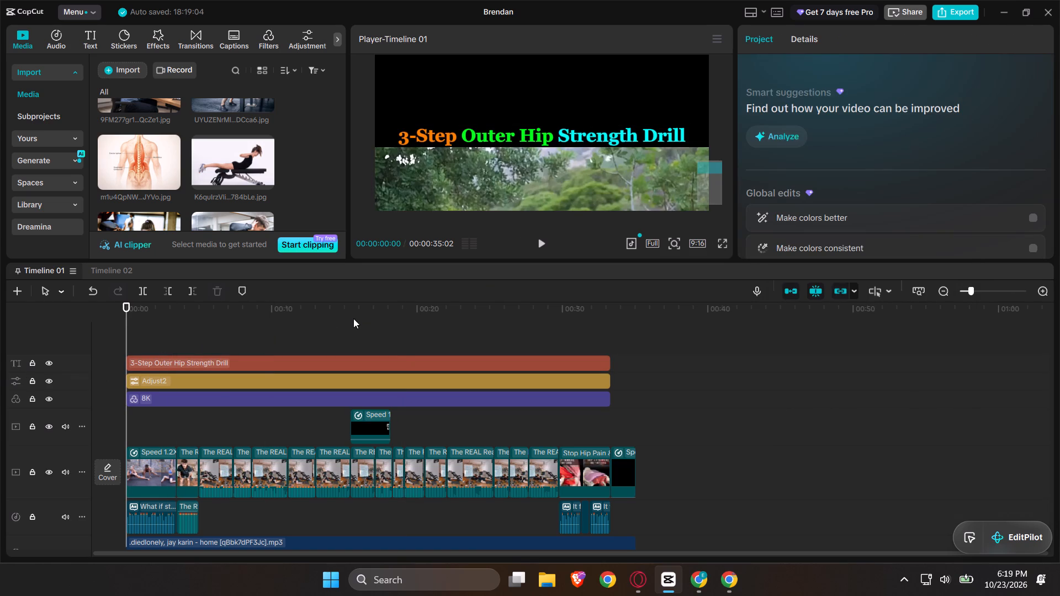
scroll(352, 334, "down", 1)
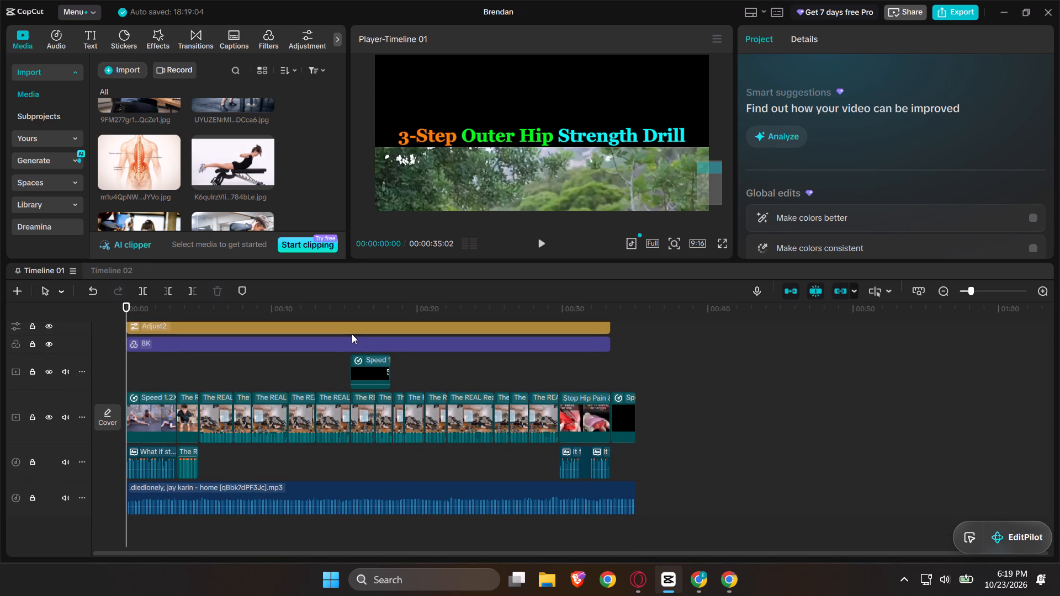
left_click(724, 243)
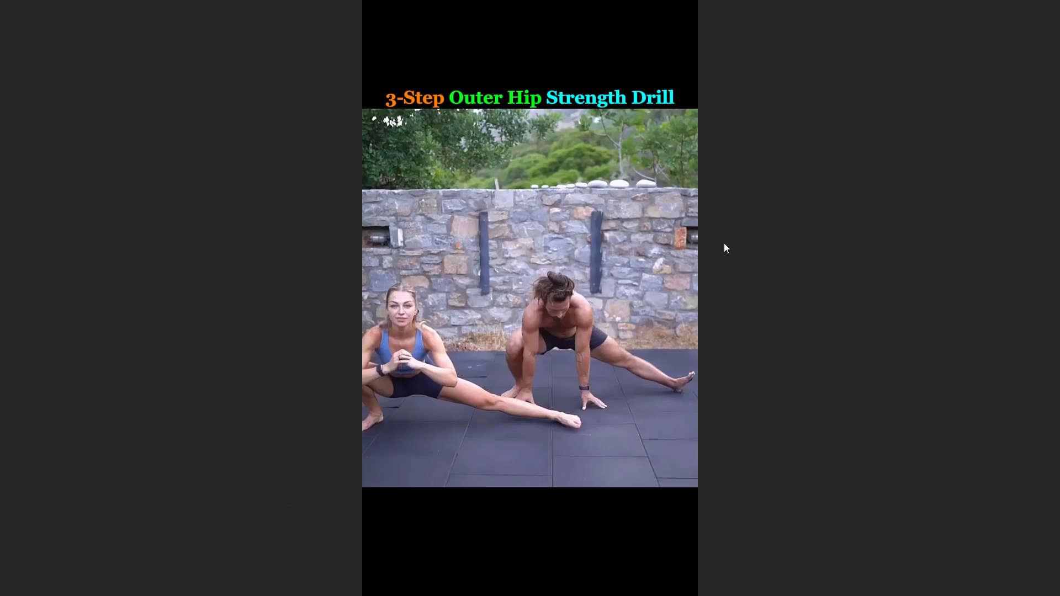
left_click(693, 439)
left_click(714, 538)
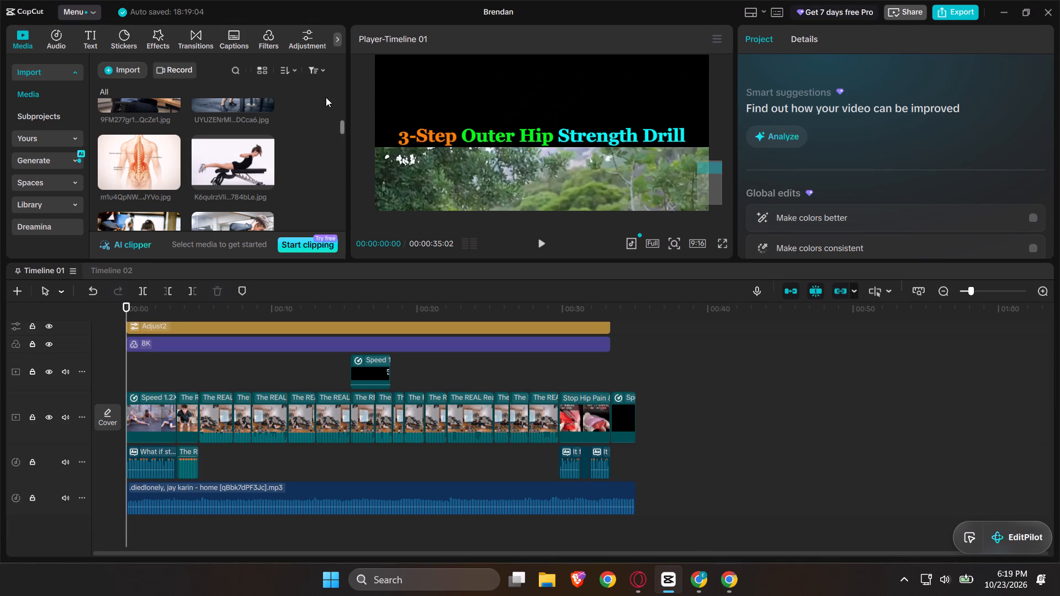
Search the video effects for "silk dot" and add Dot Silkscreen at the start of the timeline, above the Adjust2 layer.
left_click(155, 45)
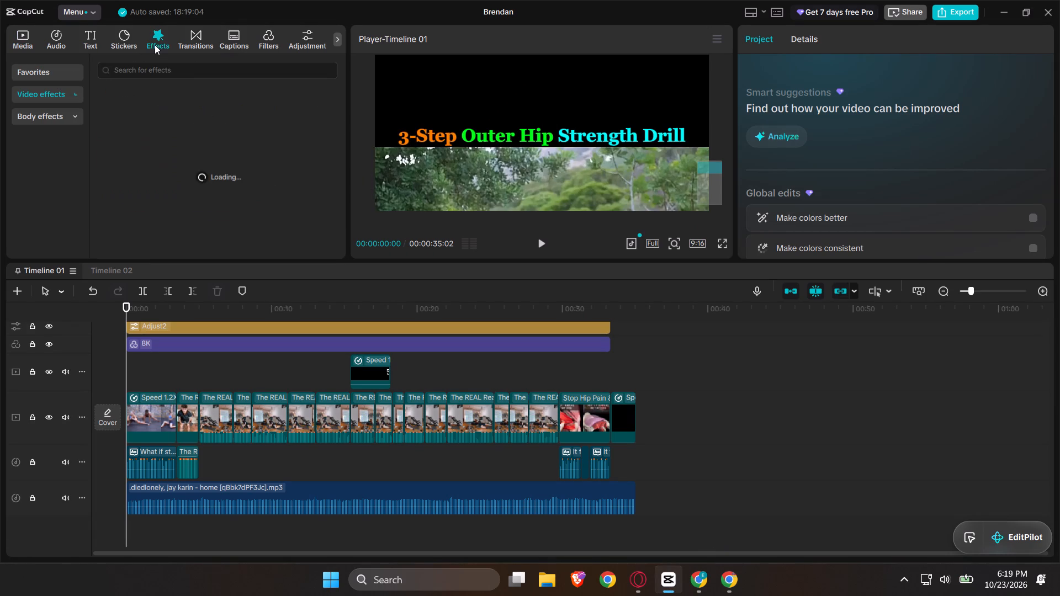
left_click(145, 73)
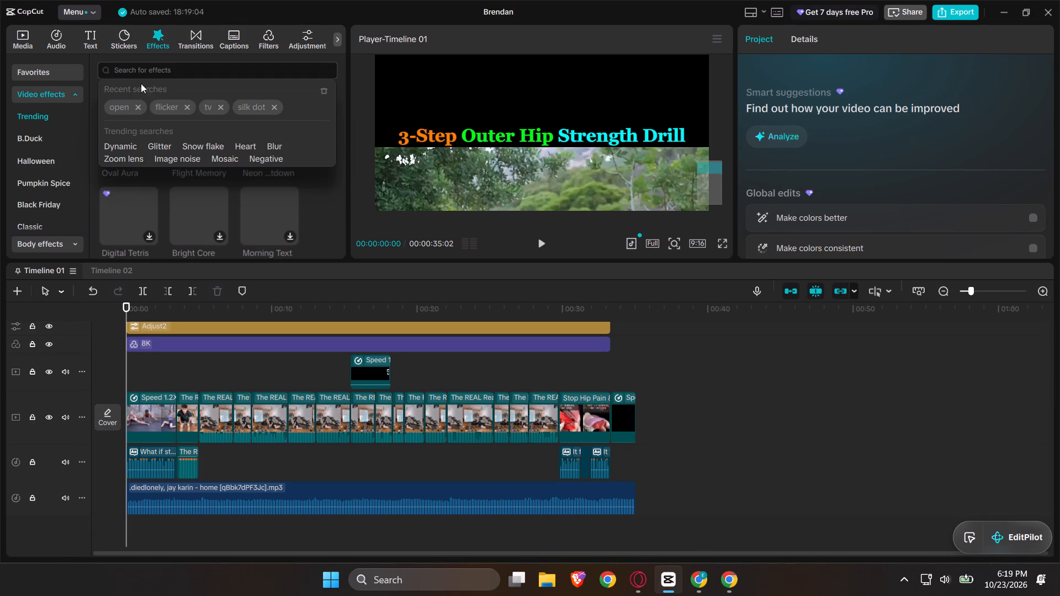
left_click(245, 104)
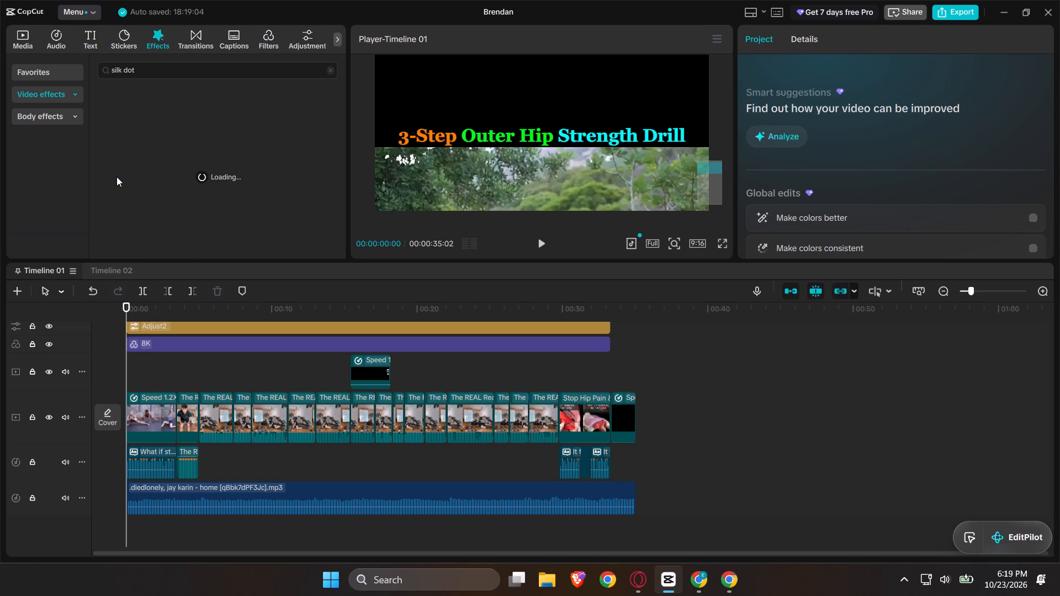
left_click_drag(124, 148, 135, 157)
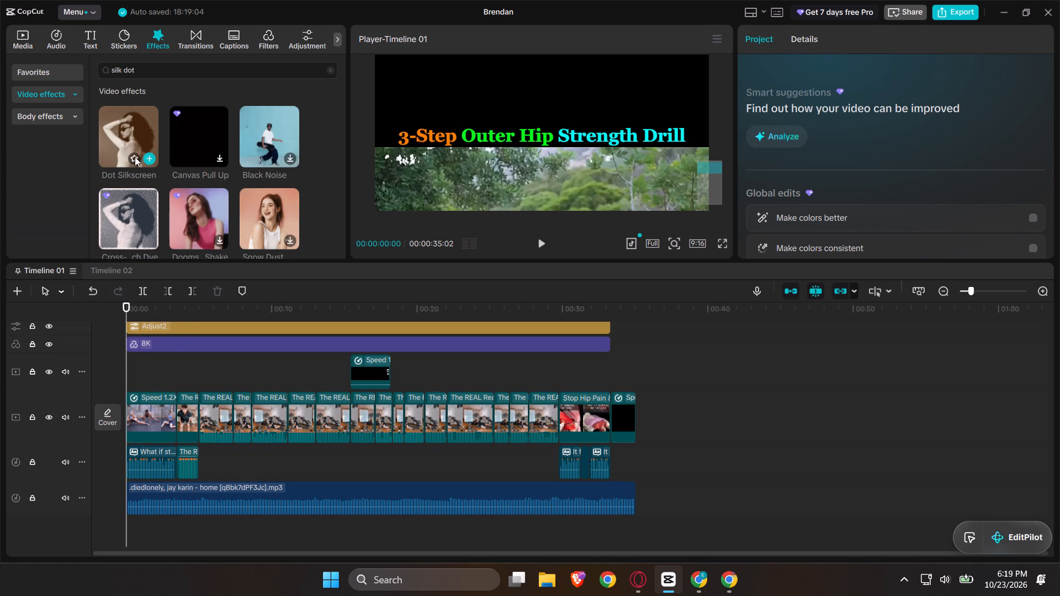
left_click_drag(135, 157, 126, 321)
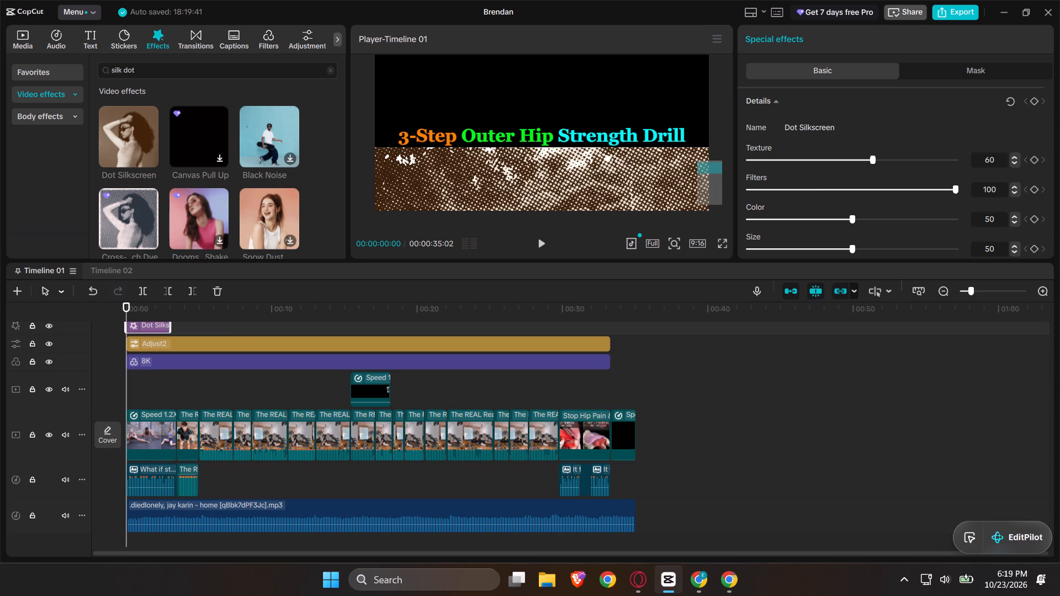
Set the Dot Silkscreen effect to Size 0, Filters 20, Texture 10 and Color 80, checking the look in full screen.
scroll(943, 237, "down", 1)
left_click_drag(851, 248, 672, 253)
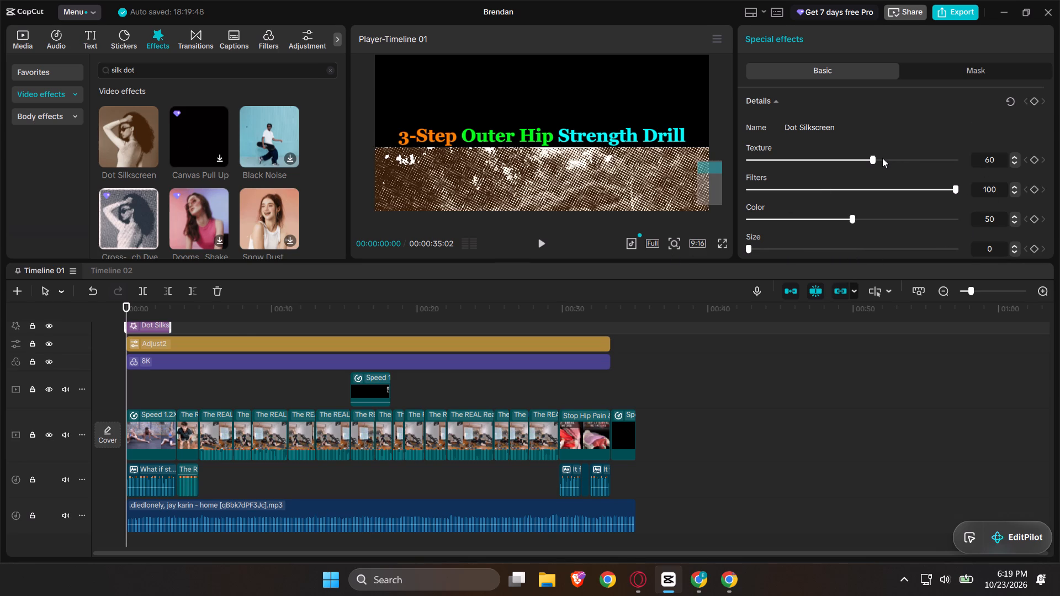
double_click(991, 152)
left_click_drag(896, 191, 764, 194)
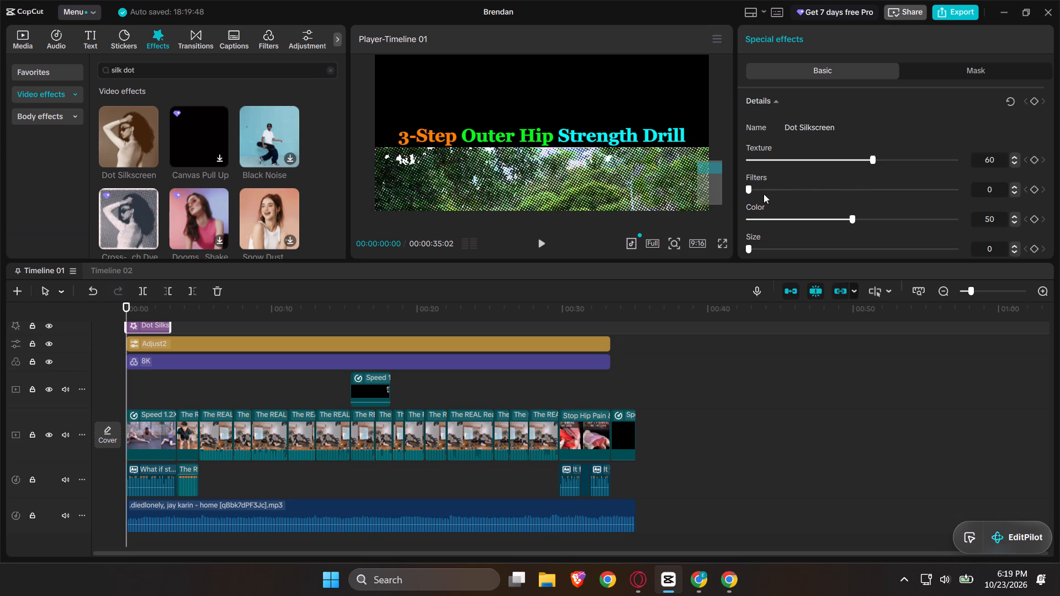
left_click_drag(764, 194, 799, 192)
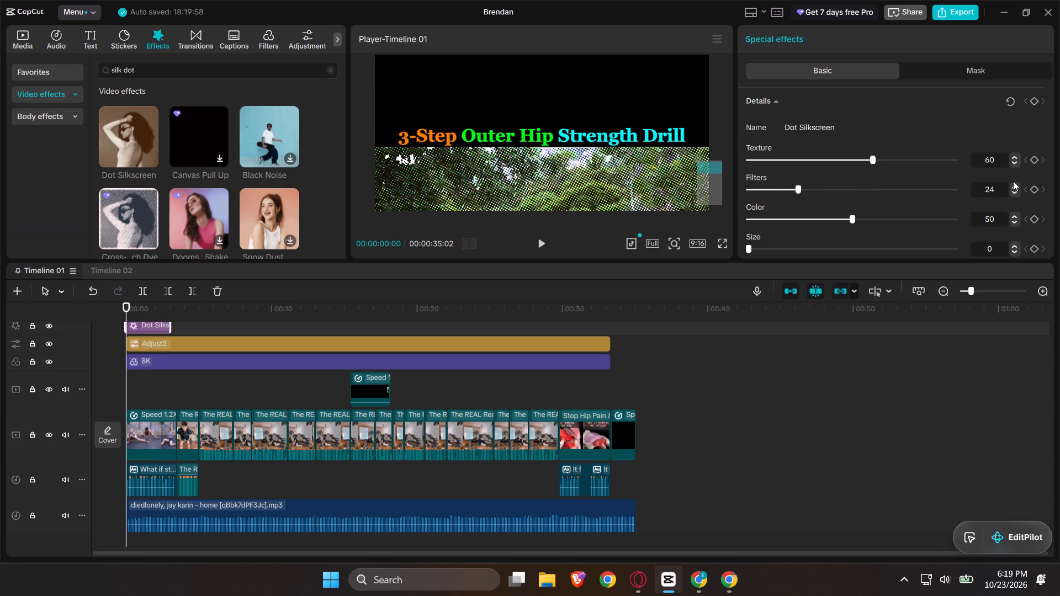
triple_click(1013, 193)
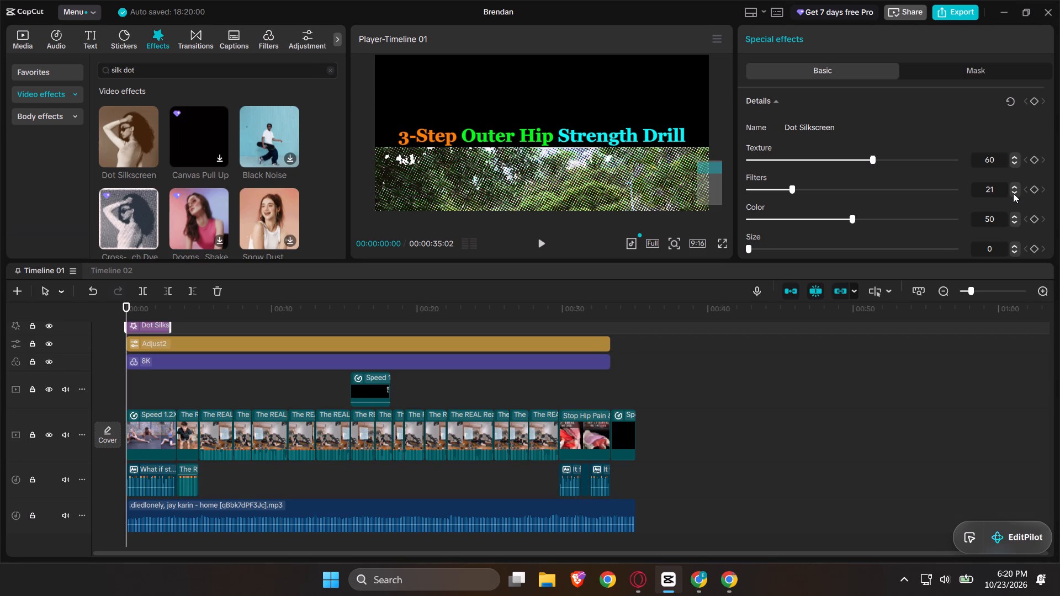
left_click(1013, 193)
double_click(985, 155)
type("10")
key("Return")
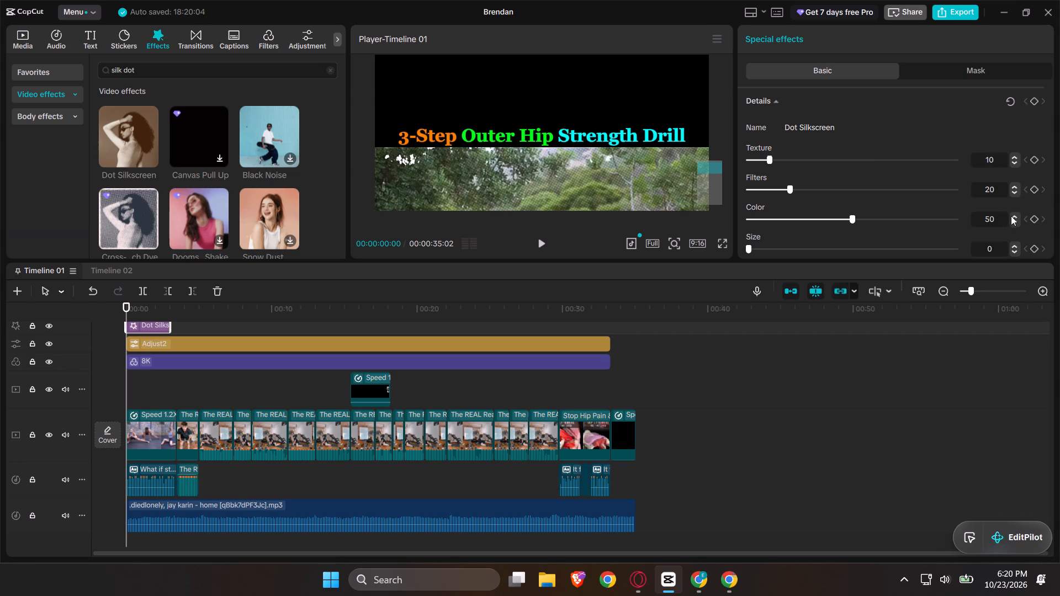
double_click(983, 215)
type("80")
key("Return")
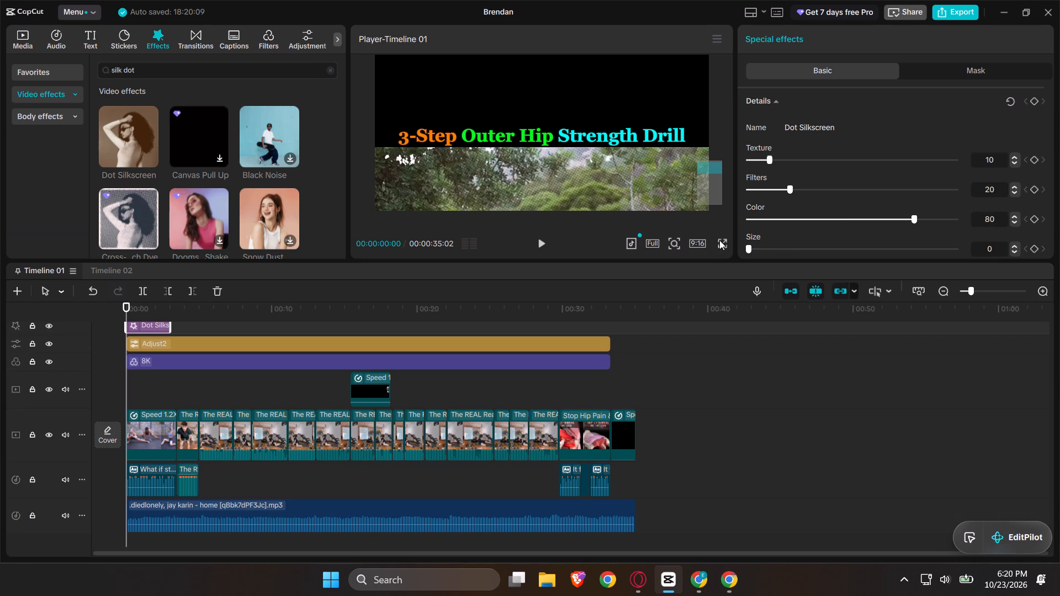
left_click(722, 240)
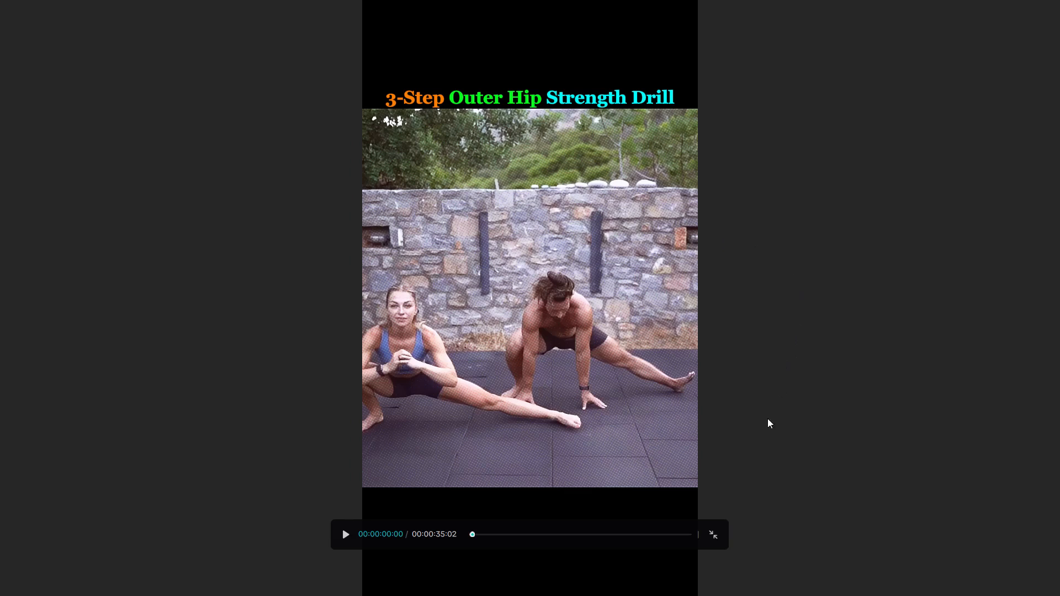
left_click(716, 537)
Extend the Dot Silkscreen effect so it ends together with the title, Adjust2 and 8K layers.
left_click_drag(172, 327, 612, 412)
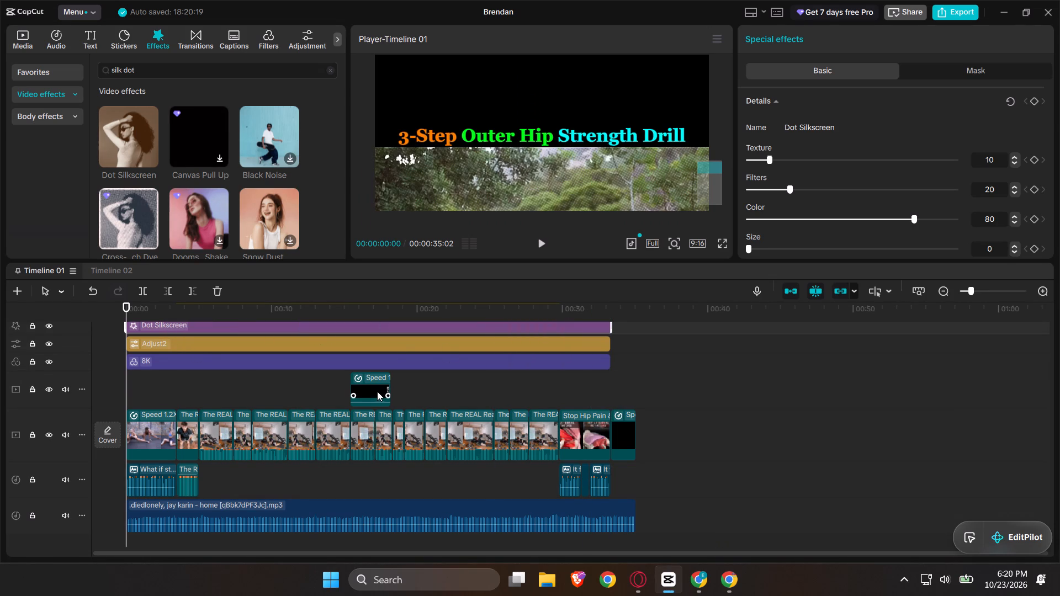
Shift the short overlay clip above the main video at about 15 seconds slightly later on its track.
left_click(377, 392)
scroll(377, 392, "up", 1)
double_click(337, 432)
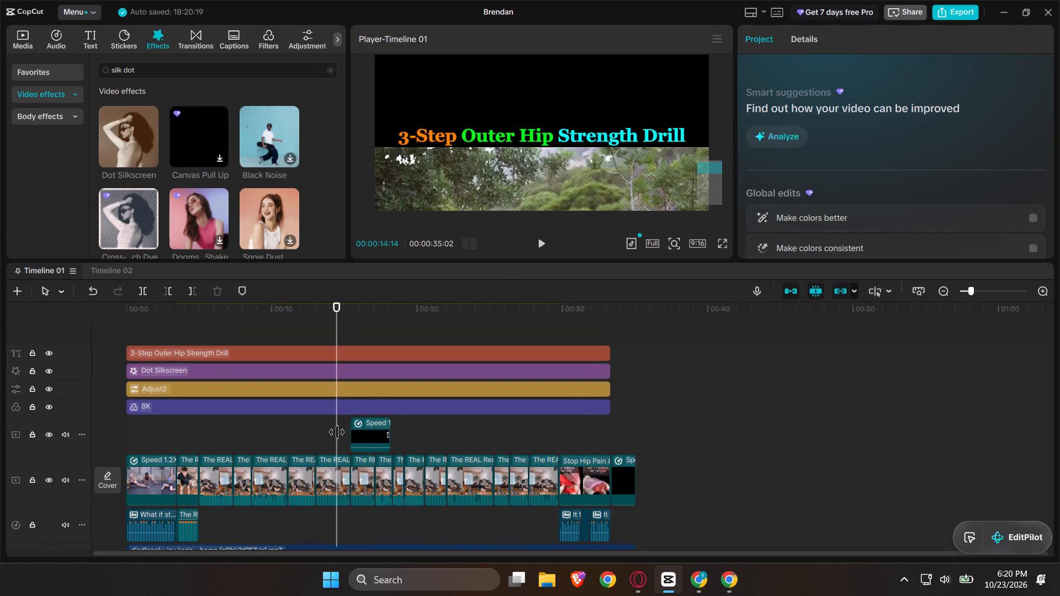
key("Down")
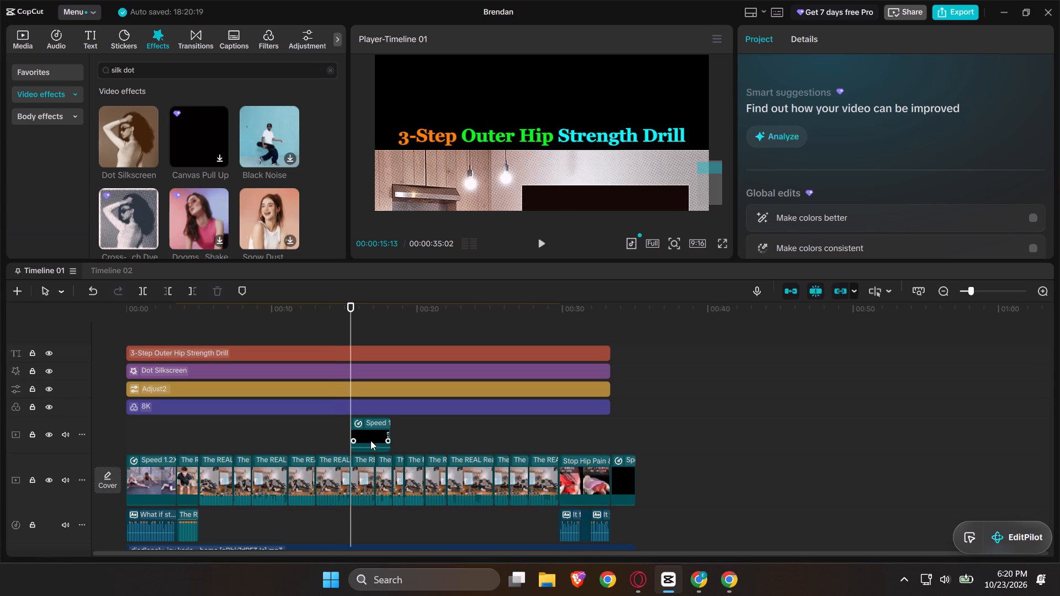
left_click(370, 440)
left_click(370, 440)
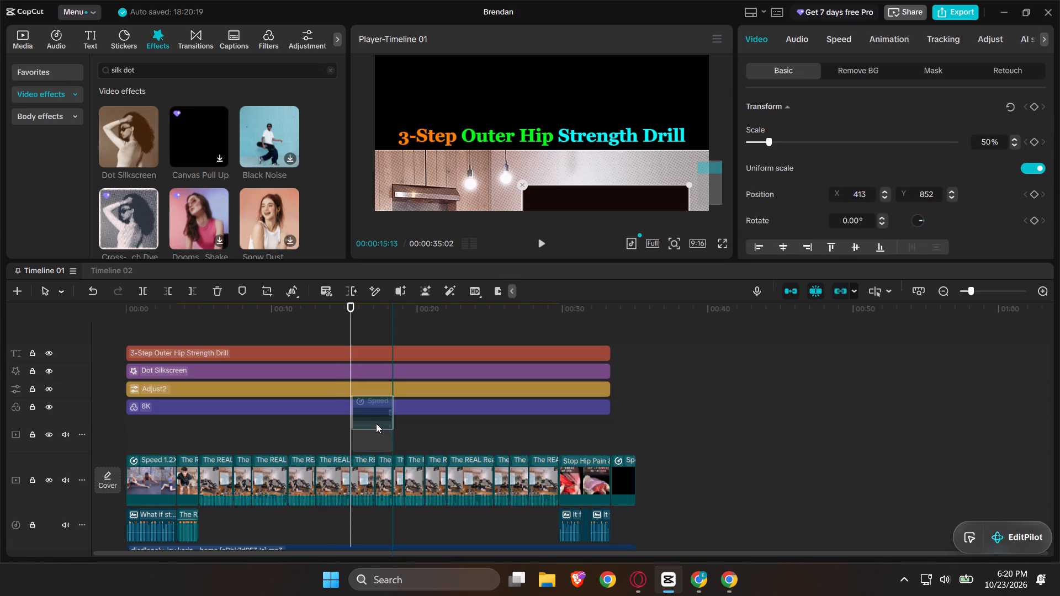
Play the whole video from the start in full screen, reviewing the title, silkscreen effect and end card.
left_click(246, 434)
left_click_drag(246, 434, 138, 427)
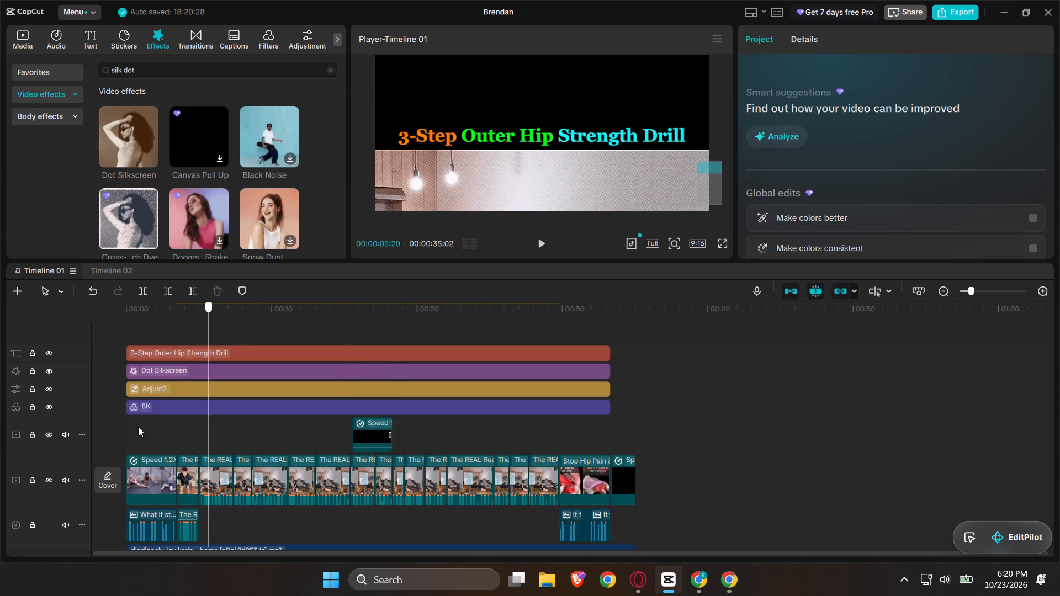
left_click_drag(138, 427, 2, 418)
left_click(729, 240)
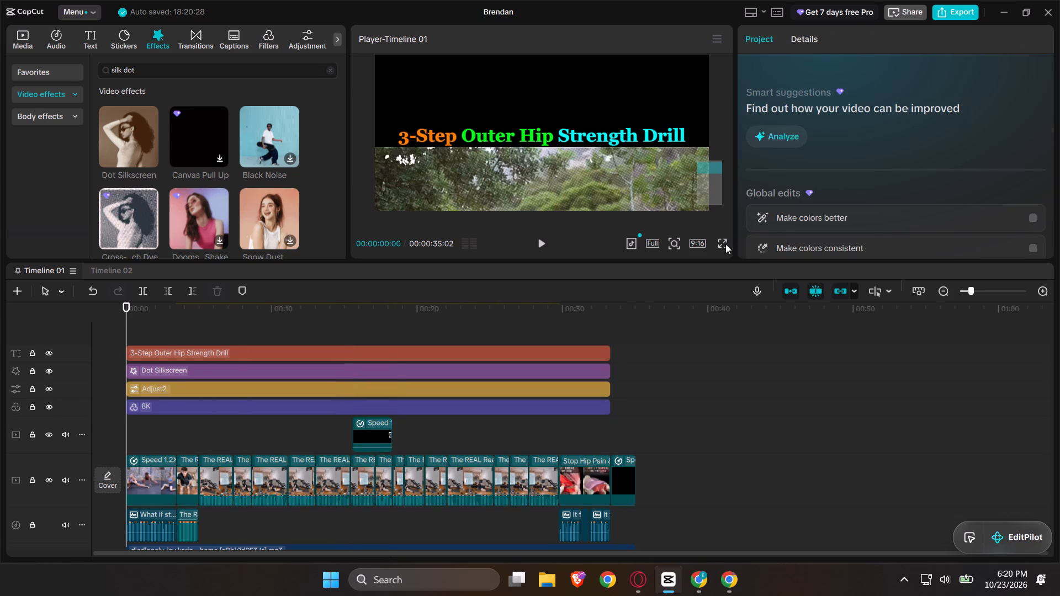
left_click(725, 244)
key("space")
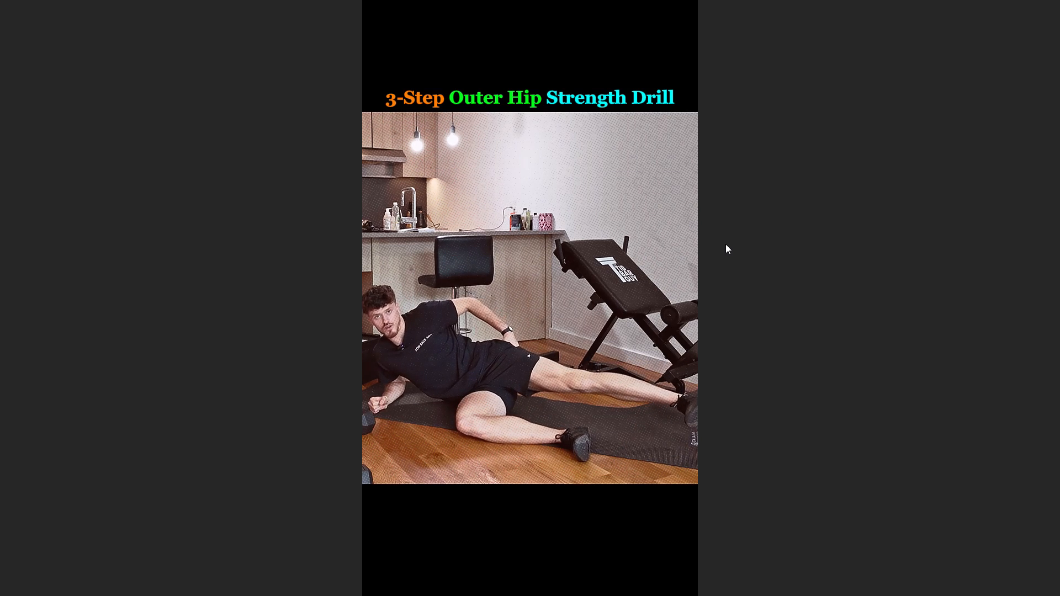
left_click(785, 302)
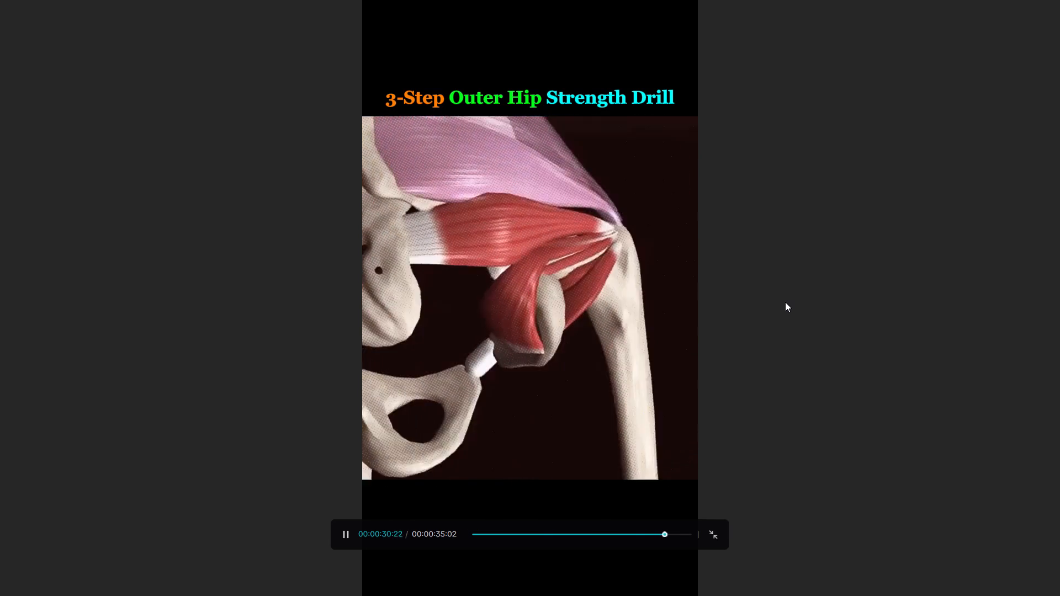
left_click(780, 339)
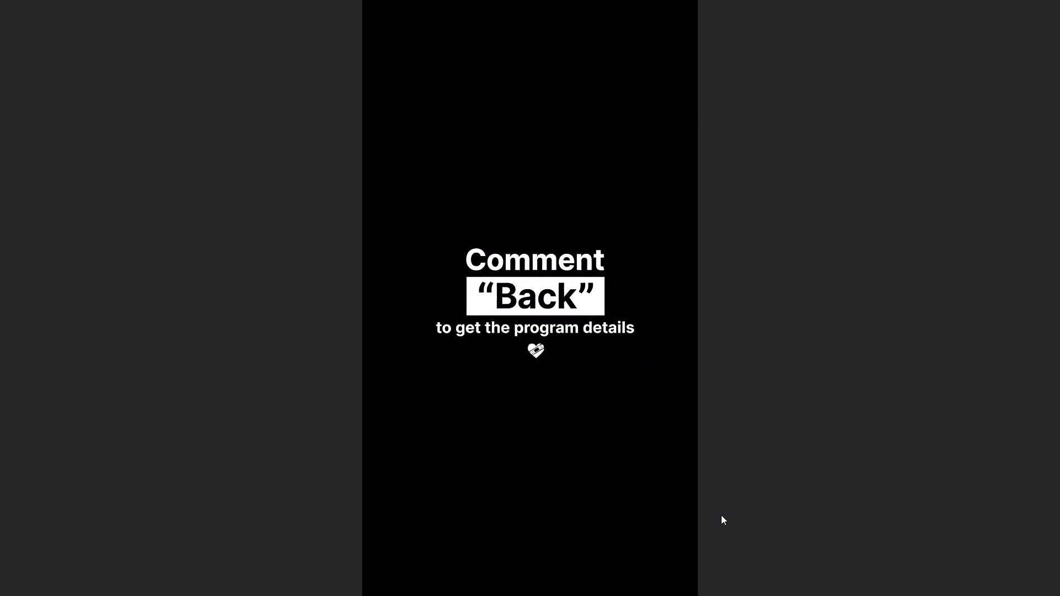
left_click(720, 515)
left_click(714, 536)
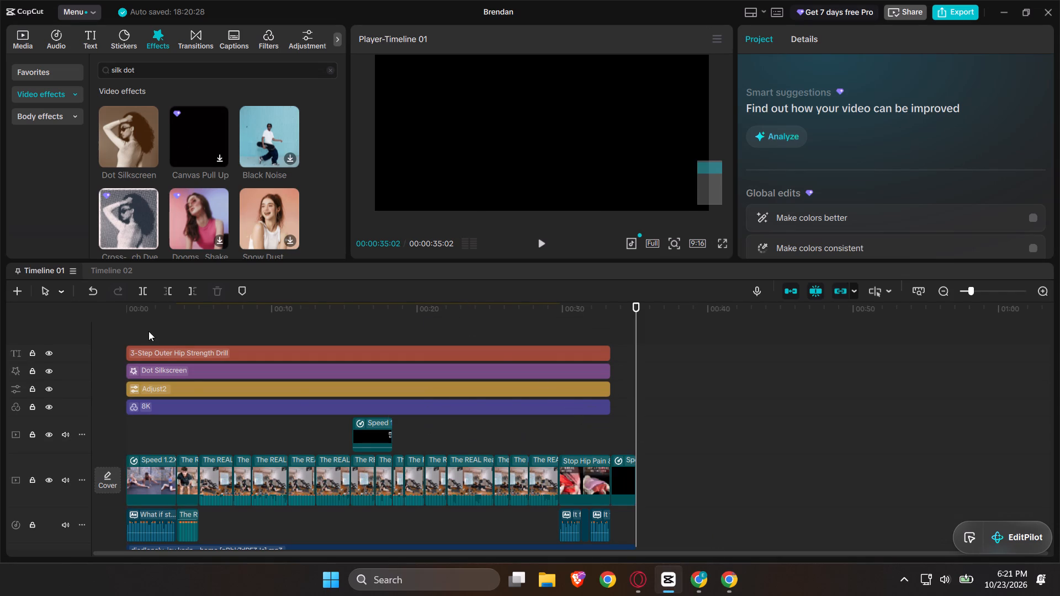
scroll(294, 392, "down", 1)
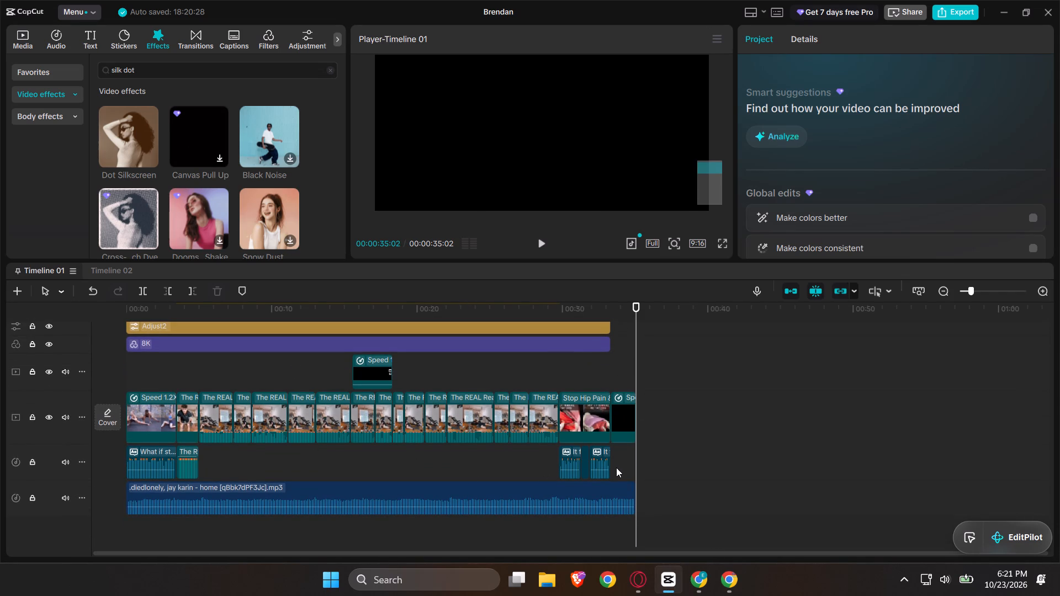
Combine all main-track clips except the end card, together with the voice audio clips beneath them, into one compound clip.
left_click_drag(617, 467, 130, 431)
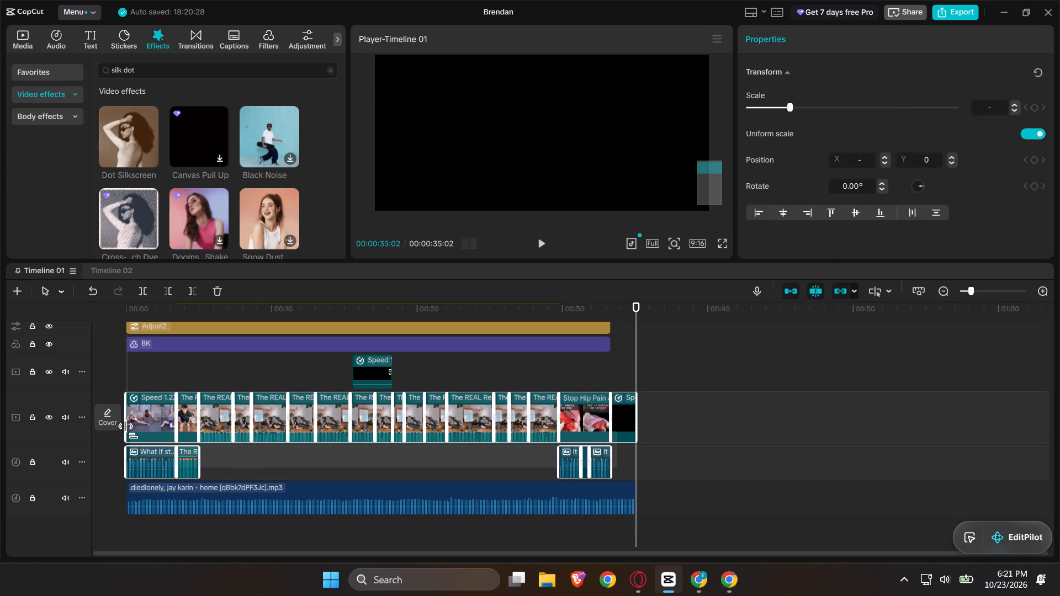
left_click_drag(130, 431, 136, 424)
left_click(623, 409, "ctrl")
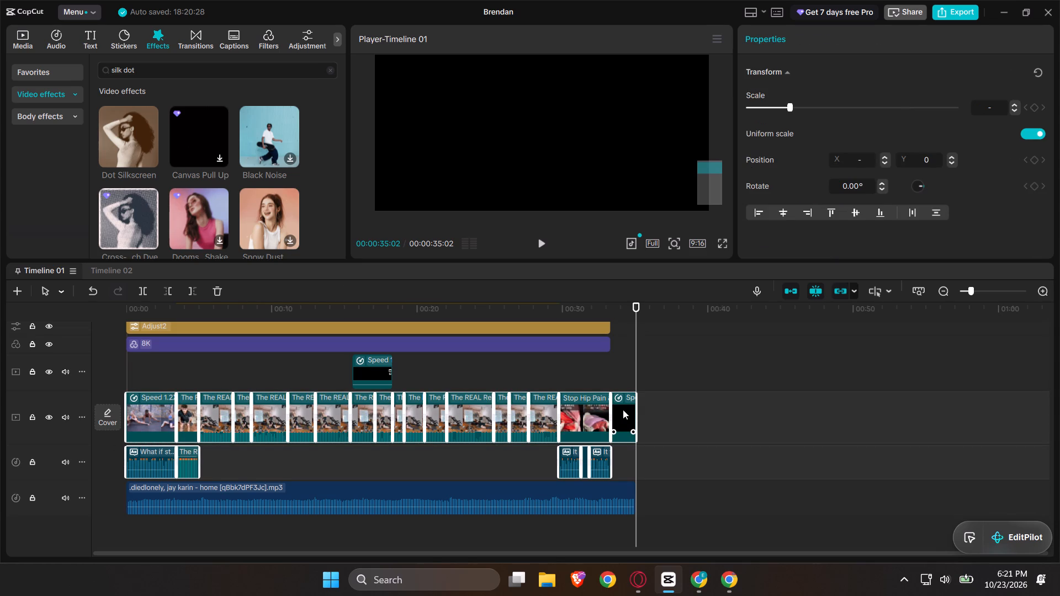
right_click(428, 421)
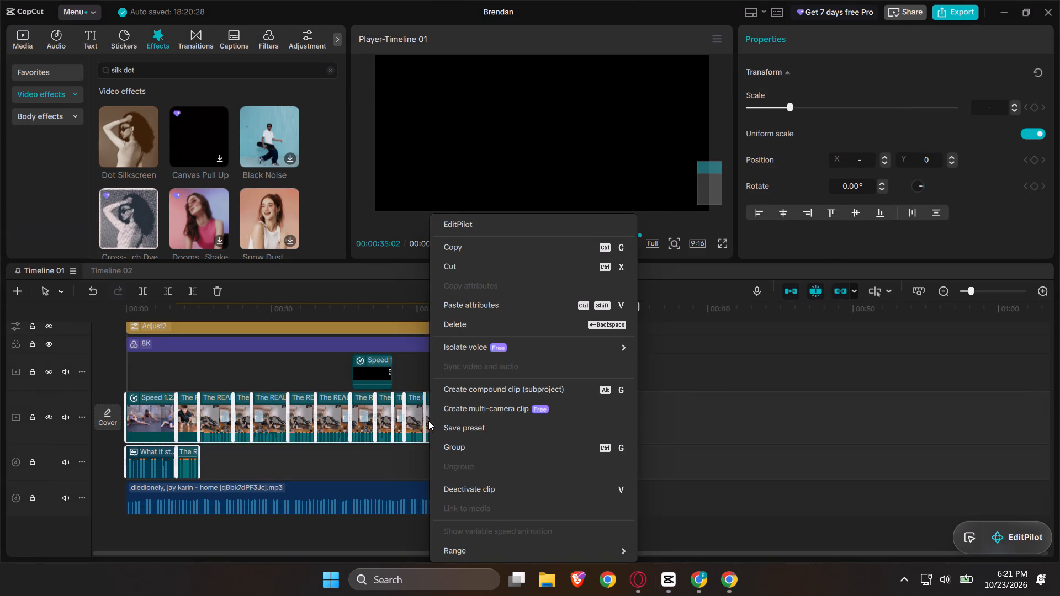
left_click(465, 390)
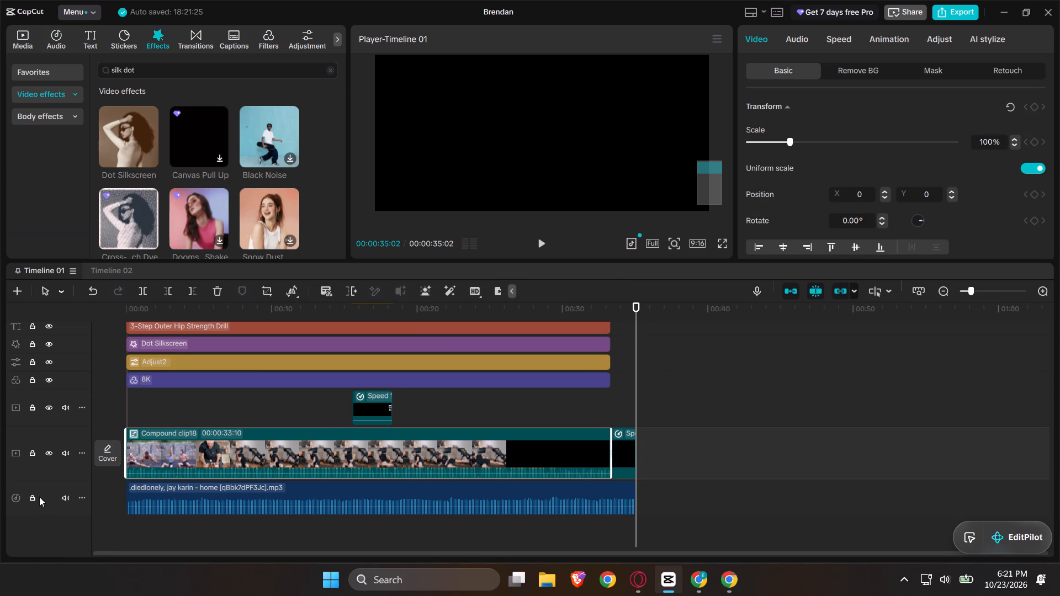
left_click(79, 496)
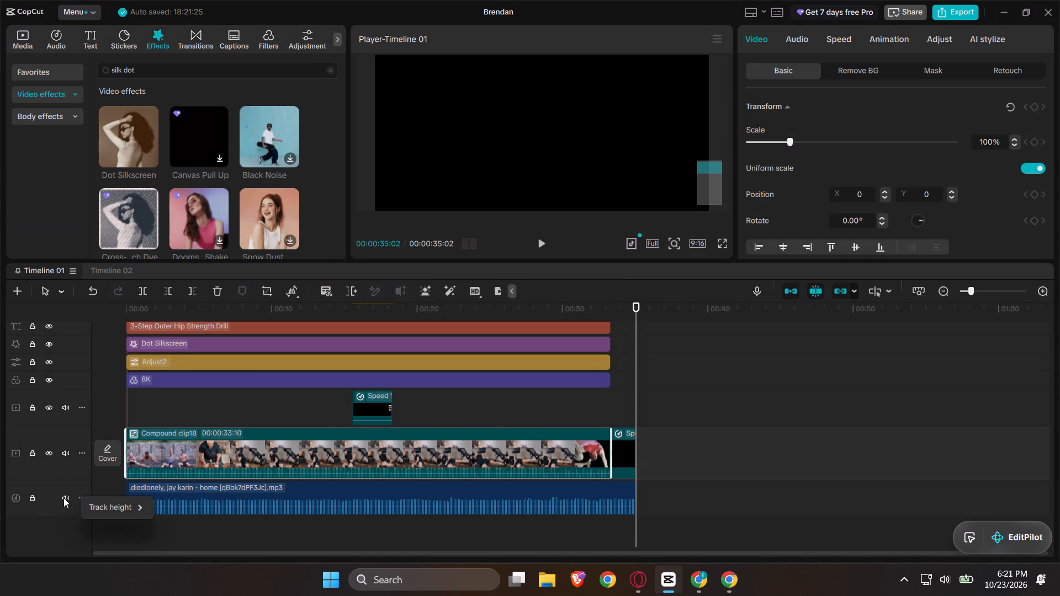
left_click(53, 499)
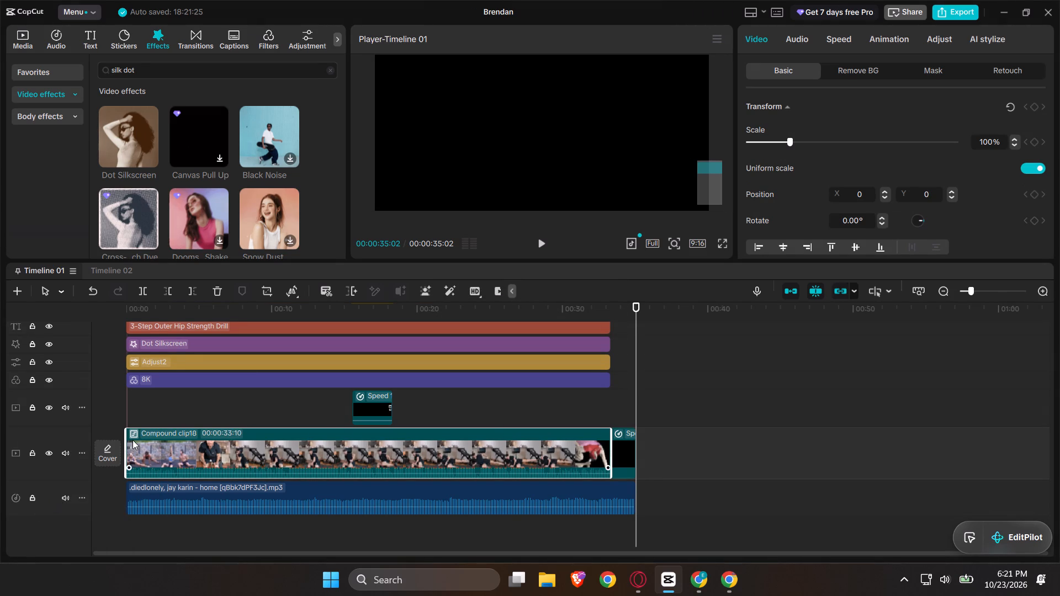
Generate auto captions for the compound clip with the spoken language on Auto detect and no bilingual captions.
left_click(228, 43)
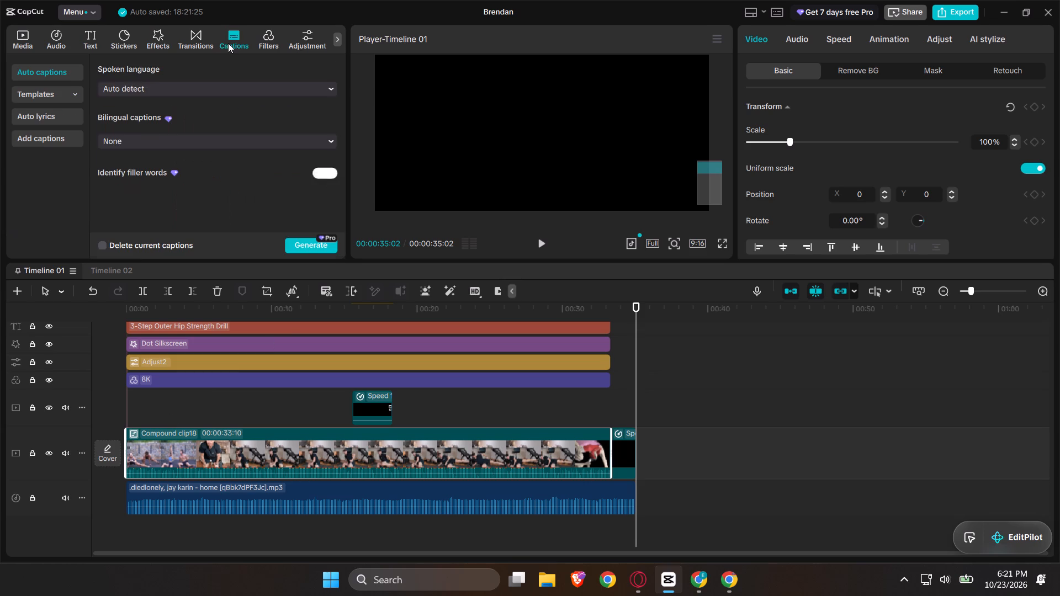
left_click(303, 244)
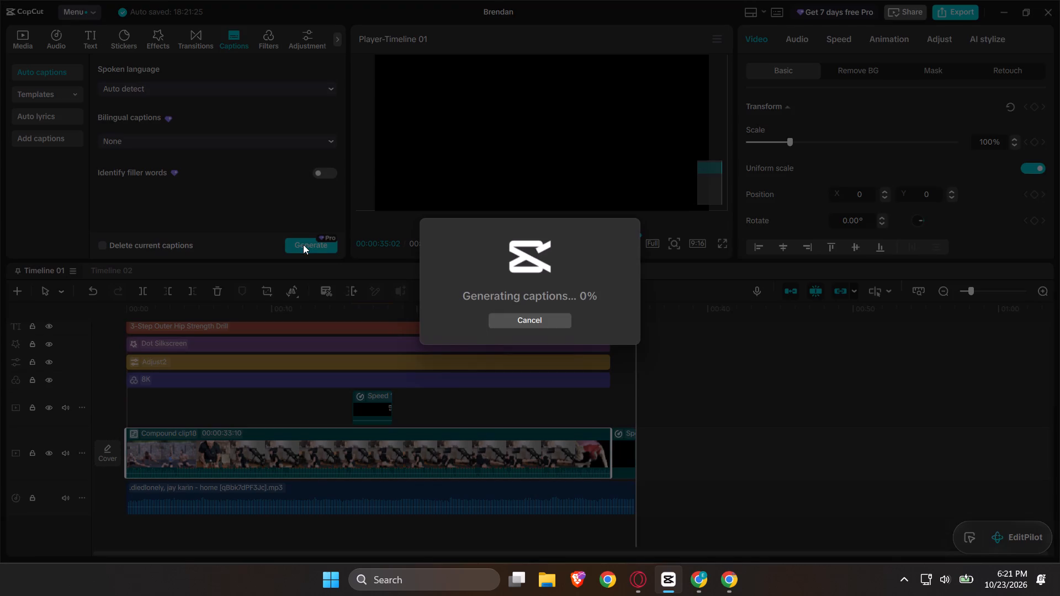
Close the Chrome windows showing the Pinterest hip pain pin and the YouTube outer hip search.
left_click(709, 584)
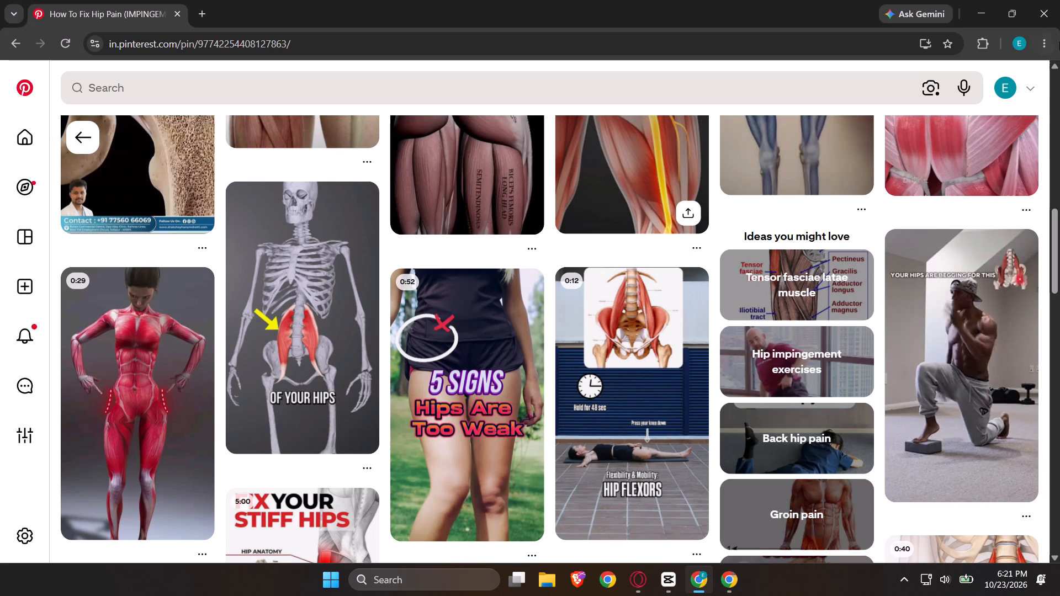
left_click(1045, 15)
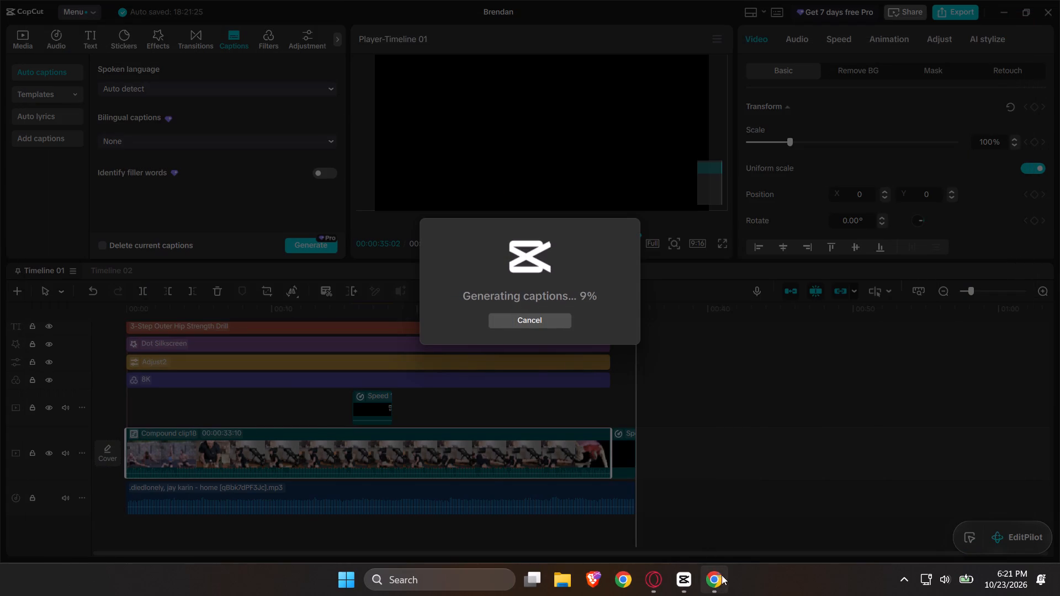
left_click(717, 582)
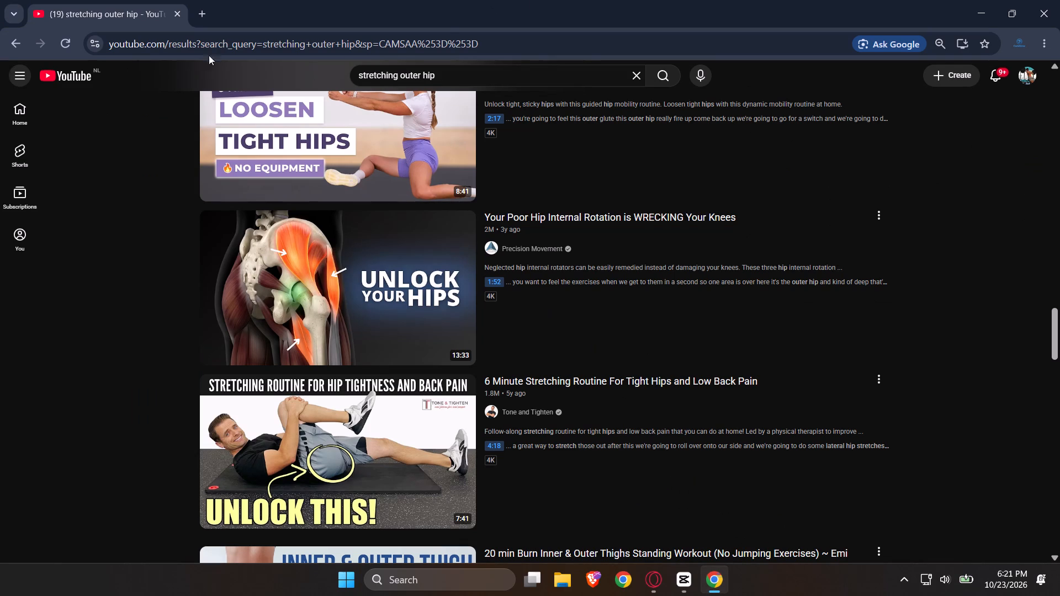
left_click(1059, 0)
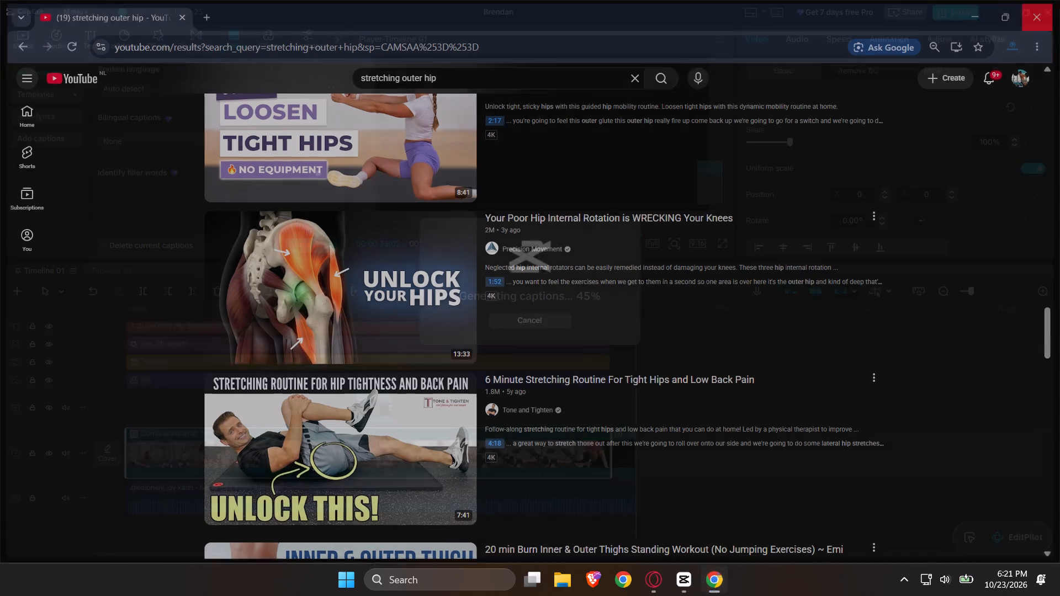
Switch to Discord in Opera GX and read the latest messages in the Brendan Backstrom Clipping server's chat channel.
left_click(666, 589)
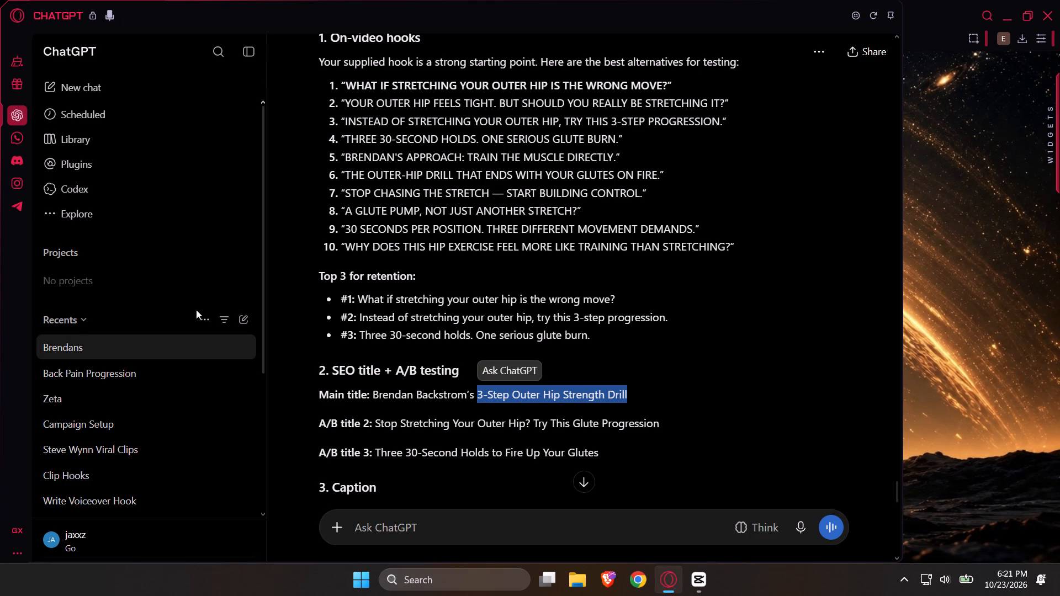
left_click(23, 159)
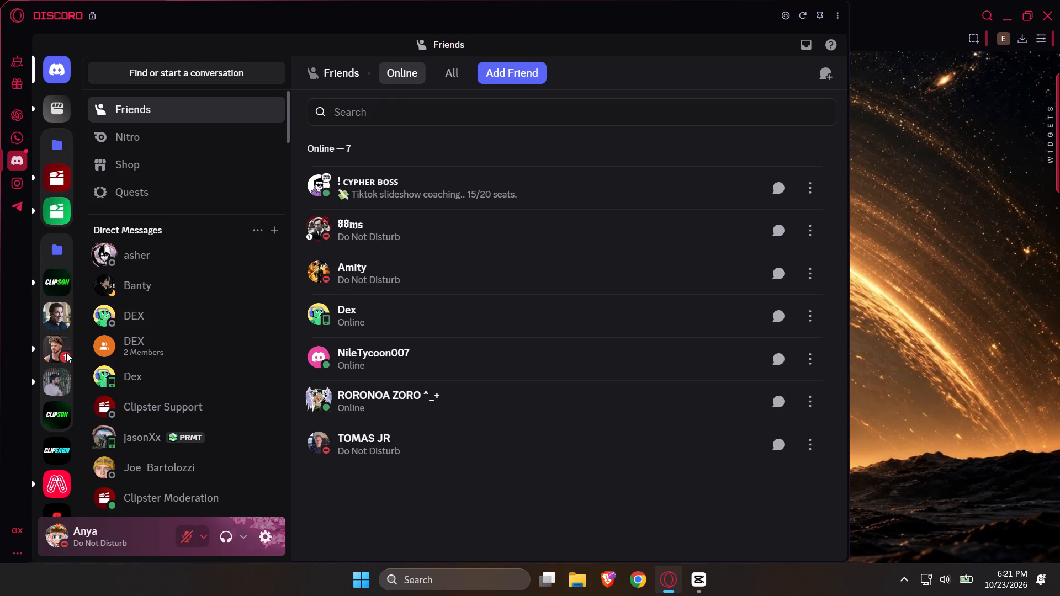
left_click(57, 355)
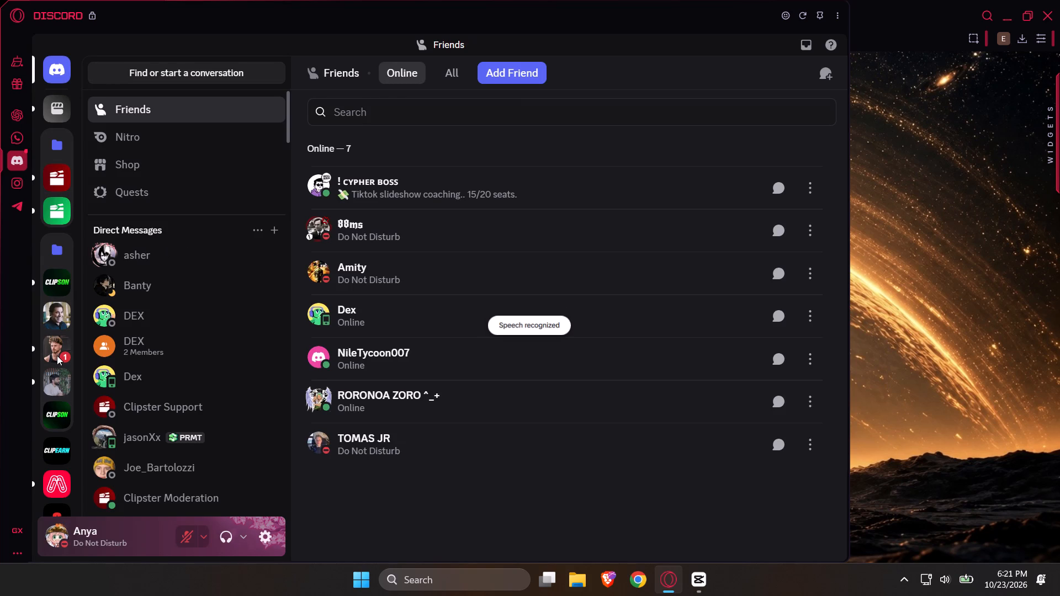
left_click(57, 355)
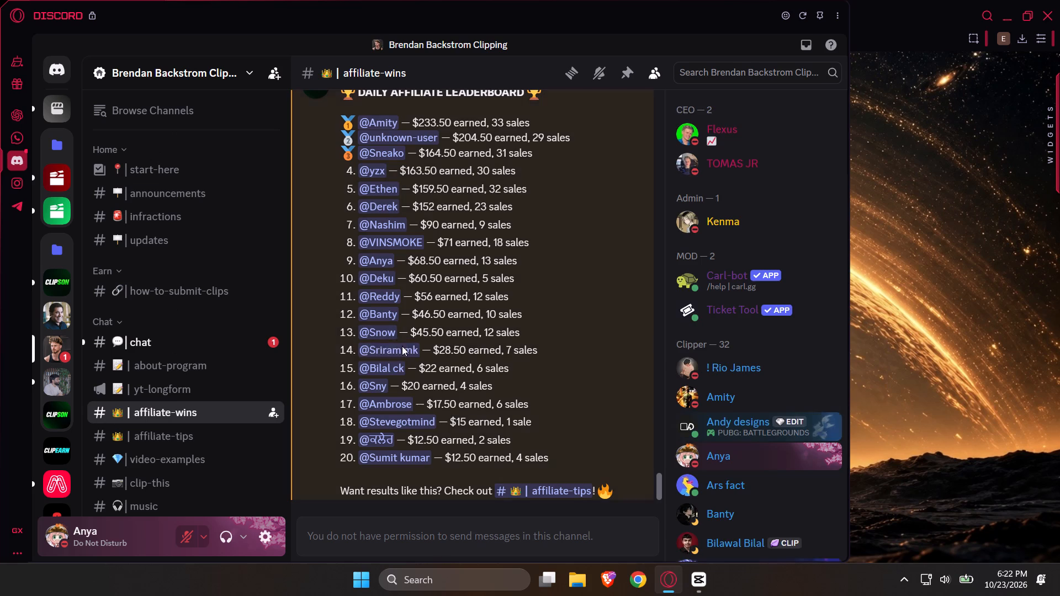
left_click(202, 348)
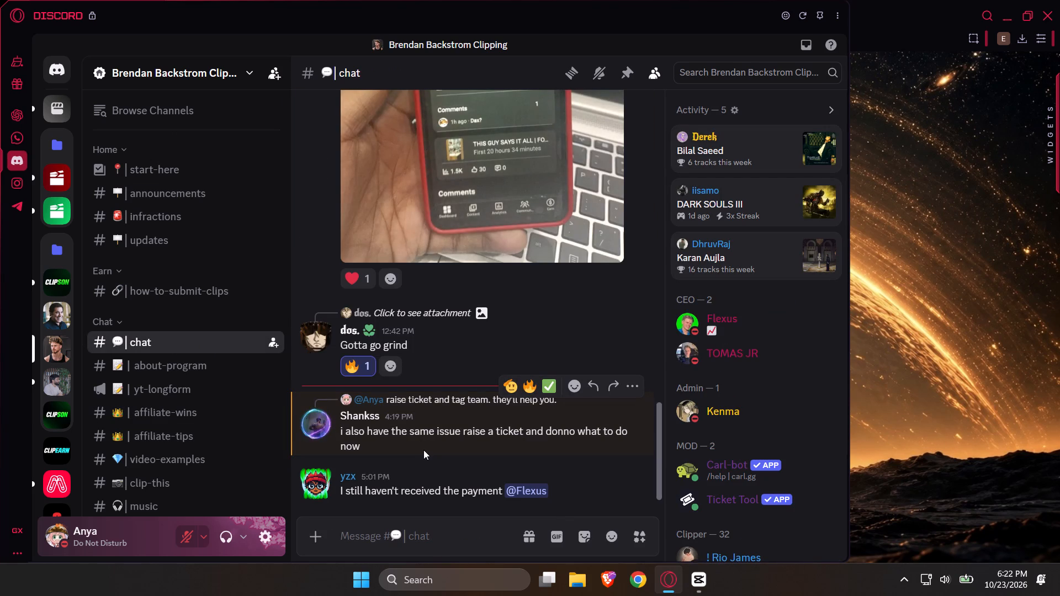
left_click(434, 483)
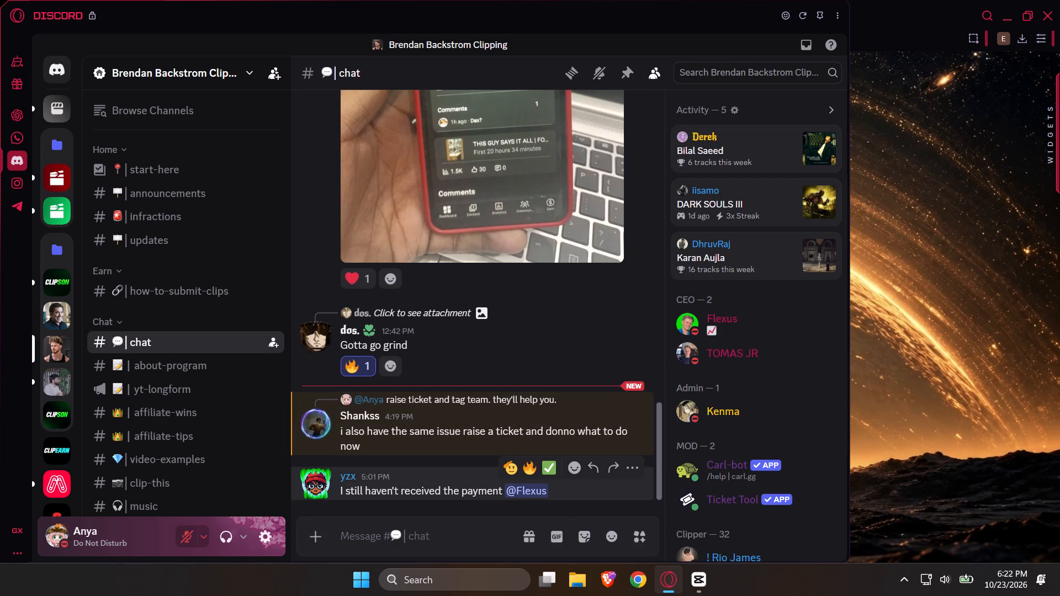
left_click(444, 493)
left_click(391, 432)
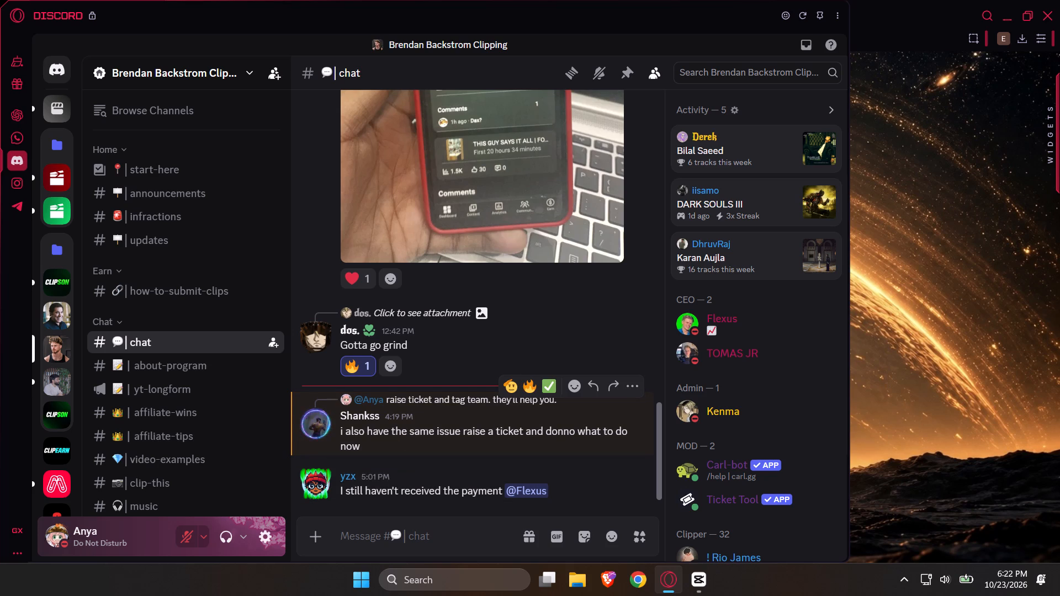
left_click(391, 432)
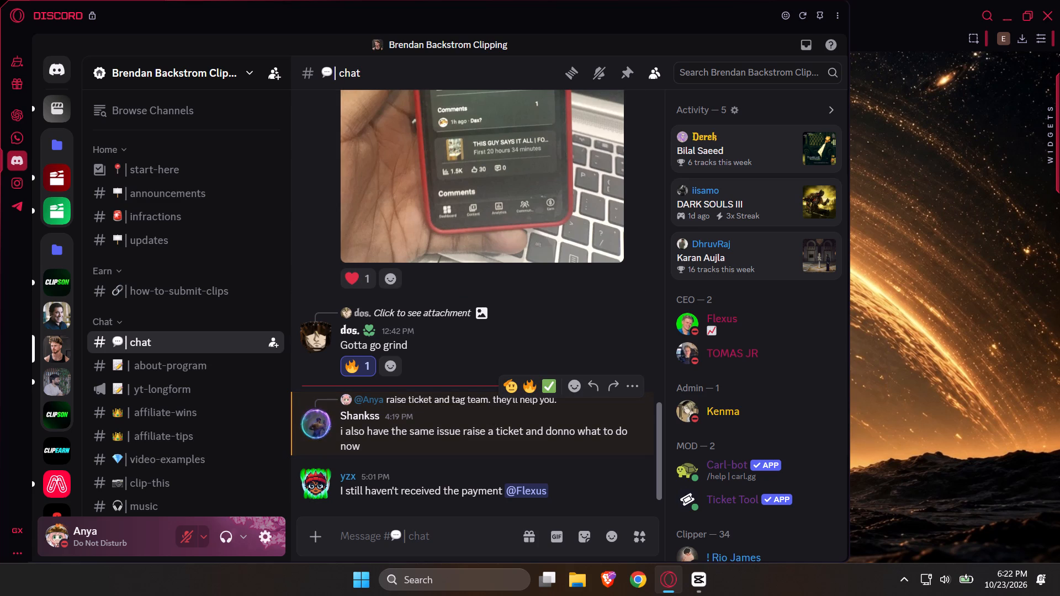
left_click(315, 425)
left_click(593, 432)
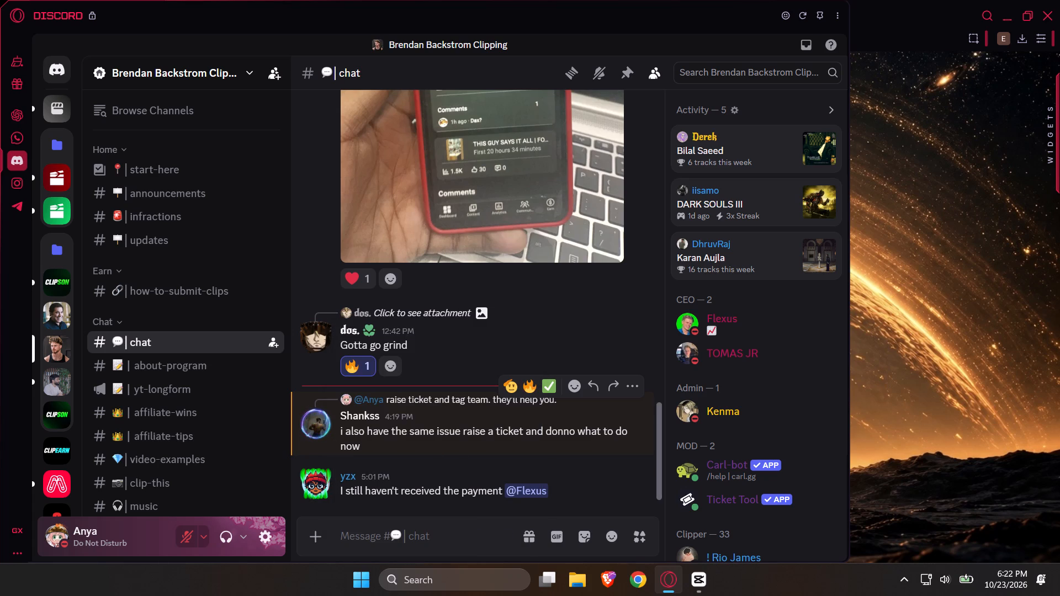
left_click(315, 437)
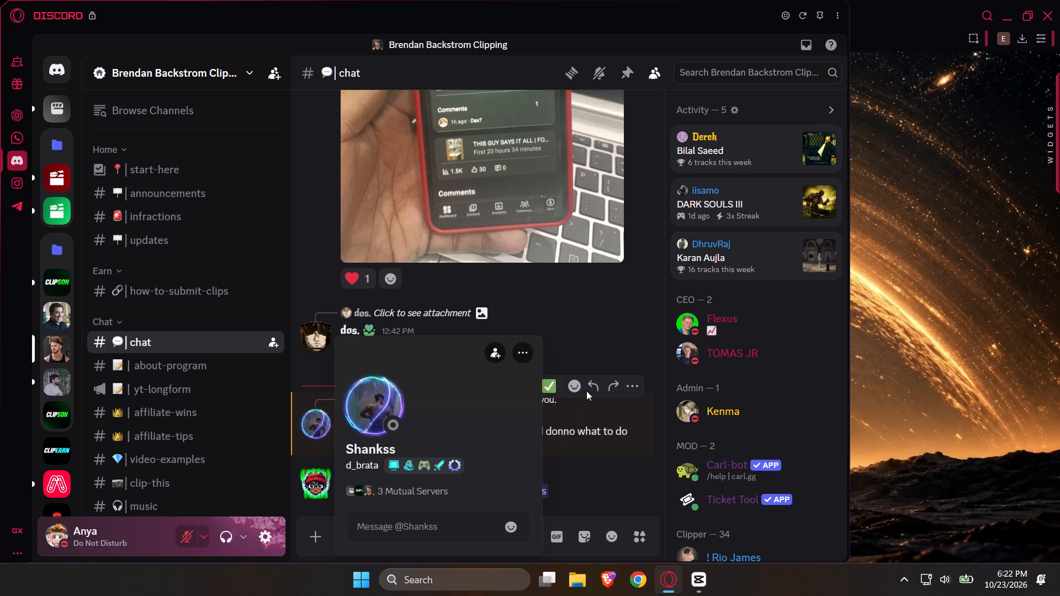
left_click(582, 425)
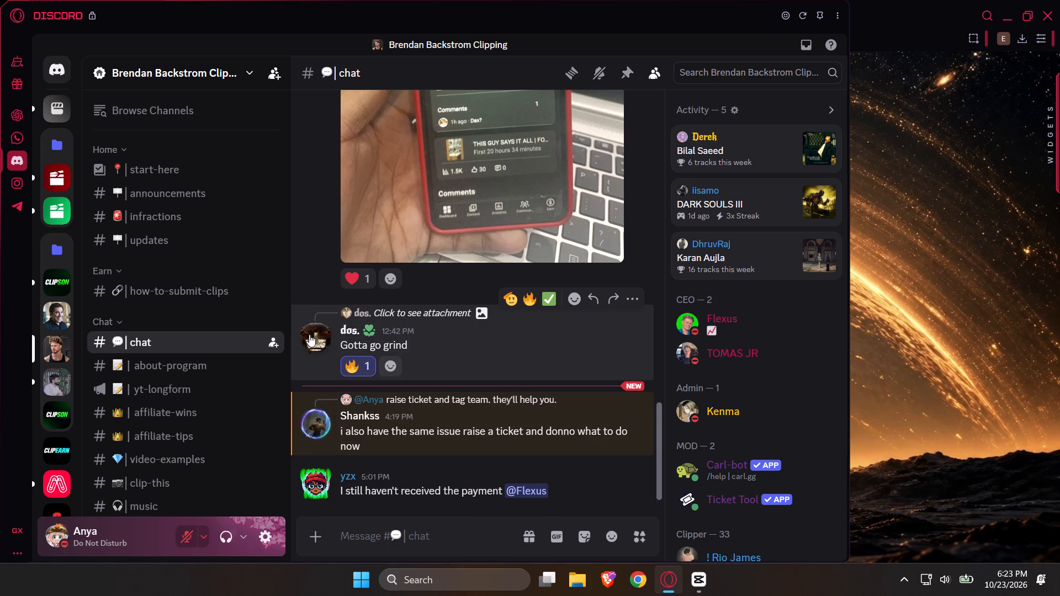
left_click(451, 395)
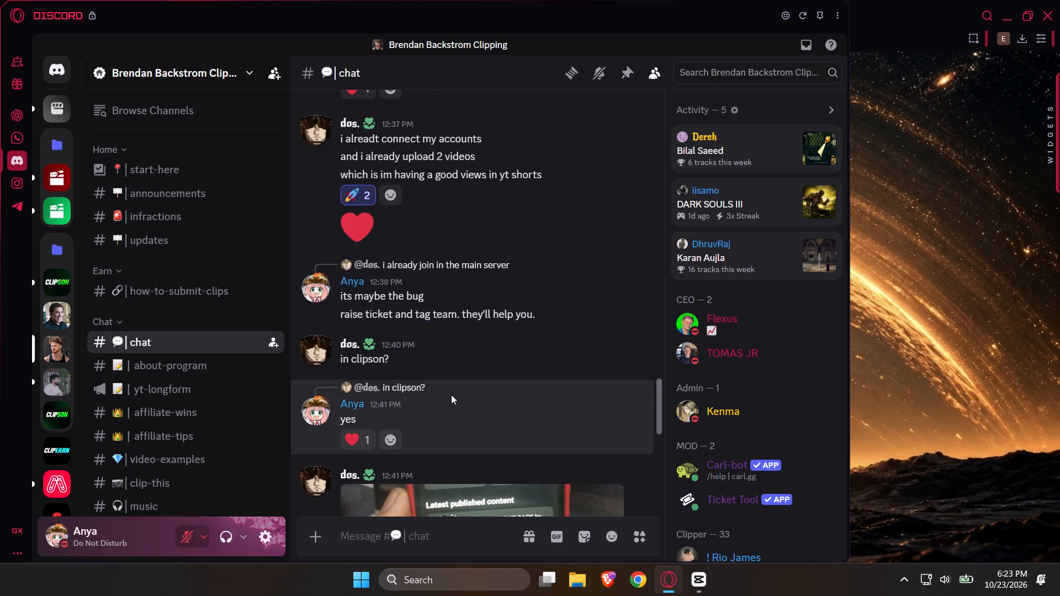
scroll(451, 395, "down", 5)
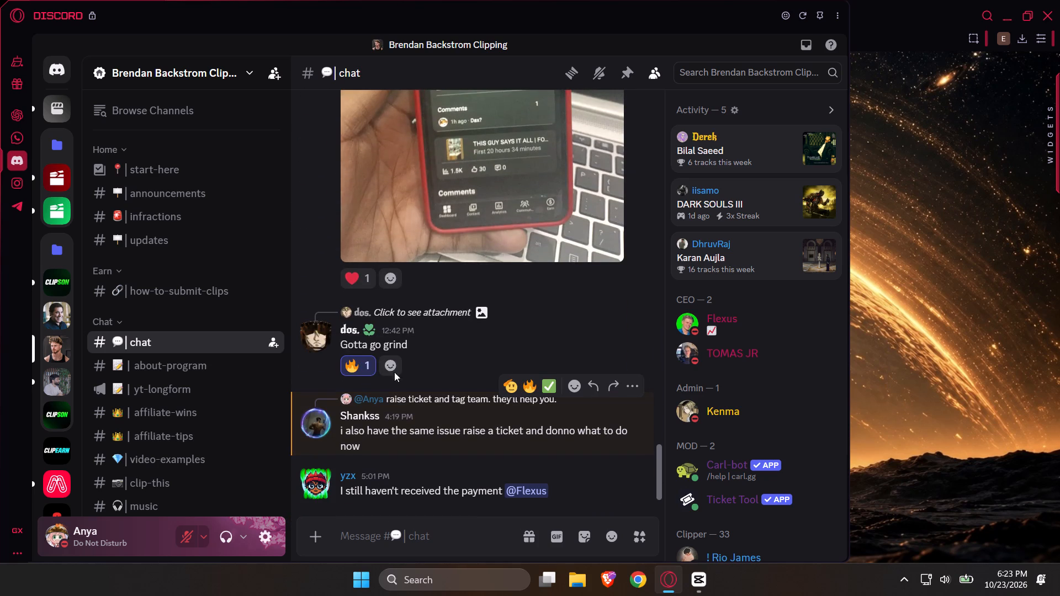
Look through clipping-teams in the Clipping server, the Vaibhav Podcast Clipping chat, and ClipSon's support-chat for new messages.
left_click(56, 104)
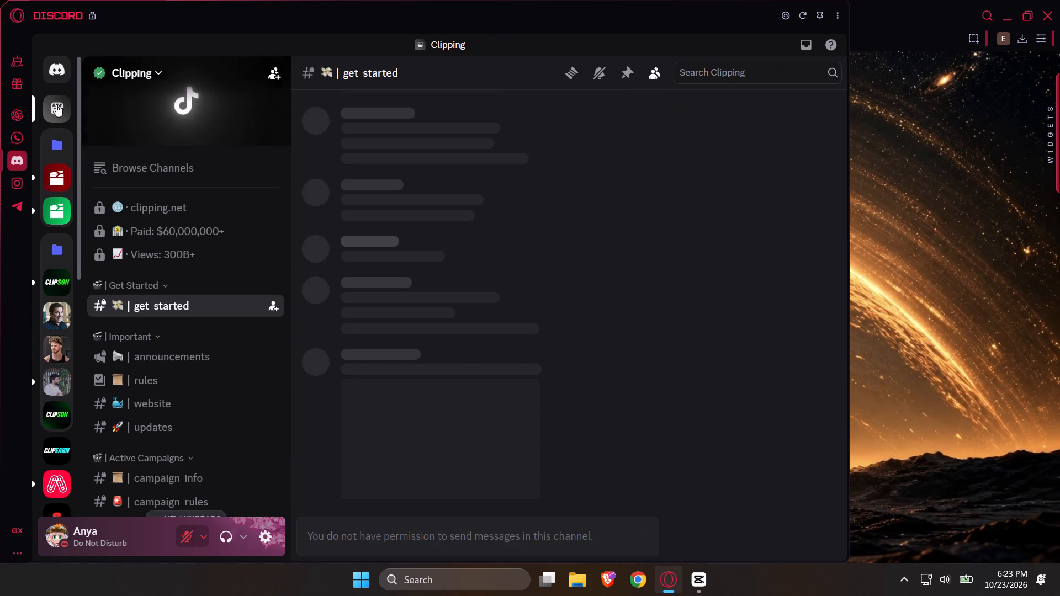
scroll(181, 354, "down", 6)
left_click(186, 402)
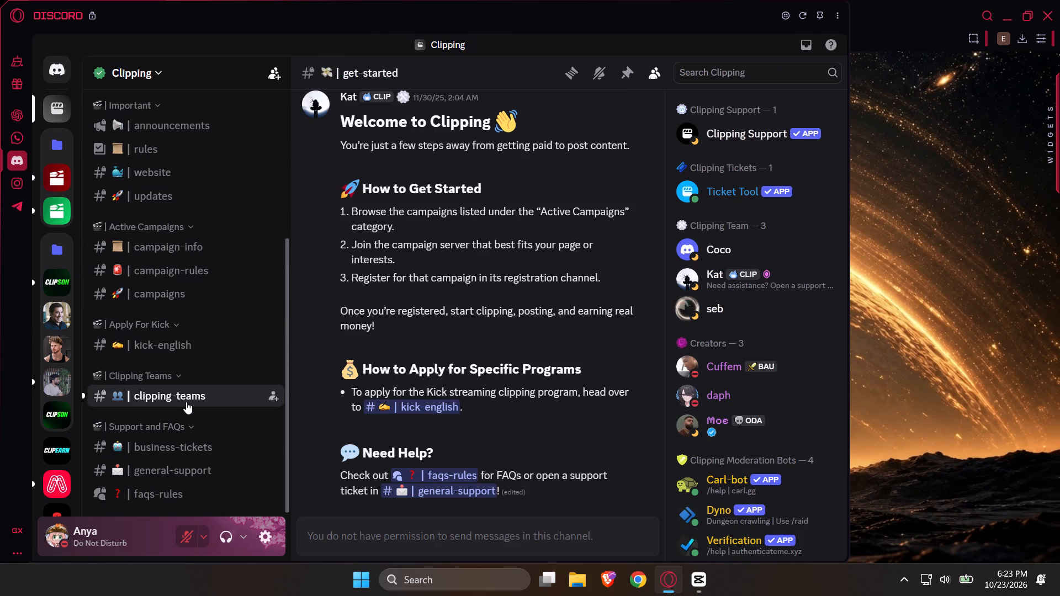
scroll(403, 386, "down", 6)
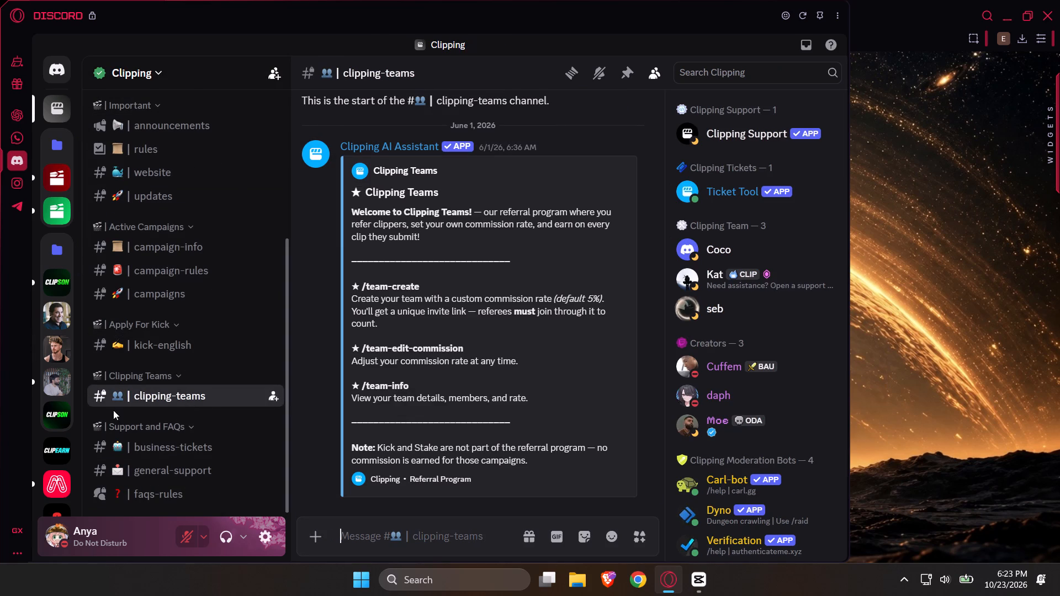
left_click(62, 388)
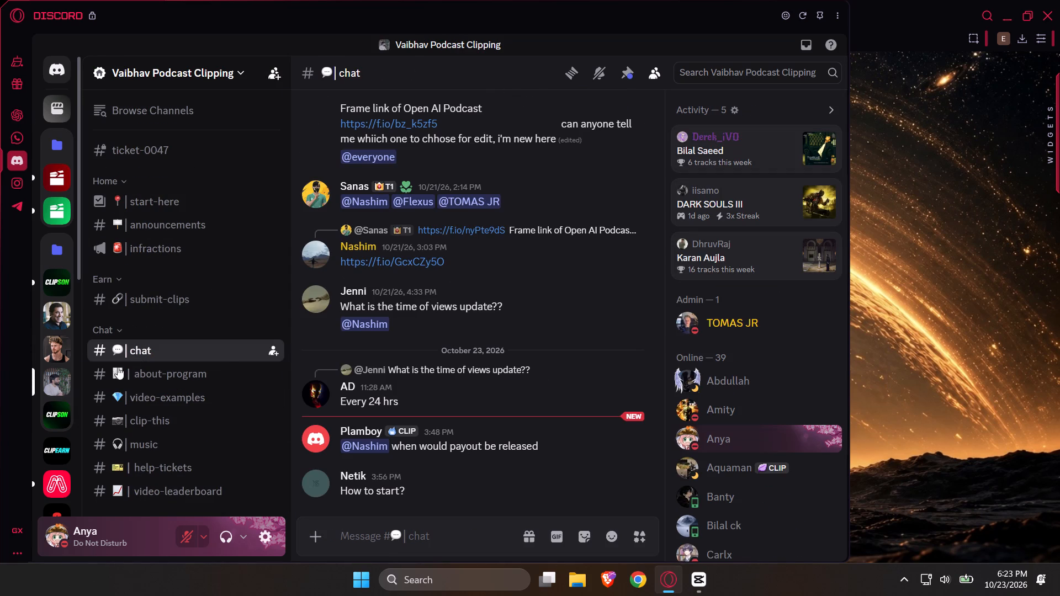
scroll(367, 408, "down", 5)
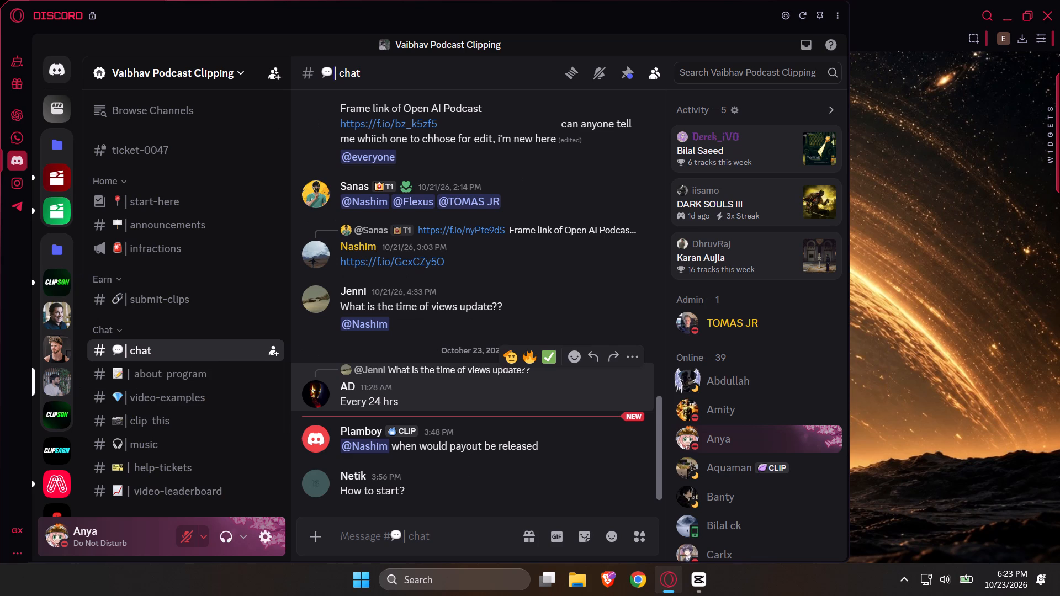
left_click(52, 284)
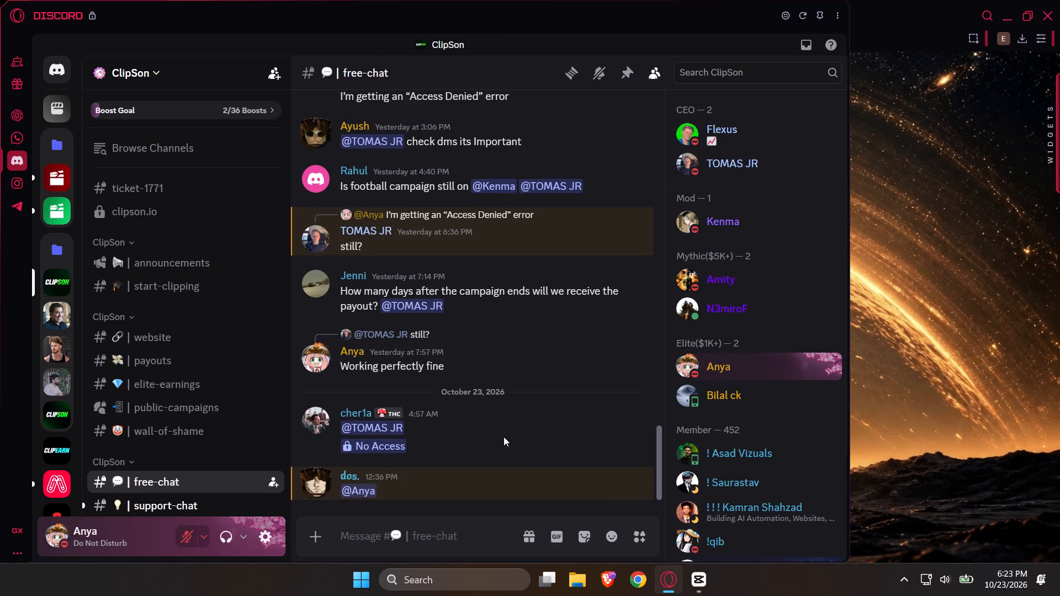
left_click(173, 501)
scroll(407, 488, "down", 3)
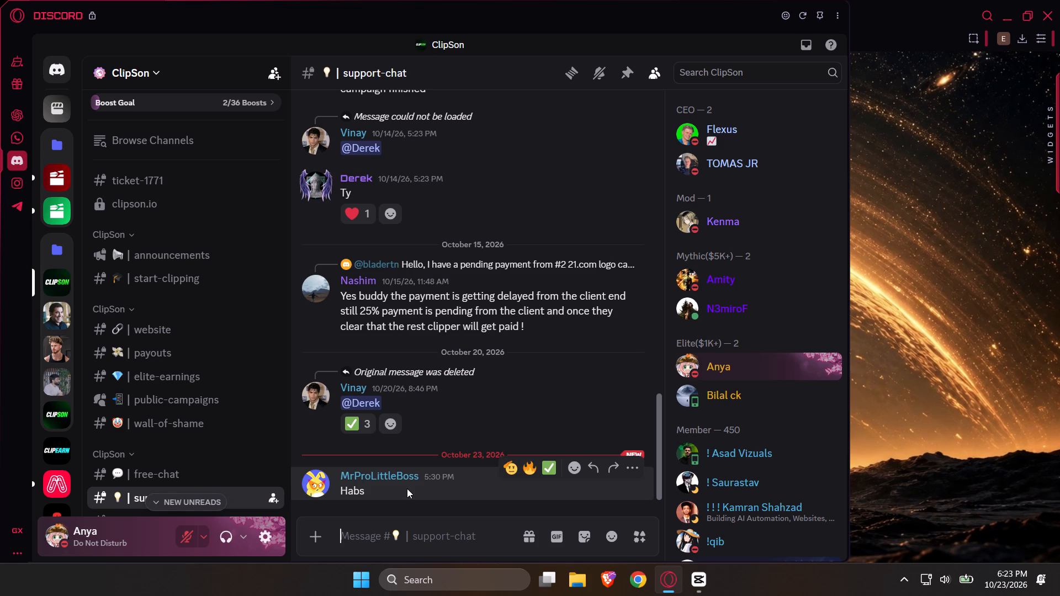
scroll(411, 351, "down", 4)
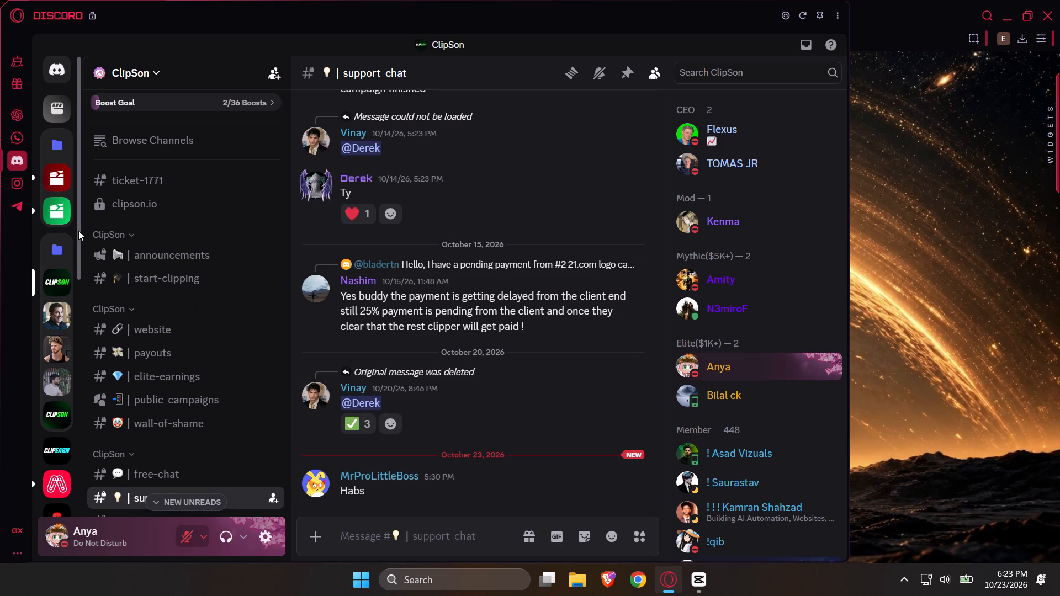
Check the Clipster server's chat channel and the Clipster Clipping Campaigns server's general channel for new messages.
left_click(49, 171)
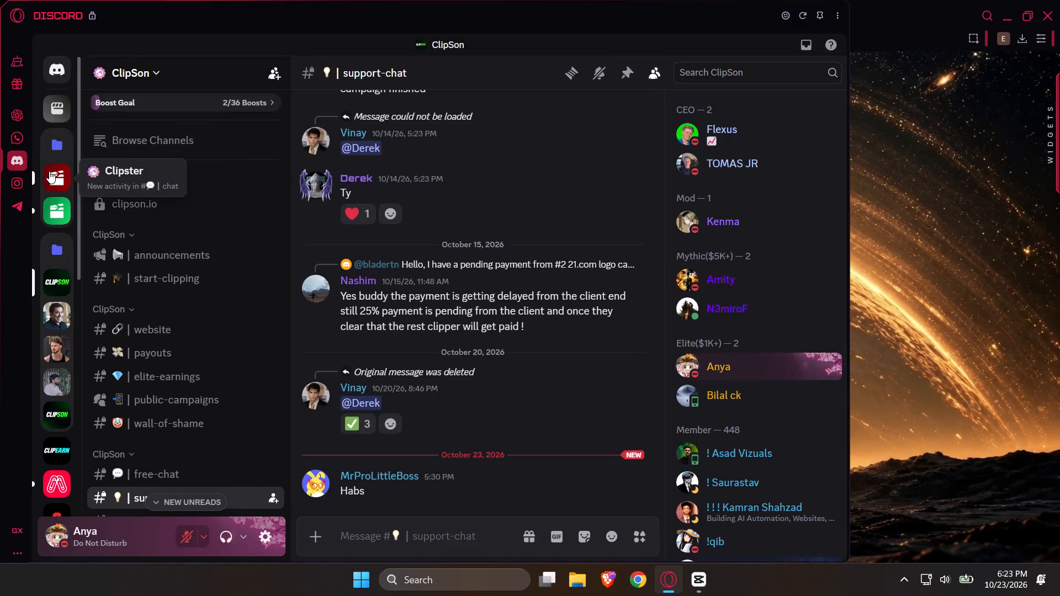
scroll(405, 347, "down", 10)
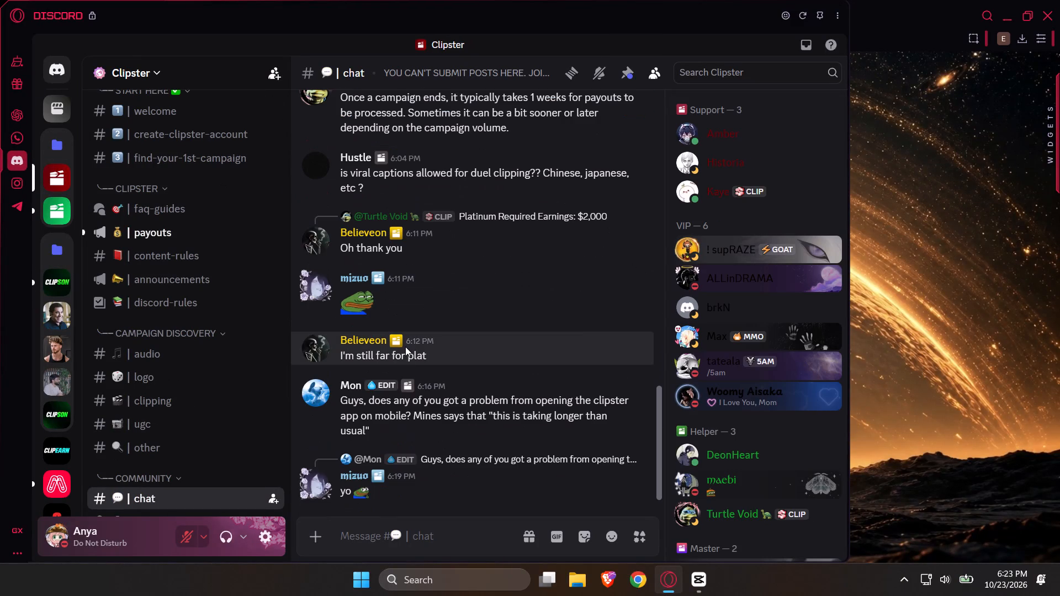
left_click(57, 212)
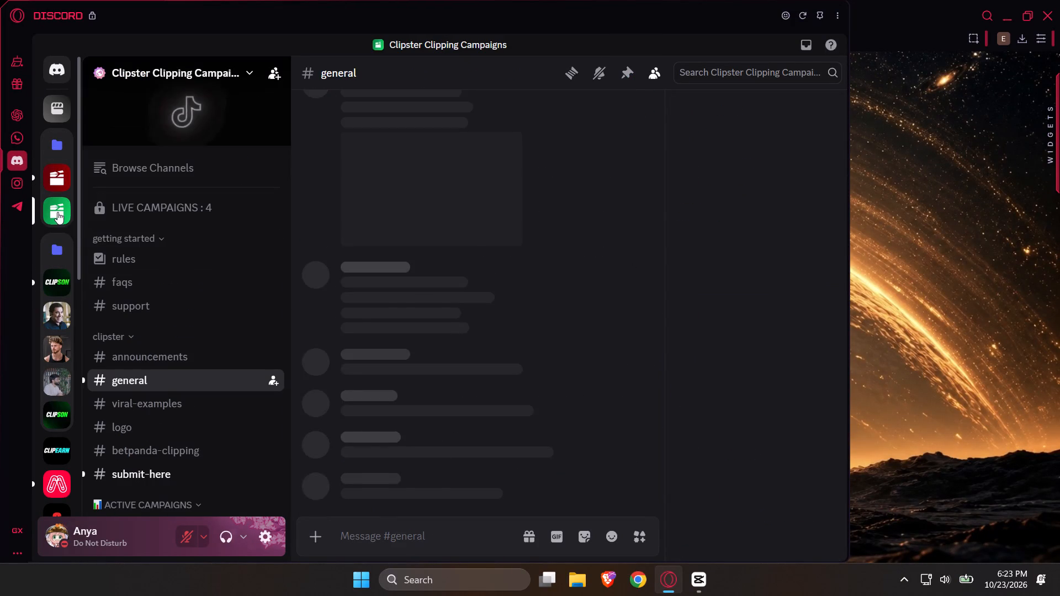
scroll(432, 327, "down", 6)
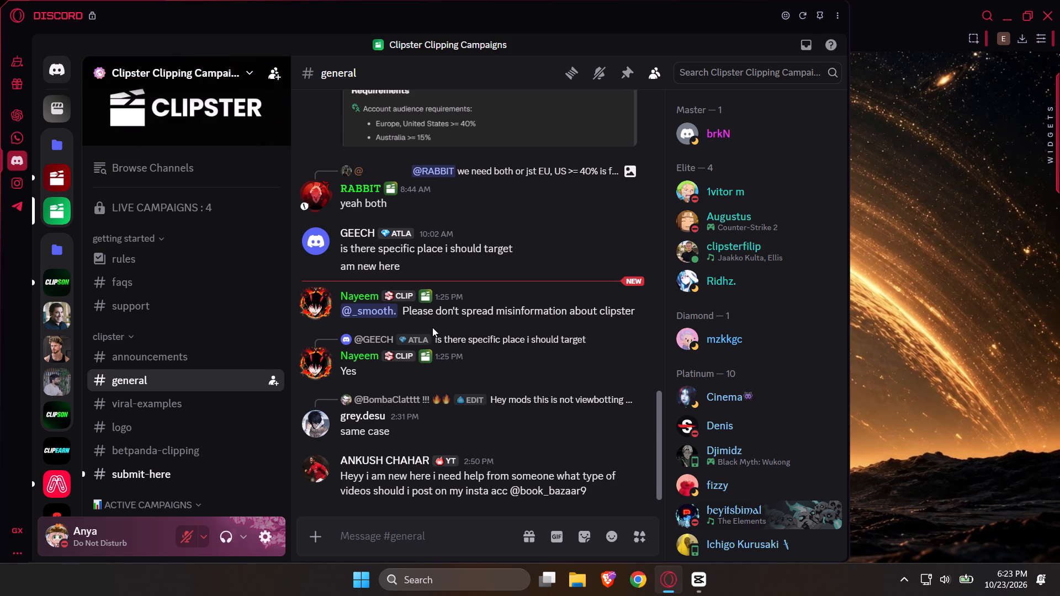
Check the Clipster server's payouts channel and the ClipSon server's commands channel for new posts.
left_click(49, 179)
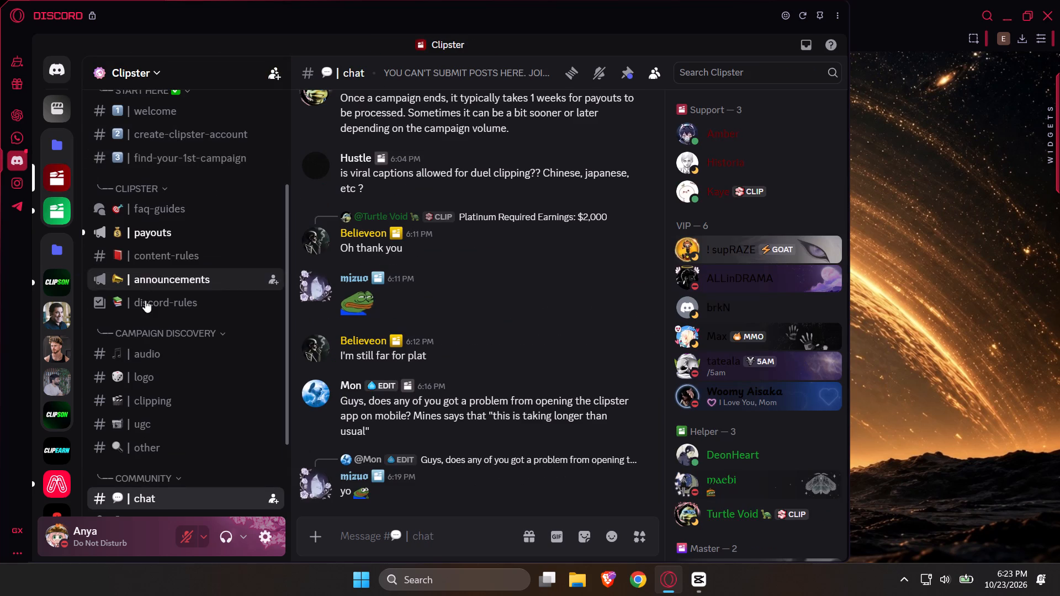
scroll(145, 300, "down", 5)
left_click(169, 115)
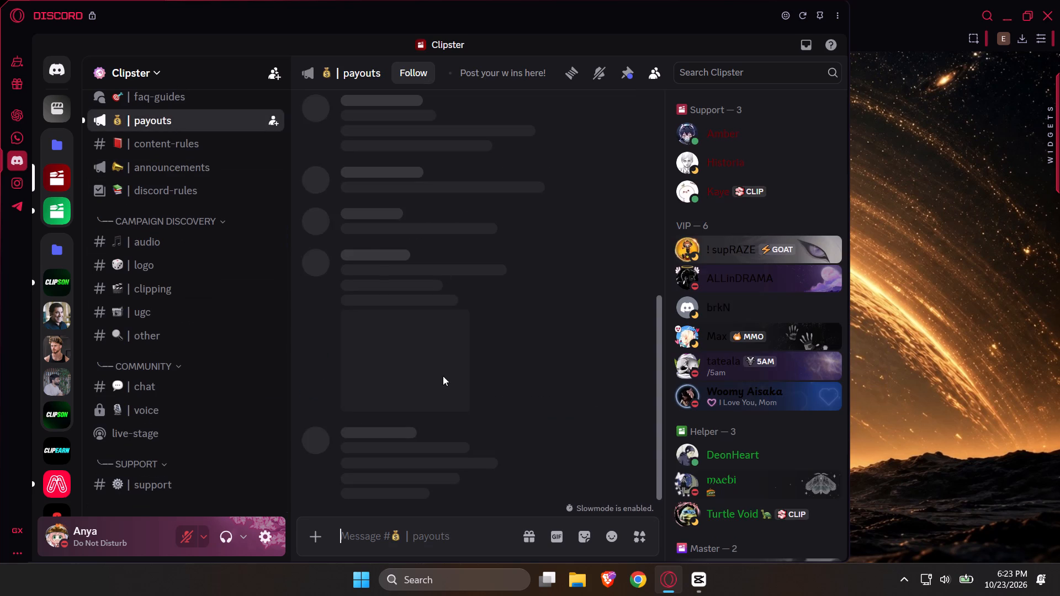
scroll(443, 376, "down", 6)
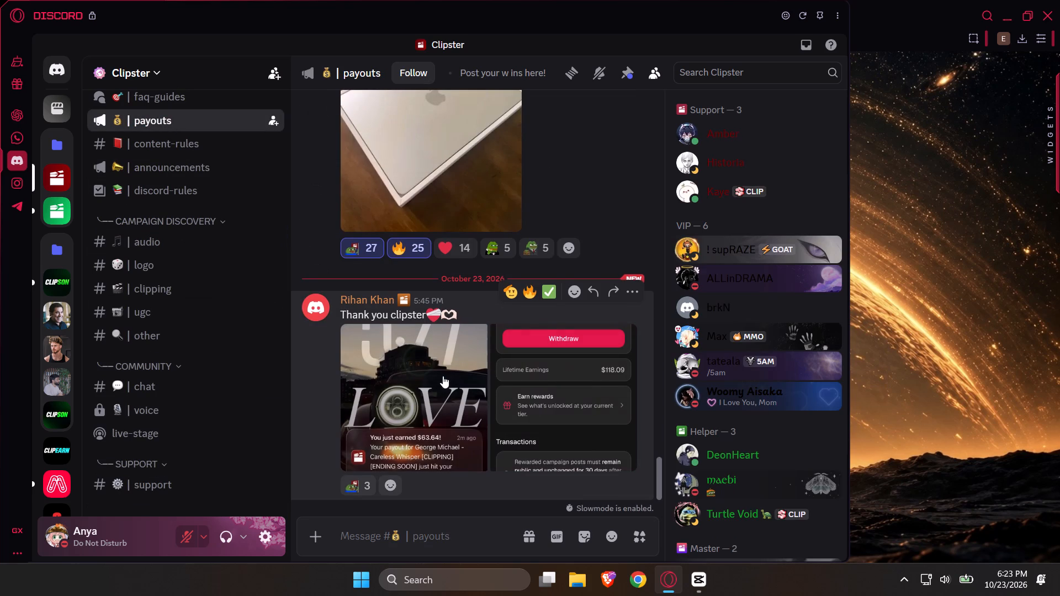
scroll(206, 316, "up", 6)
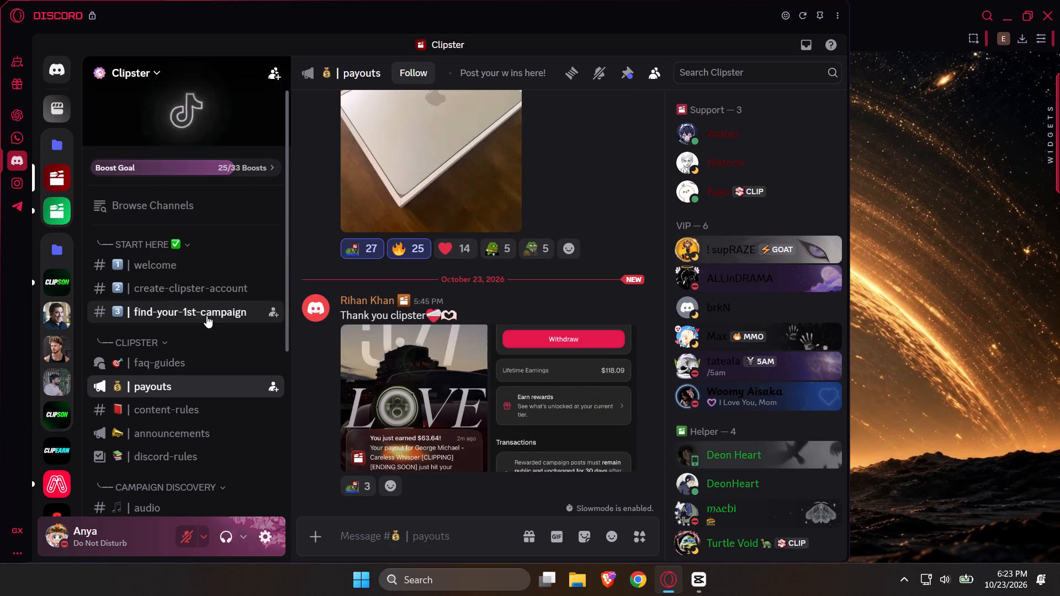
left_click(57, 280)
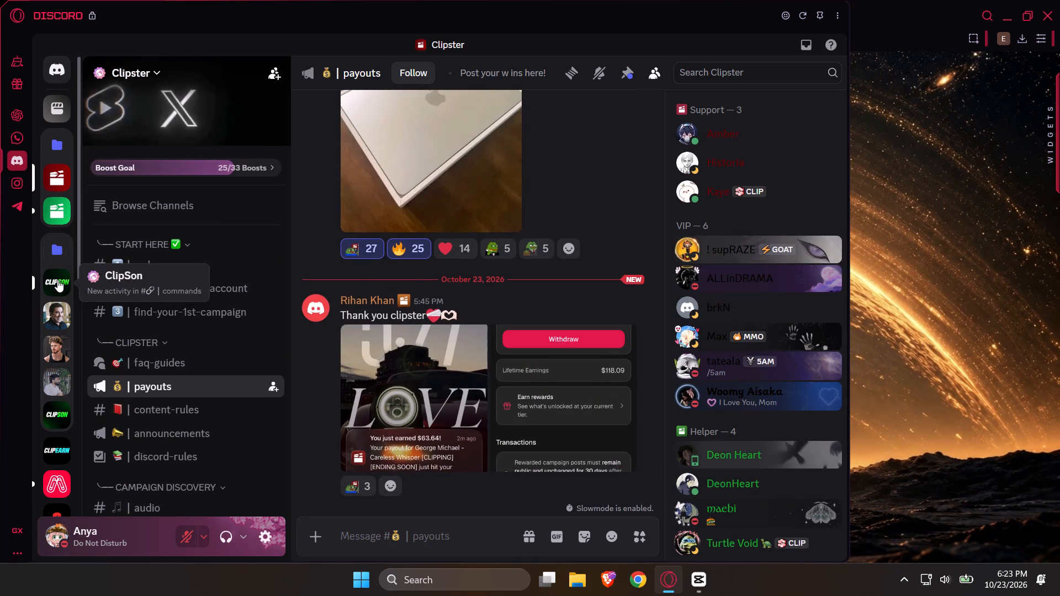
scroll(268, 378, "down", 6)
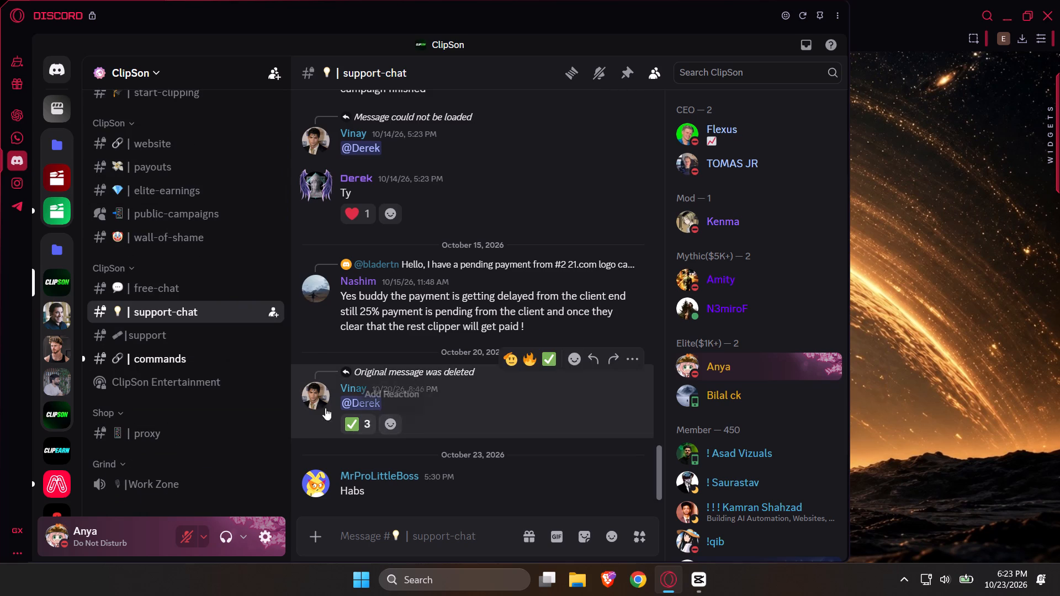
left_click(188, 359)
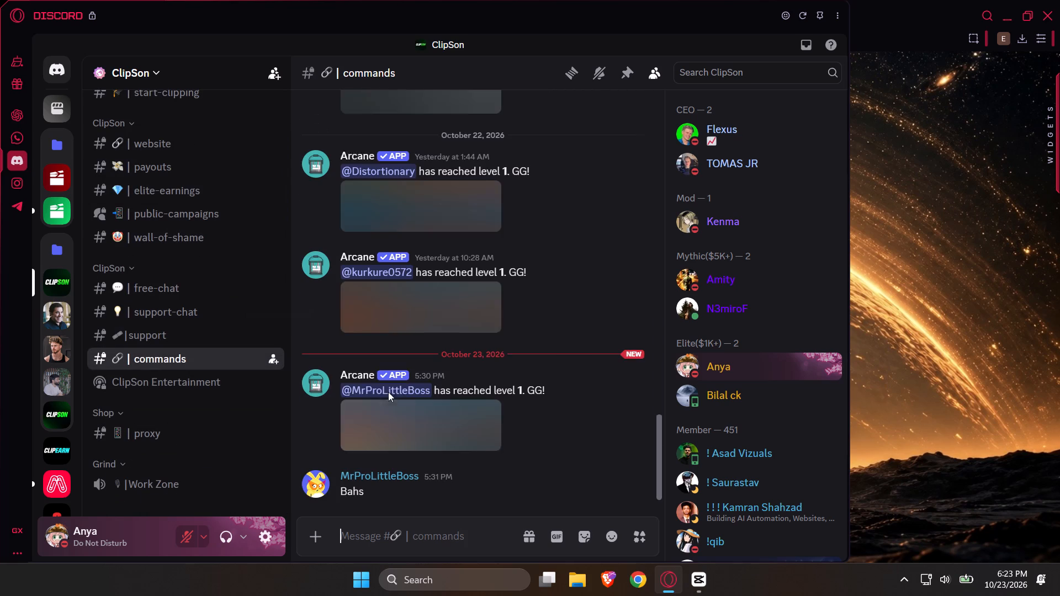
scroll(388, 392, "down", 9)
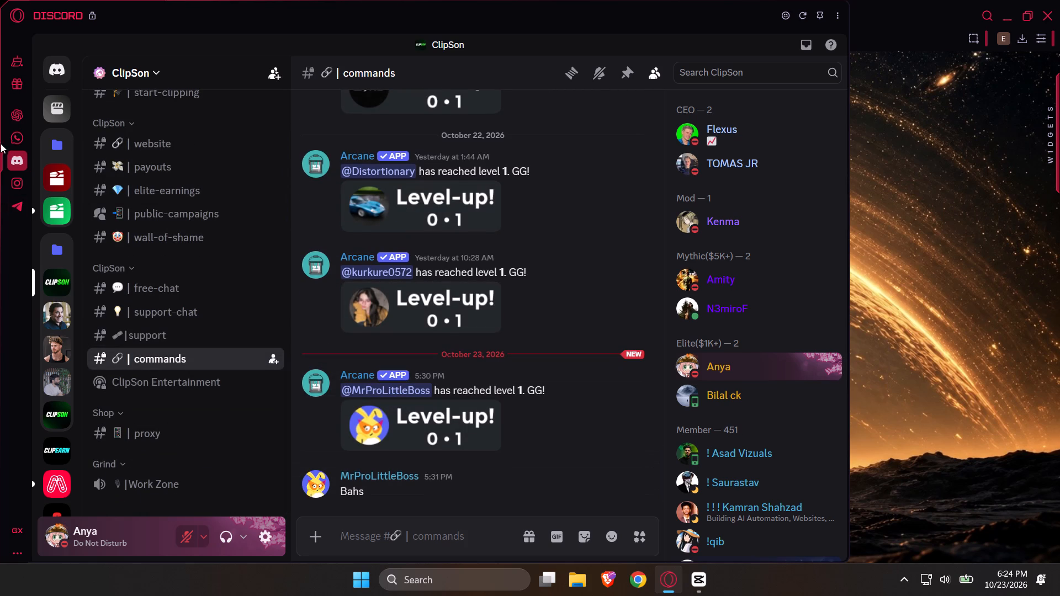
Switch to ChatGPT and view the hook and title suggestions in the Brendans conversation.
left_click(15, 137)
left_click(17, 110)
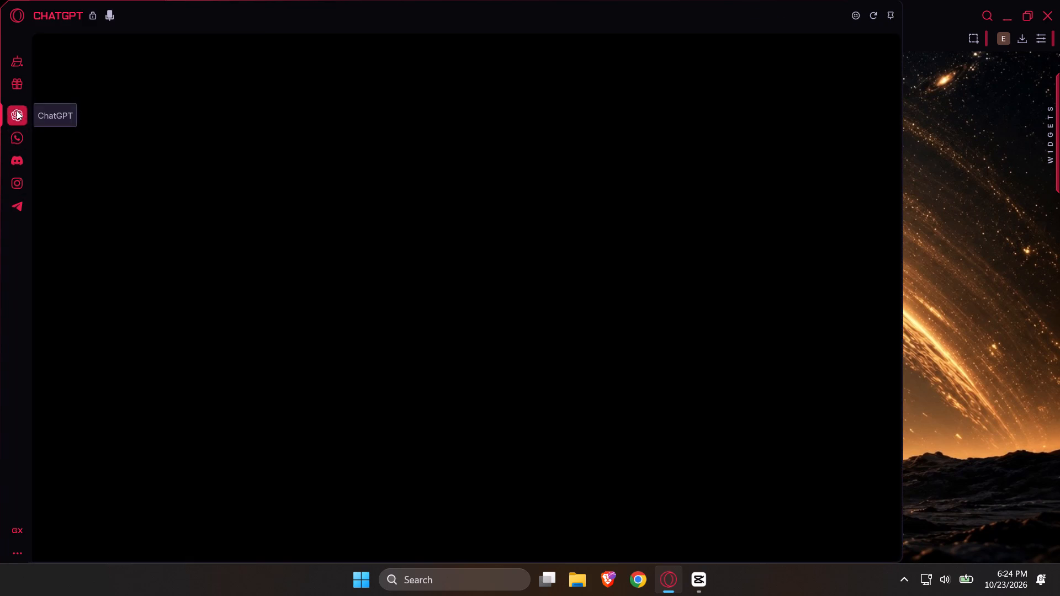
left_click(660, 387)
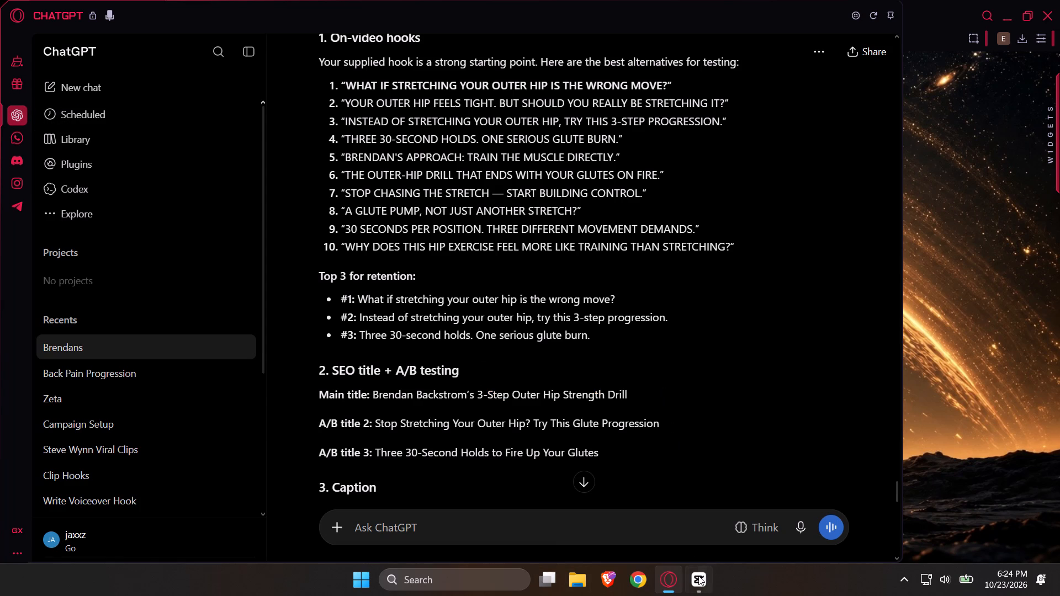
Switch to the Brendan project in CapCut and apply the trending white-and-yellow "THE QUICK" text template to all captions.
left_click(703, 581)
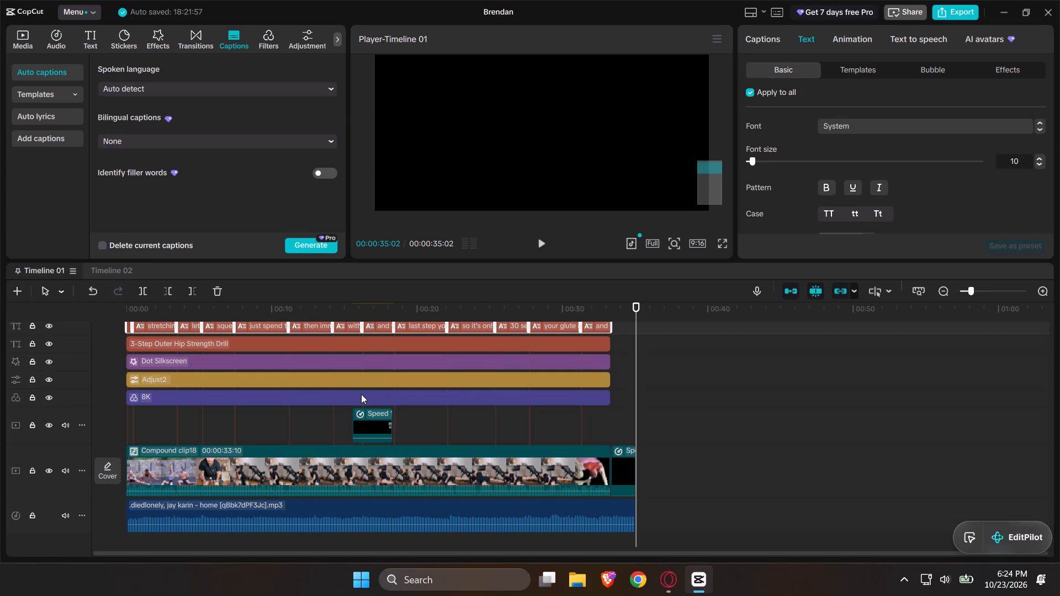
scroll(380, 380, "up", 2)
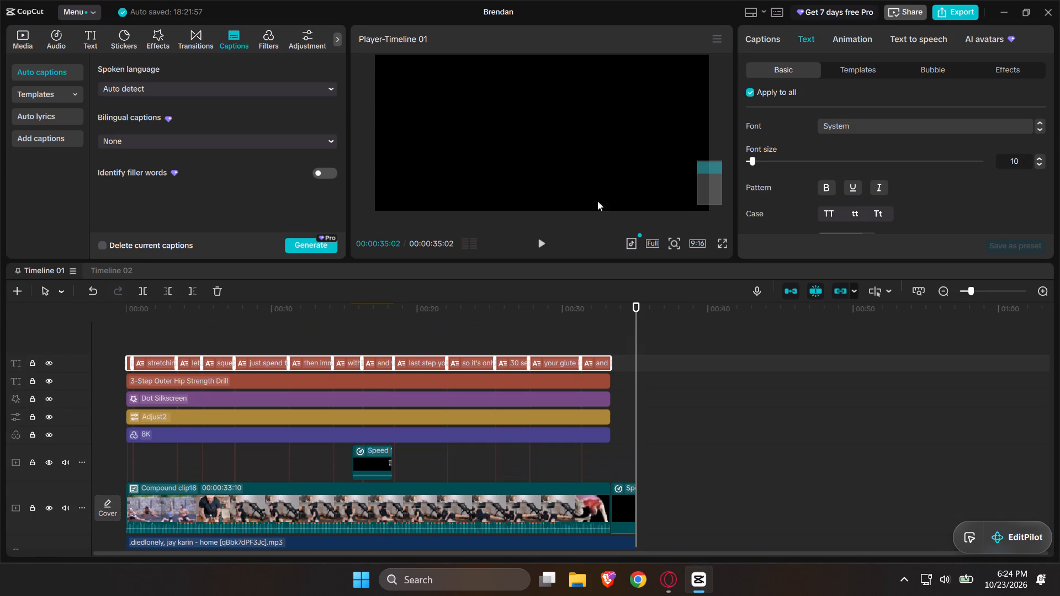
left_click(861, 70)
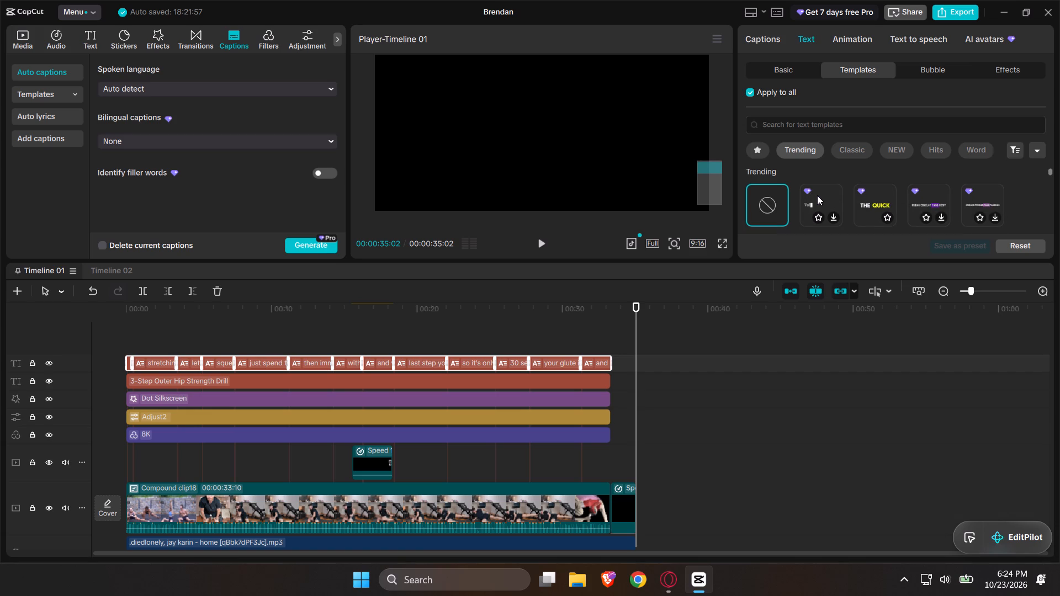
left_click(865, 203)
Browse further through the trending text templates for another caption style.
scroll(865, 203, "down", 1)
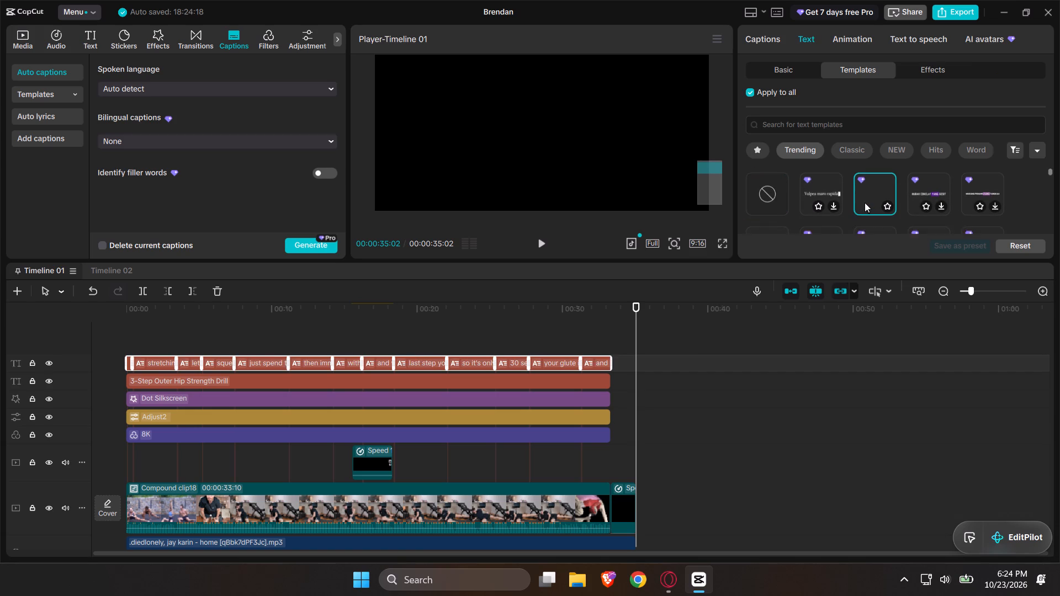
scroll(865, 203, "down", 3)
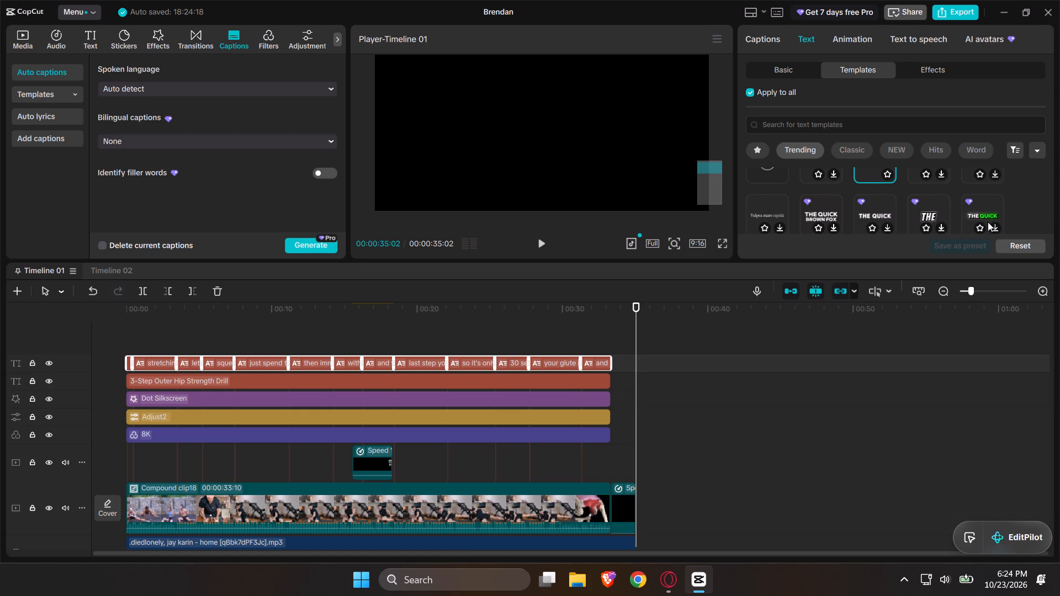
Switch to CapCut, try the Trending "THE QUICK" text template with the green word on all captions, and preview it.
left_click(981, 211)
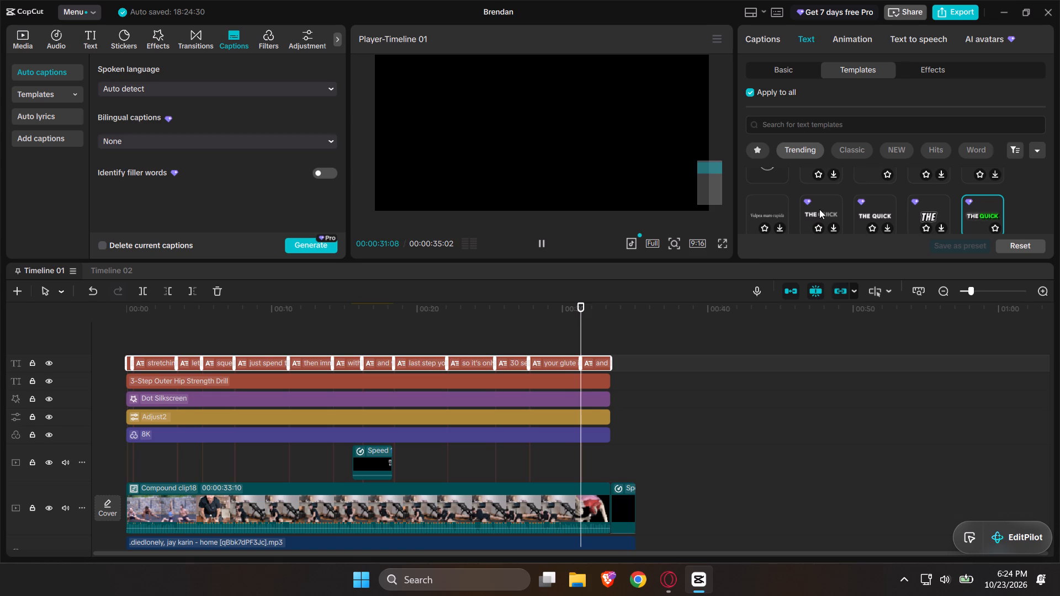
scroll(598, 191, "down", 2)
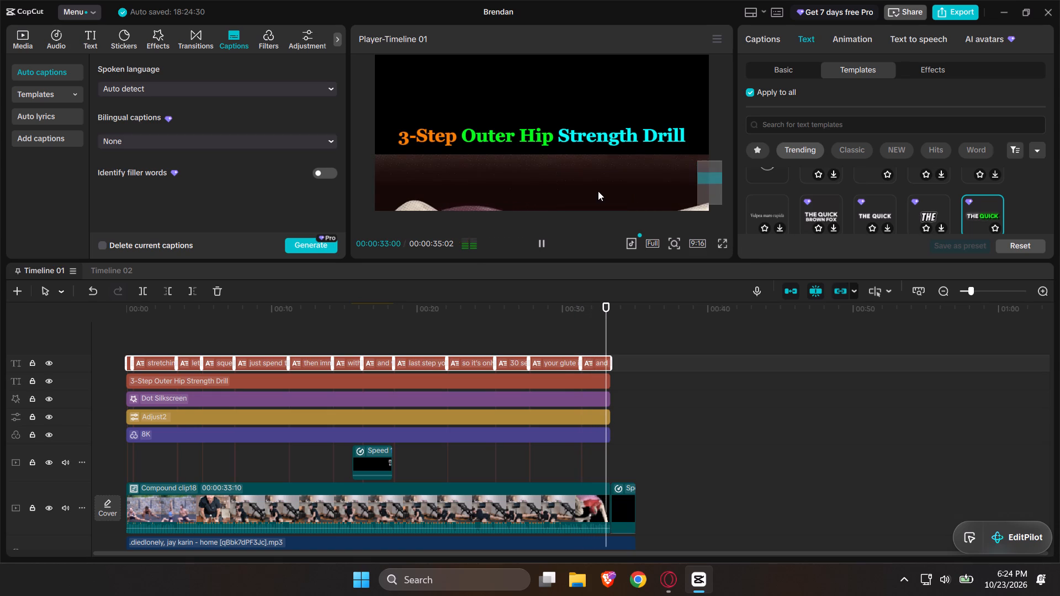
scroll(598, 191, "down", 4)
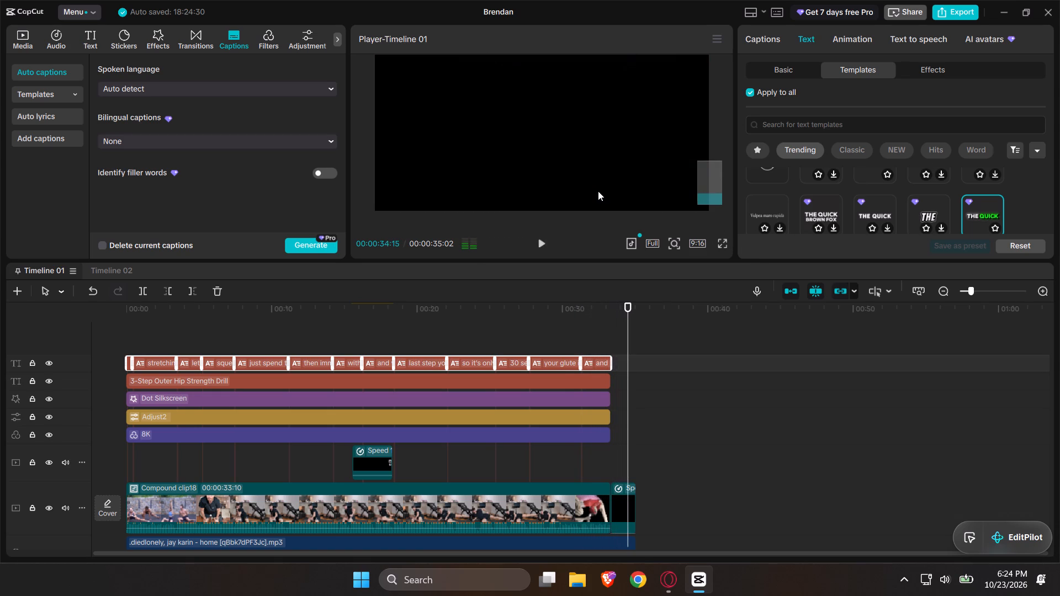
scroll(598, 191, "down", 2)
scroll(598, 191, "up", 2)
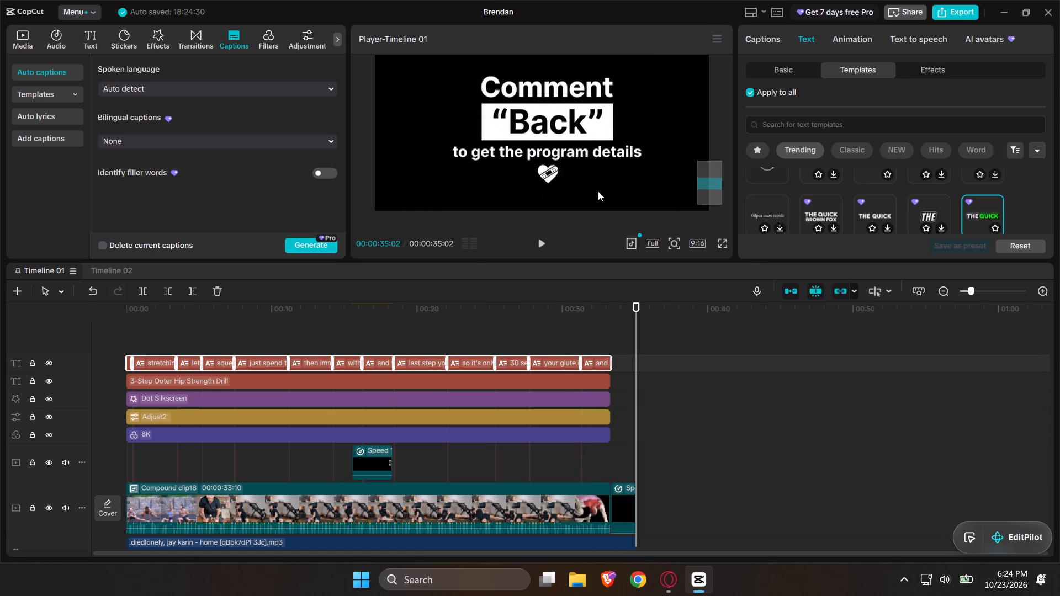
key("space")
Apply the Trending text template with white text and yellow word highlighting to all captions and play the video to check it.
scroll(598, 153, "down", 1)
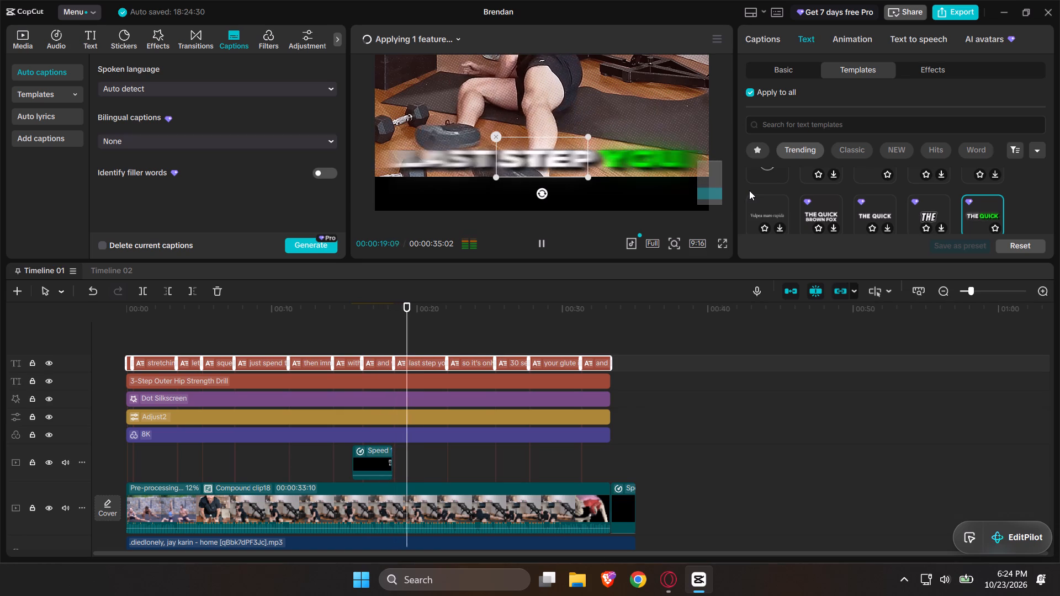
scroll(820, 195, "down", 1)
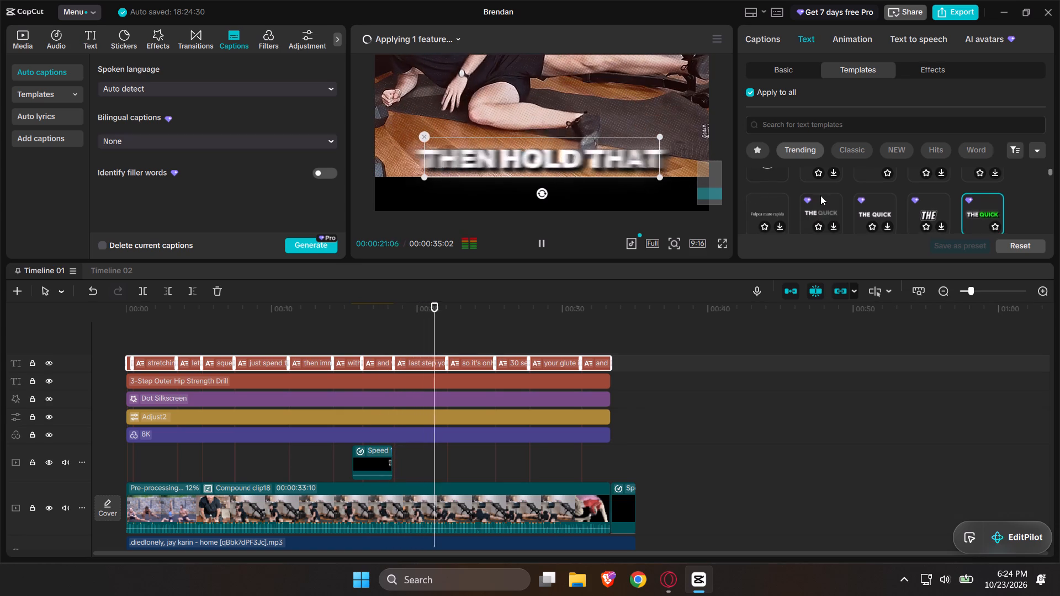
scroll(820, 195, "down", 1)
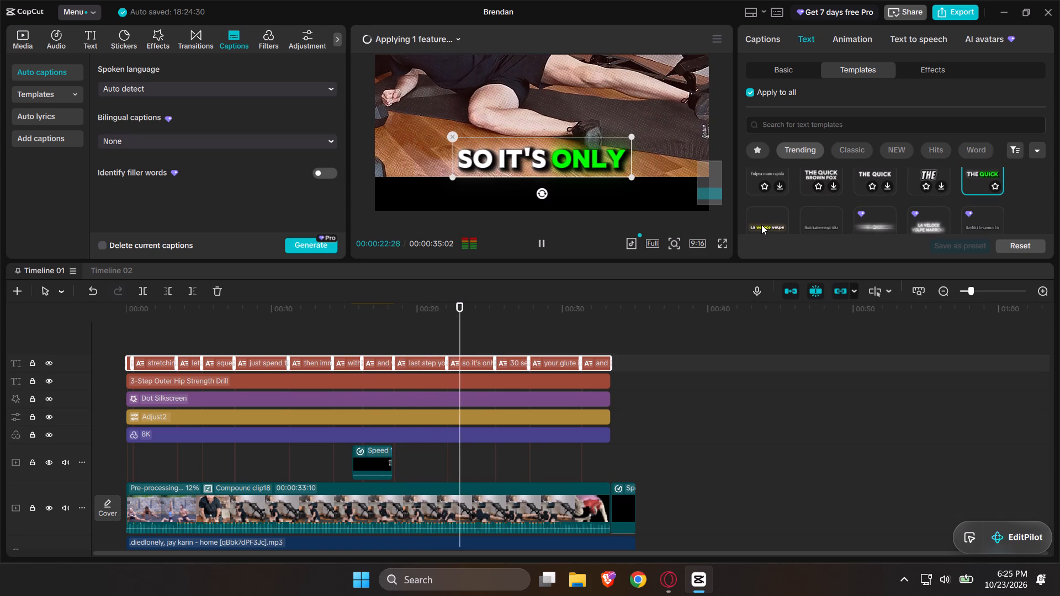
scroll(761, 225, "down", 1)
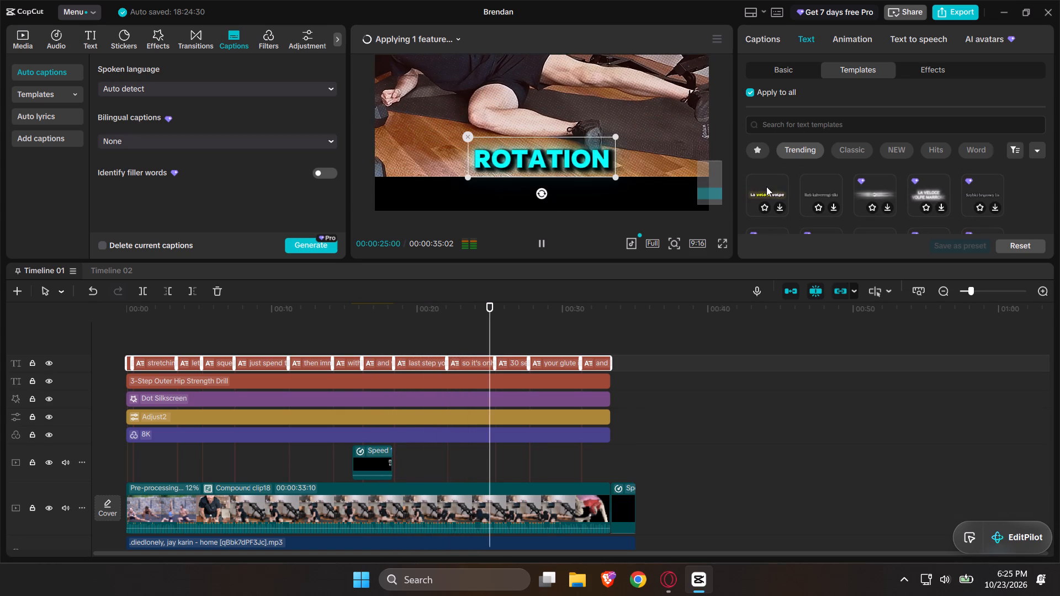
left_click(766, 187)
scroll(766, 187, "down", 1)
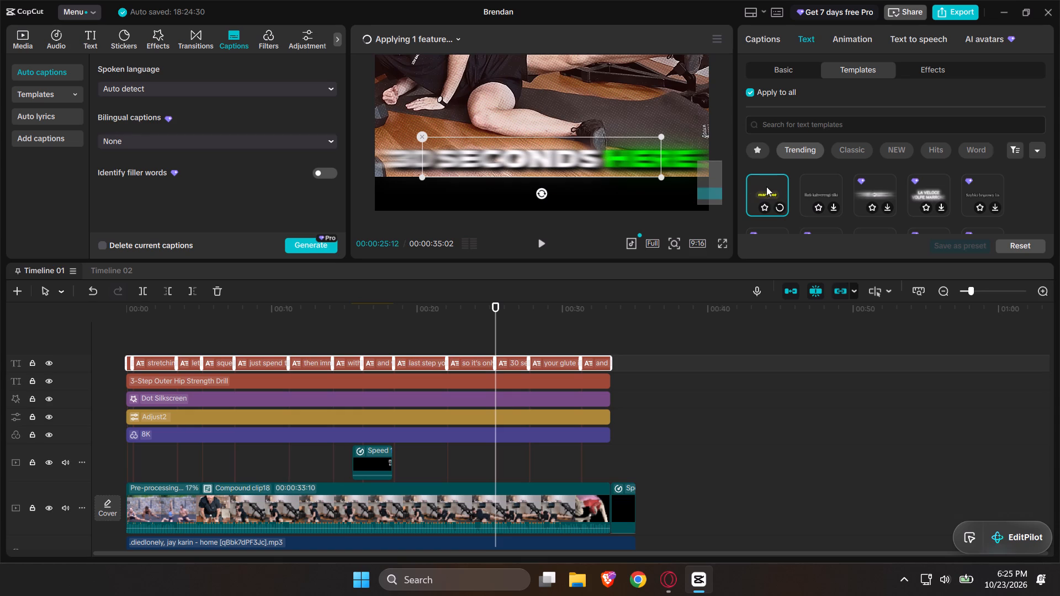
scroll(766, 187, "down", 1)
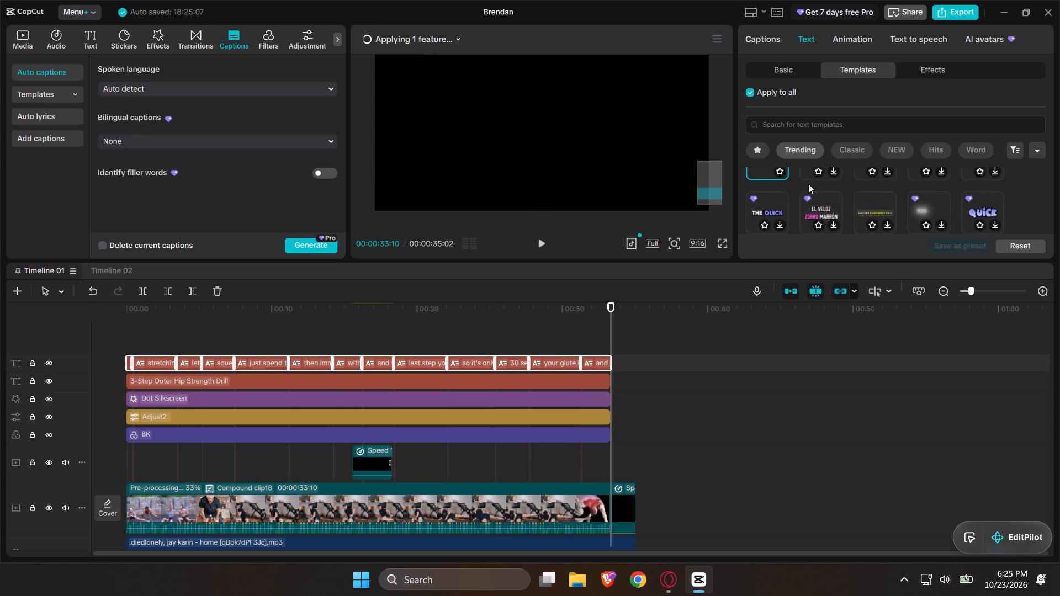
key("space")
scroll(638, 150, "down", 2)
key("space")
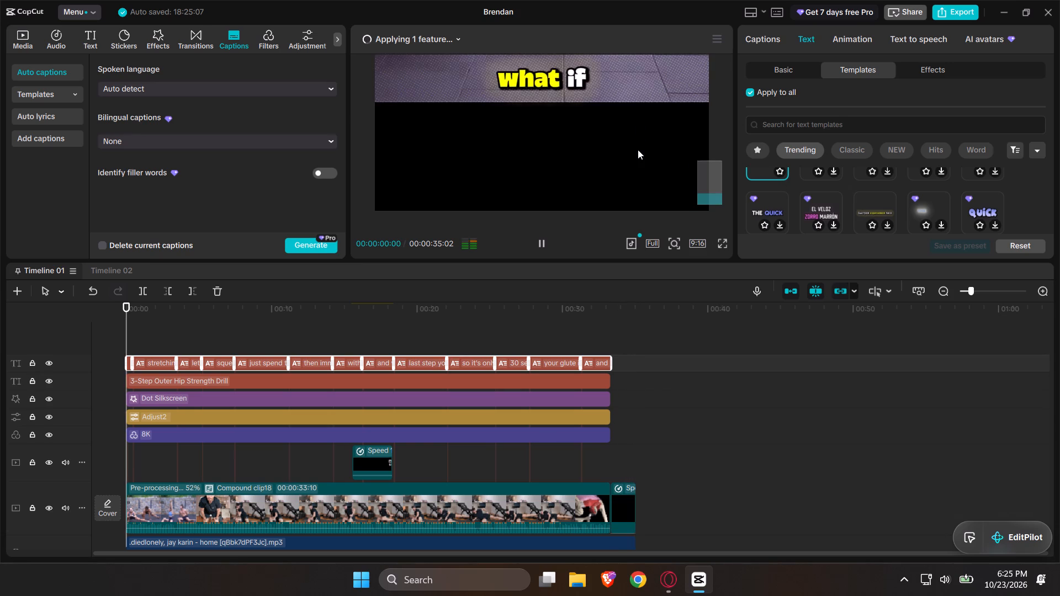
scroll(638, 150, "up", 1)
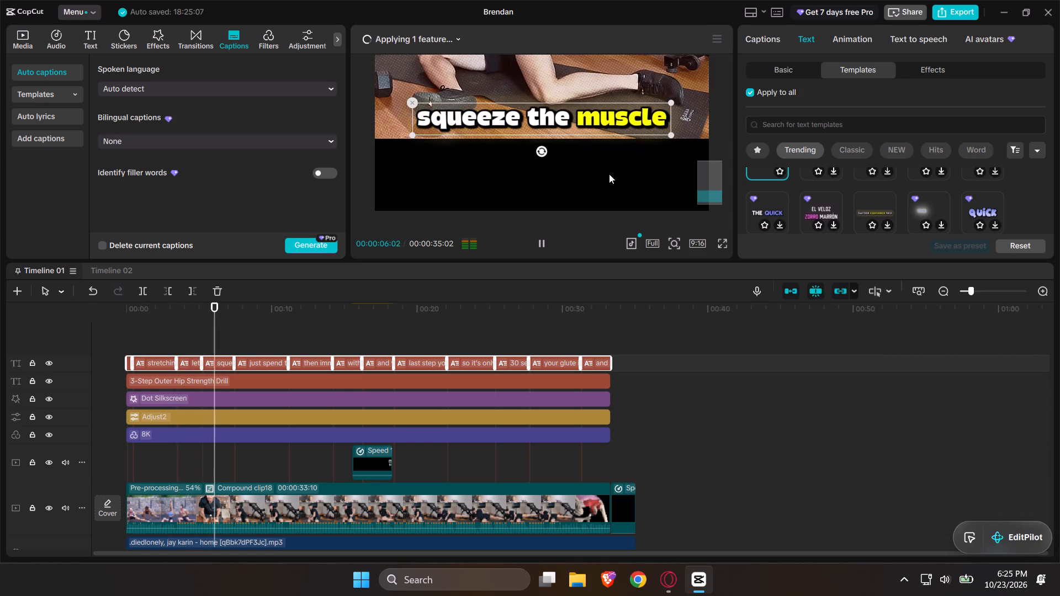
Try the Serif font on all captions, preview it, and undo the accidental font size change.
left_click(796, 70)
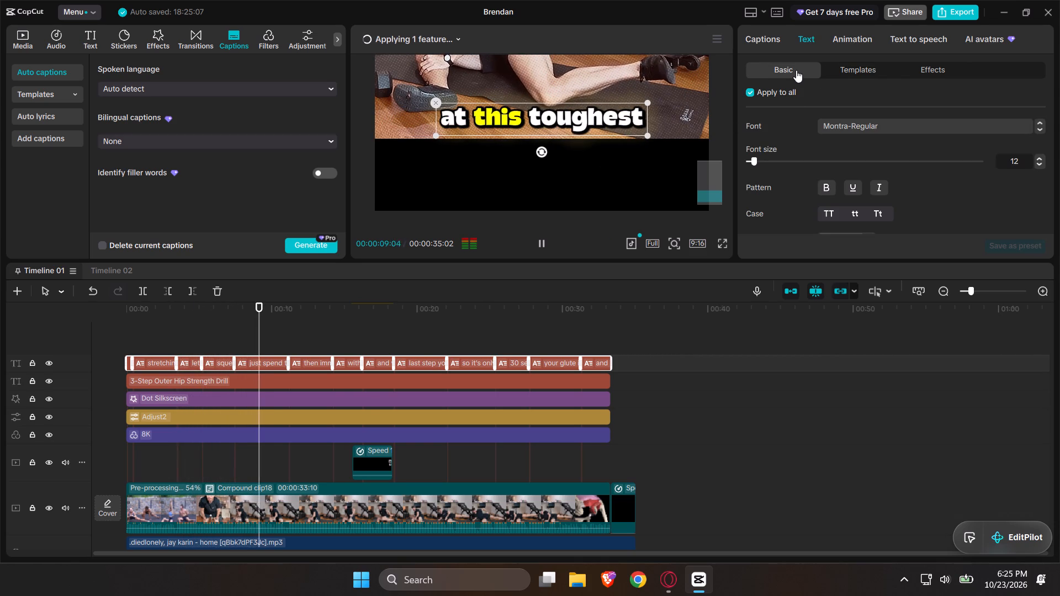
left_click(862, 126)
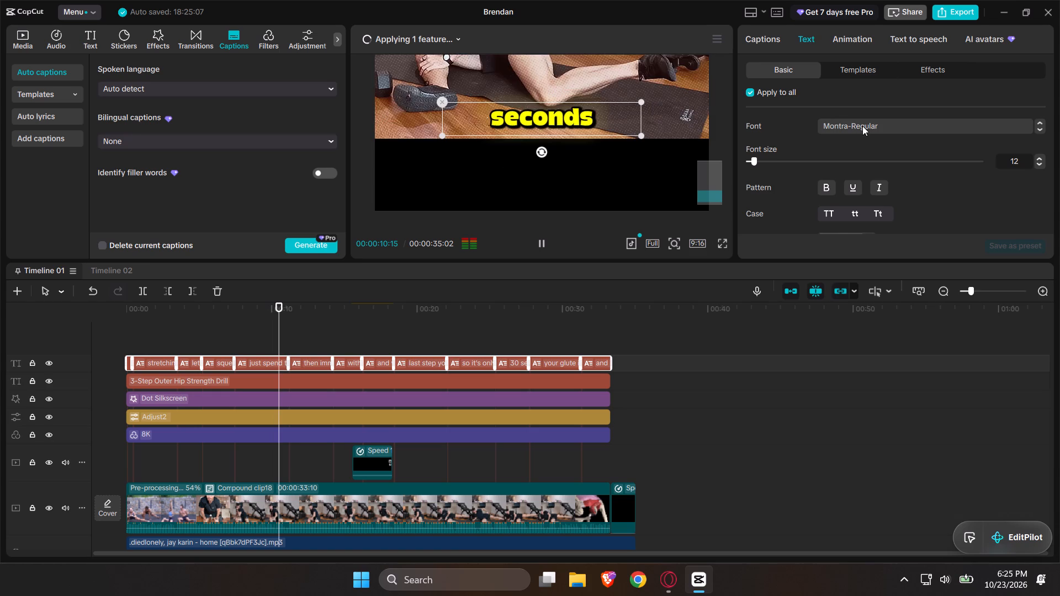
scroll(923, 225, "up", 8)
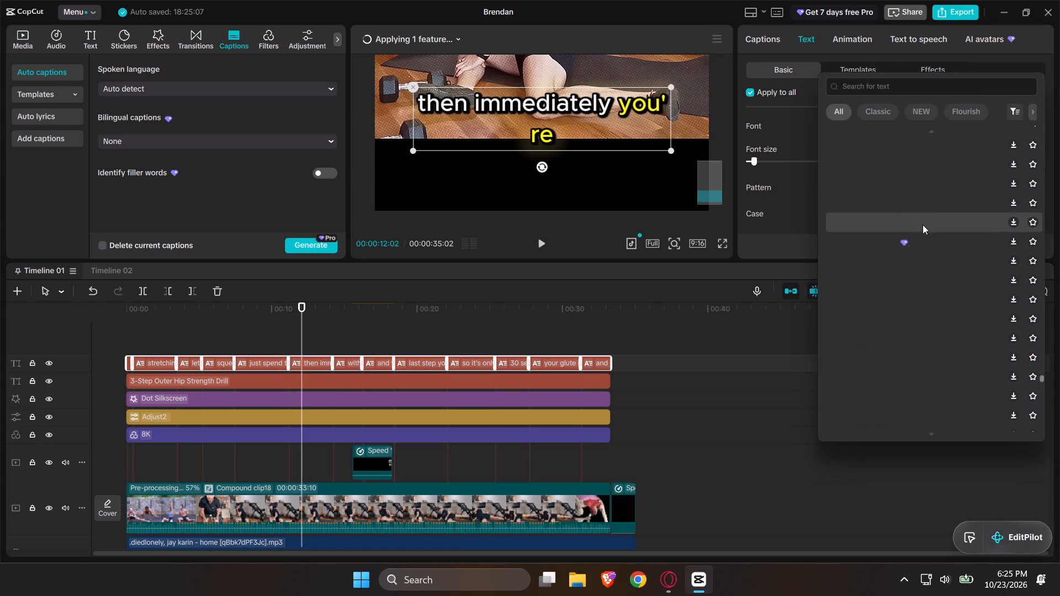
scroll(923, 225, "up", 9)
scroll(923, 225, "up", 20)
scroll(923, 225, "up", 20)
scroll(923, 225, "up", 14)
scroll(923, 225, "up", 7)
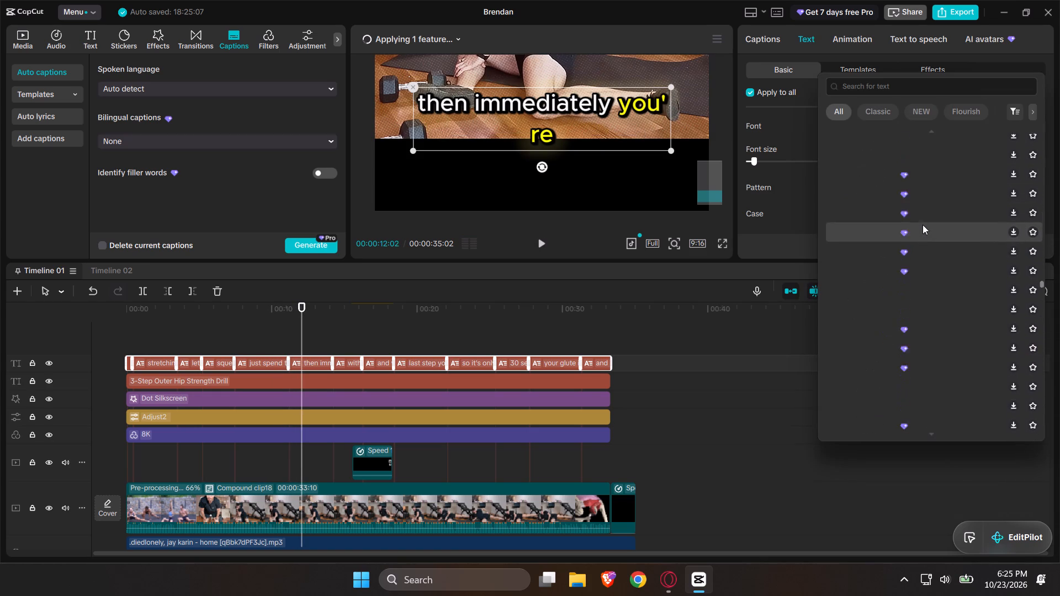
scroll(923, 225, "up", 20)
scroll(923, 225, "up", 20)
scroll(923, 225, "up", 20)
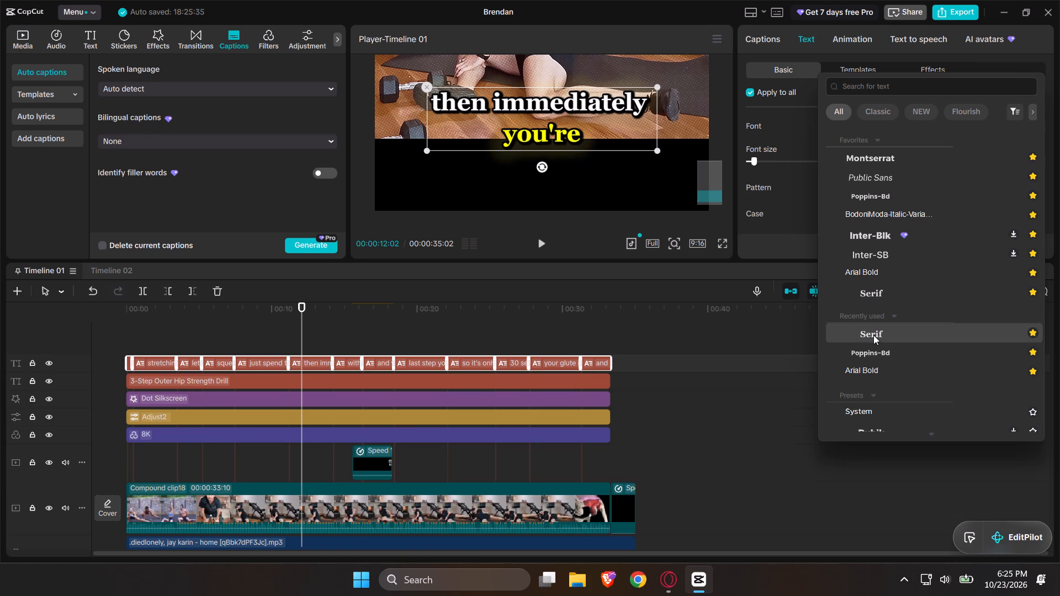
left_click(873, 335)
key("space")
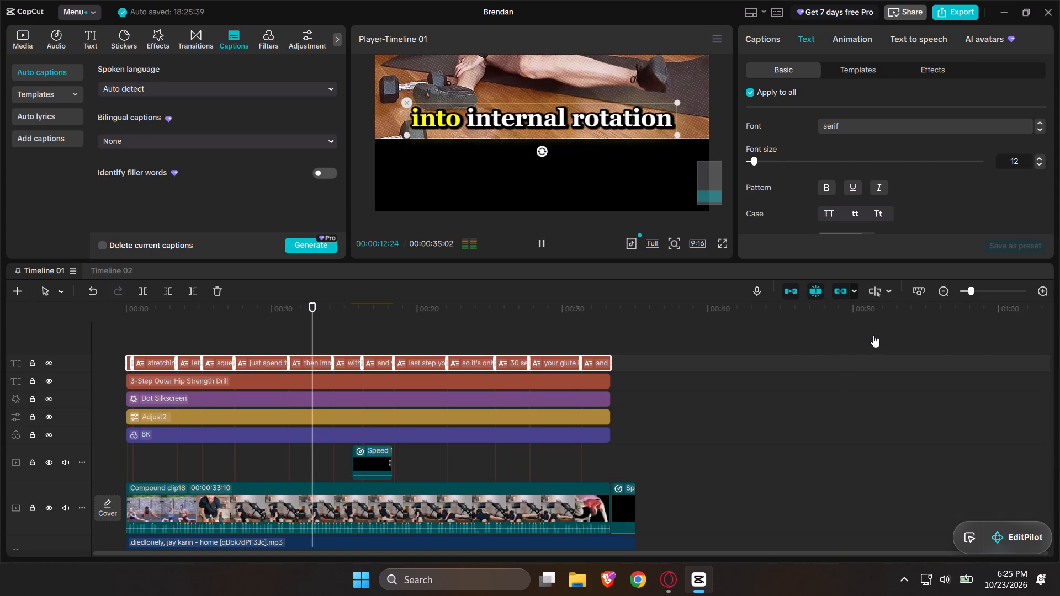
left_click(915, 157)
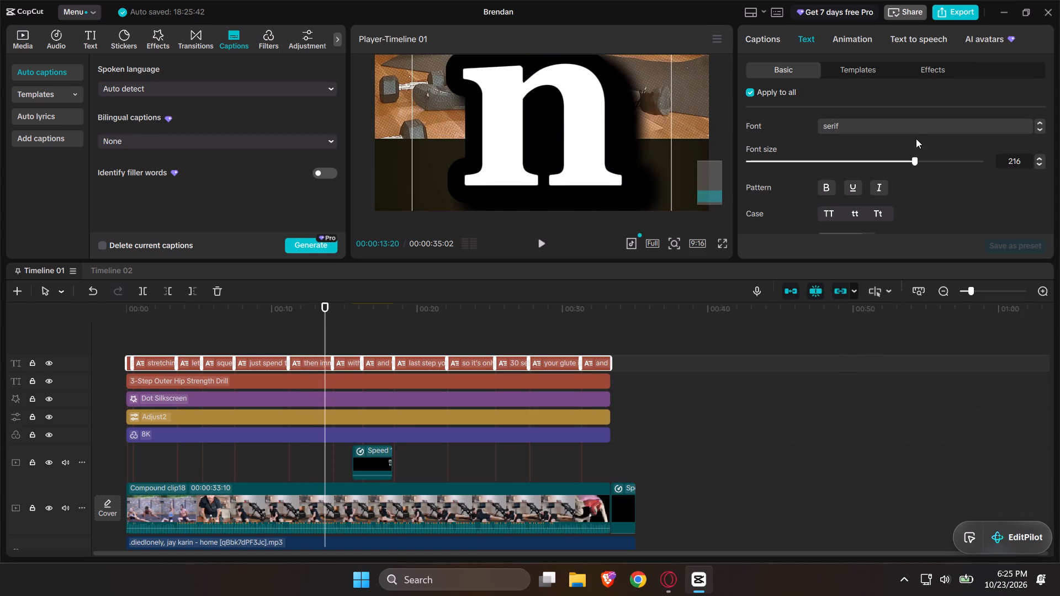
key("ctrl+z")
Set the font of all captions to Arial Bold and turn on the bold pattern.
left_click(888, 124)
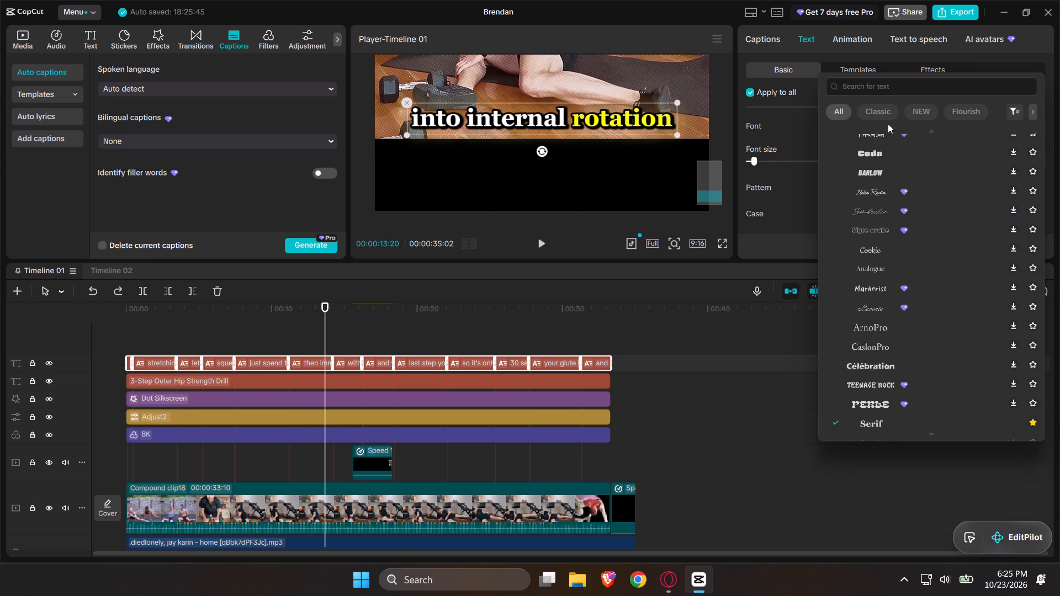
scroll(865, 173, "up", 20)
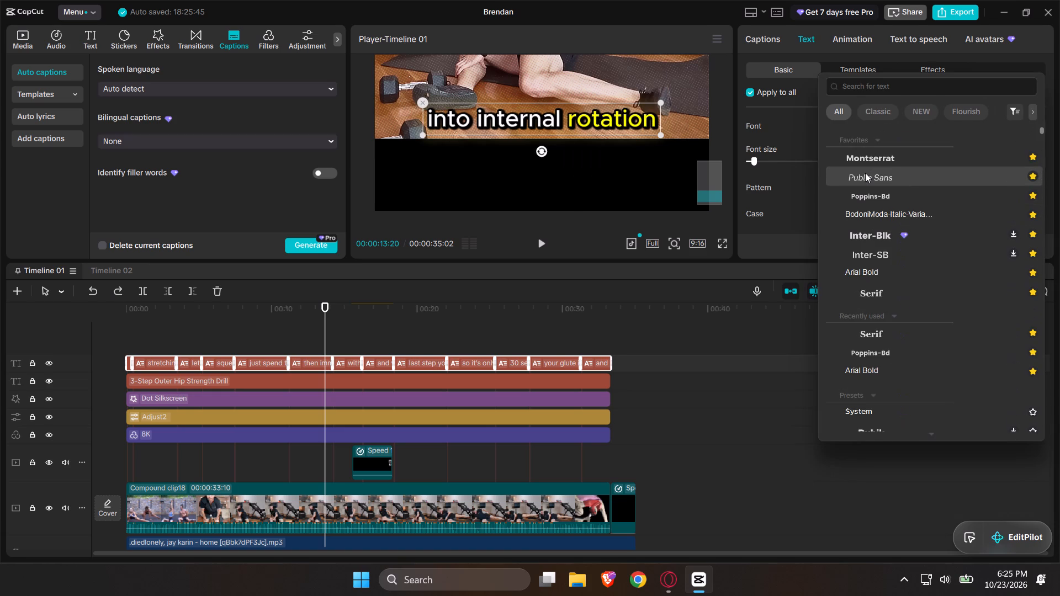
scroll(865, 173, "up", 4)
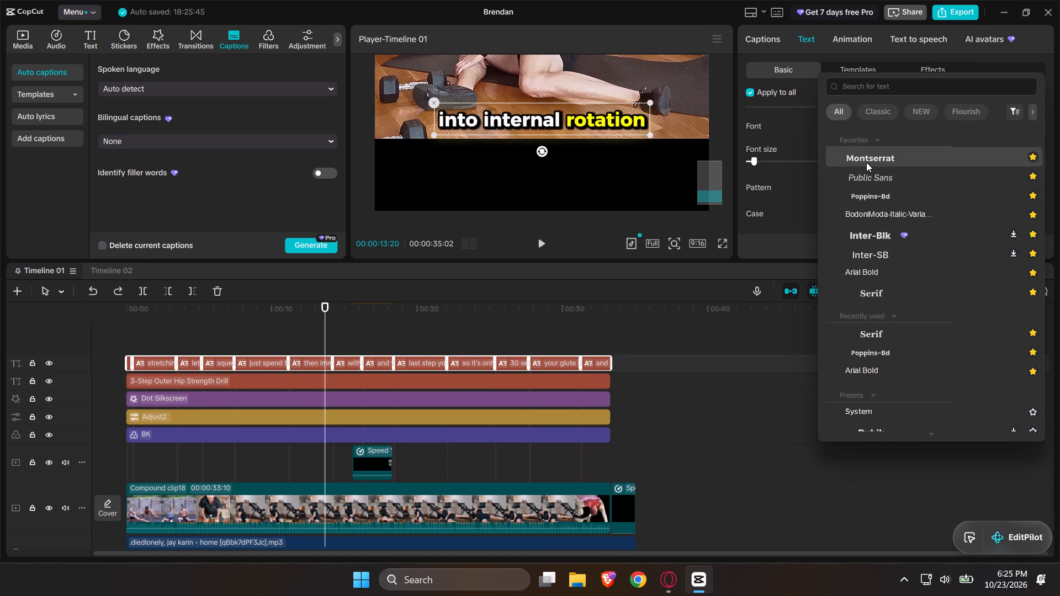
left_click(872, 274)
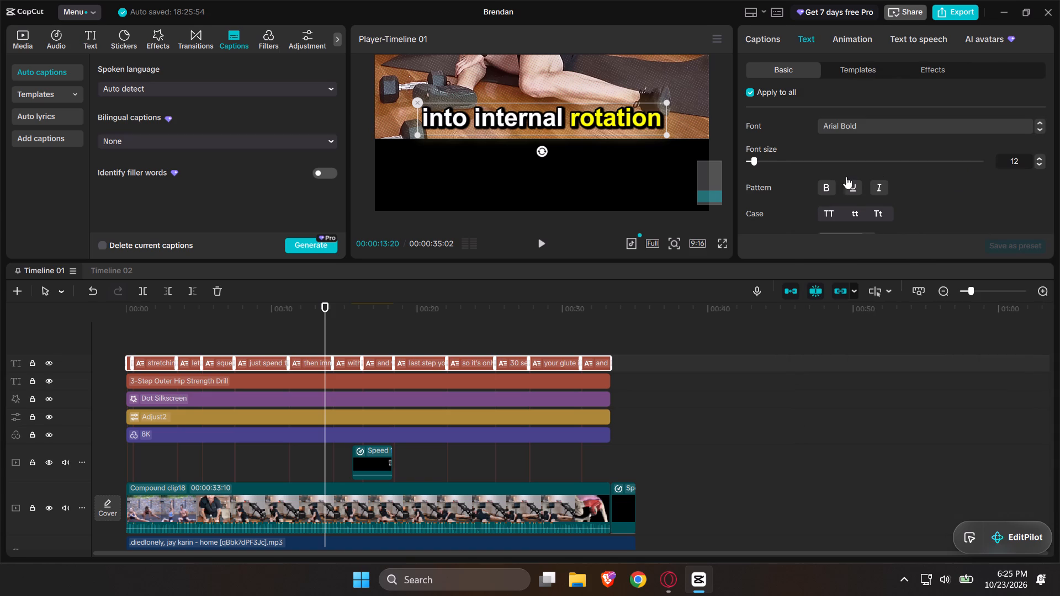
left_click(824, 186)
scroll(824, 186, "down", 1)
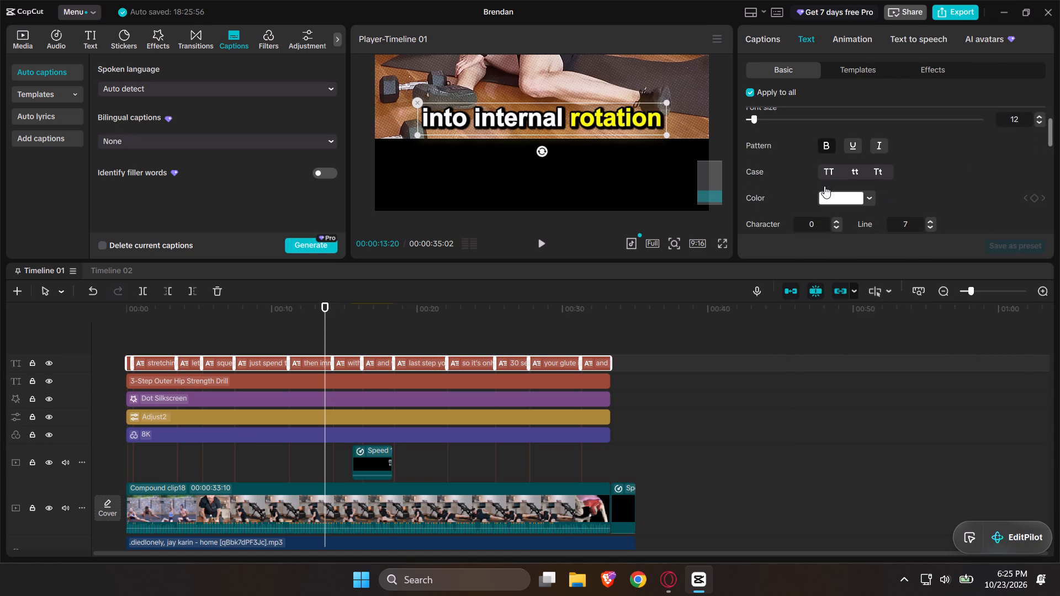
scroll(824, 186, "up", 2)
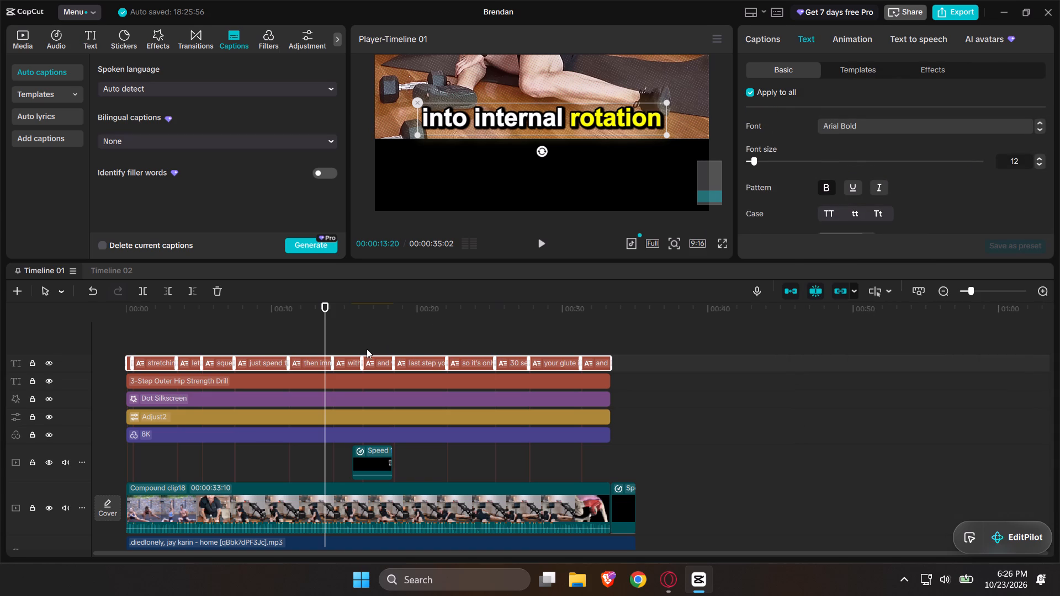
Select the "stretching your outer hip" caption and move all main captions higher in the frame, over the athletes' bodies and horizontally centred.
left_click(223, 333)
left_click_drag(223, 333, 1, 358)
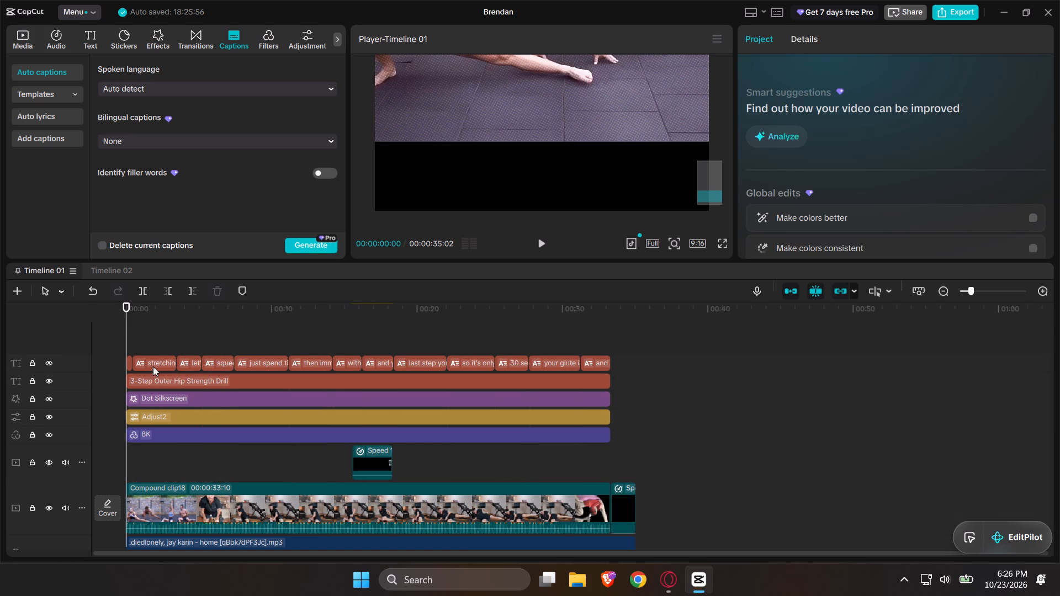
left_click(153, 366)
left_click(154, 334)
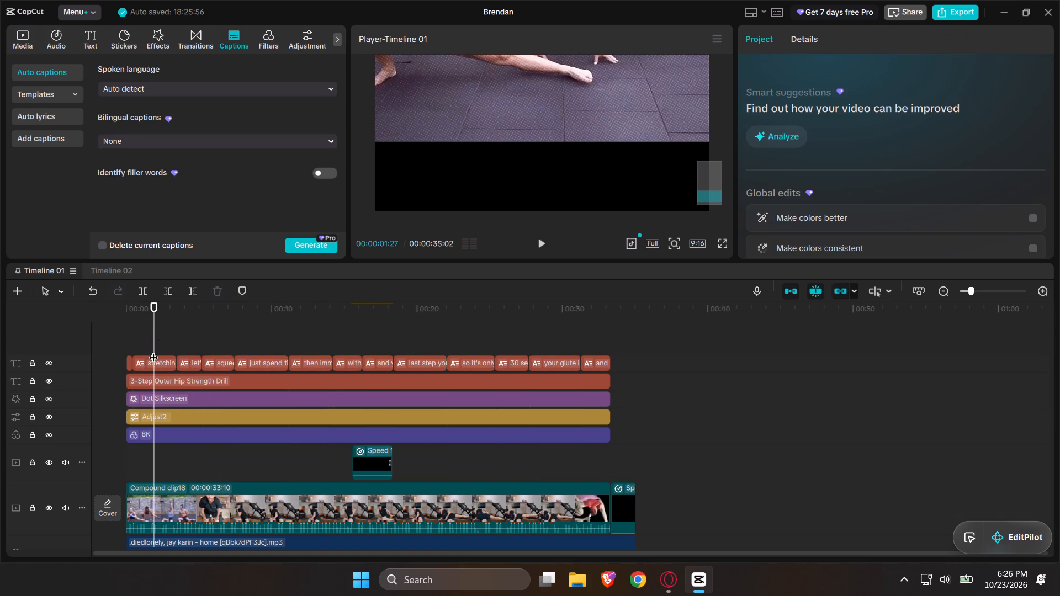
left_click(152, 359)
scroll(486, 176, "up", 2)
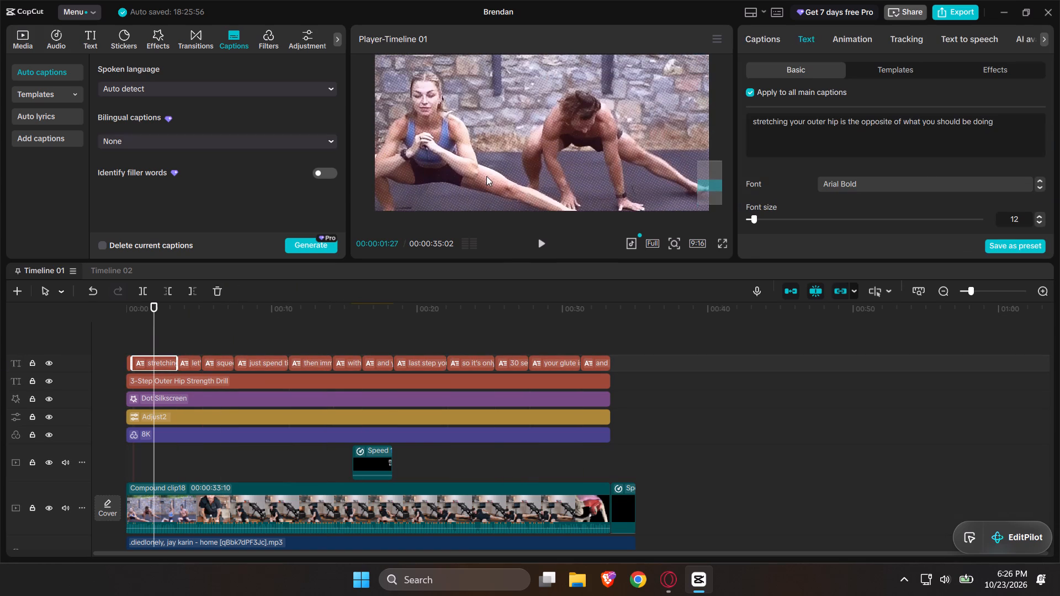
scroll(486, 176, "down", 1)
left_click_drag(515, 191, 517, 74)
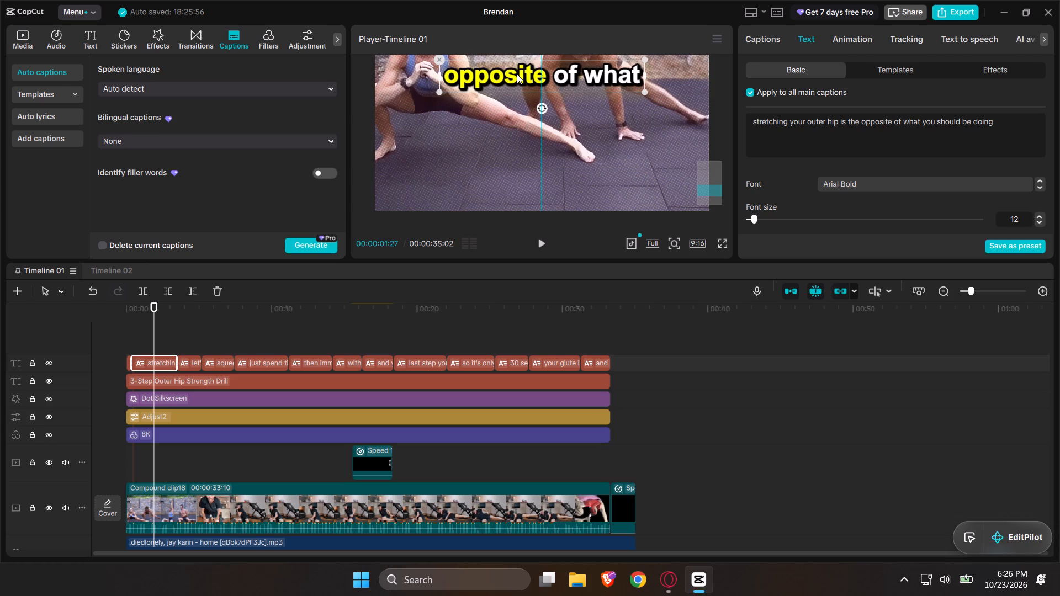
scroll(517, 74, "up", 1)
scroll(517, 74, "down", 5, "ctrl")
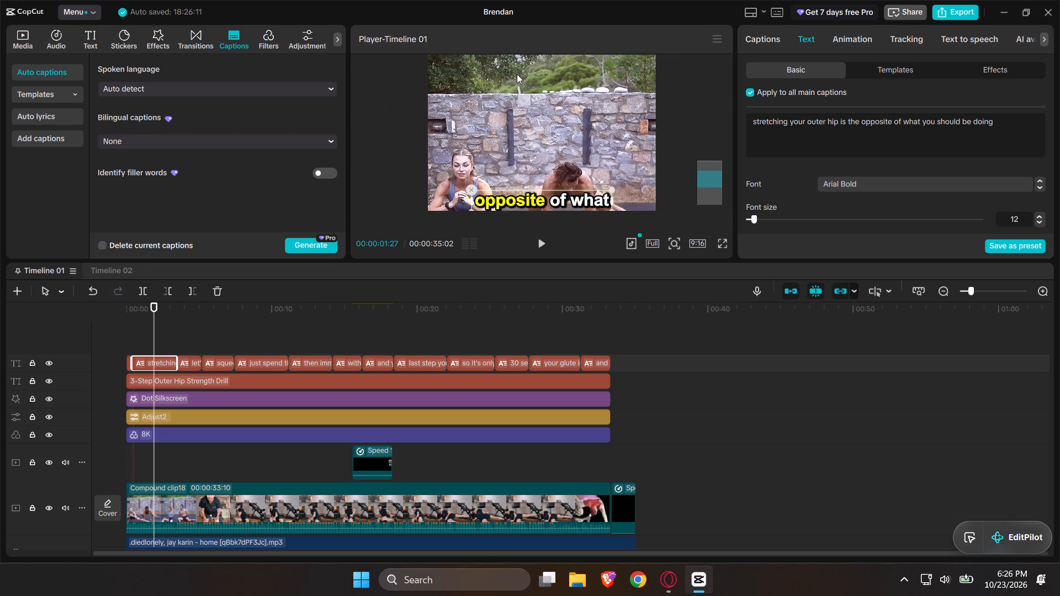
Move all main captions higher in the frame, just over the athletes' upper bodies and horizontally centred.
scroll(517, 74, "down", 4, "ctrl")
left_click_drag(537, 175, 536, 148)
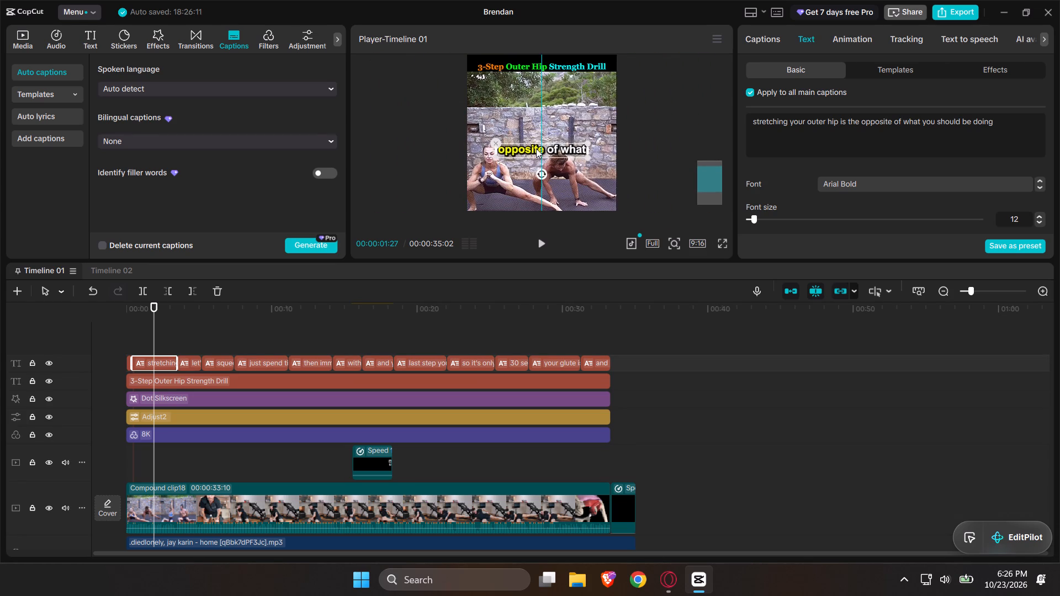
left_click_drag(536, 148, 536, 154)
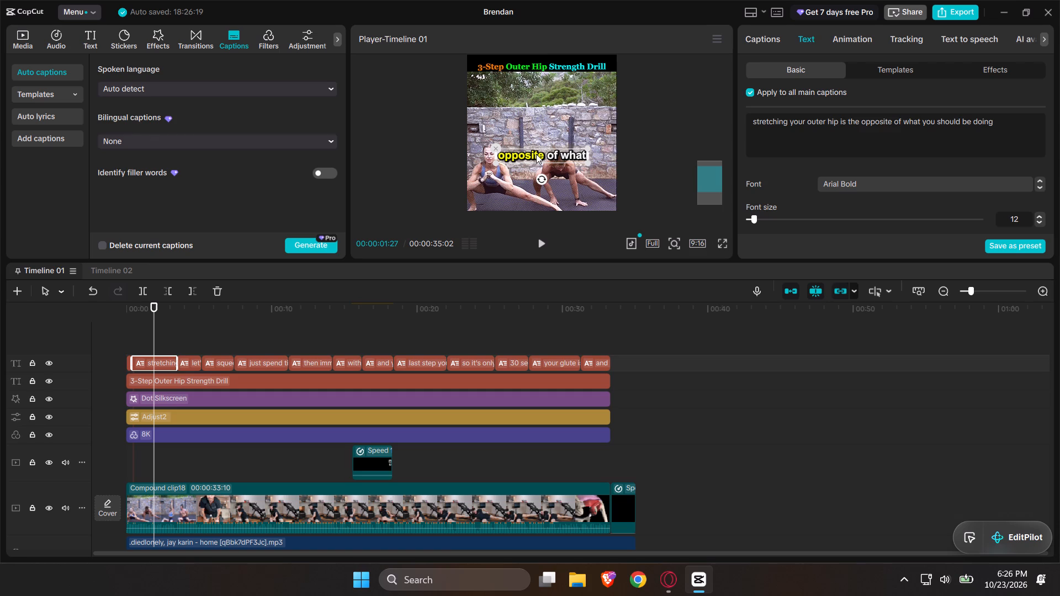
Play the video from the beginning in full screen to check the caption placement, then return to the editor.
left_click(144, 339)
left_click_drag(144, 339, 80, 343)
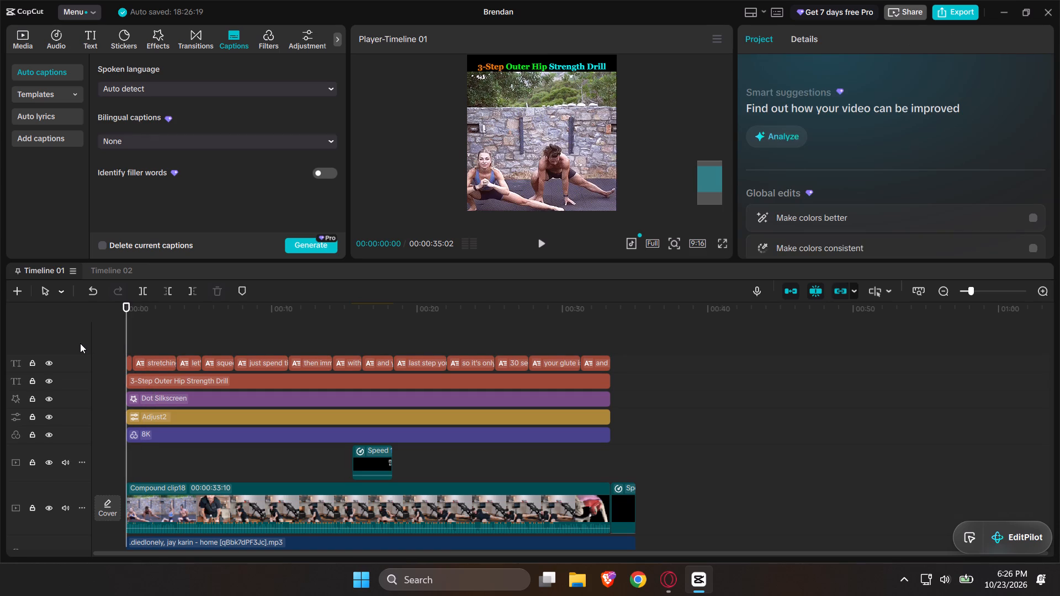
key("space")
key("space")
key("space")
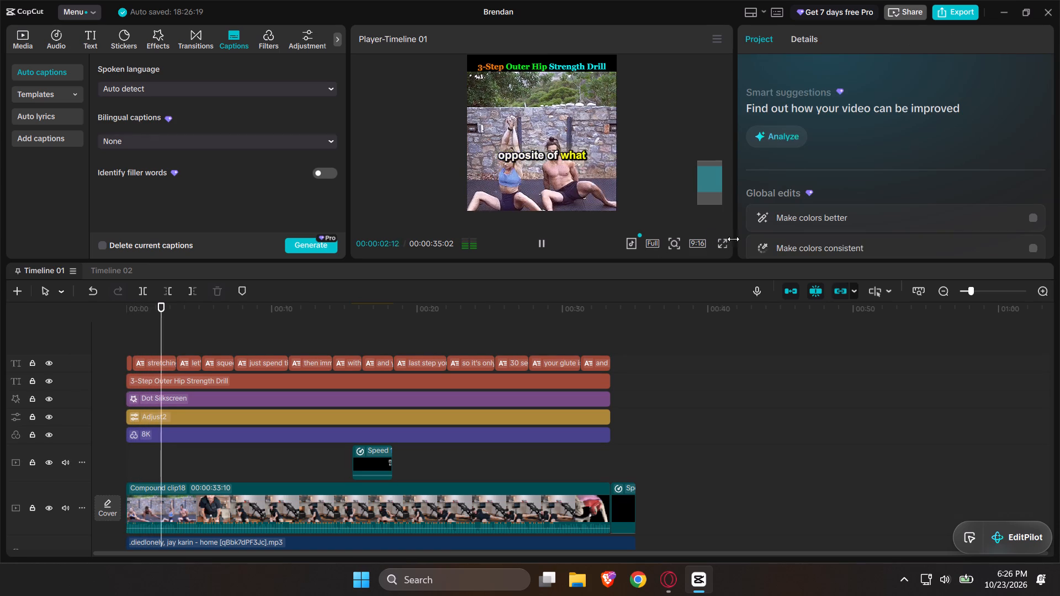
left_click(719, 246)
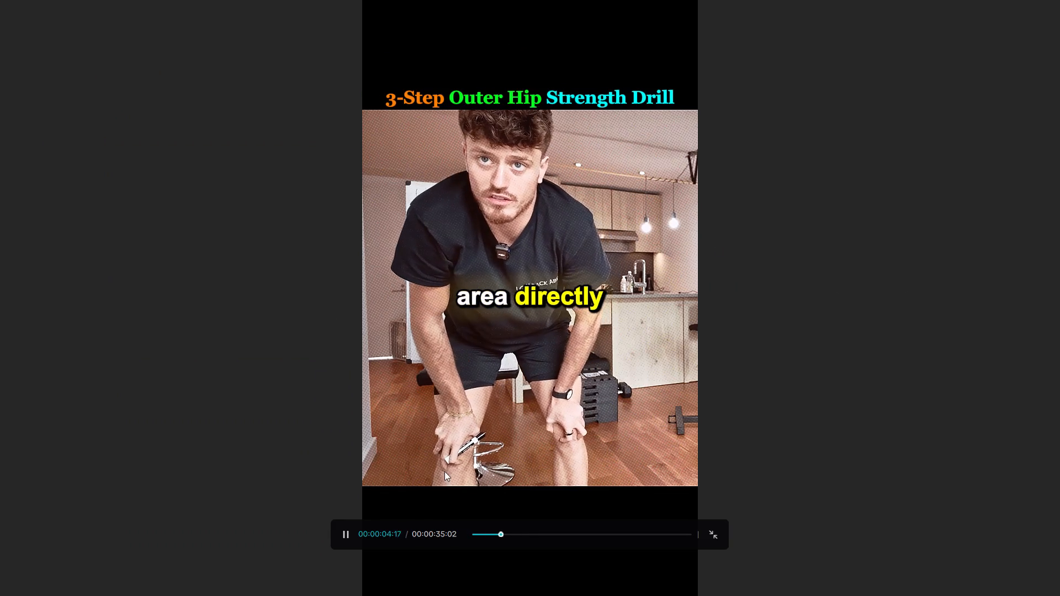
double_click(471, 531)
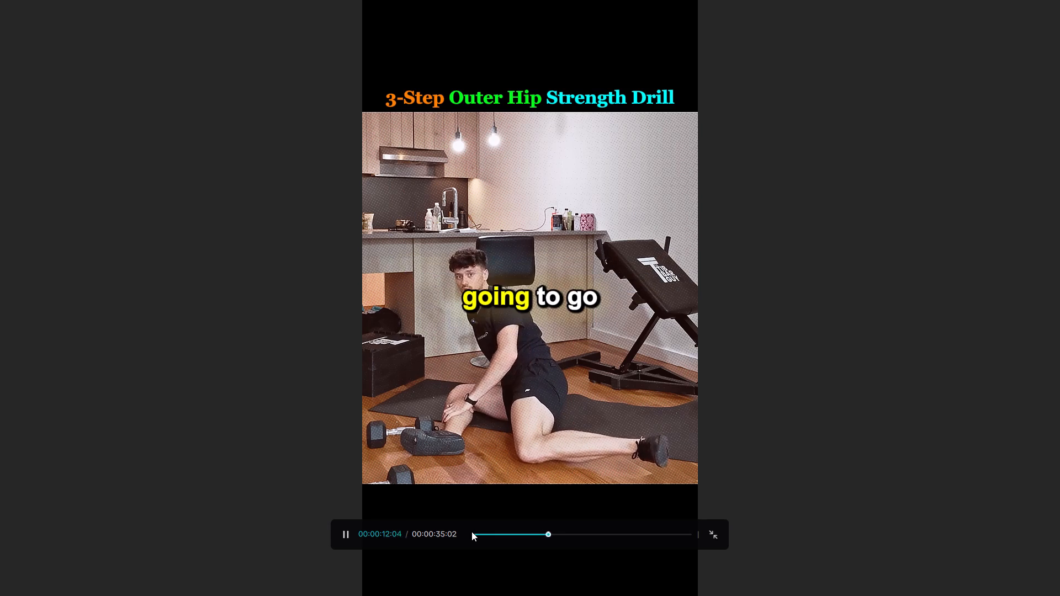
key("space")
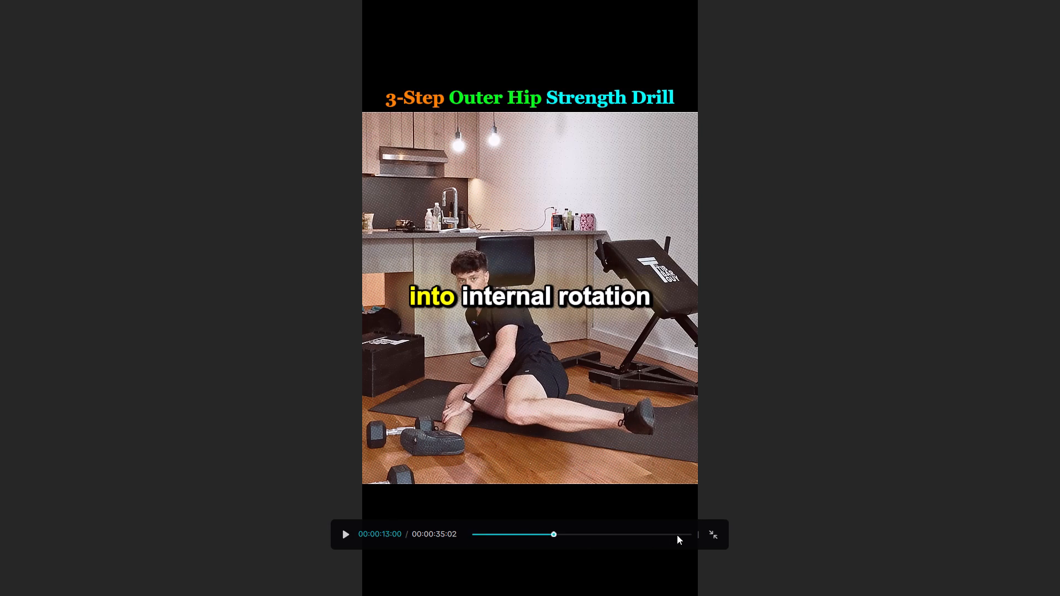
left_click(707, 533)
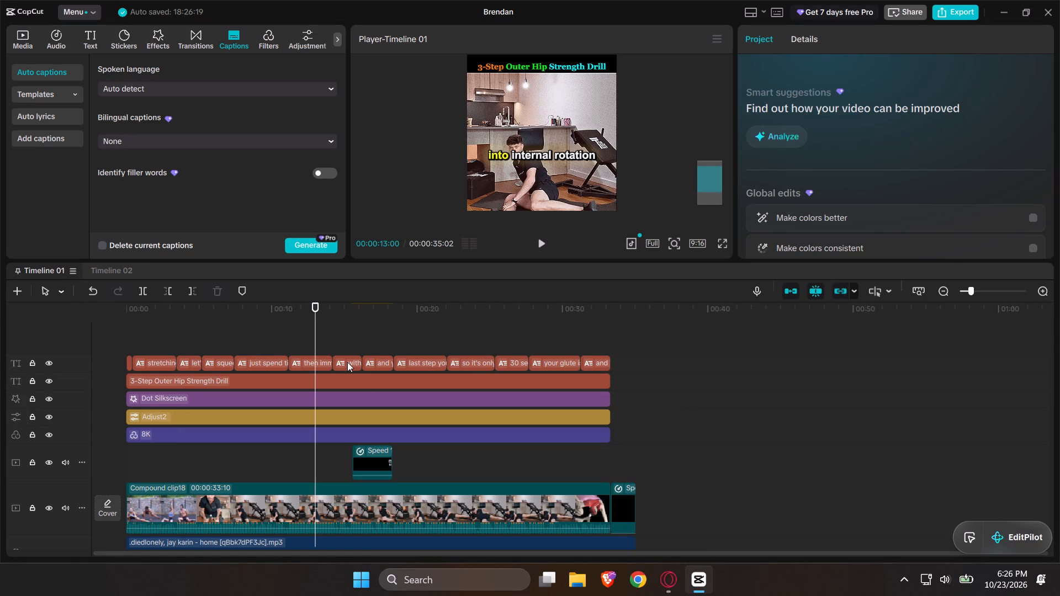
Replay from the "just spend time at this toughest position" caption and set the font size of all main captions to 11.
left_click(314, 361)
left_click(272, 337)
left_click(276, 364)
key("space")
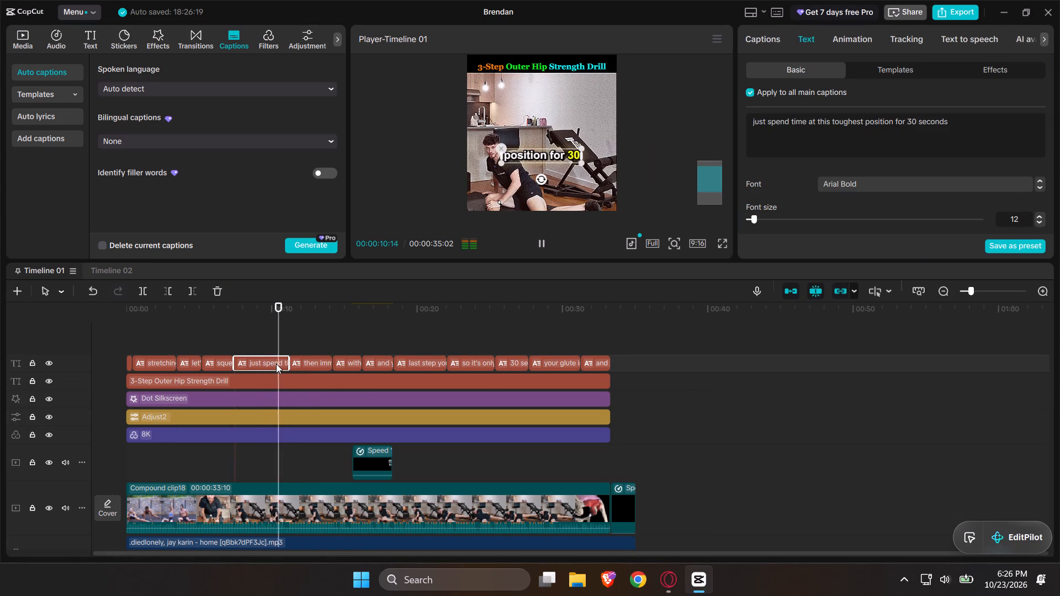
key("space")
key("space")
key("space")
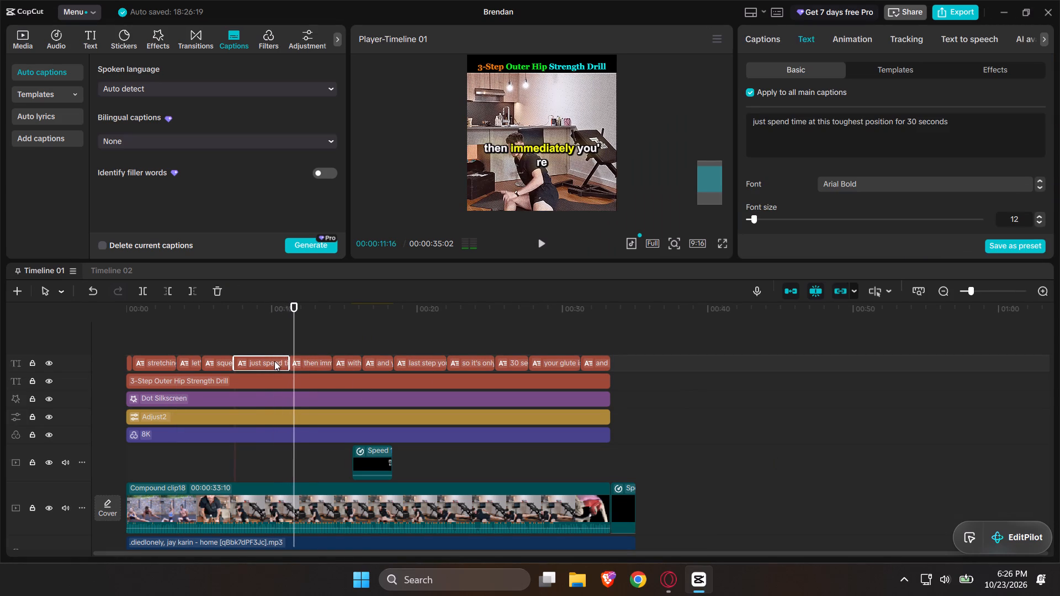
key("space")
key("space")
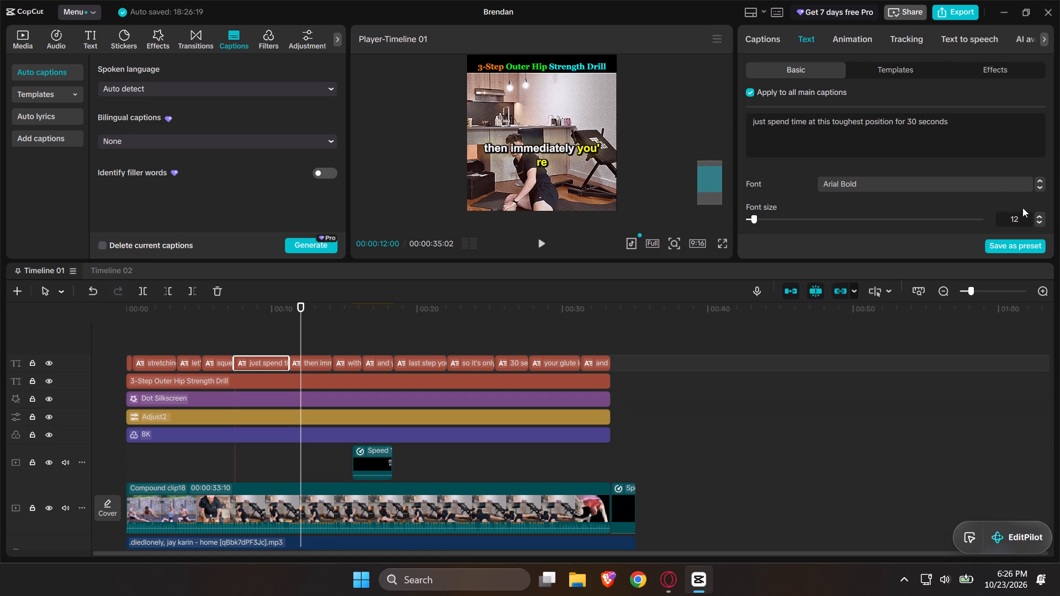
left_click(1040, 223)
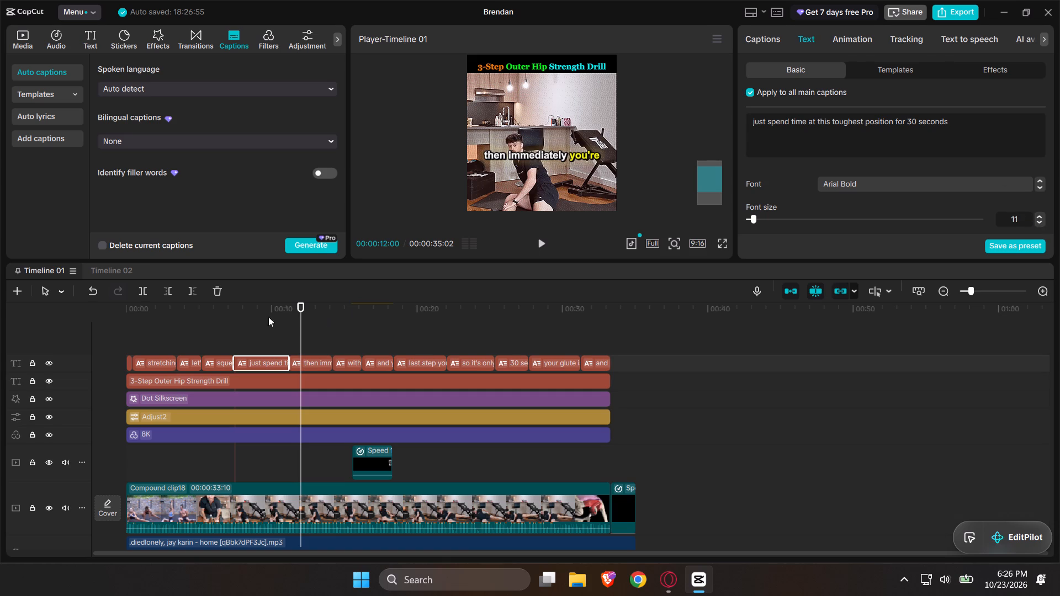
Play the video from the start in full screen to review the resized captions, stopping in the muscle anatomy shot.
left_click(187, 334)
left_click_drag(187, 334, 18, 342)
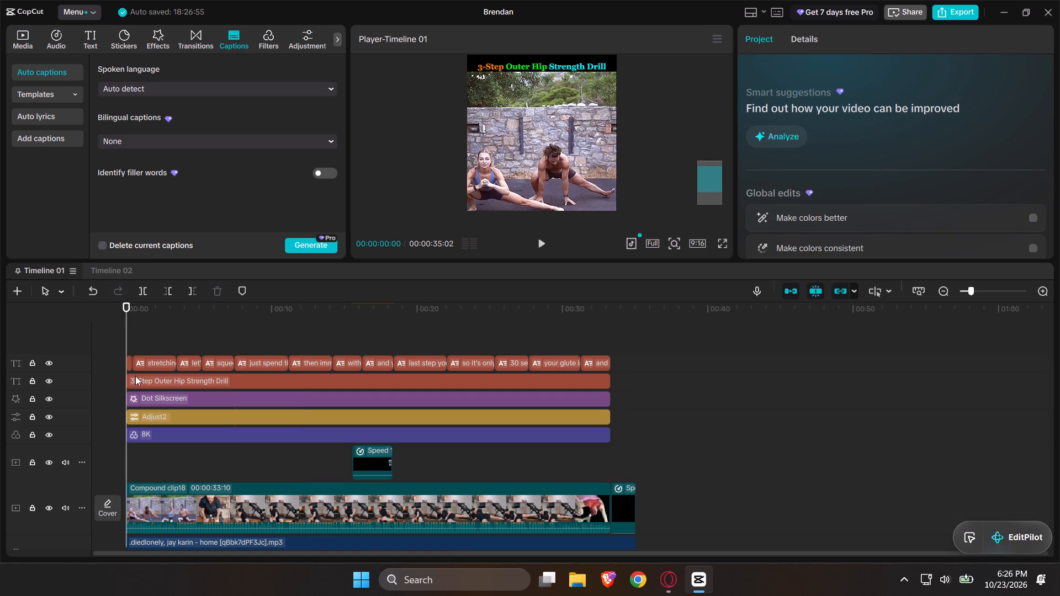
left_click(723, 247)
key("space")
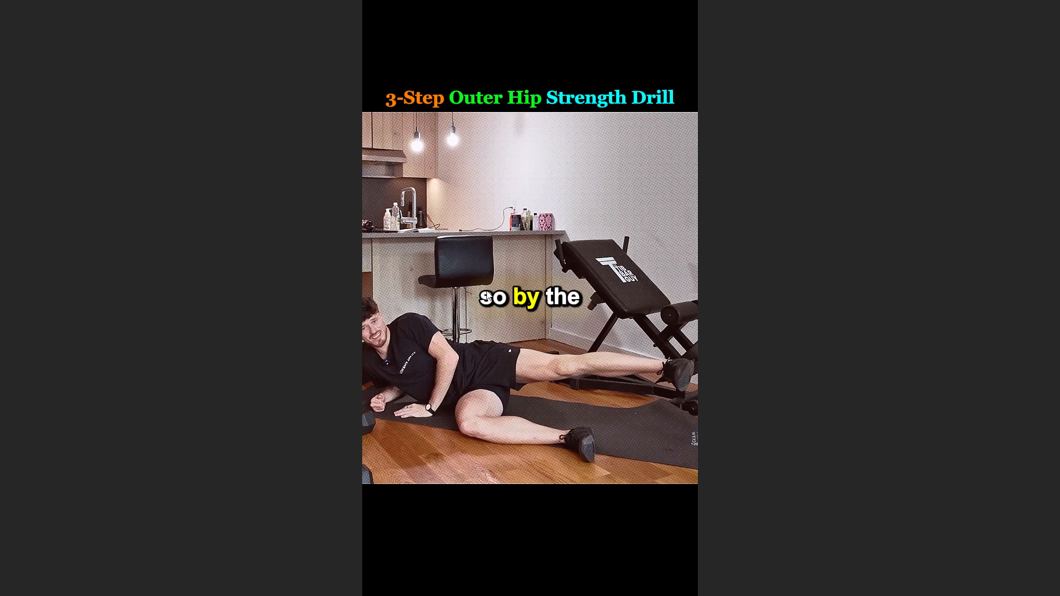
left_click(572, 367)
key("space")
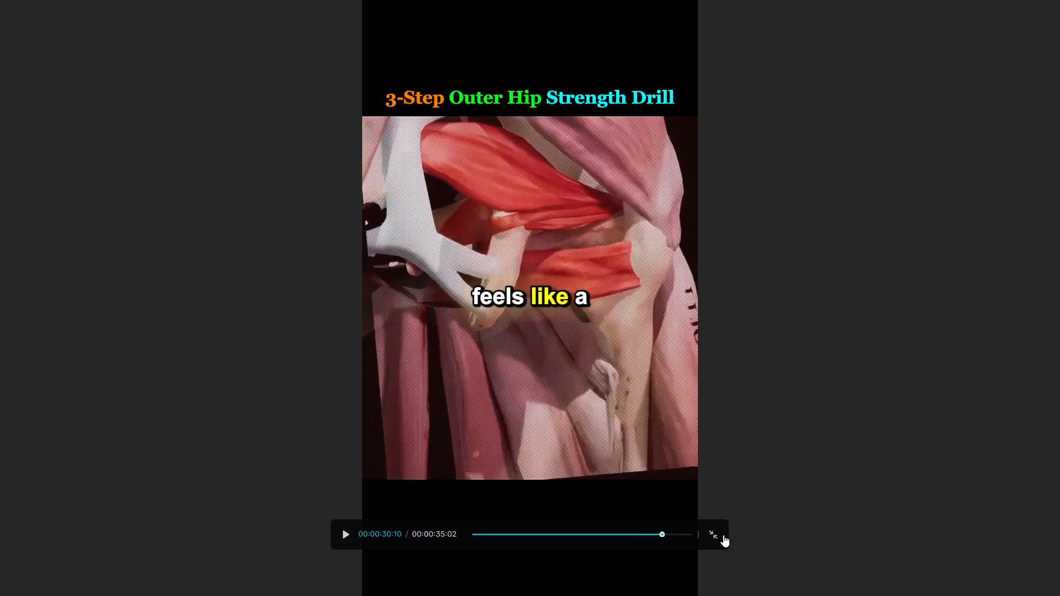
left_click(718, 533)
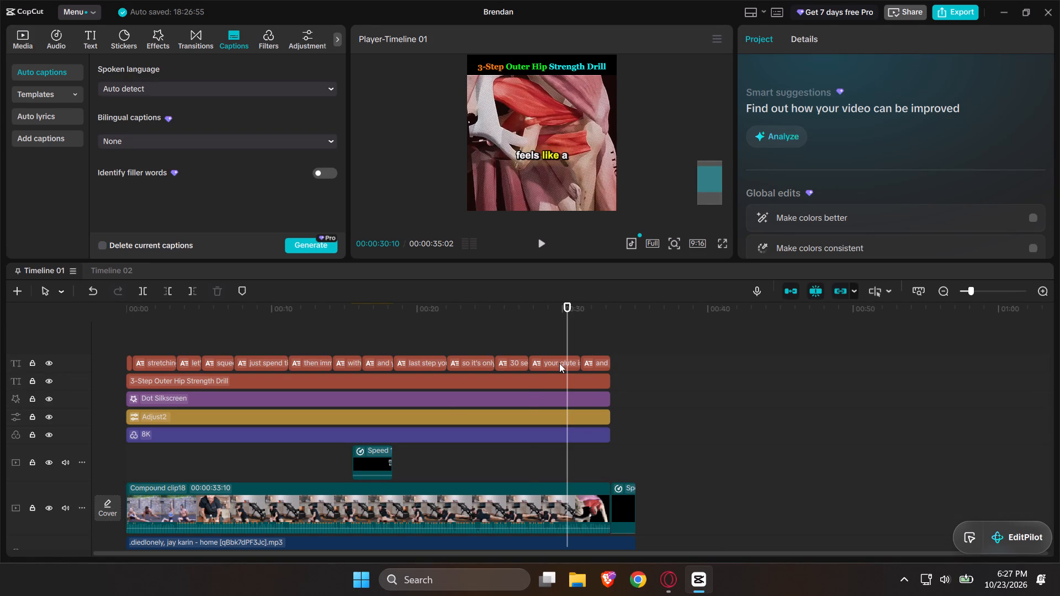
Select the "with this abduction rotating" caption and move all main captions lower, to the man's waist level, keeping them horizontally centred.
left_click(559, 363)
double_click(347, 340)
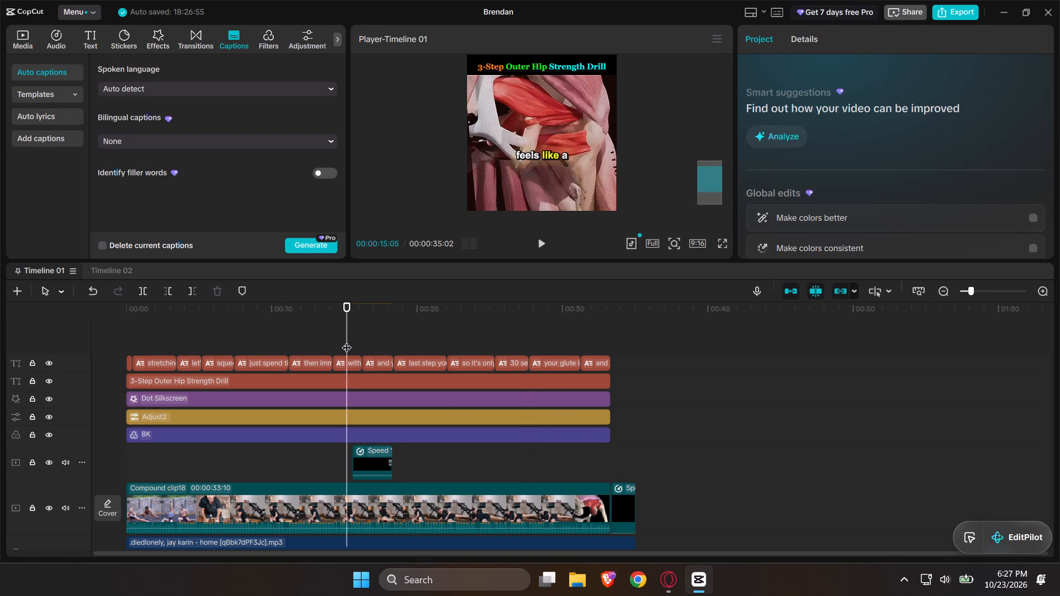
left_click(352, 365)
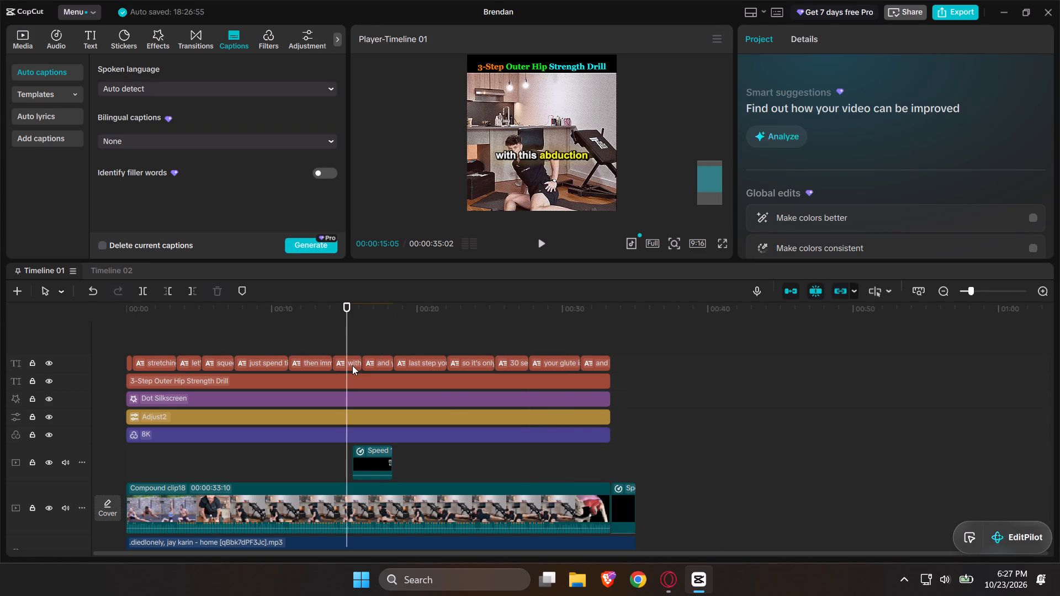
scroll(496, 193, "down", 2)
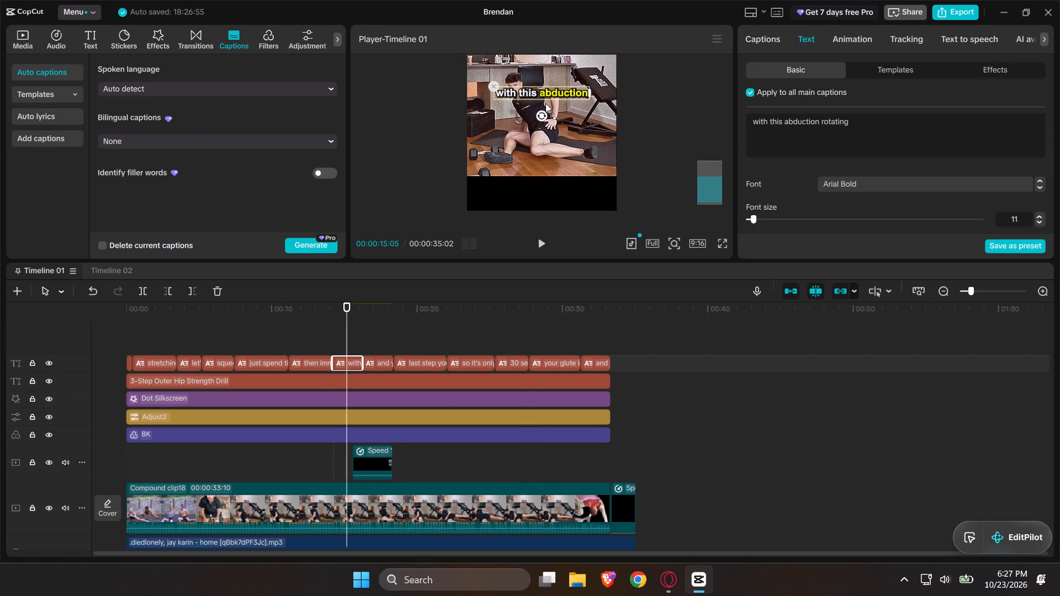
left_click_drag(549, 94, 545, 118)
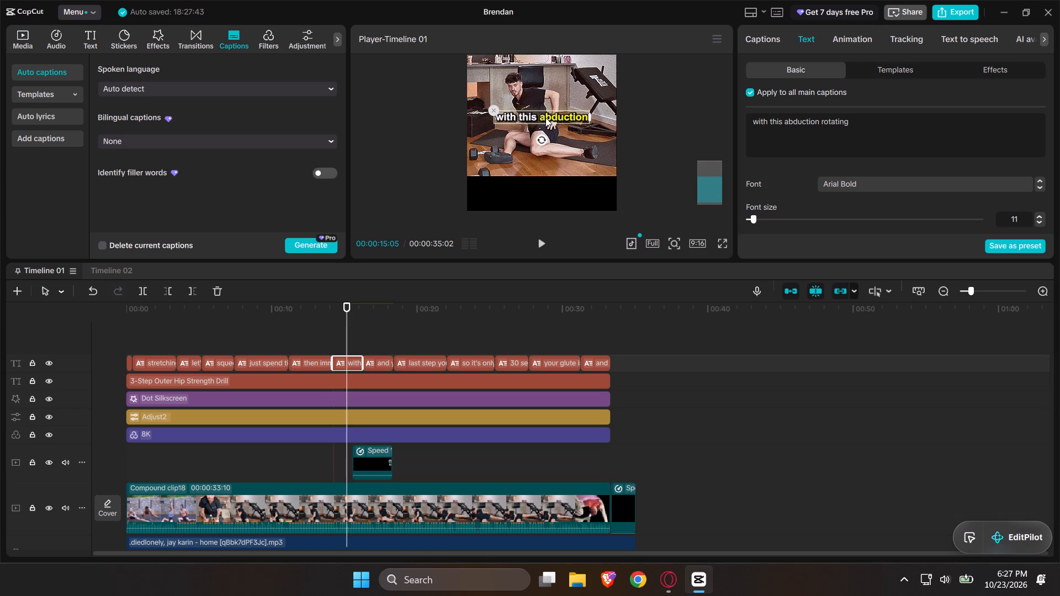
Play the video from the beginning in full screen to check the lowered captions.
left_click(157, 352)
left_click_drag(157, 352, 40, 358)
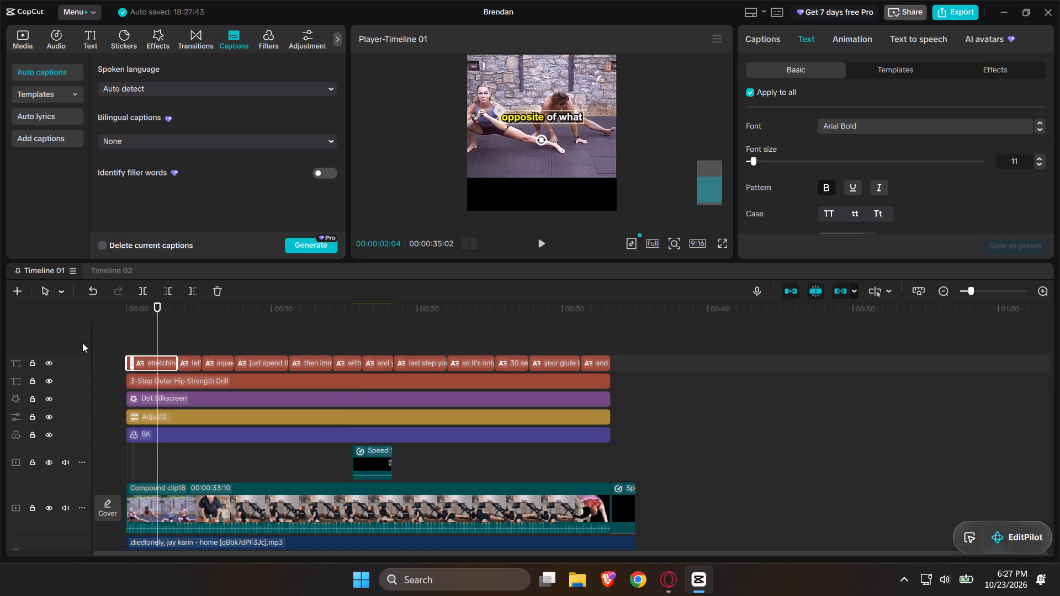
left_click(137, 322)
left_click_drag(137, 322, 14, 337)
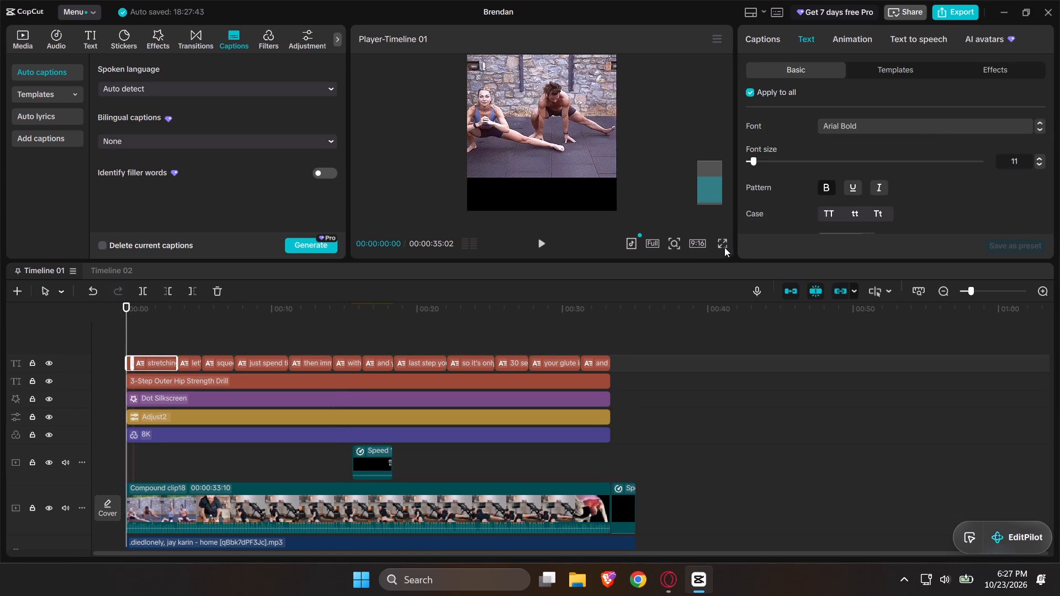
left_click(723, 248)
key("space")
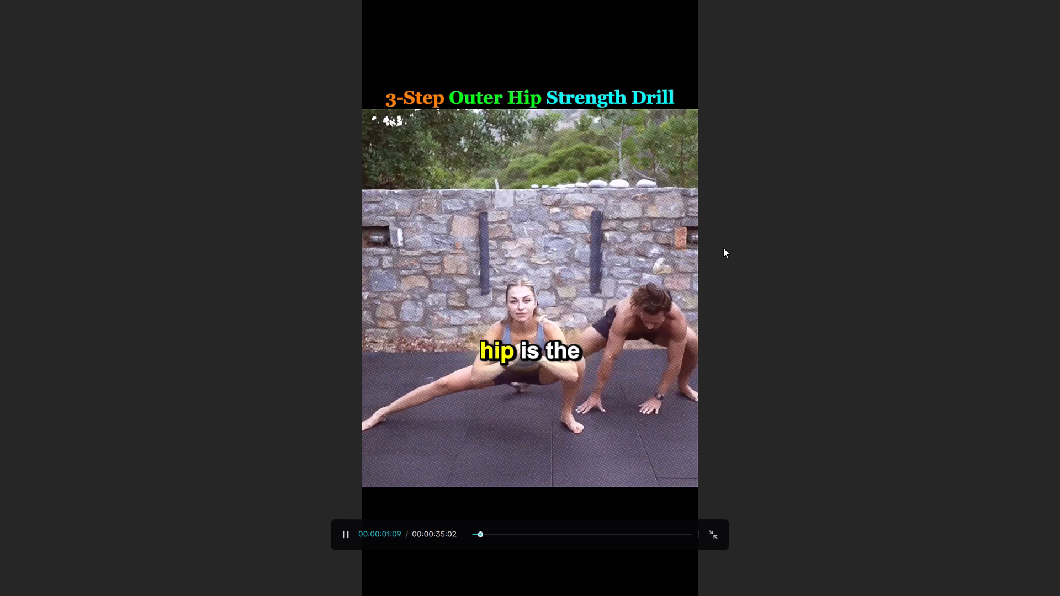
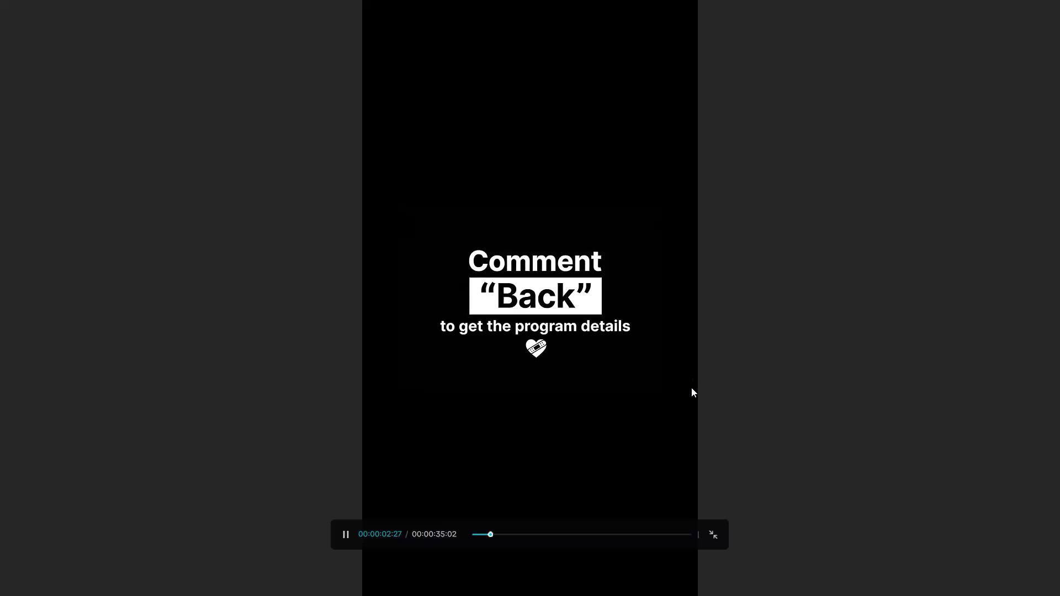
Exit the full-screen preview and combine all clips on Timeline 01, including captions, effects and audio, into one compound clip.
left_click(717, 540)
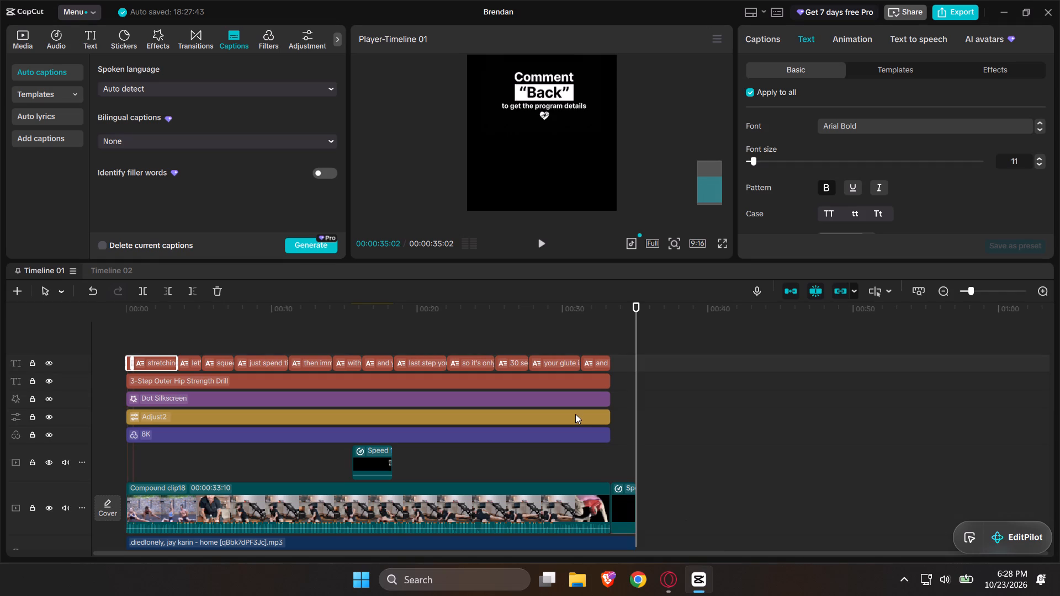
scroll(575, 414, "down", 8, "ctrl")
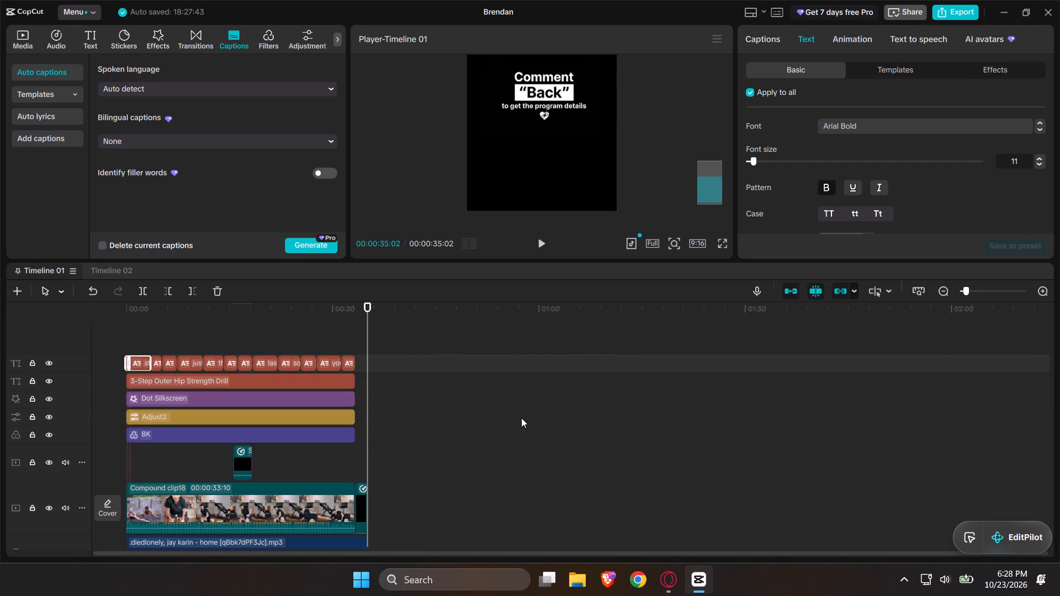
triple_click(521, 418)
key("ctrl+a")
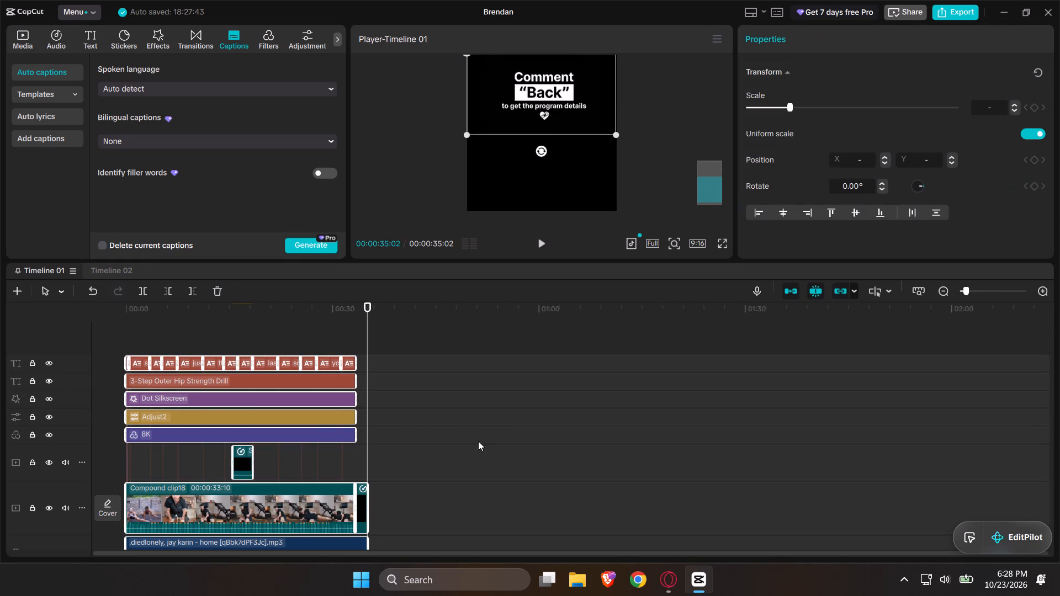
scroll(303, 456, "down", 3)
right_click(274, 446)
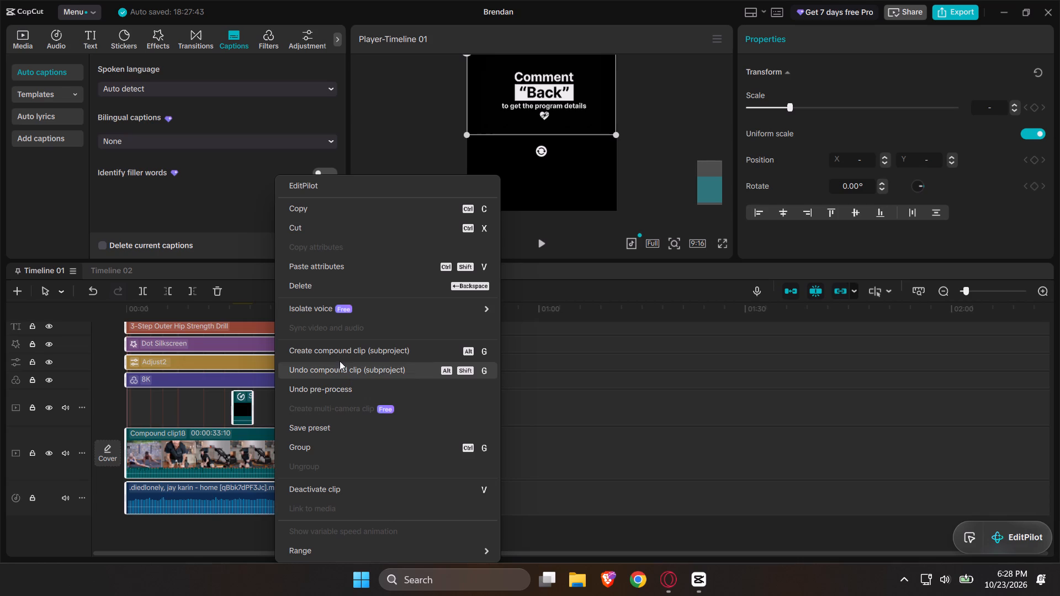
left_click(336, 354)
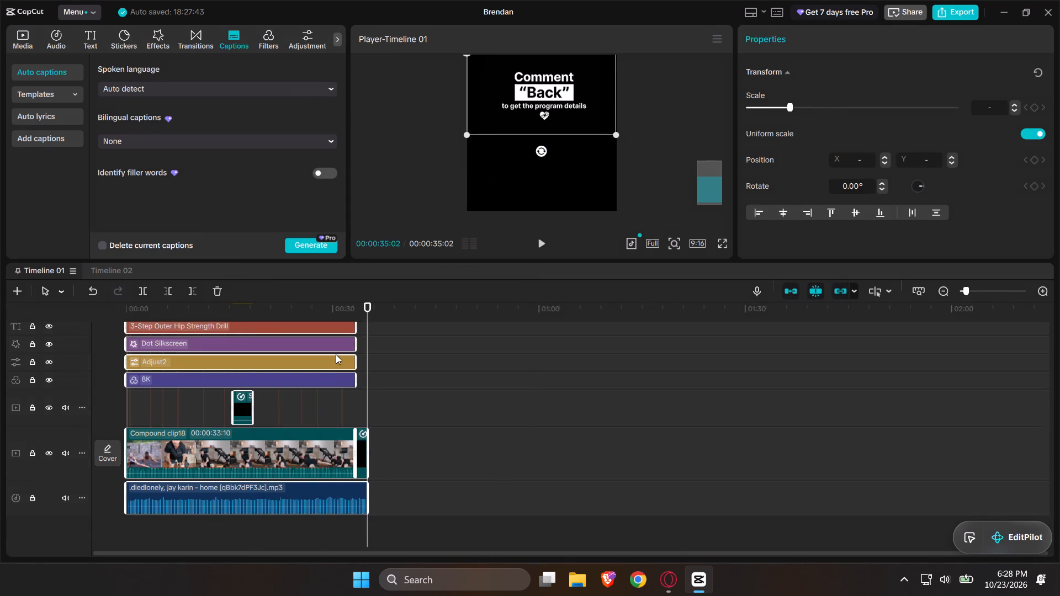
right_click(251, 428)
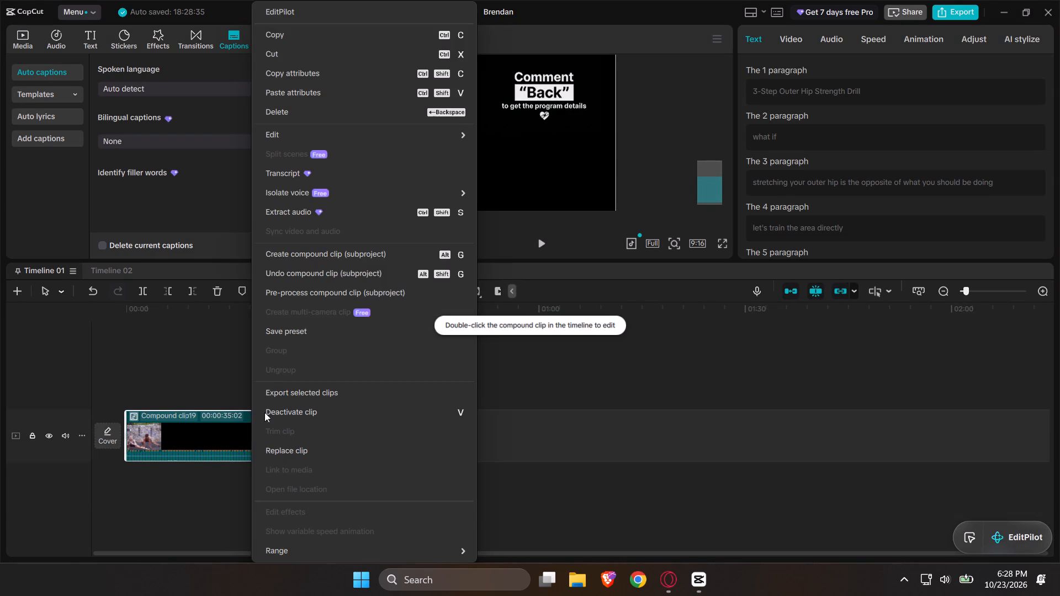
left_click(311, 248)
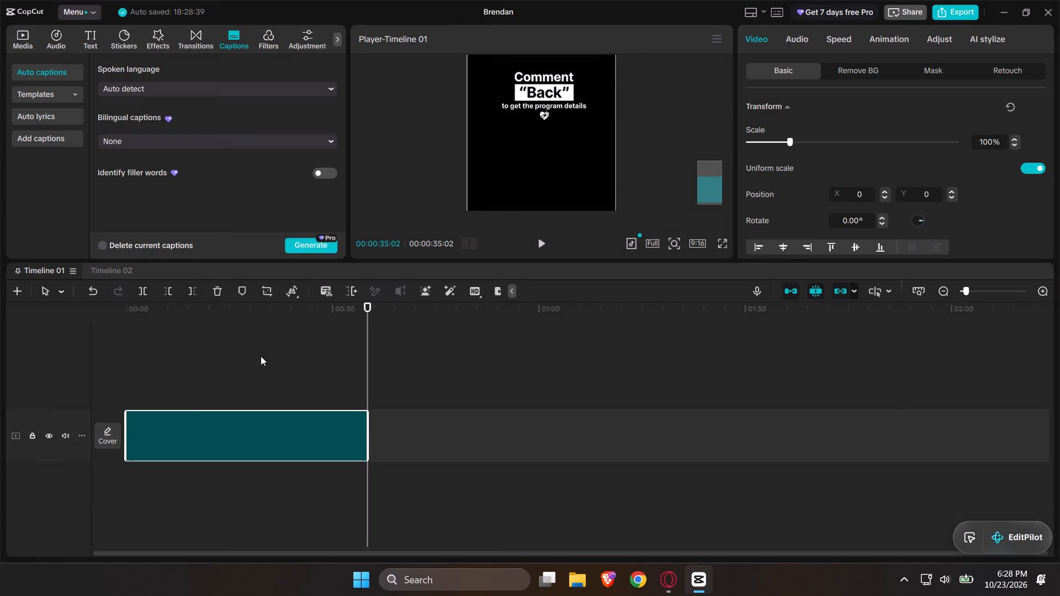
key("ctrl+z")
Pre-process the compound clip on Timeline 01.
right_click(234, 443)
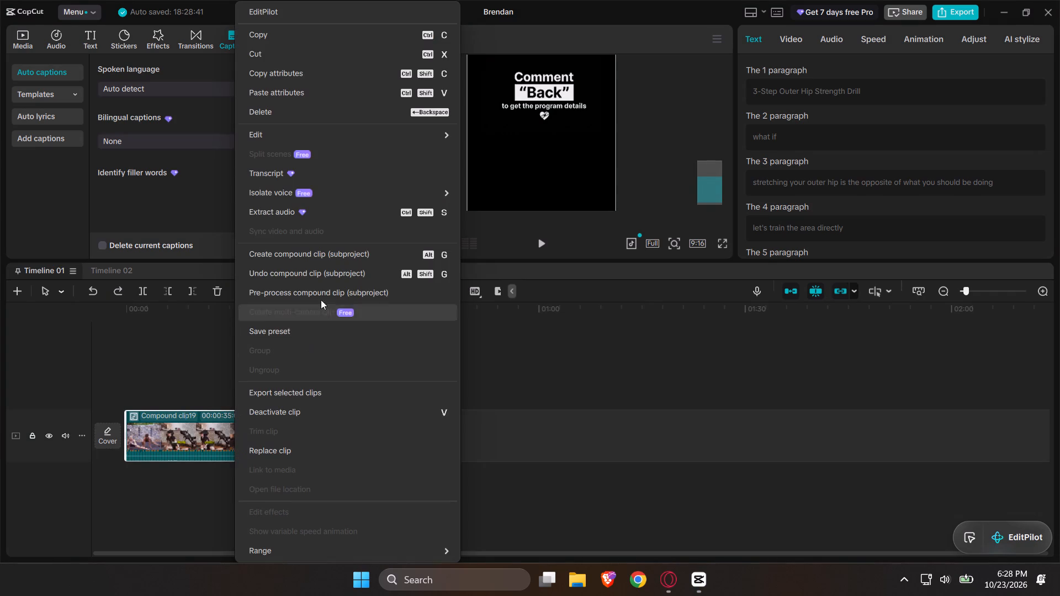
left_click(291, 300)
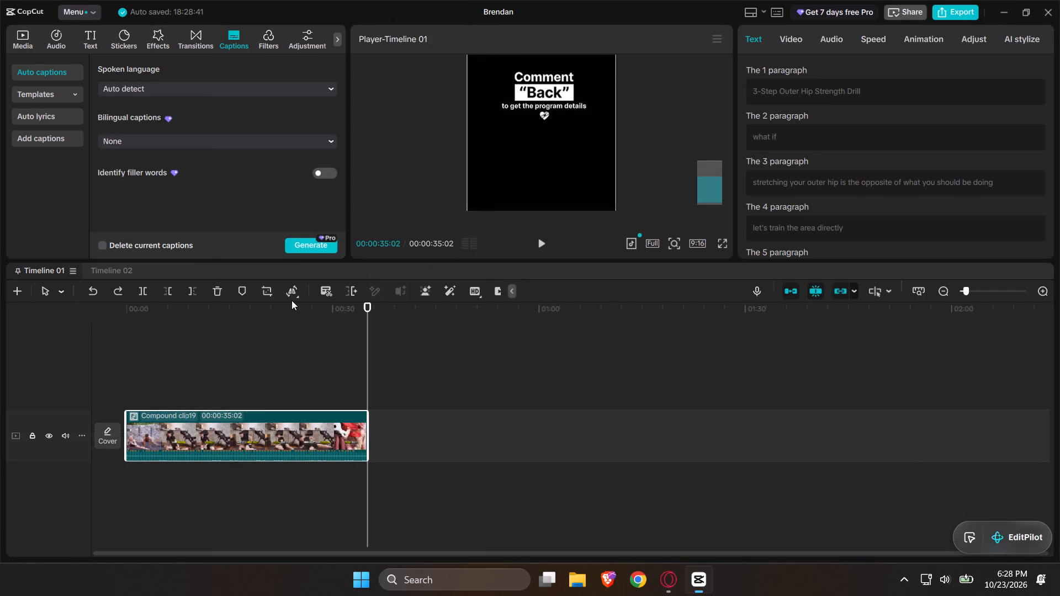
In File Explorer, open the combination folder inside the Resources folder of the Brendan project under com.lveditor.draft.
left_click(572, 582)
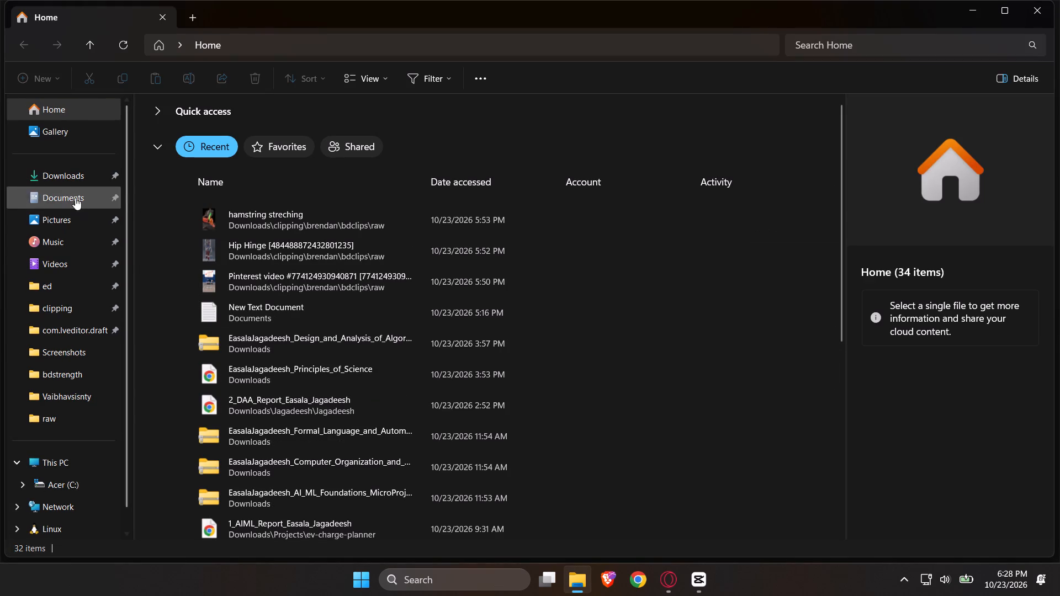
left_click(608, 580)
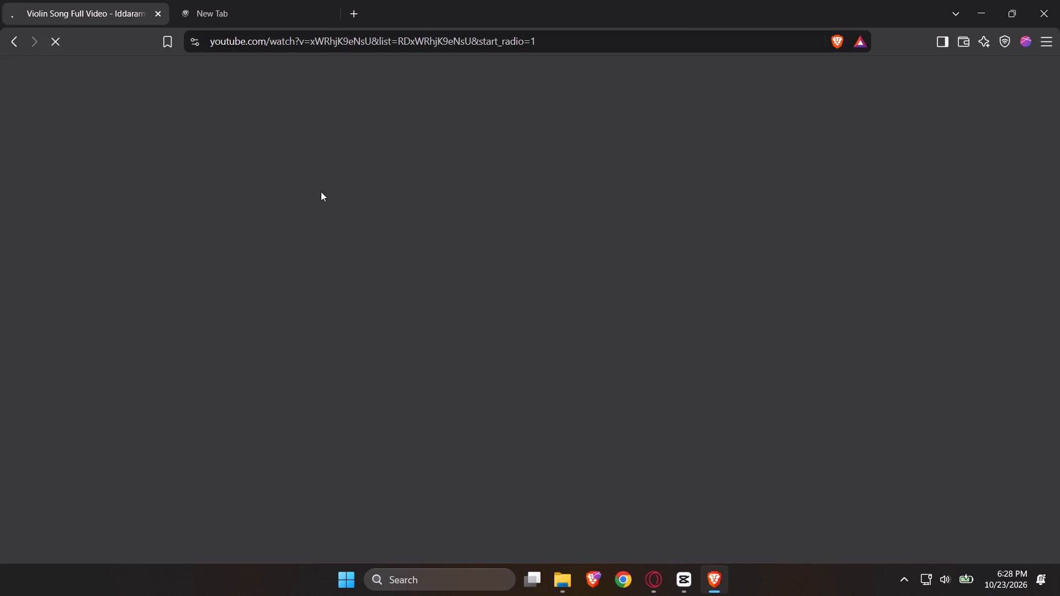
left_click(568, 587)
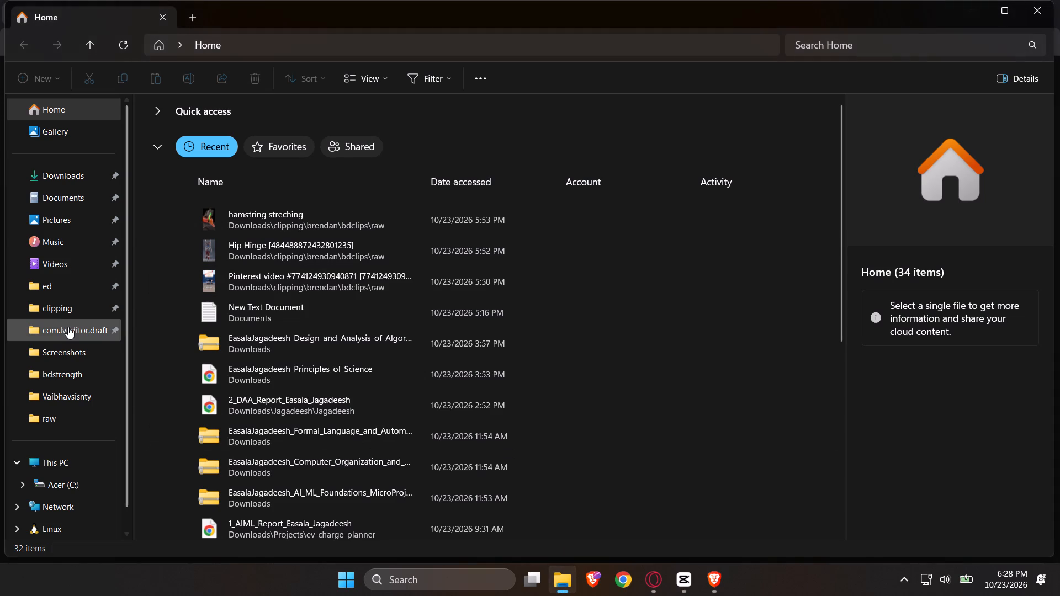
left_click(63, 330)
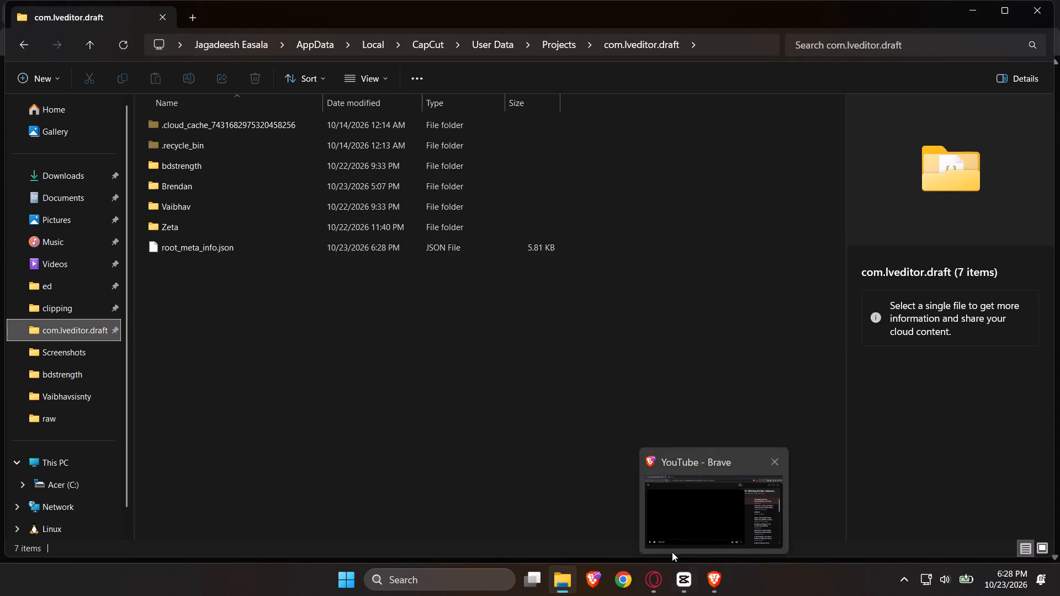
triple_click(227, 187)
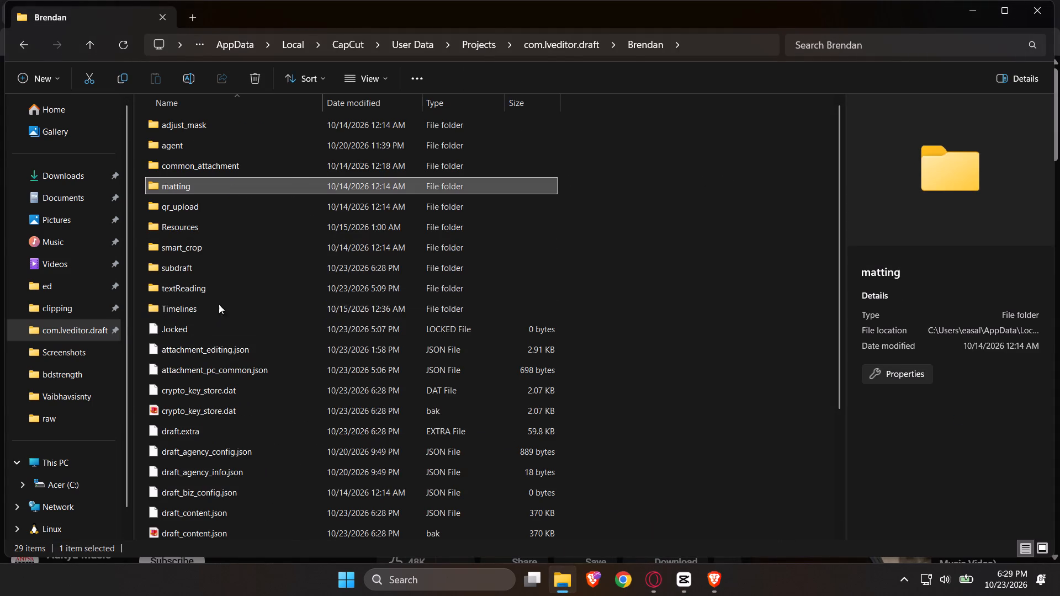
left_click(207, 226)
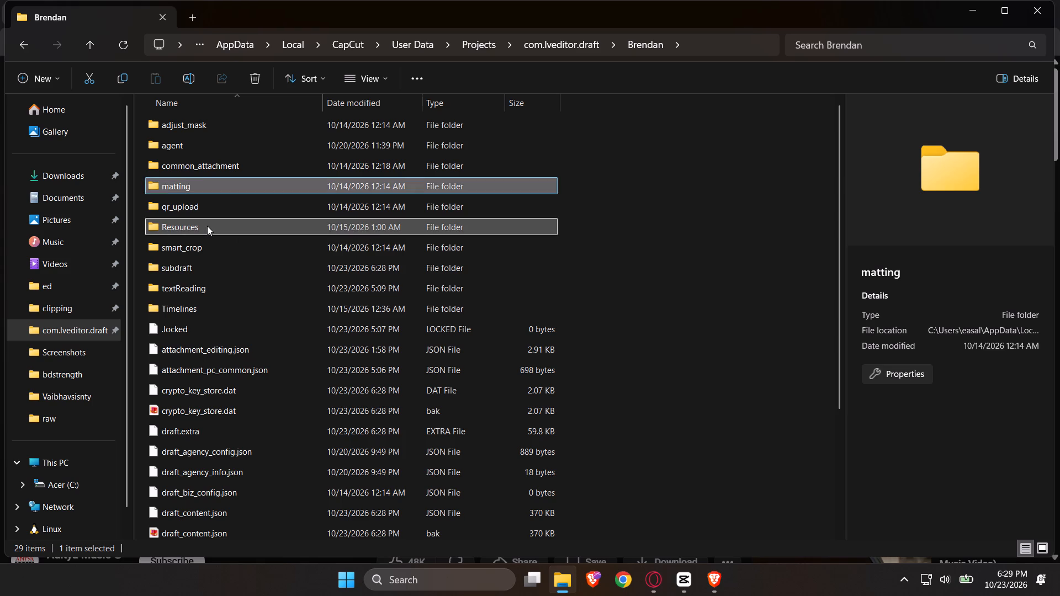
double_click(207, 226)
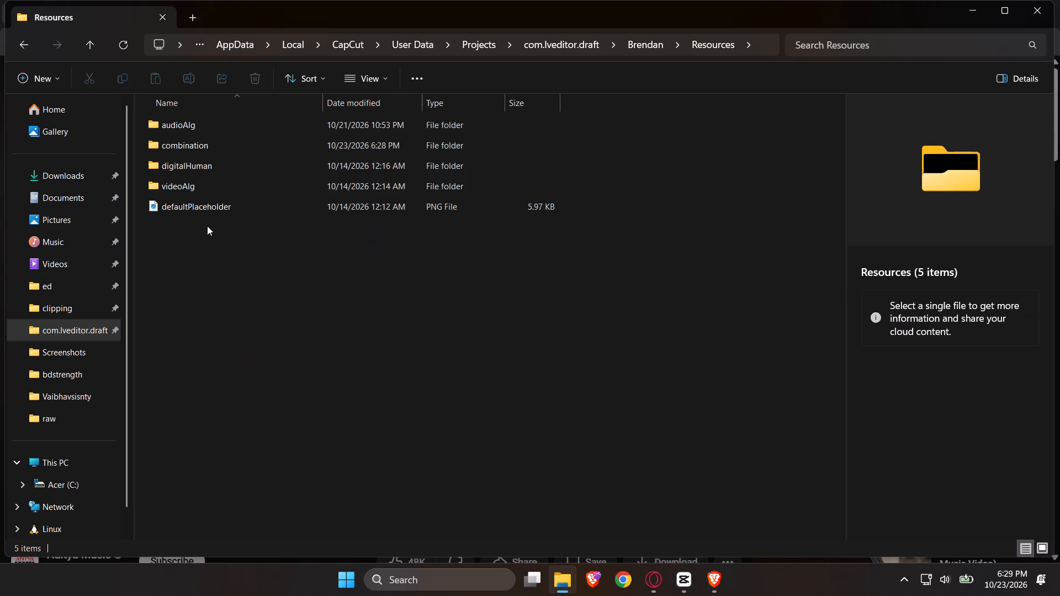
double_click(209, 148)
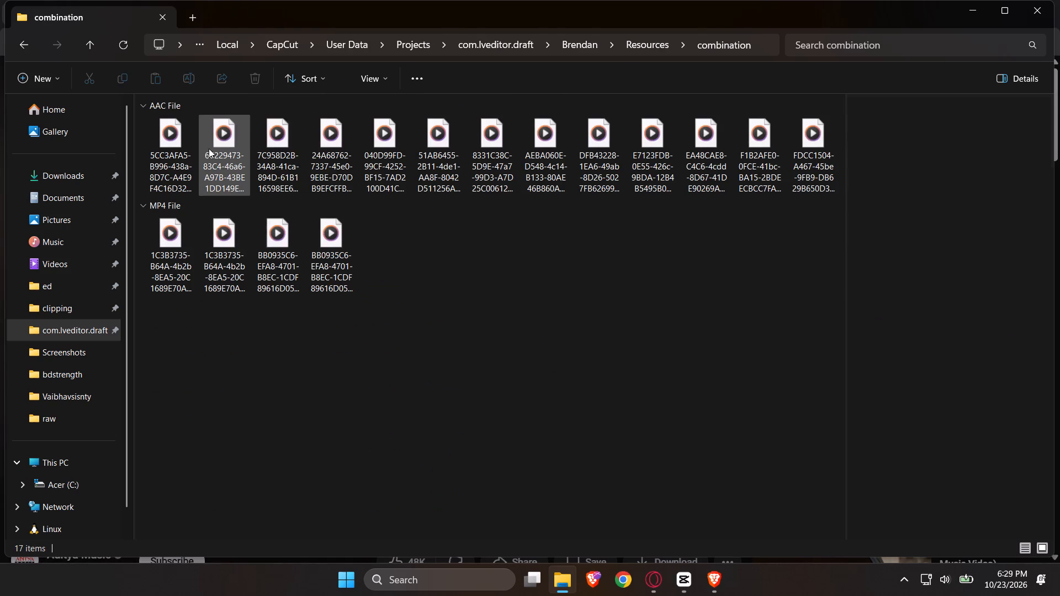
Switch to the Brave browser and skip the playing YouTube music video forward by 25 seconds.
left_click(715, 582)
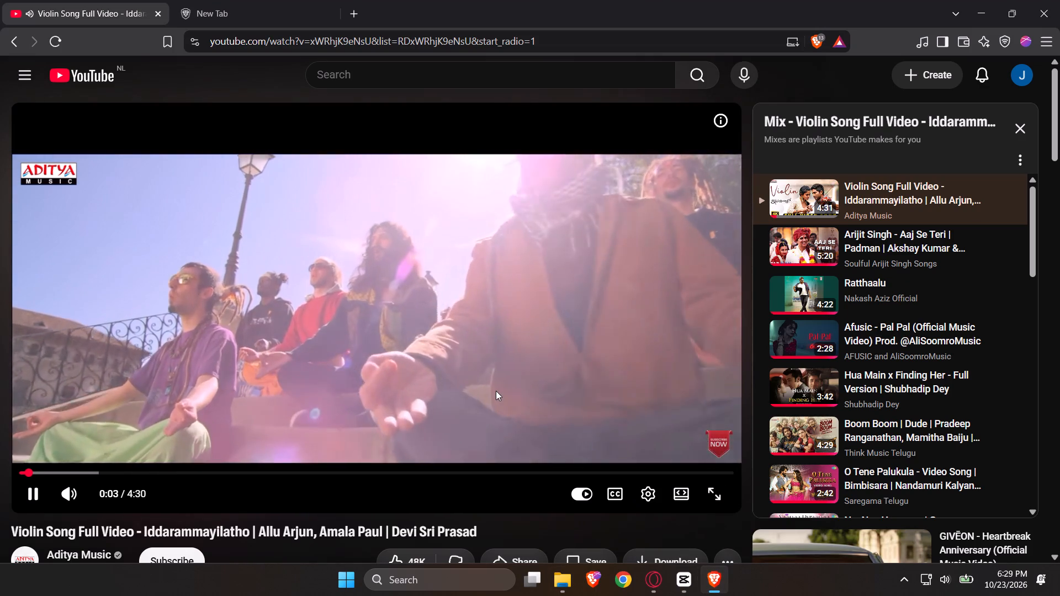
key("Right")
key("Right")
key("Right")
key("Right")
key("Right")
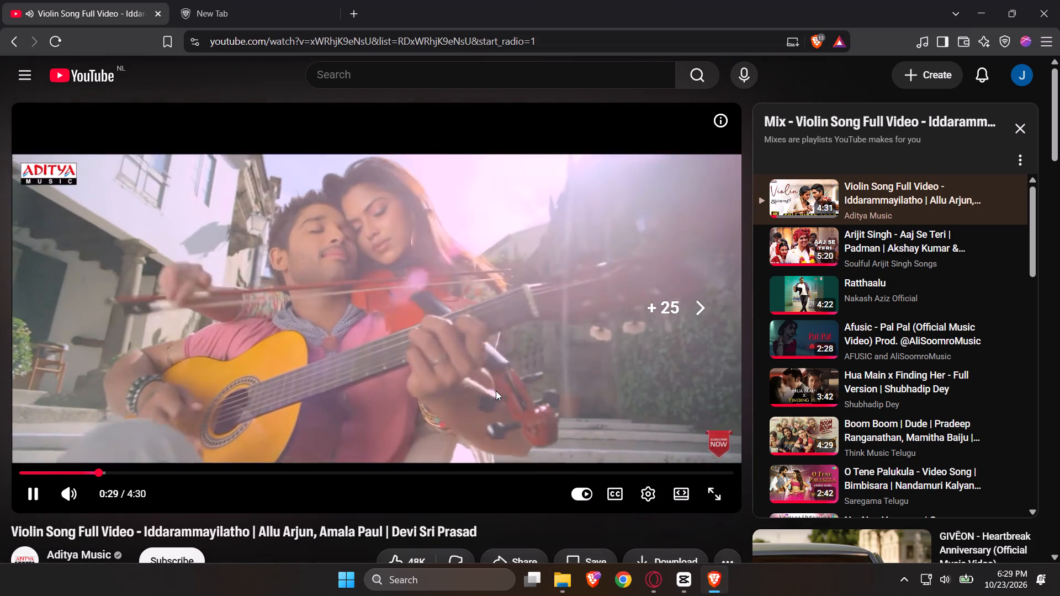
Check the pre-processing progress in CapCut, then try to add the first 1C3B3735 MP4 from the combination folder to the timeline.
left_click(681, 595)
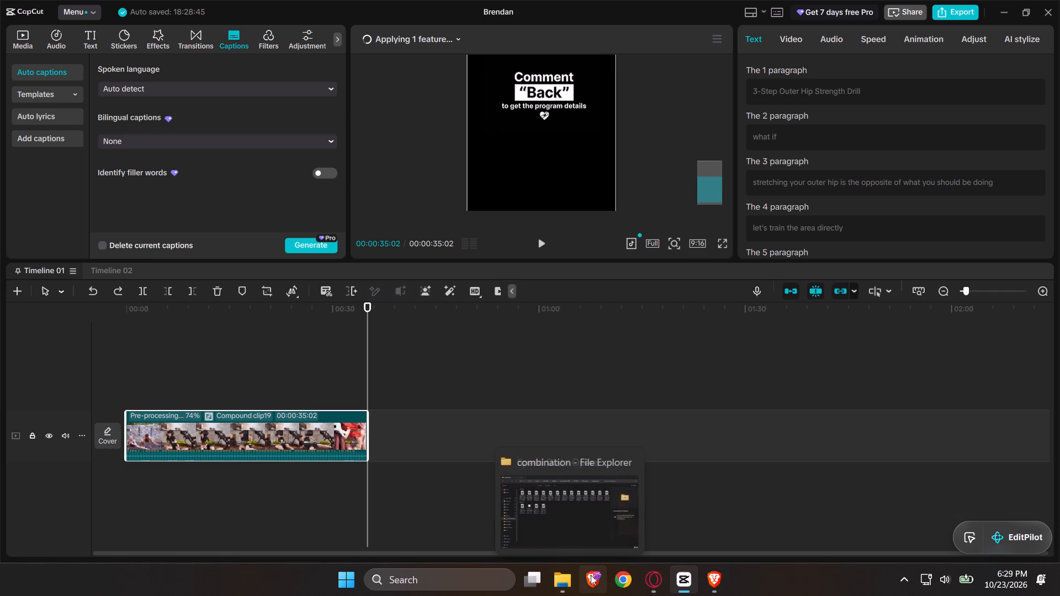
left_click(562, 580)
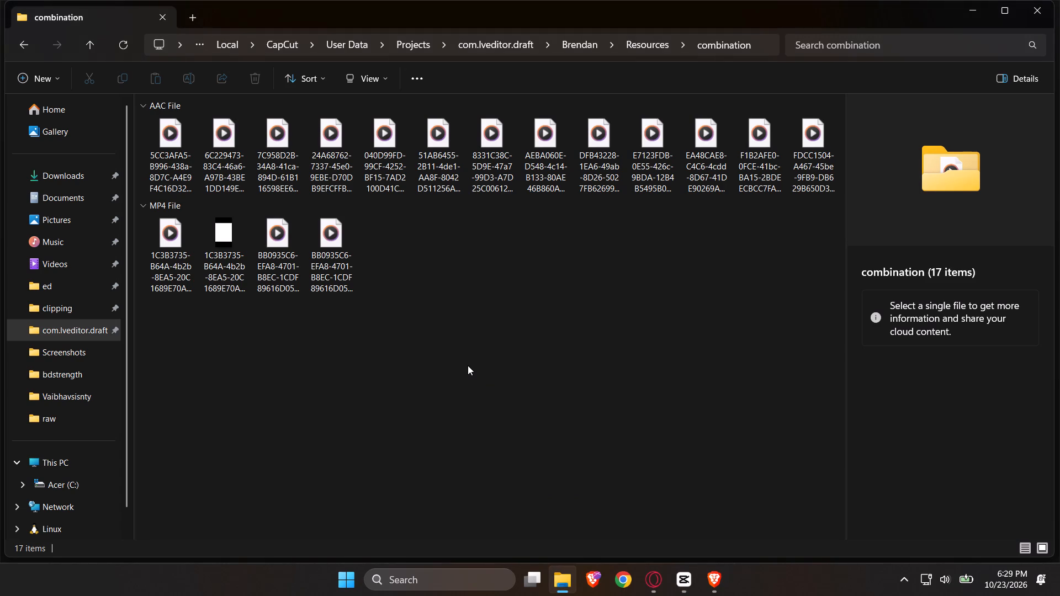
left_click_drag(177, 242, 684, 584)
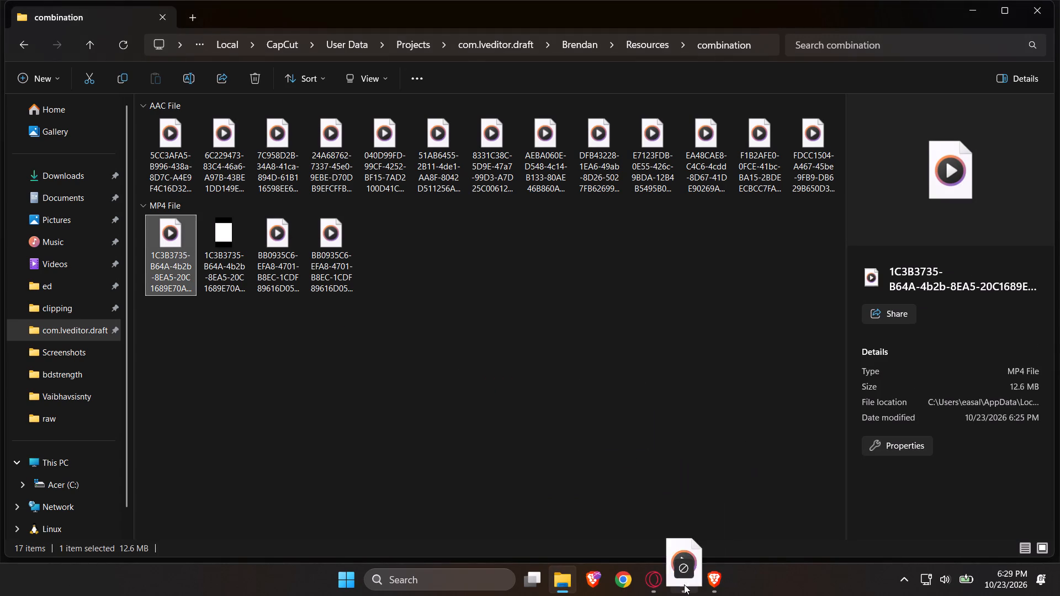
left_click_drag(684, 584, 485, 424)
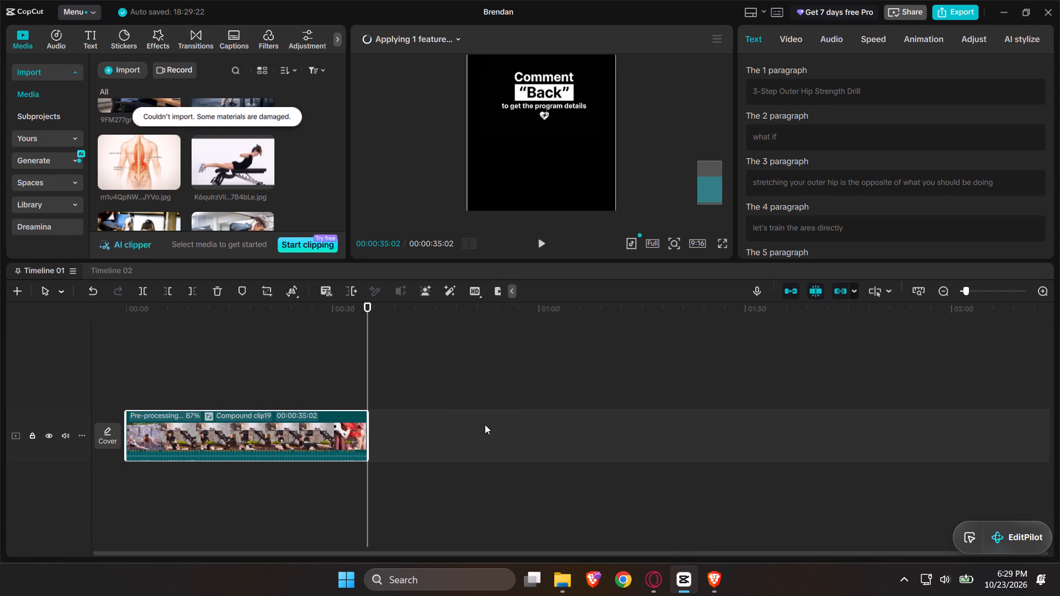
Deselect the compound clip and move the playhead to the start of the timeline.
key("alt+Tab")
key("alt+Tab")
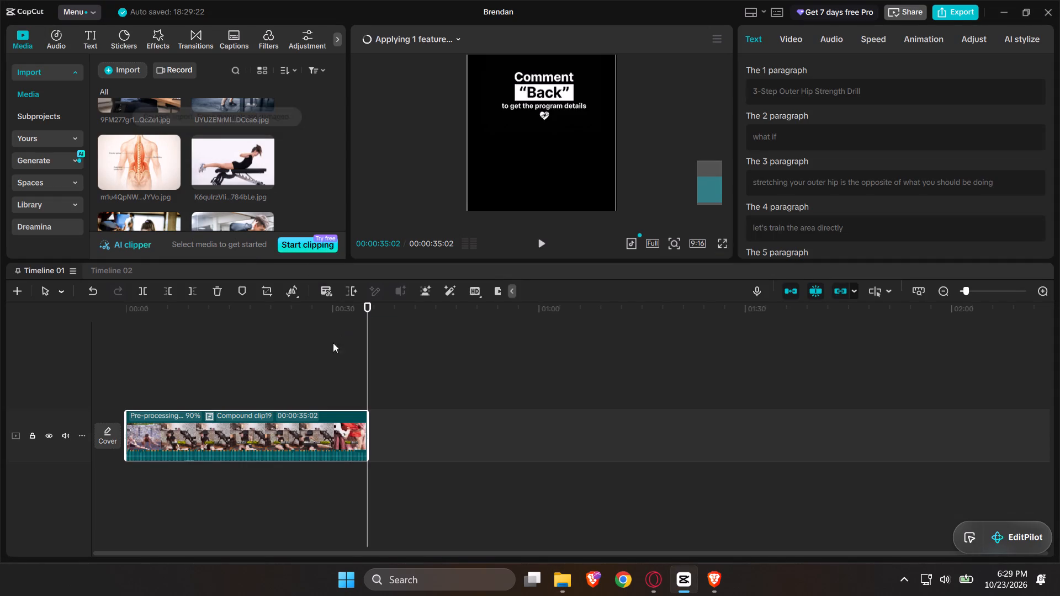
double_click(291, 363)
left_click_drag(291, 363, 2, 375)
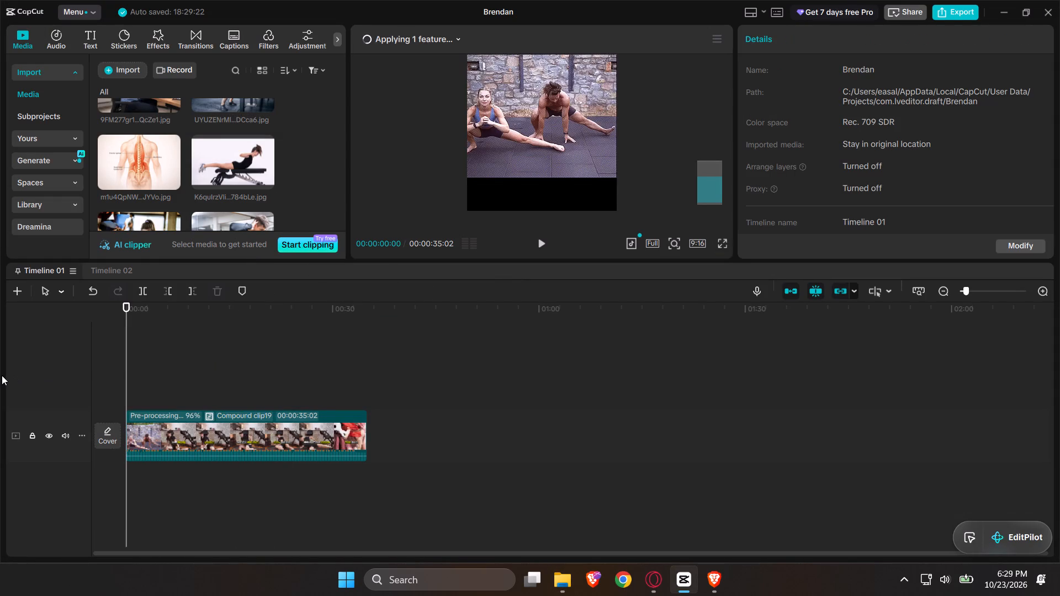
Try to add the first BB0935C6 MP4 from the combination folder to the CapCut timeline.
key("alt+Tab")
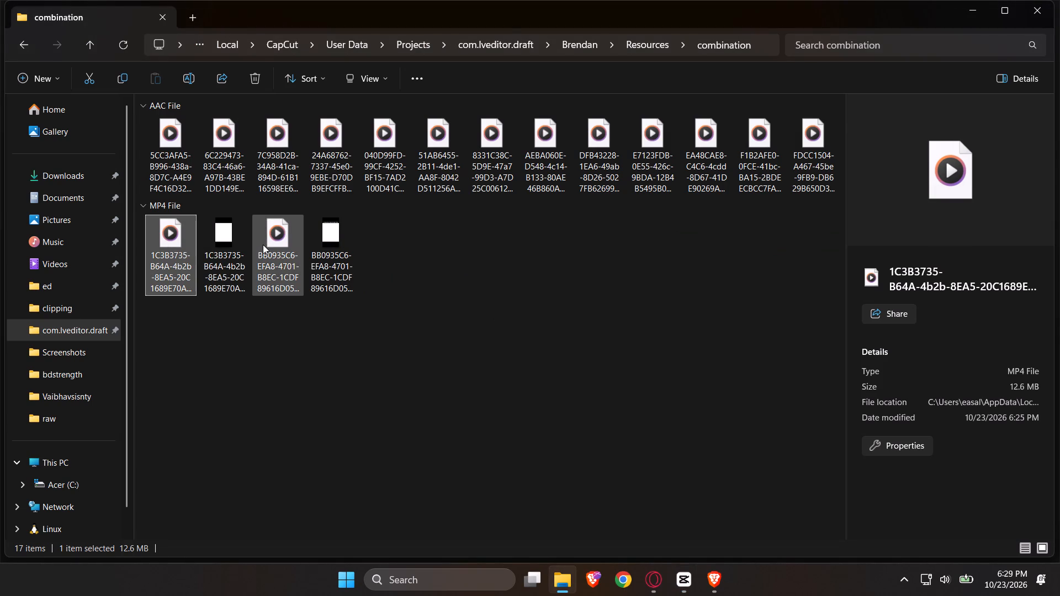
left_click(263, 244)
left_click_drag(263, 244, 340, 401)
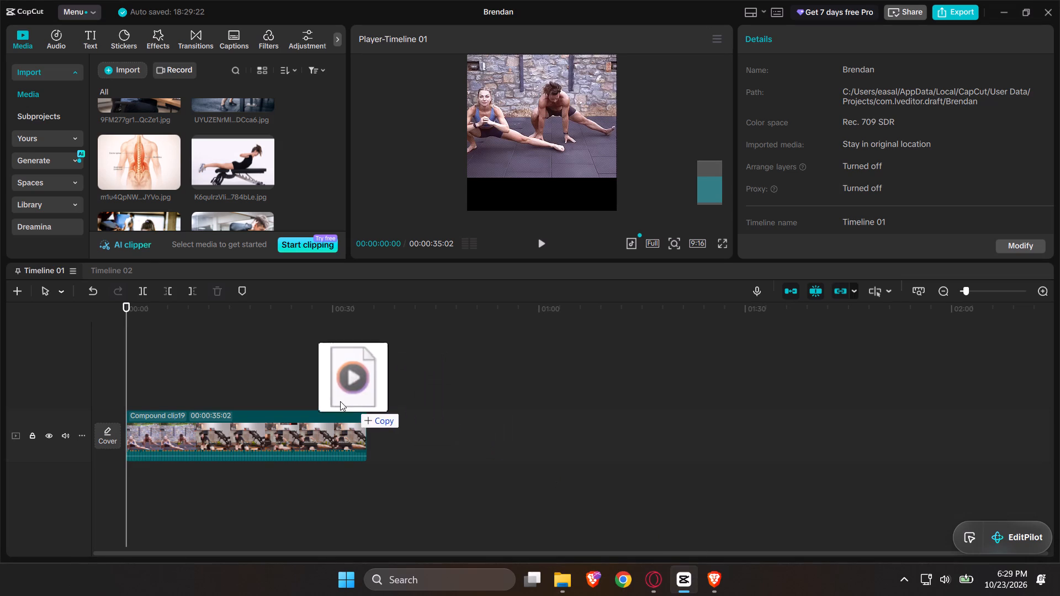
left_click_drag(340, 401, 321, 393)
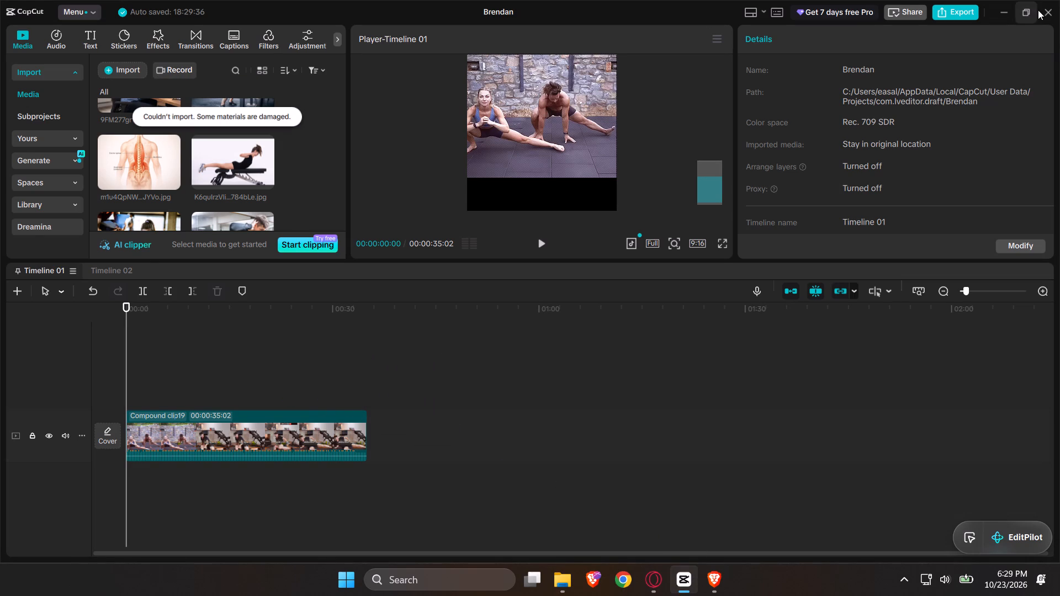
Examine the opening frame of the compound clip in the player and in full screen, and return to the editor.
scroll(303, 354, "up", 4)
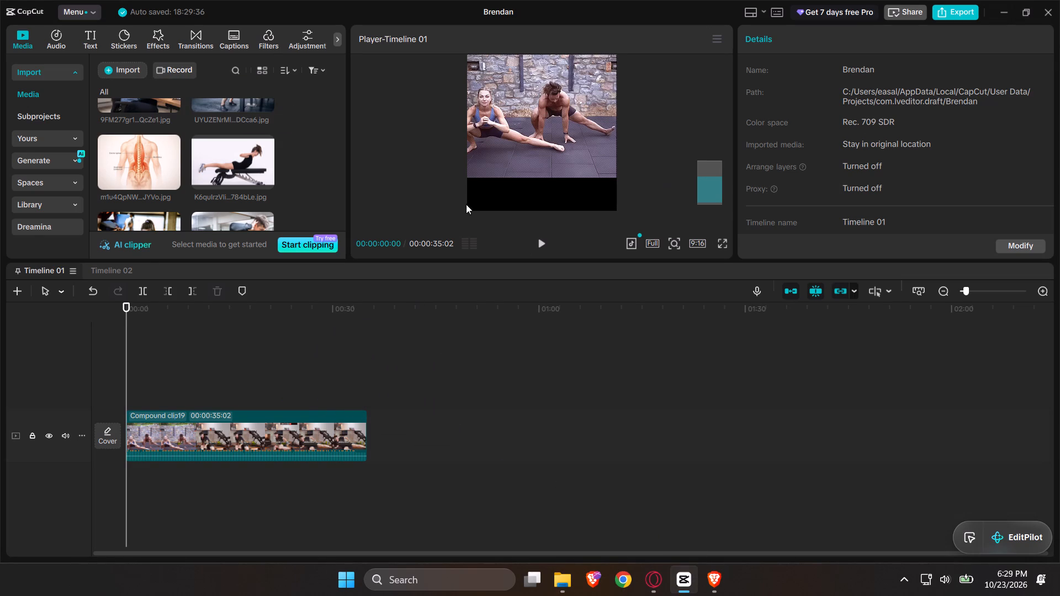
scroll(525, 155, "up", 3)
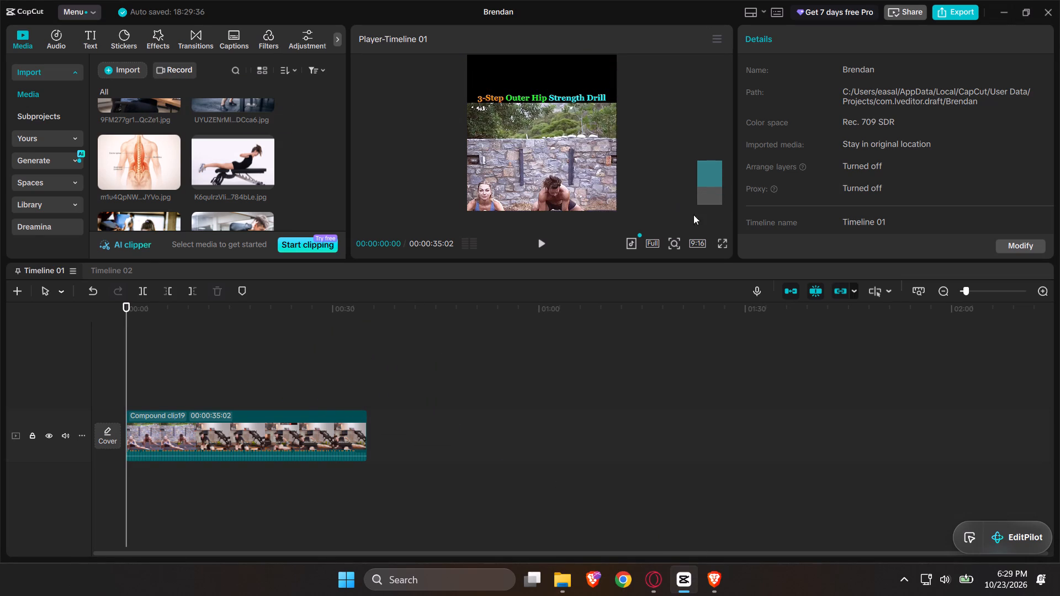
left_click(725, 247)
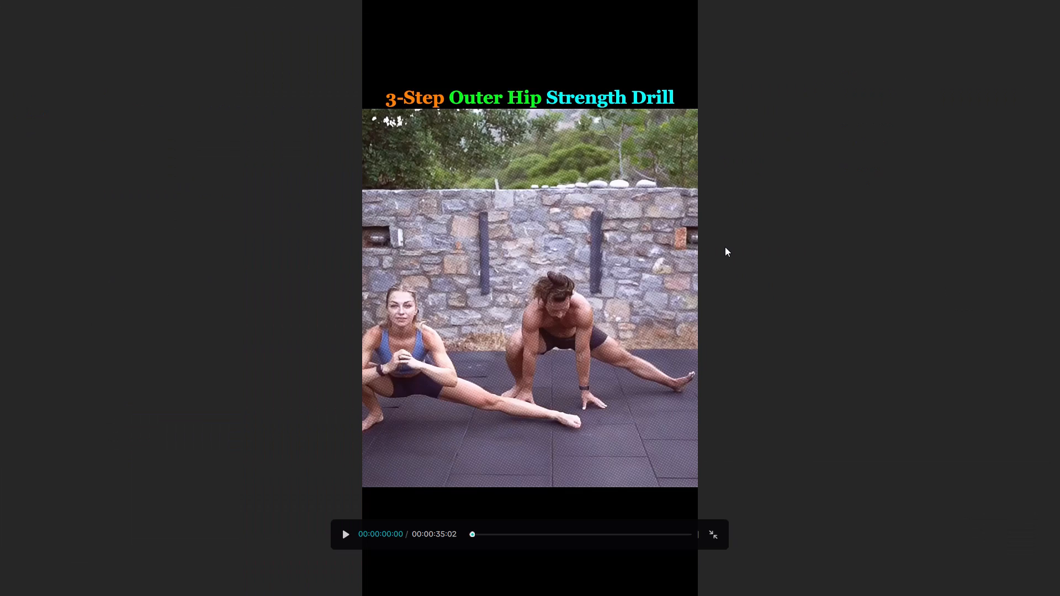
left_click(714, 529)
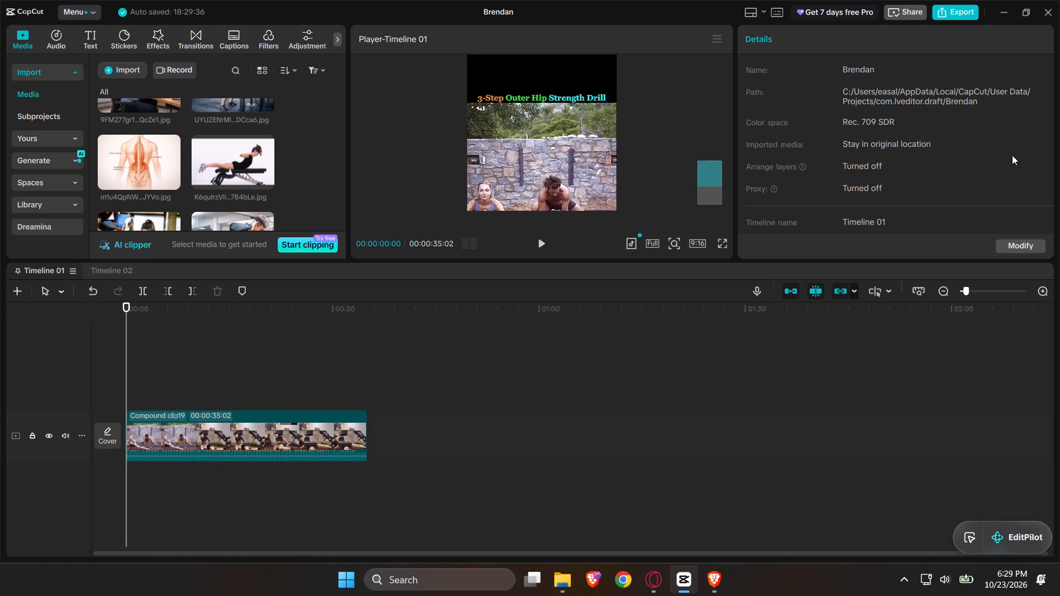
Close the project editor and reopen the Brendan project from the projects list.
left_click(1051, 15)
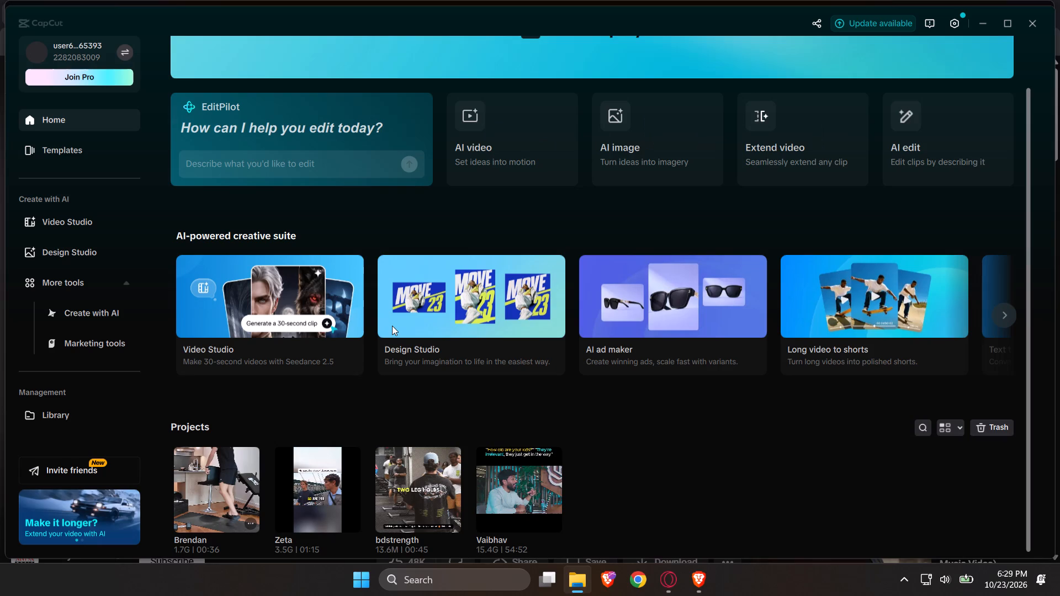
scroll(214, 486, "down", 5)
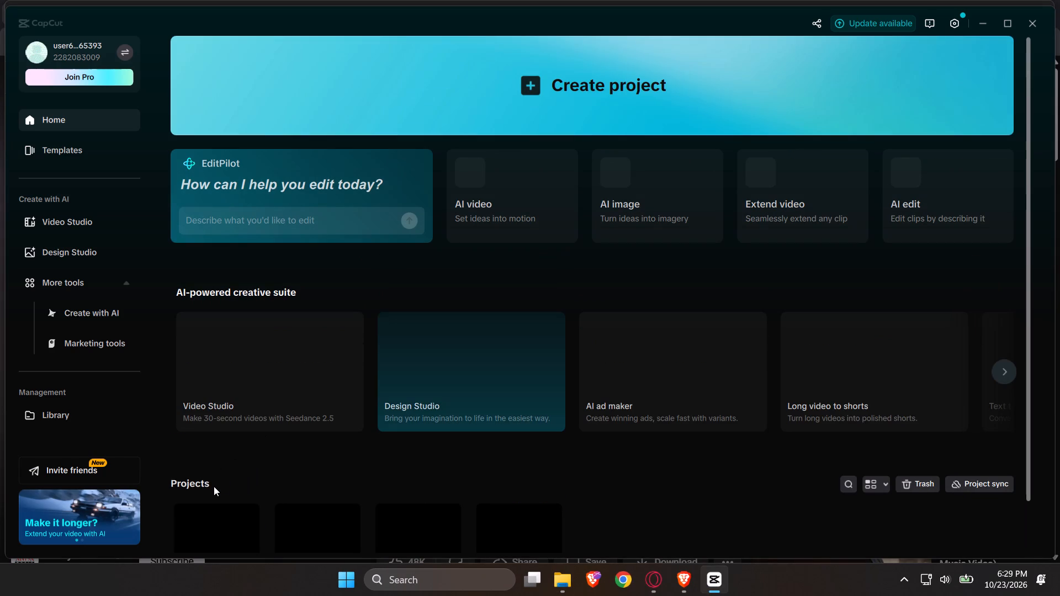
scroll(214, 486, "down", 16)
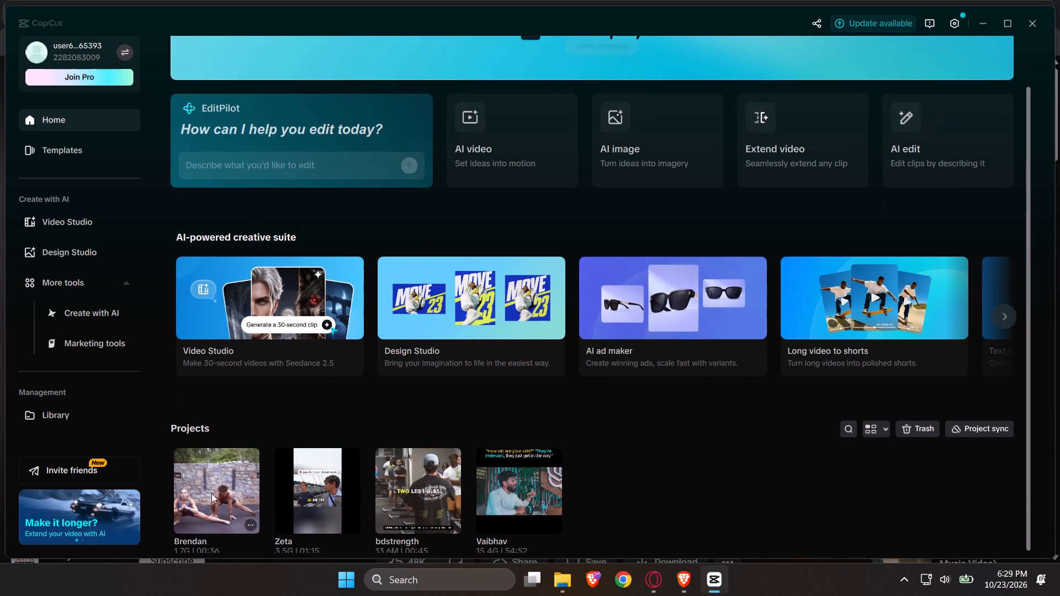
left_click(209, 499)
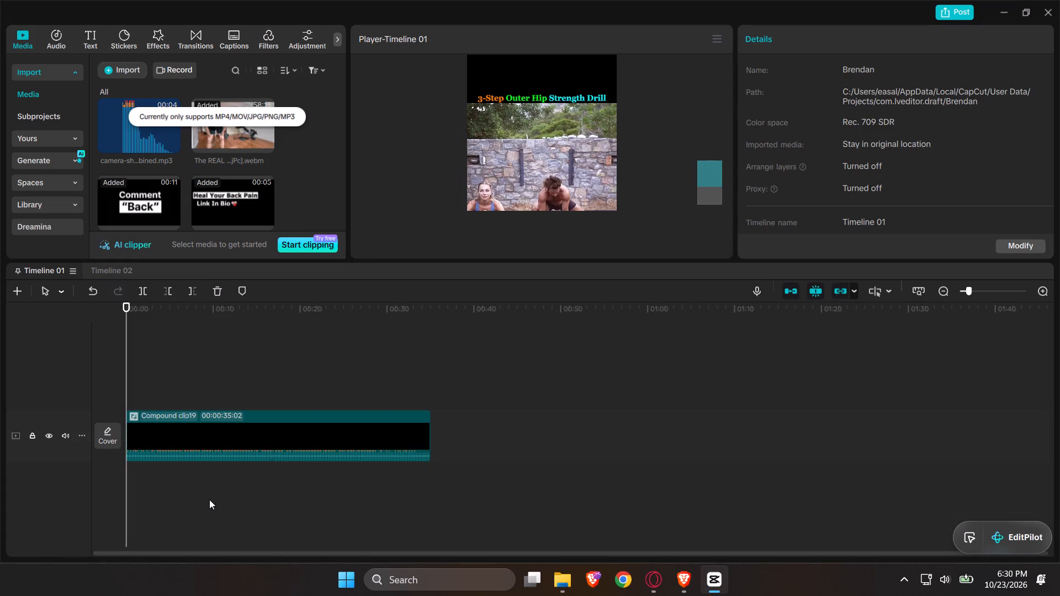
left_click(698, 417)
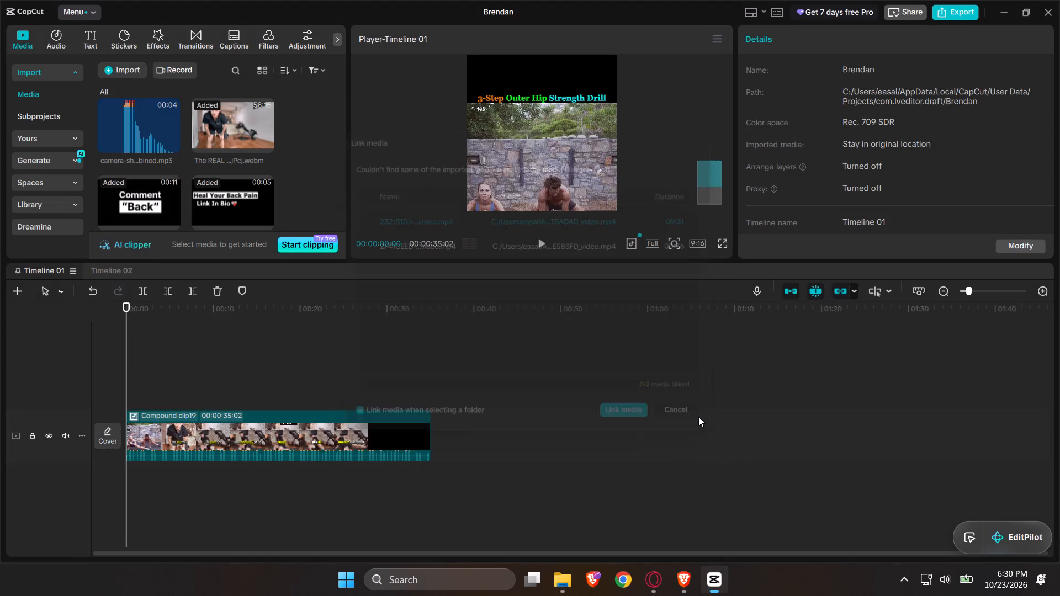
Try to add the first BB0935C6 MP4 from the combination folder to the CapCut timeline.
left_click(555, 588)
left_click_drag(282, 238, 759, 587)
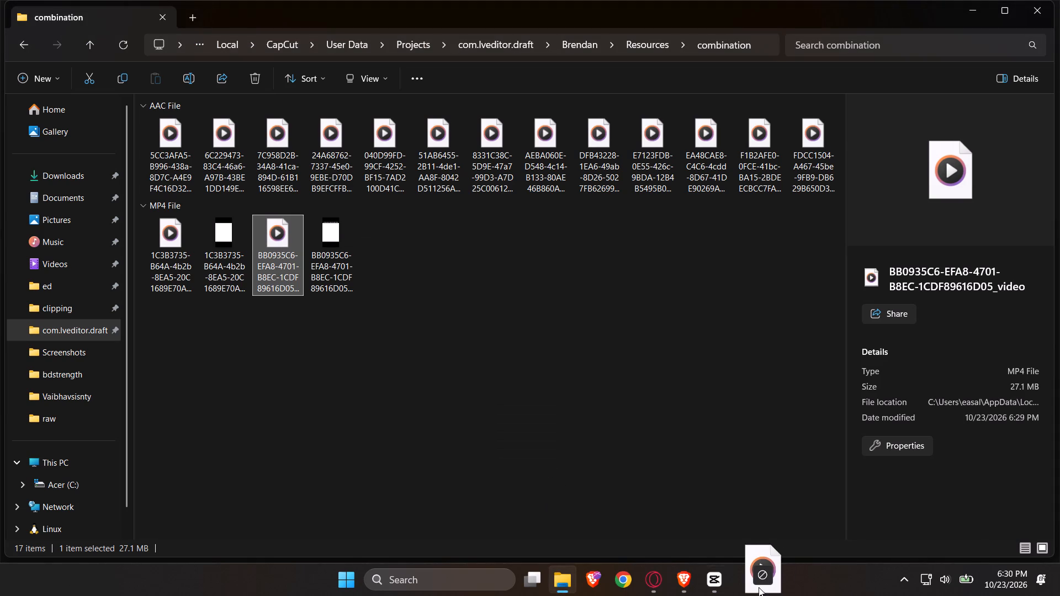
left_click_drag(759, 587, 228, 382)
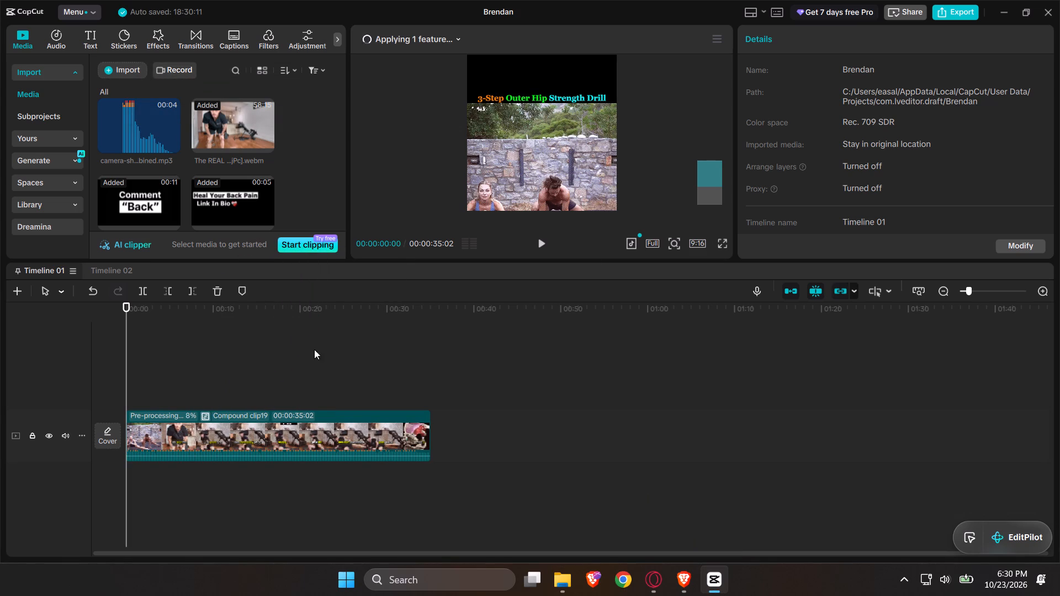
Play the compound clip in full screen to check its footage and captions, and return to the editor.
left_click(723, 242)
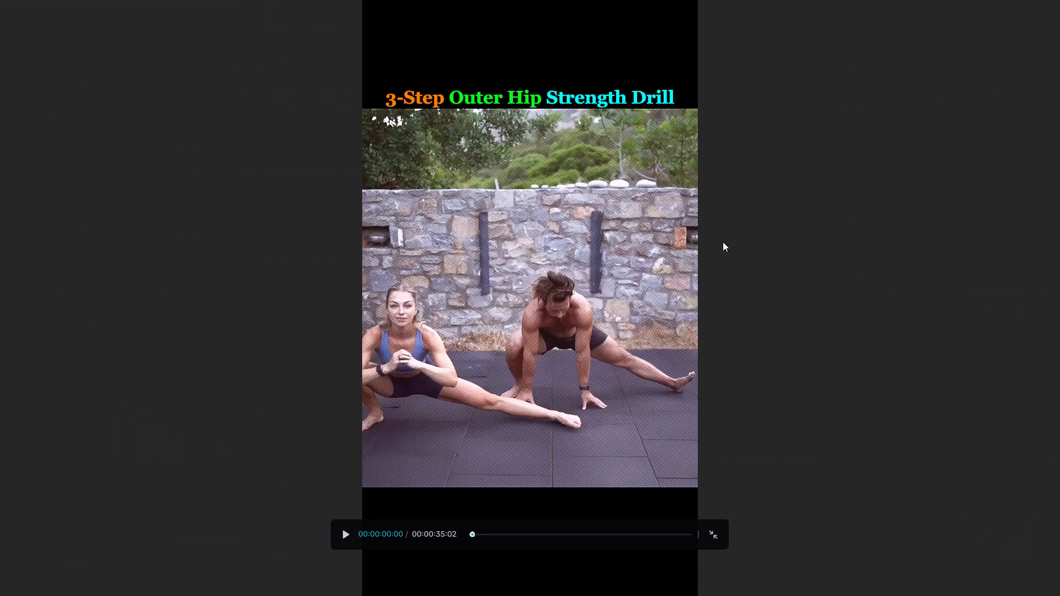
key("space")
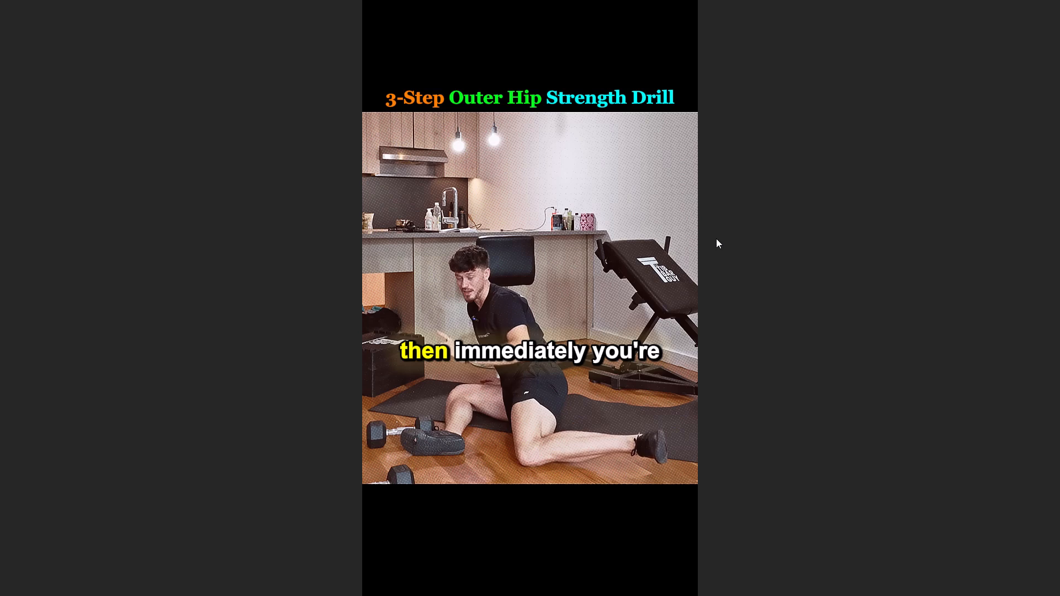
key("space")
left_click(718, 456)
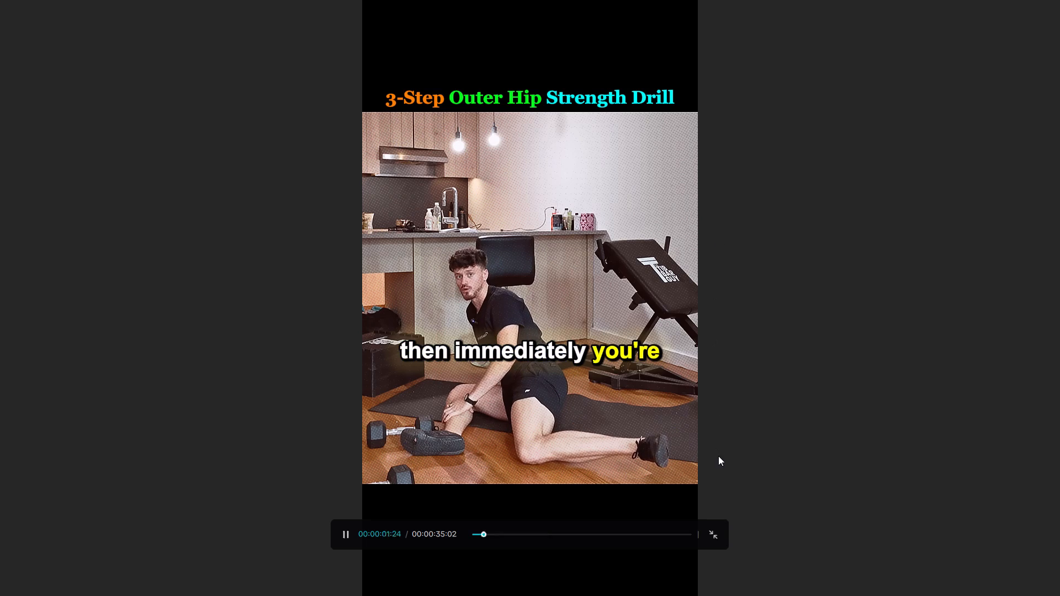
left_click(717, 535)
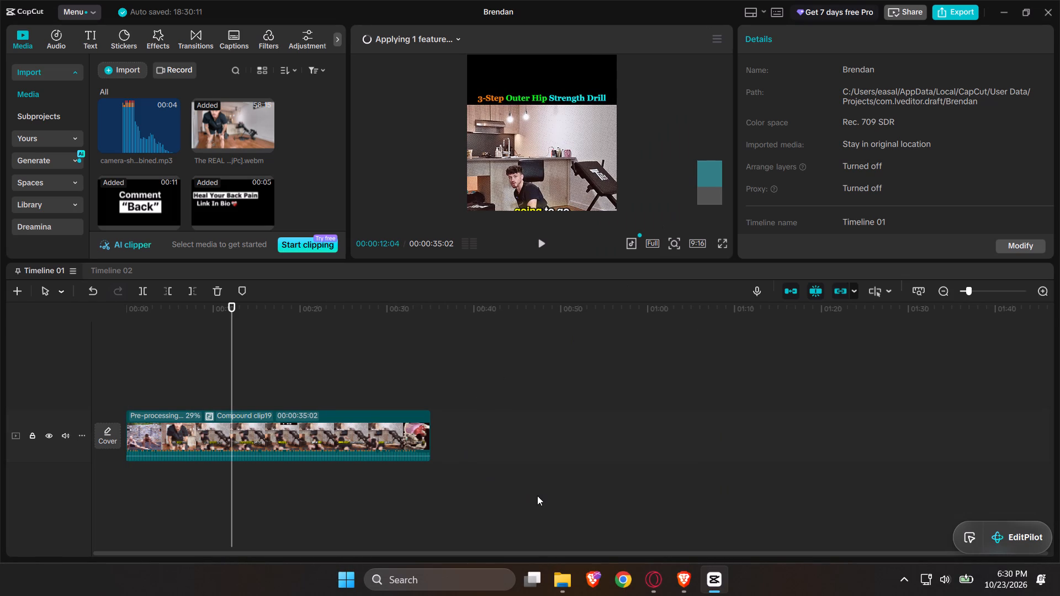
left_click(653, 583)
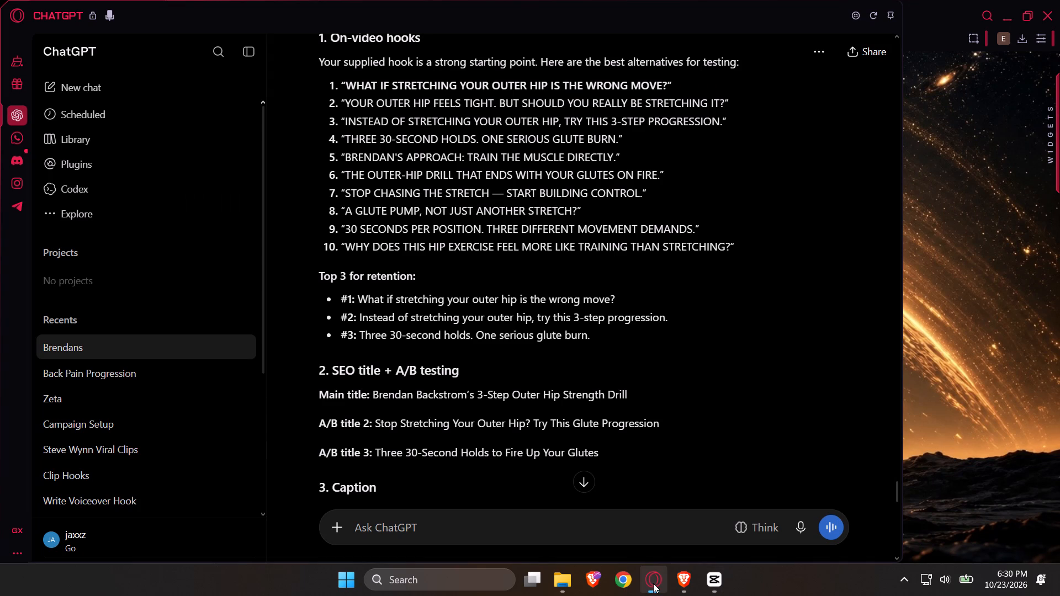
left_click(15, 152)
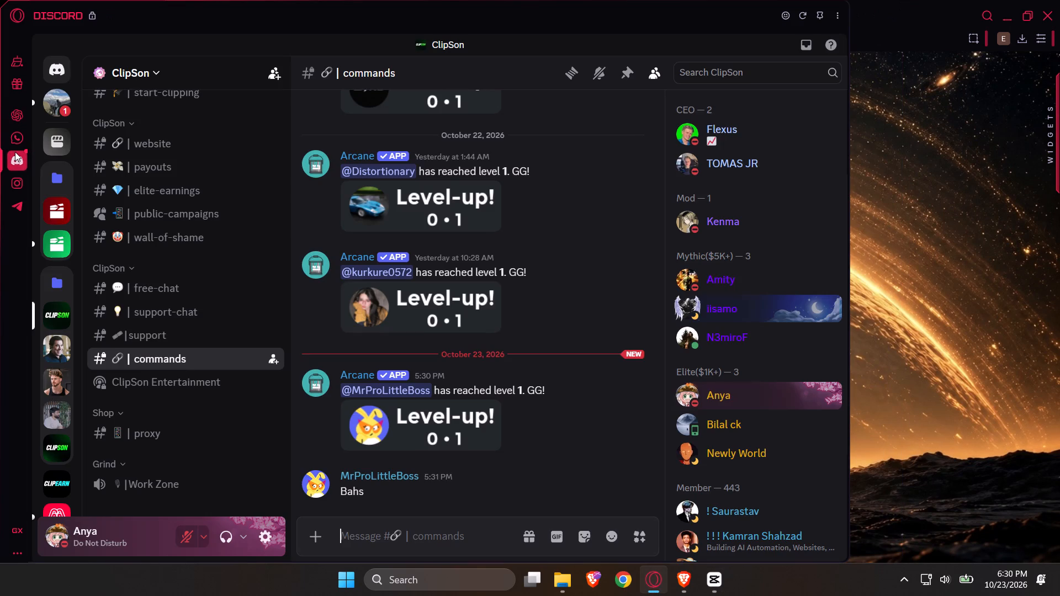
left_click(57, 105)
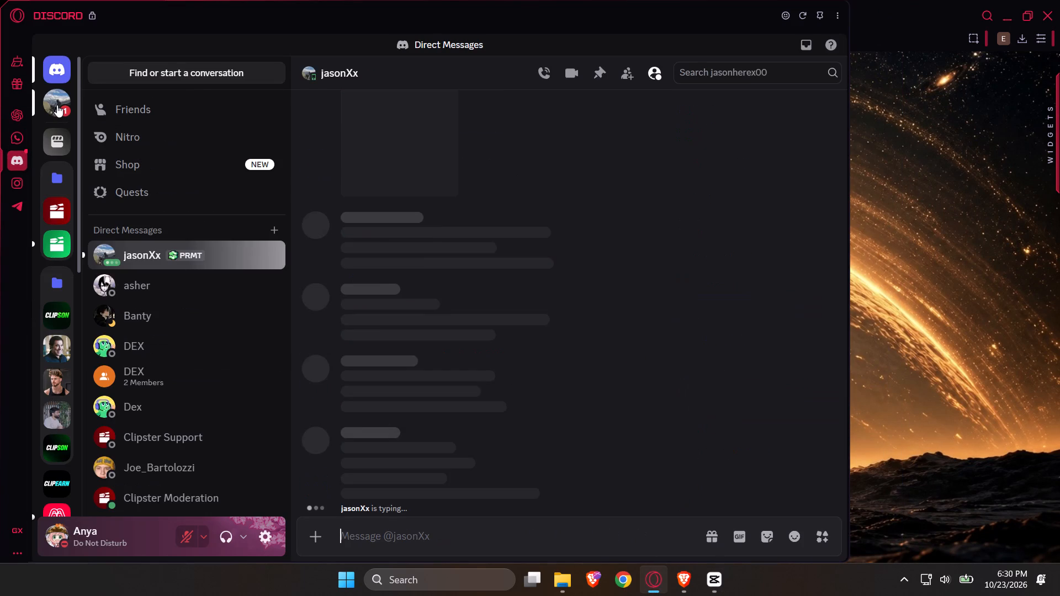
left_click(433, 423)
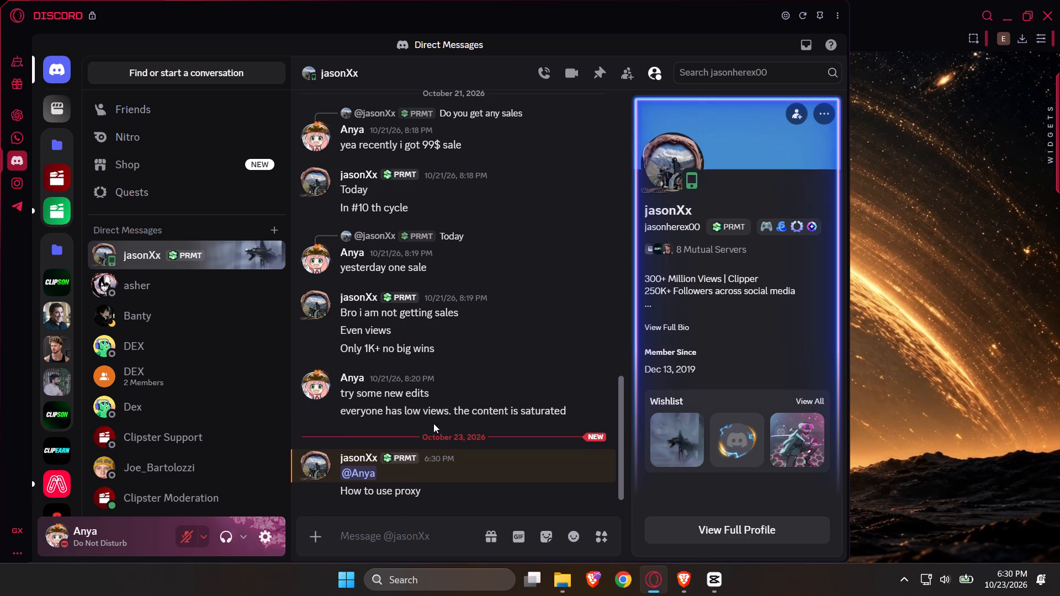
left_click(402, 410)
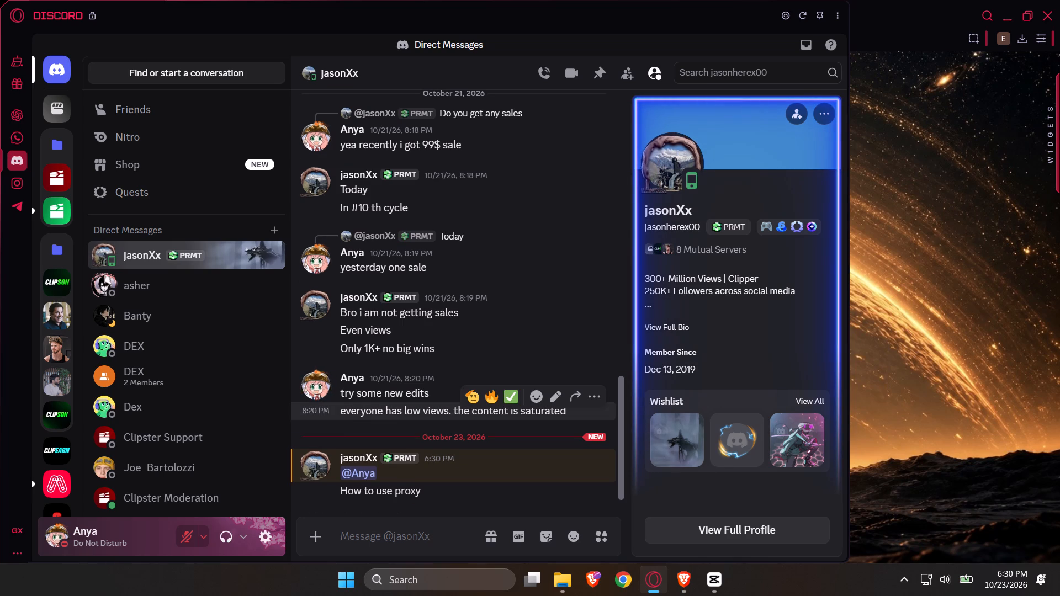
left_click(388, 534)
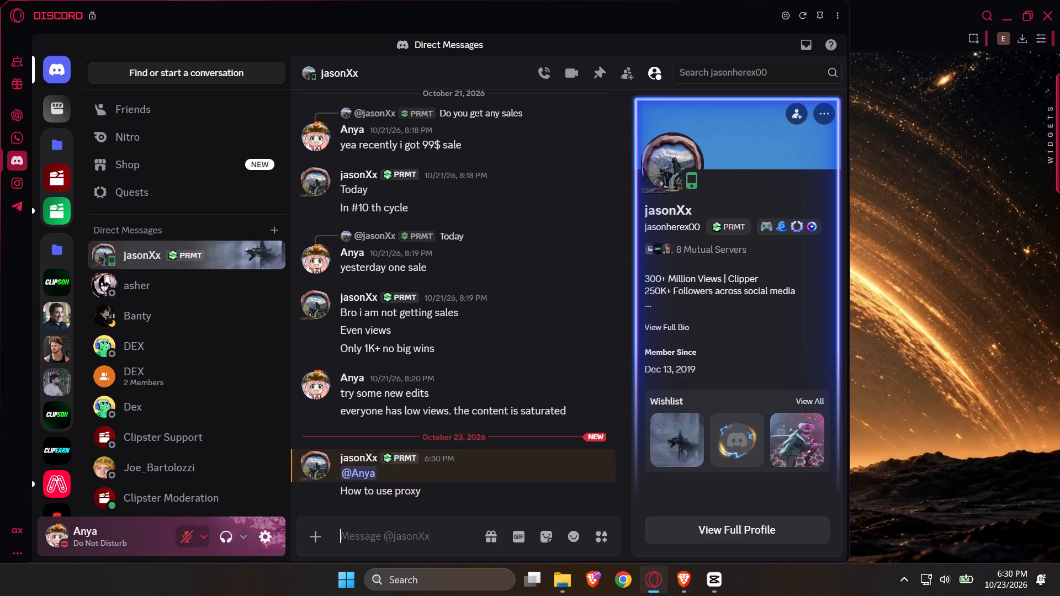
type("did you purchasee/")
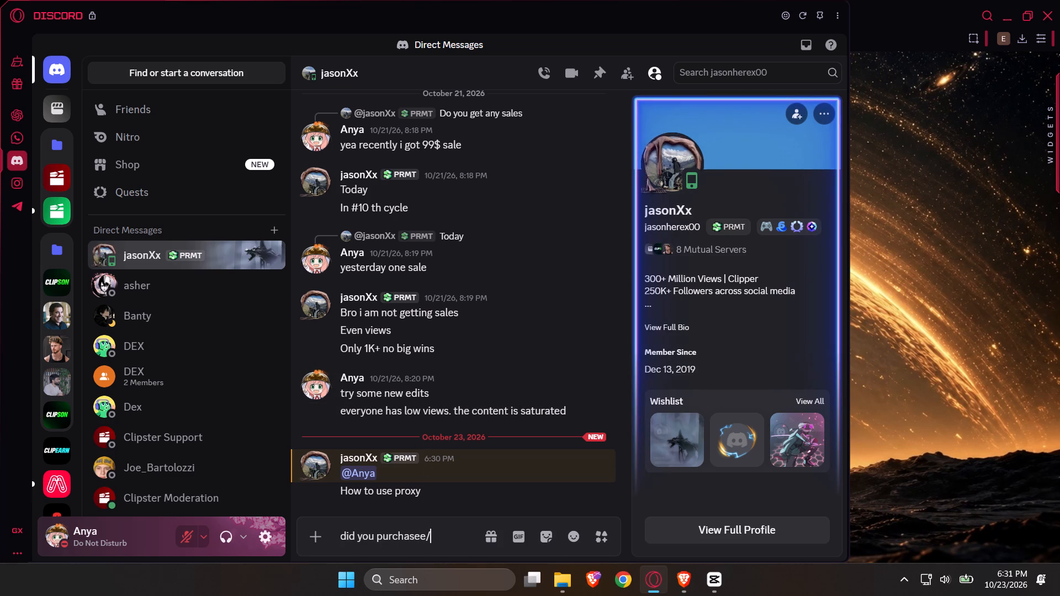
key("BackSpace")
key("shift+question")
key("Return")
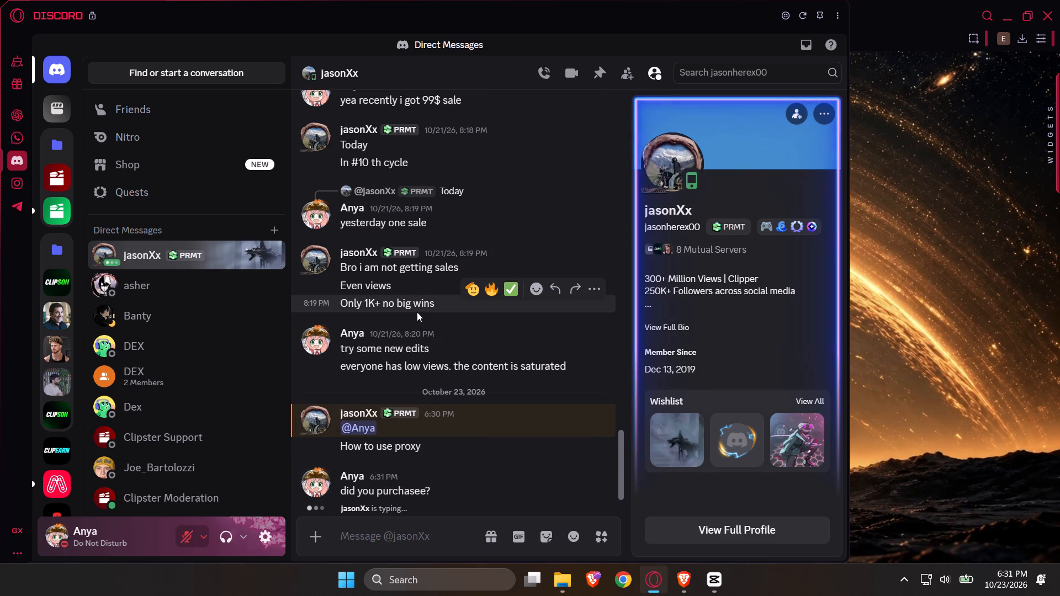
Reply "yep" to the message "Does it work on tiktok also".
scroll(417, 312, "down", 1)
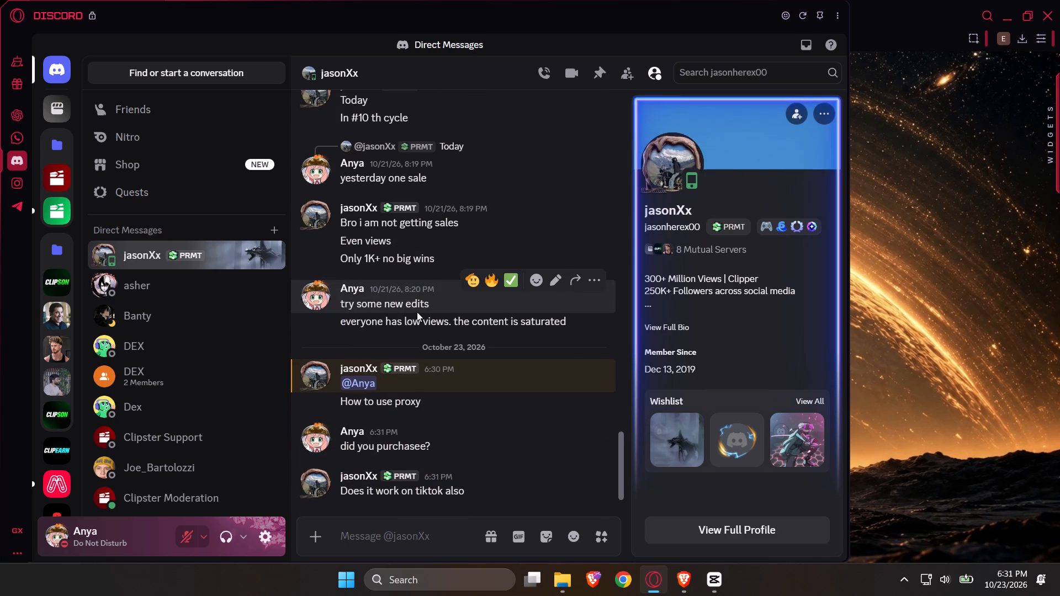
left_click(557, 466)
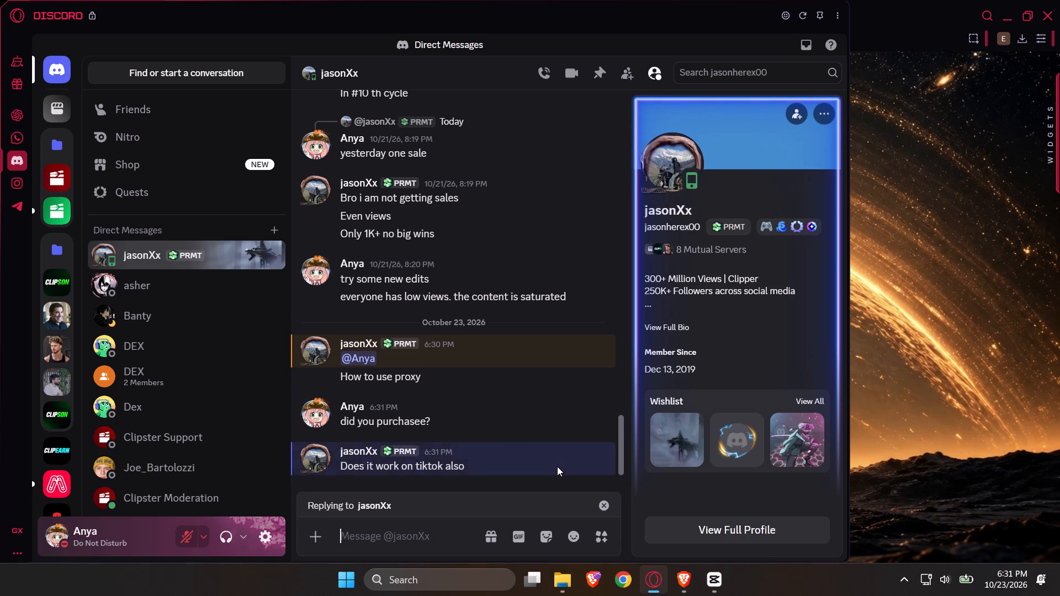
type("yep")
key("Return")
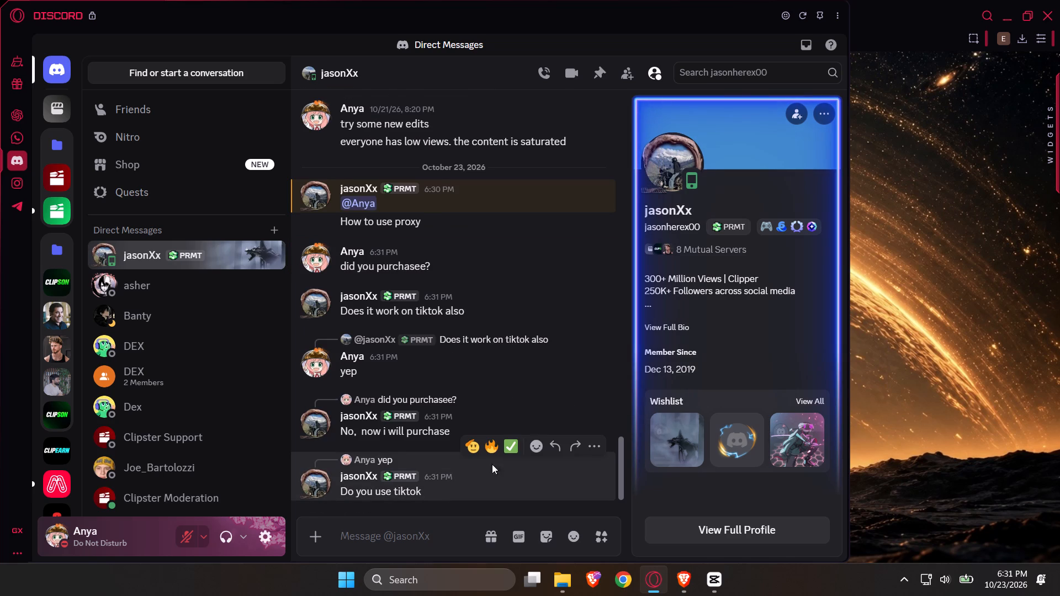
Reply "yes" to the message "Do you use tiktok".
left_click(558, 444)
type("yes")
key("Return")
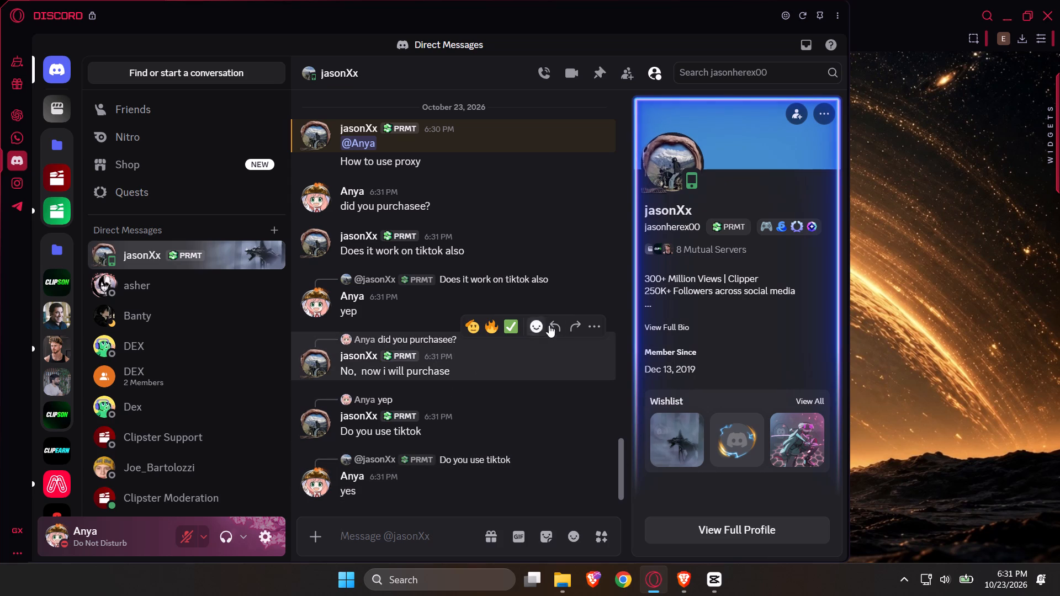
Reply "let me know whn you buy. ive a discount coupon for you" to the message "No, now i will purchase".
left_click(554, 323)
type("let me know whn you buy. ive a")
key("space")
type("co")
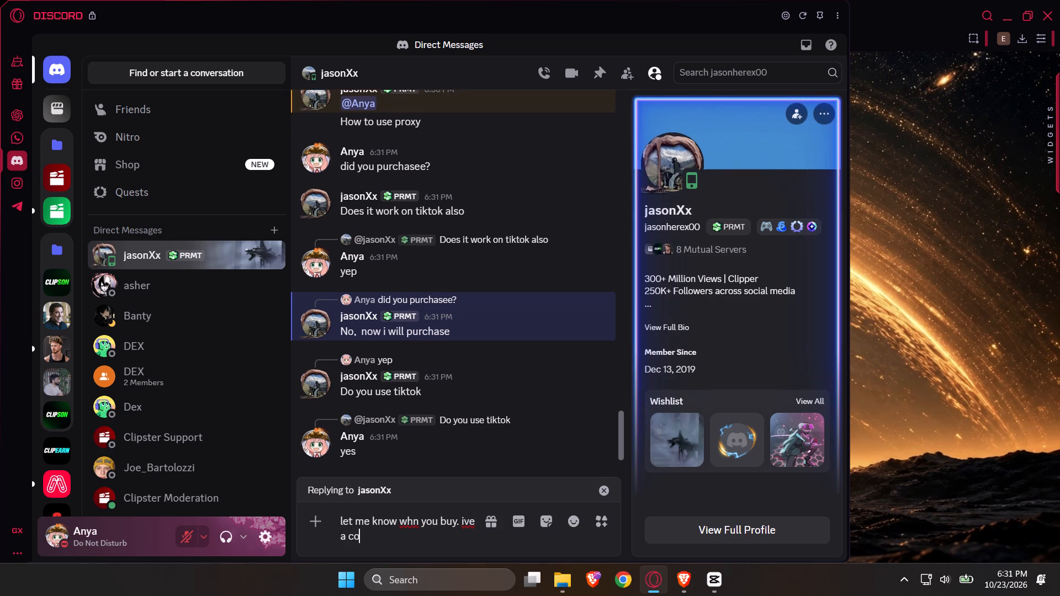
key("BackSpace")
key("BackSpace")
type("discount coupo")
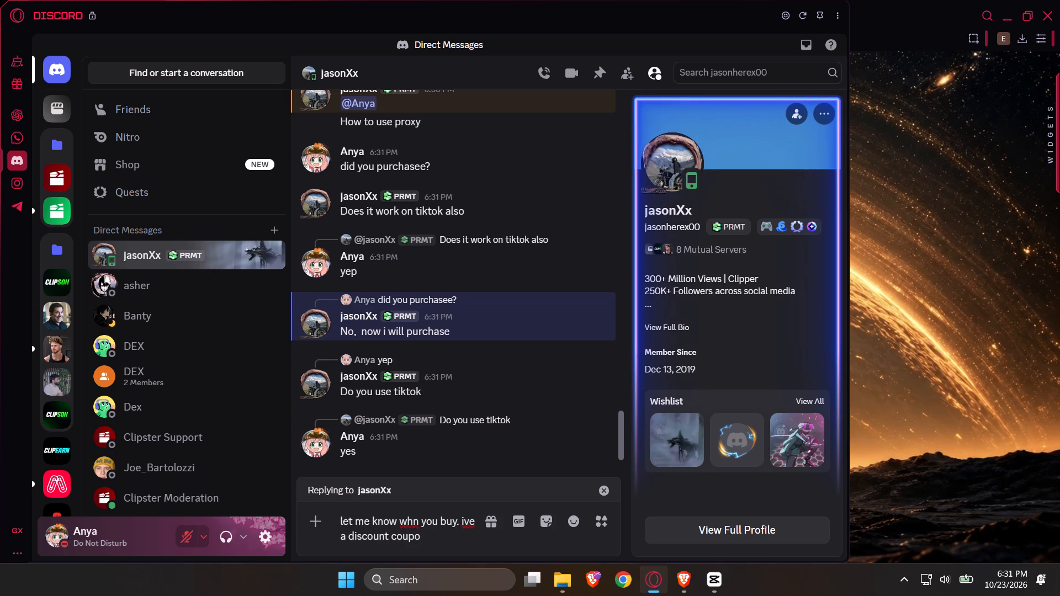
type("n f")
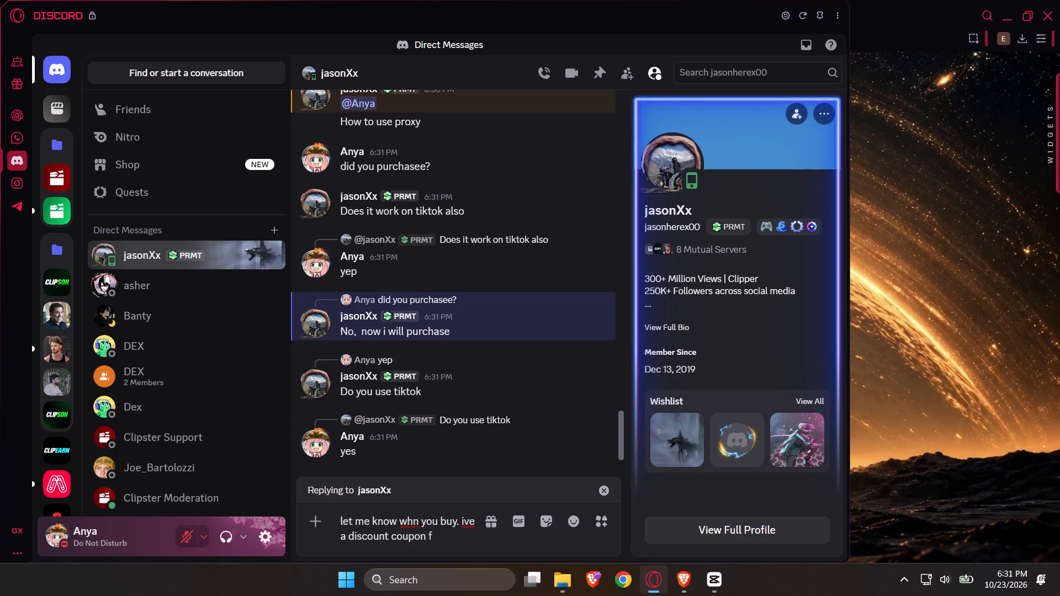
type("or you")
key("Return")
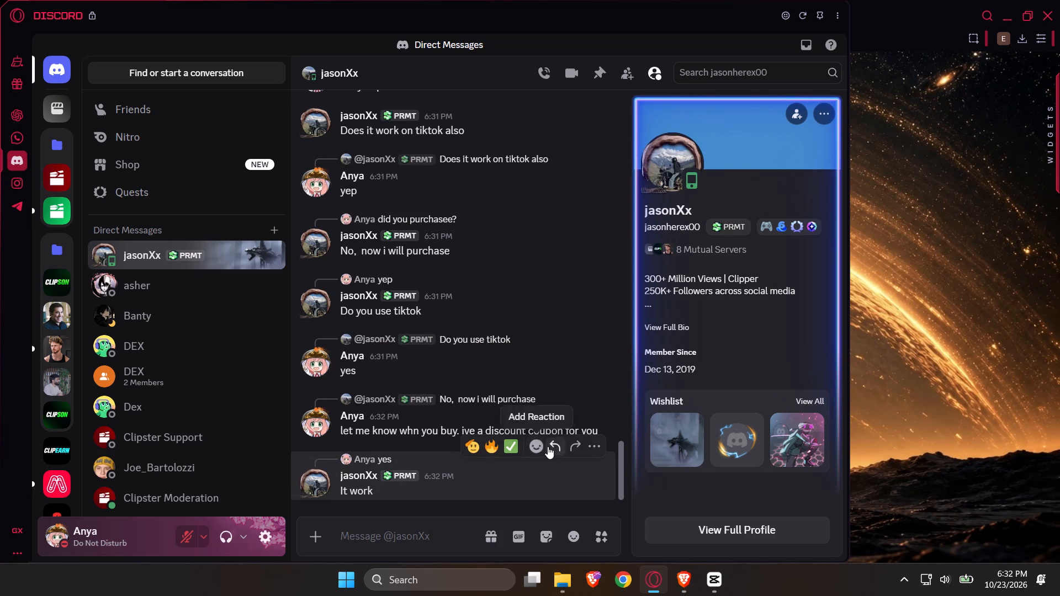
Start a reply to the message "It work".
left_click(549, 446)
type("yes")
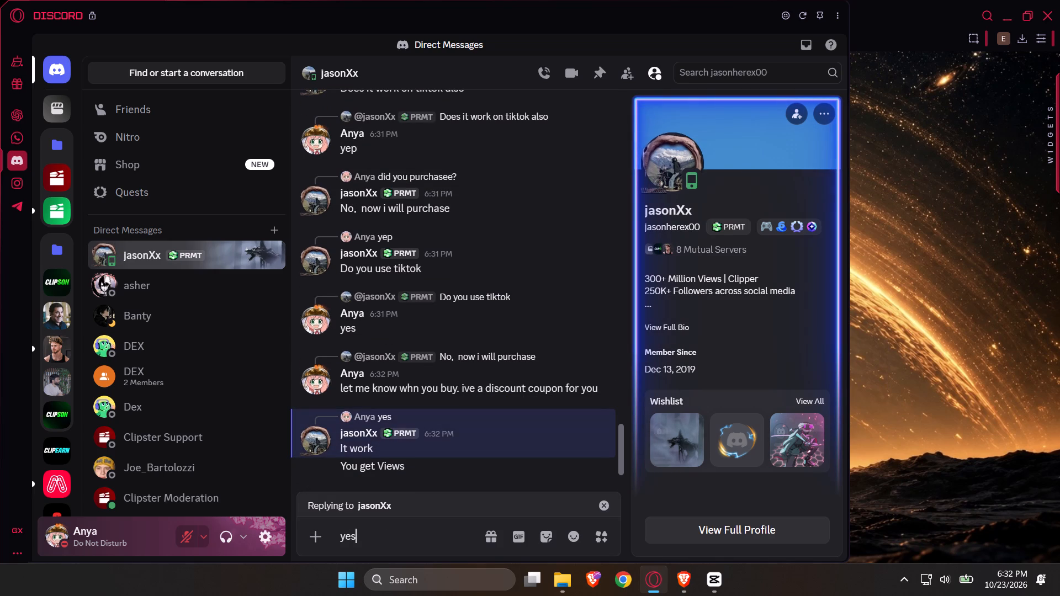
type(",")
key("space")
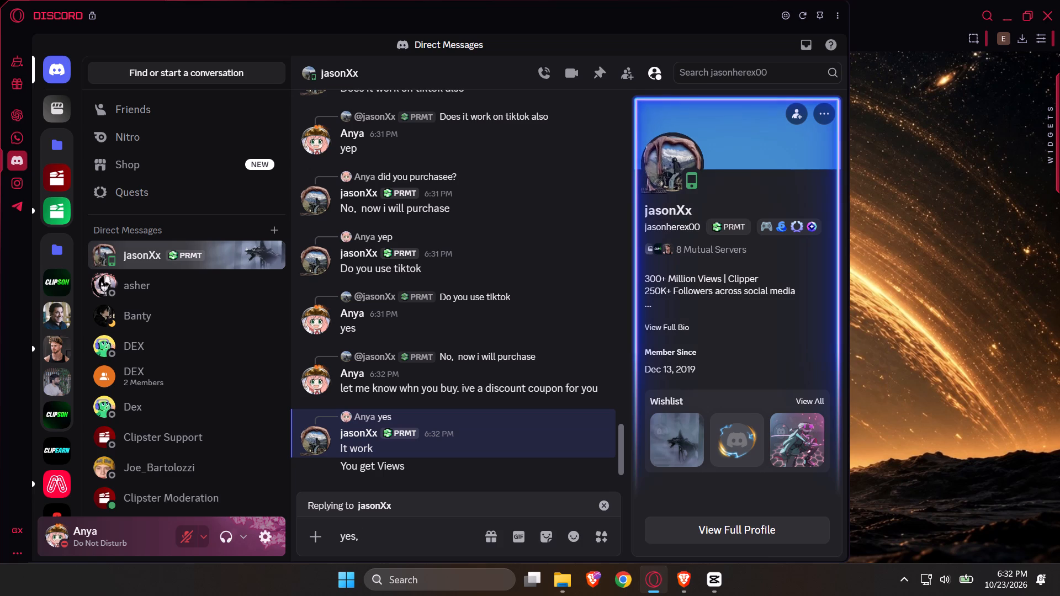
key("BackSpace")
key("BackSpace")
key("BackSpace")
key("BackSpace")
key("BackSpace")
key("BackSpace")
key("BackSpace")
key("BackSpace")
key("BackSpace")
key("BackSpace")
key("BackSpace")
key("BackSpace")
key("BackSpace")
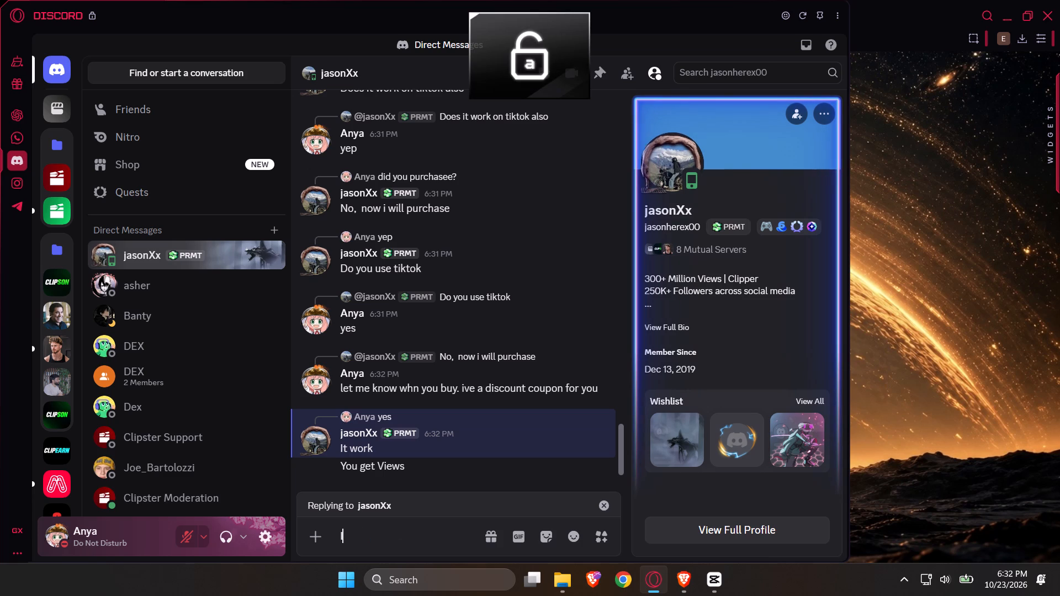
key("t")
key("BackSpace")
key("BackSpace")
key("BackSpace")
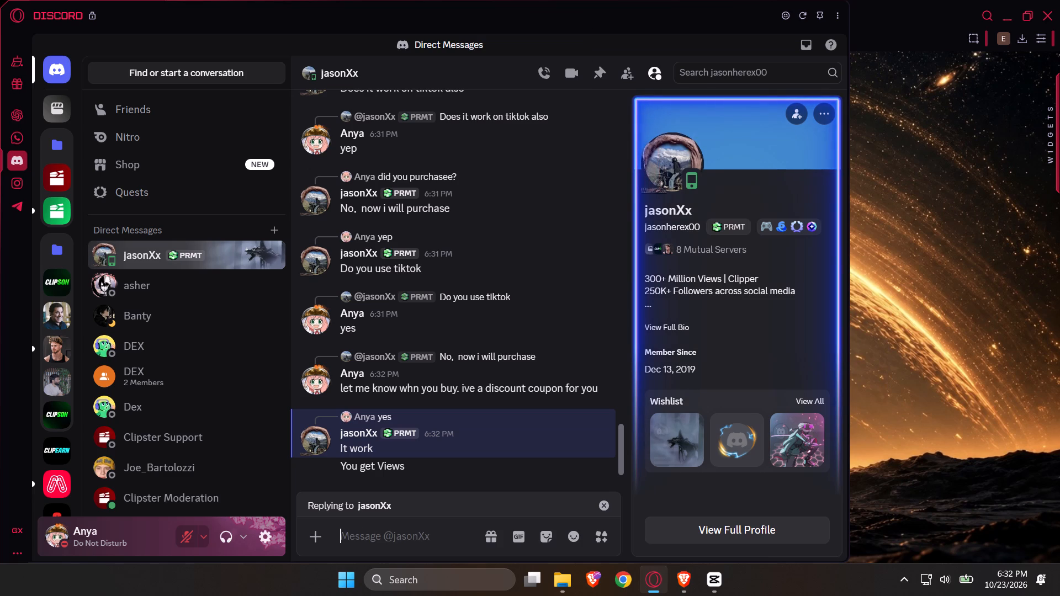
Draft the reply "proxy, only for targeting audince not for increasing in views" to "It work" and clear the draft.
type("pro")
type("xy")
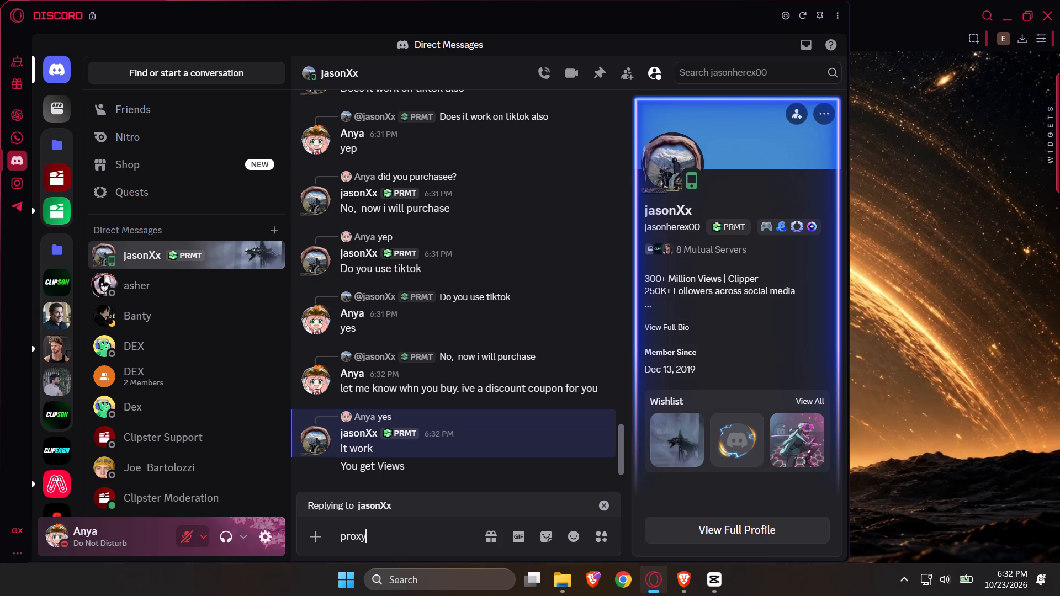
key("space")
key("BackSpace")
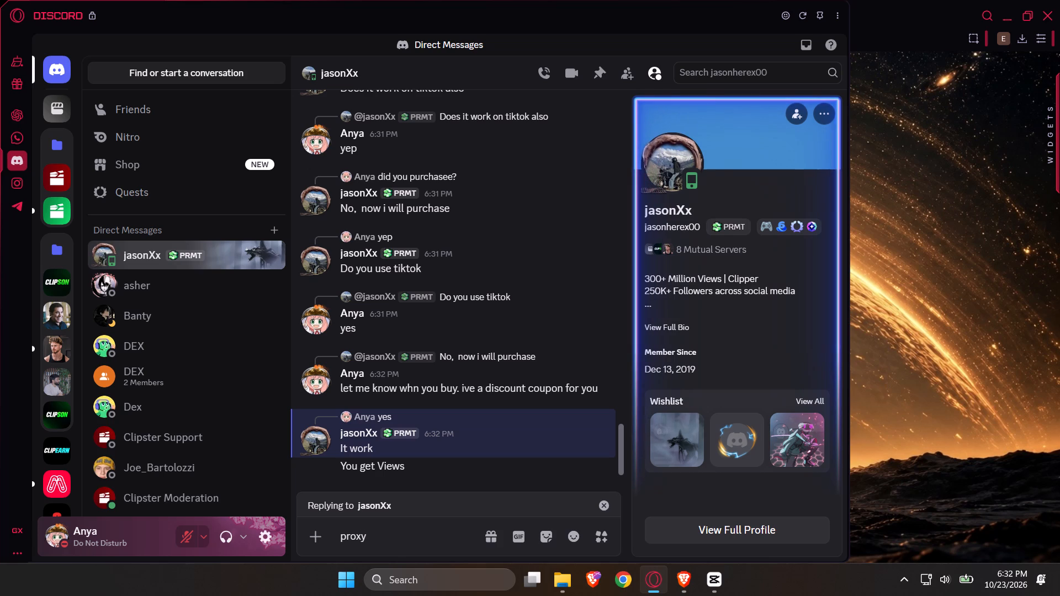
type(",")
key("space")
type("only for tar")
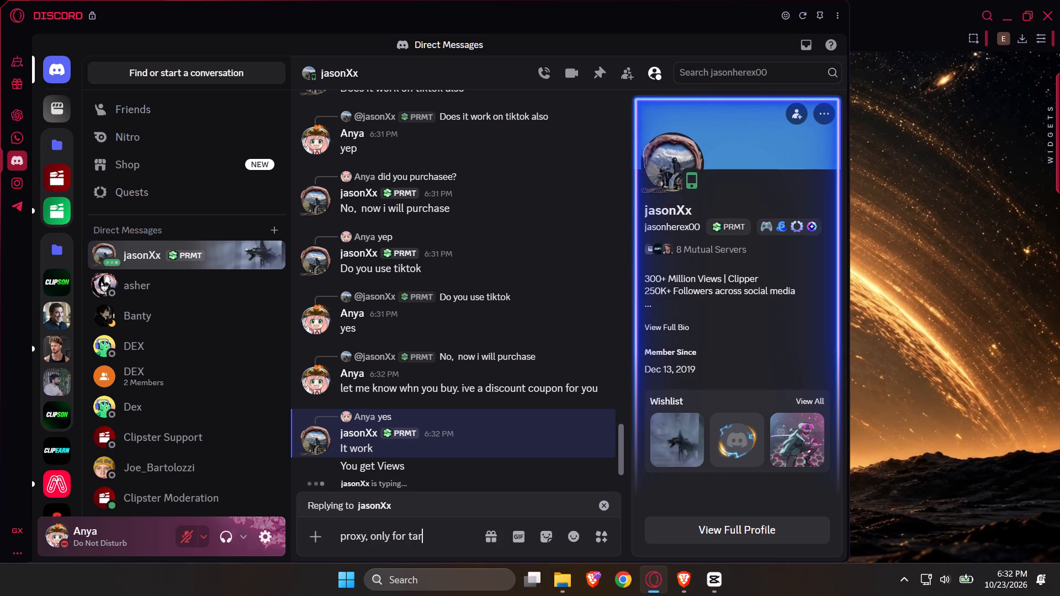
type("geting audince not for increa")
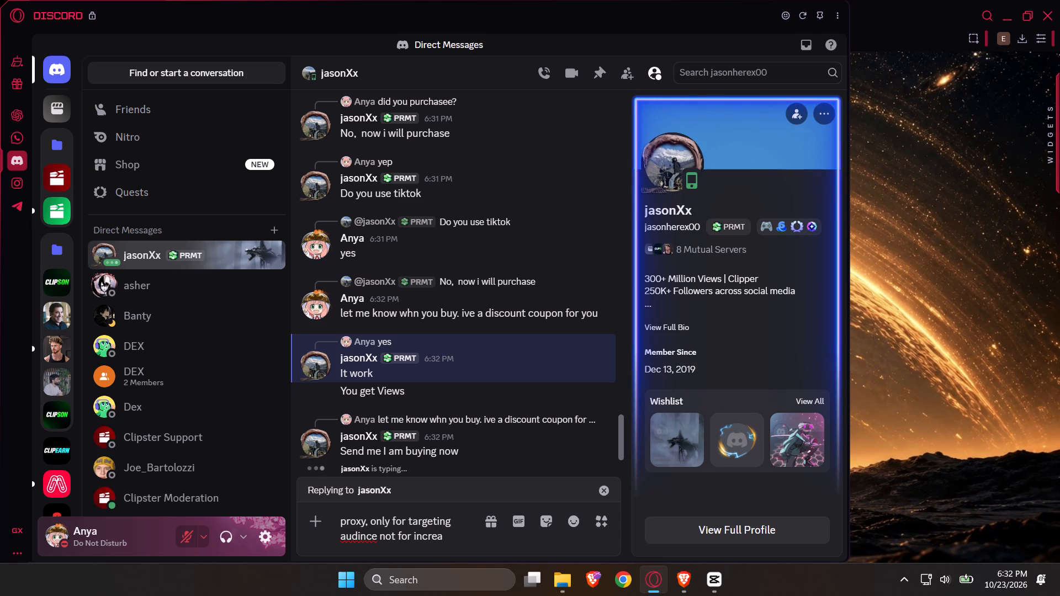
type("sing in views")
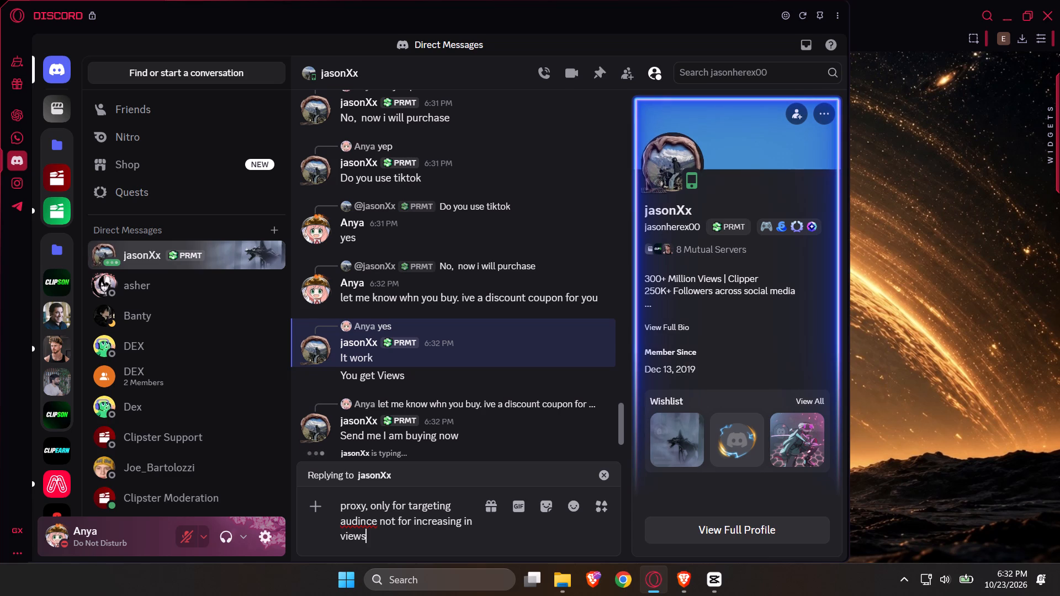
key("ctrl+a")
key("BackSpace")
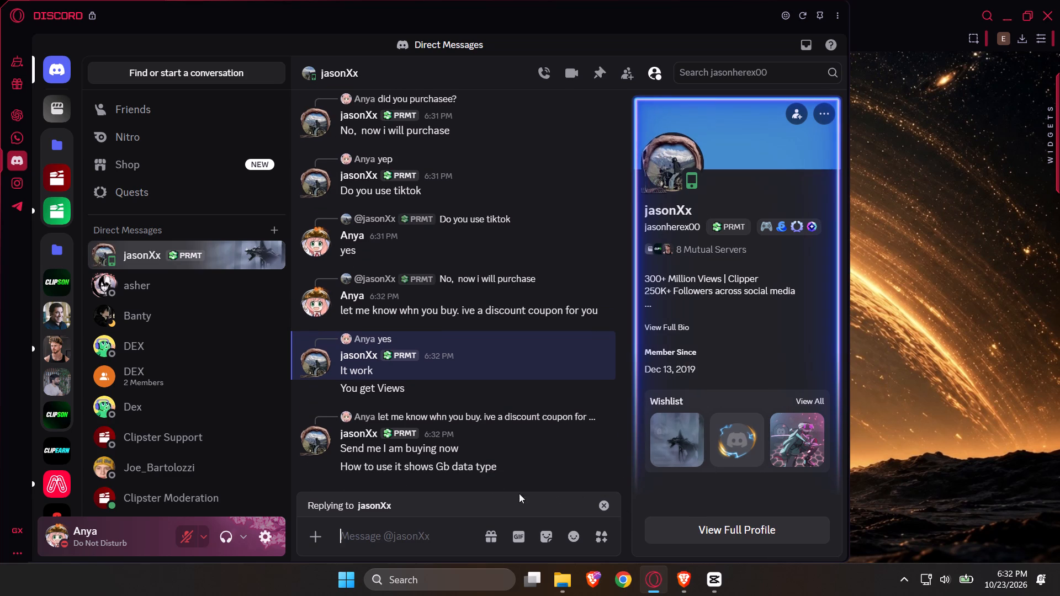
Reply "dont buy Residential proxy" to the message "How to use it shows Gb data type".
left_click(431, 470)
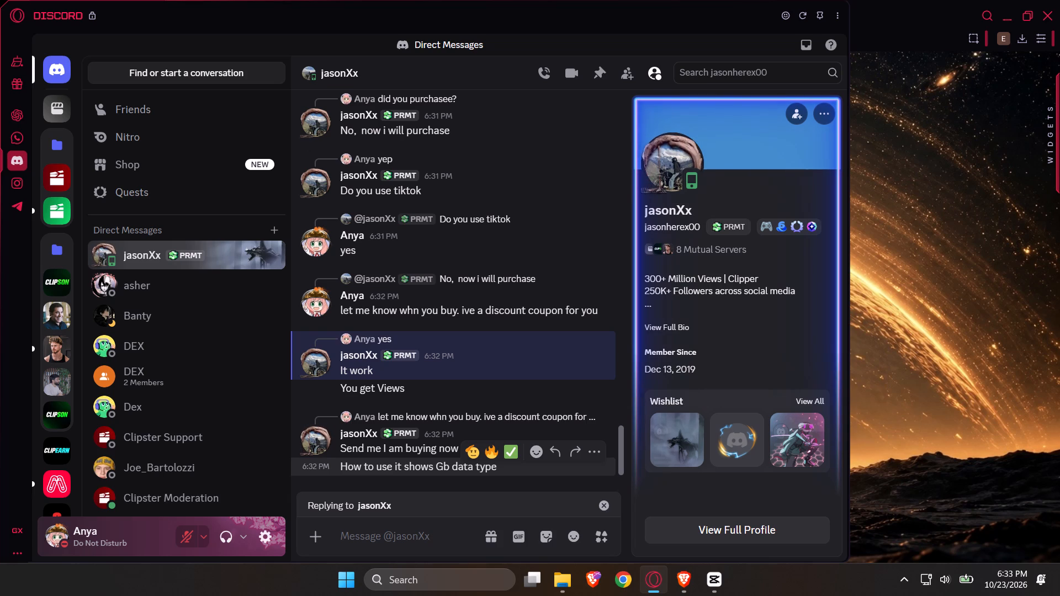
left_click(559, 456)
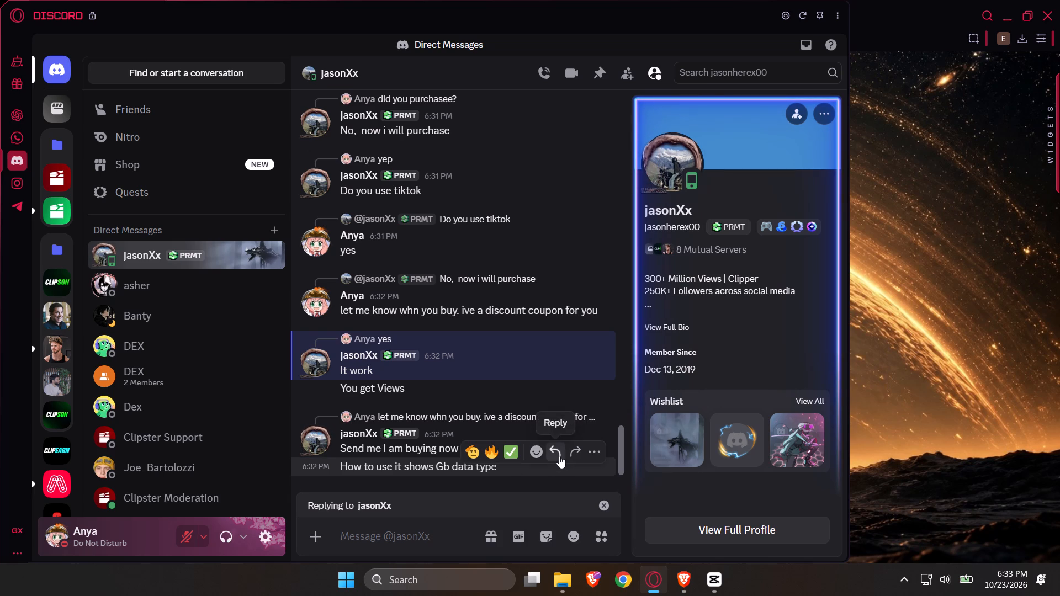
type("dont buy")
key("space")
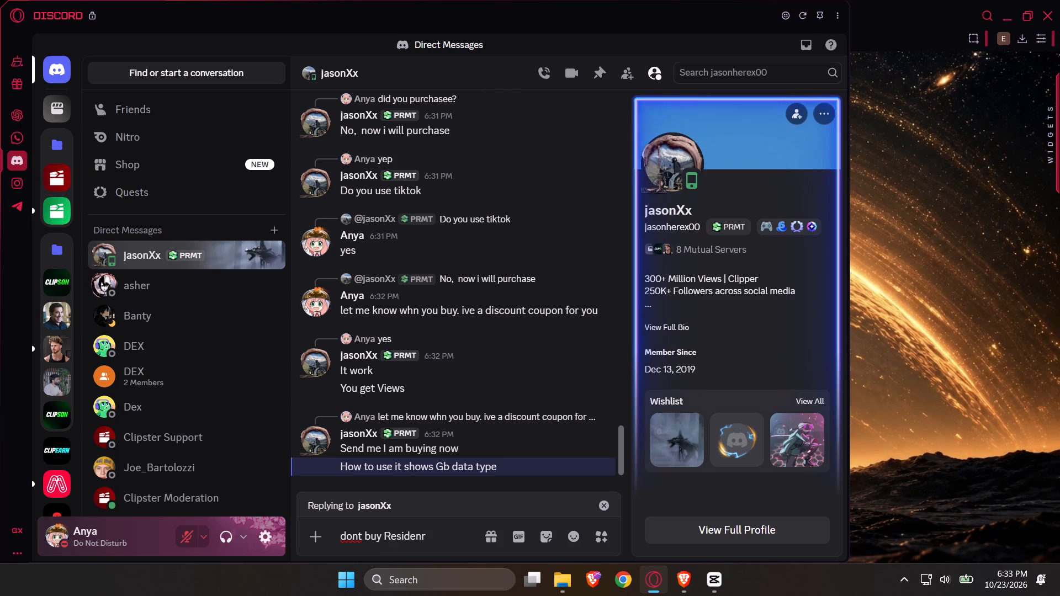
key("BackSpace")
type("tial proxy")
key("Return")
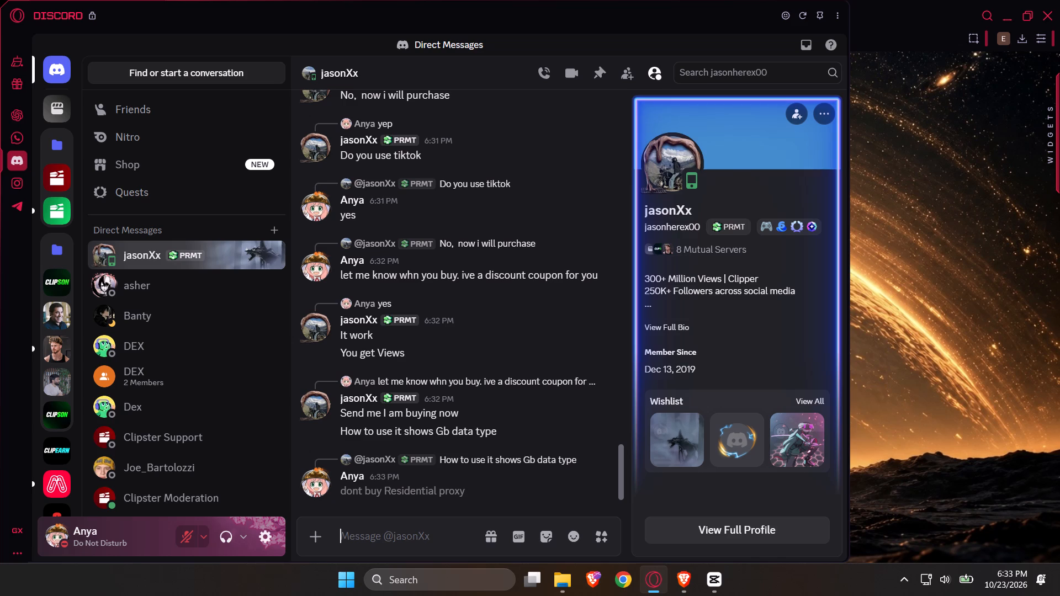
Send the follow-up message "buy isp" in the same conversation.
type("buy is")
key("p")
key("Return")
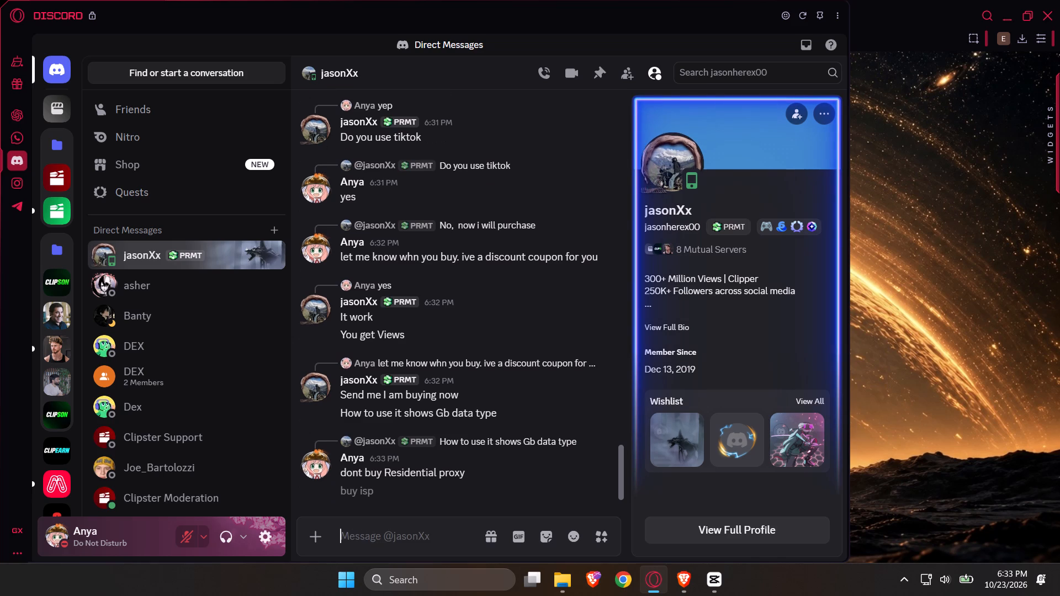